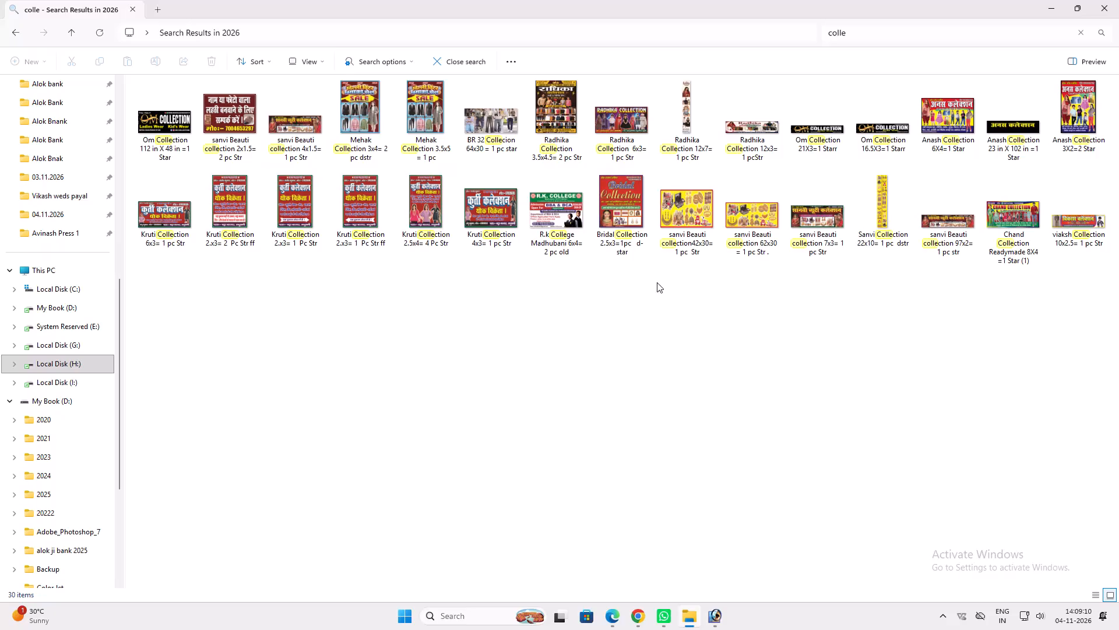
Open the banner file "viaksh Collection 10x2.5= 1 pc Str" from File Explorer in Adobe Photoshop and fit it in full-screen view.
{"action": "left_click_drag", "start_coordinate": [1064, 228], "coordinate": [706, 628]}
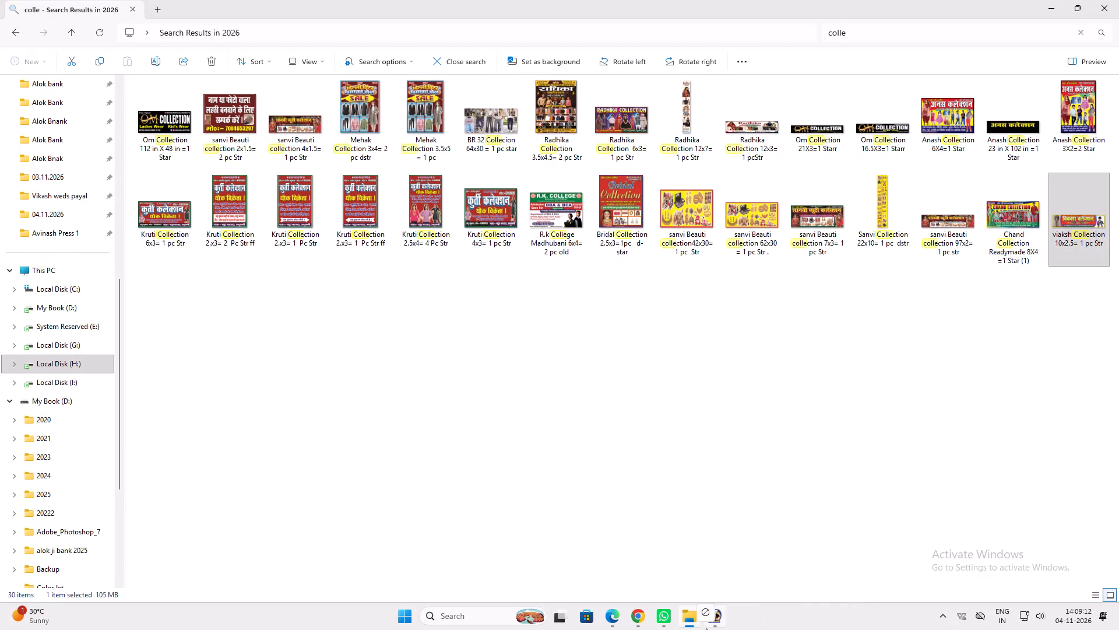
{"action": "left_click_drag", "start_coordinate": [706, 628], "coordinate": [719, 614]}
{"action": "left_click", "coordinate": [1118, 0]}
{"action": "double_click", "coordinate": [687, 608]}
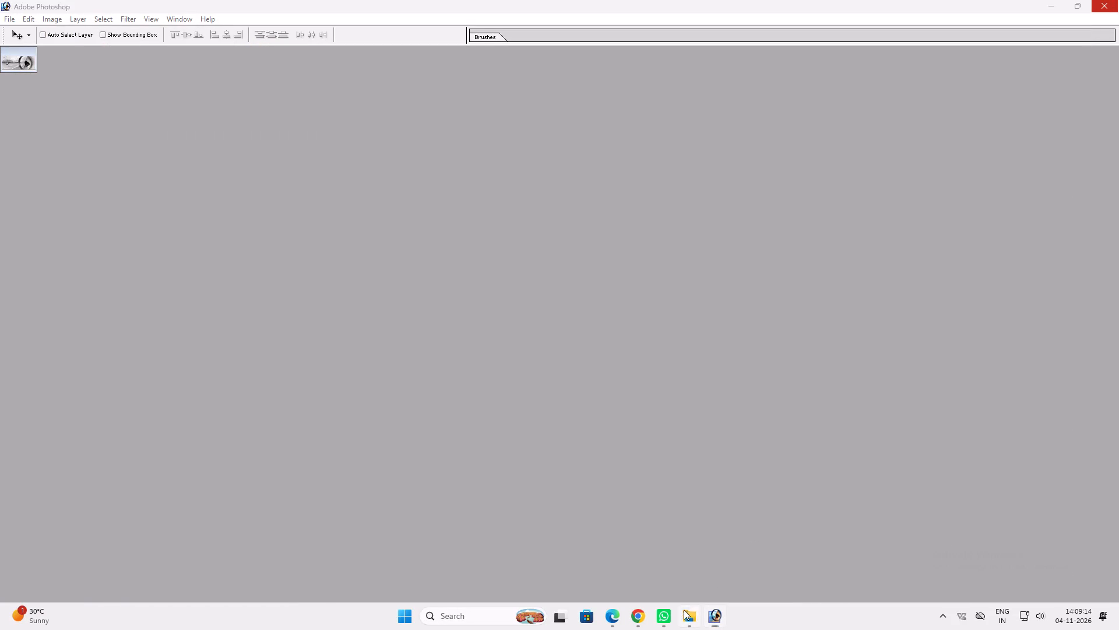
{"action": "left_click_drag", "start_coordinate": [1079, 222], "coordinate": [724, 622]}
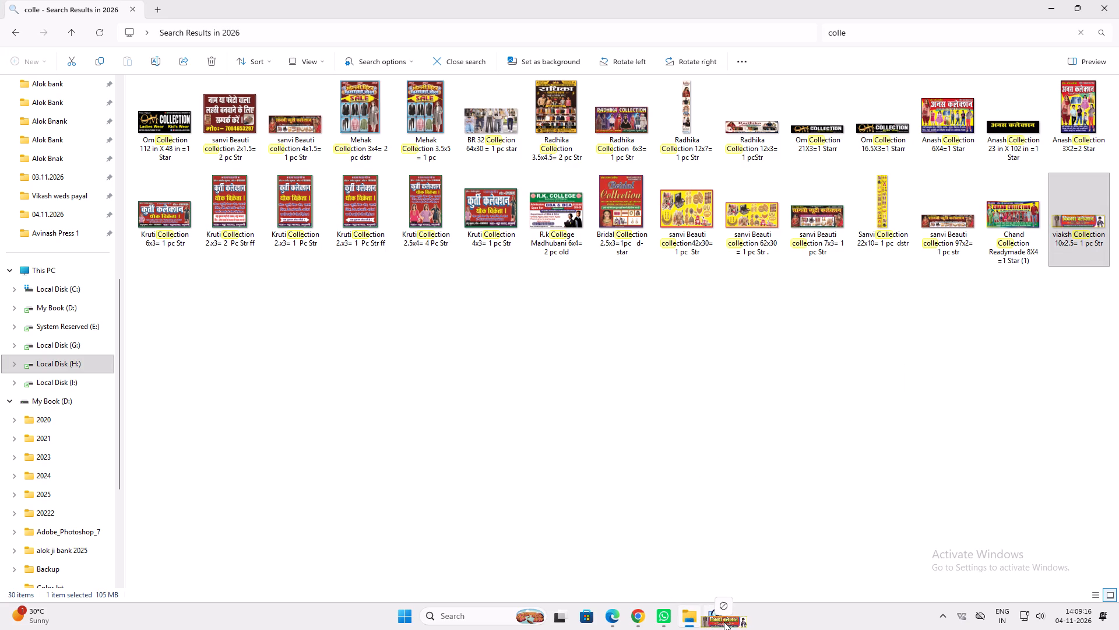
{"action": "left_click_drag", "start_coordinate": [724, 622], "coordinate": [709, 508]}
{"action": "key", "text": "f"}
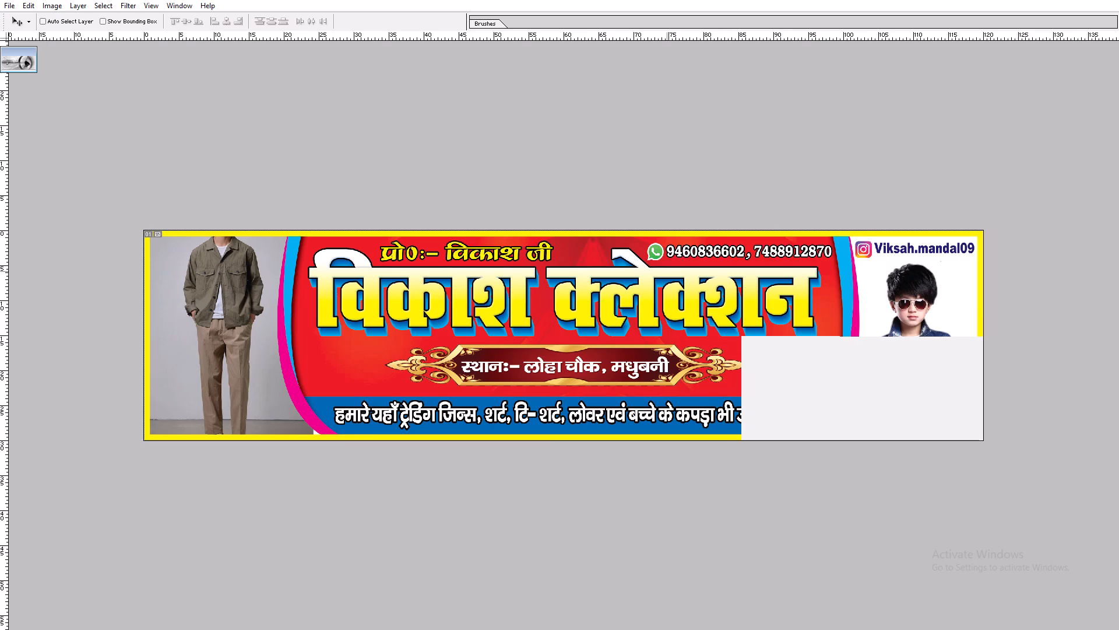
{"action": "key", "text": "ctrl+0"}
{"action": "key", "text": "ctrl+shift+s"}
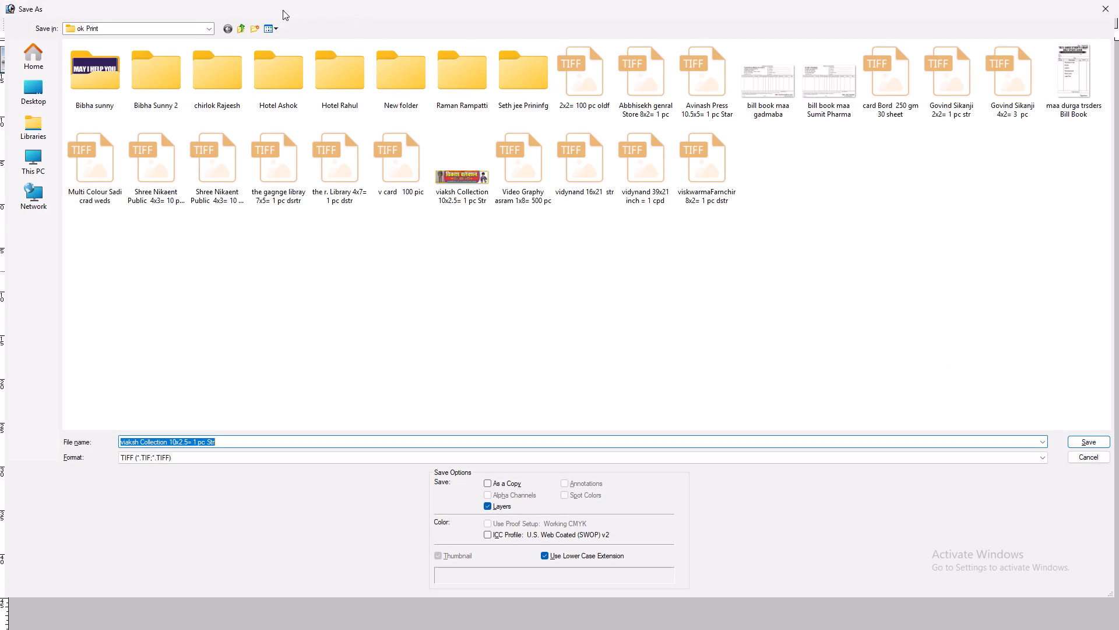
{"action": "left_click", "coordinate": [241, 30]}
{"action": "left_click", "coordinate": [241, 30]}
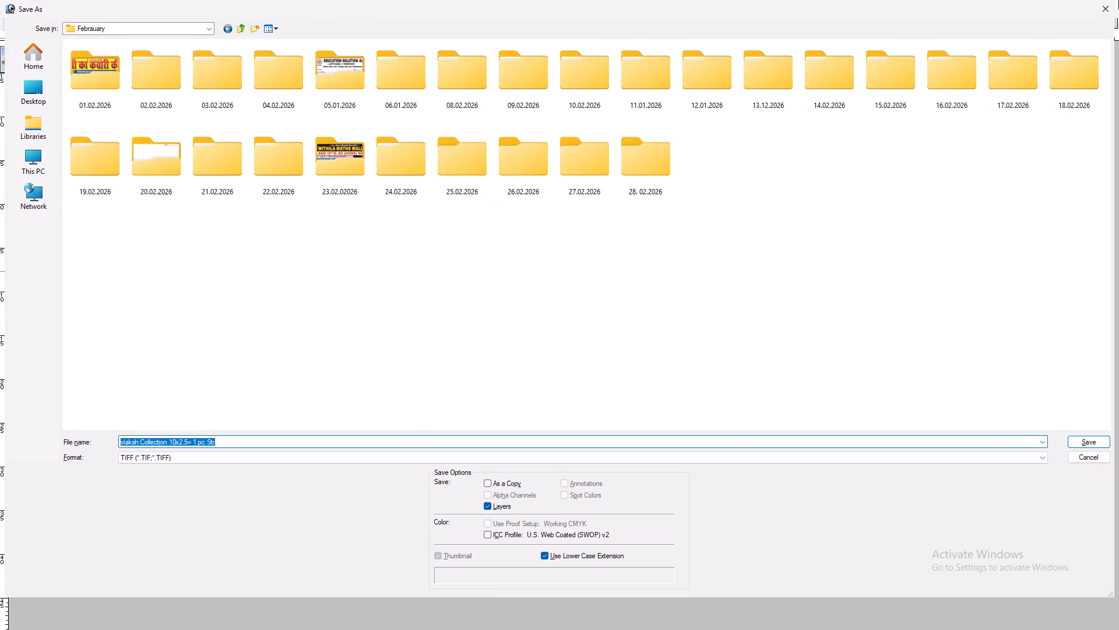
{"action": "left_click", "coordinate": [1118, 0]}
Delete the ornate maroon and gold frame layer behind the address line.
{"action": "key", "text": "ctrl+0"}
{"action": "key", "text": "v"}
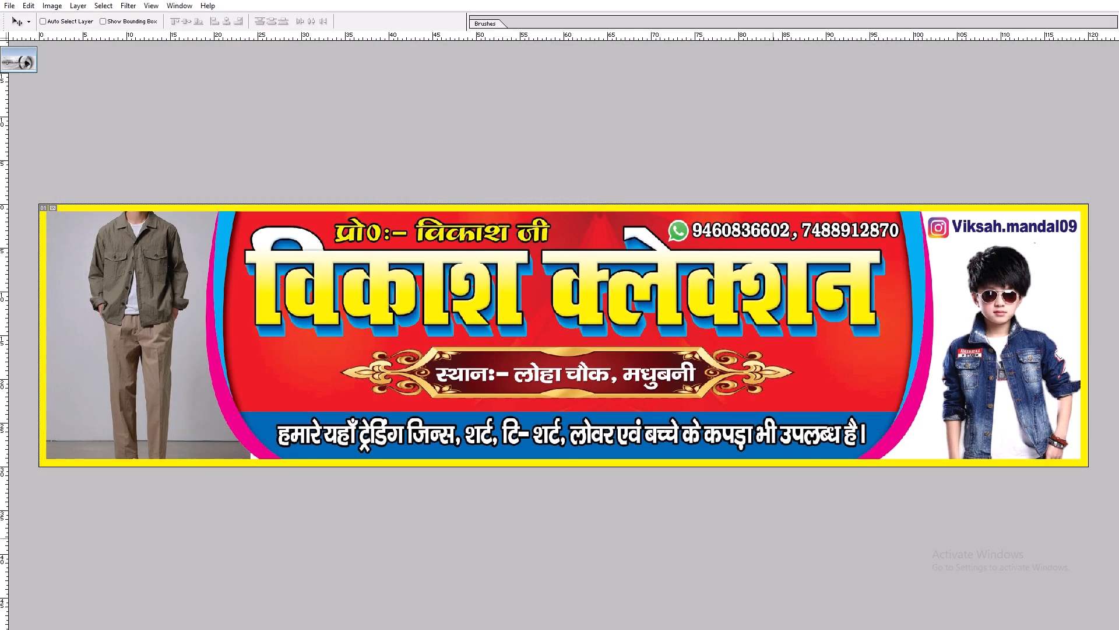
{"action": "left_click", "coordinate": [703, 370], "text": "ctrl"}
{"action": "key", "text": "alt+l"}
{"action": "key", "text": "alt+l"}
{"action": "key", "text": "alt+l"}
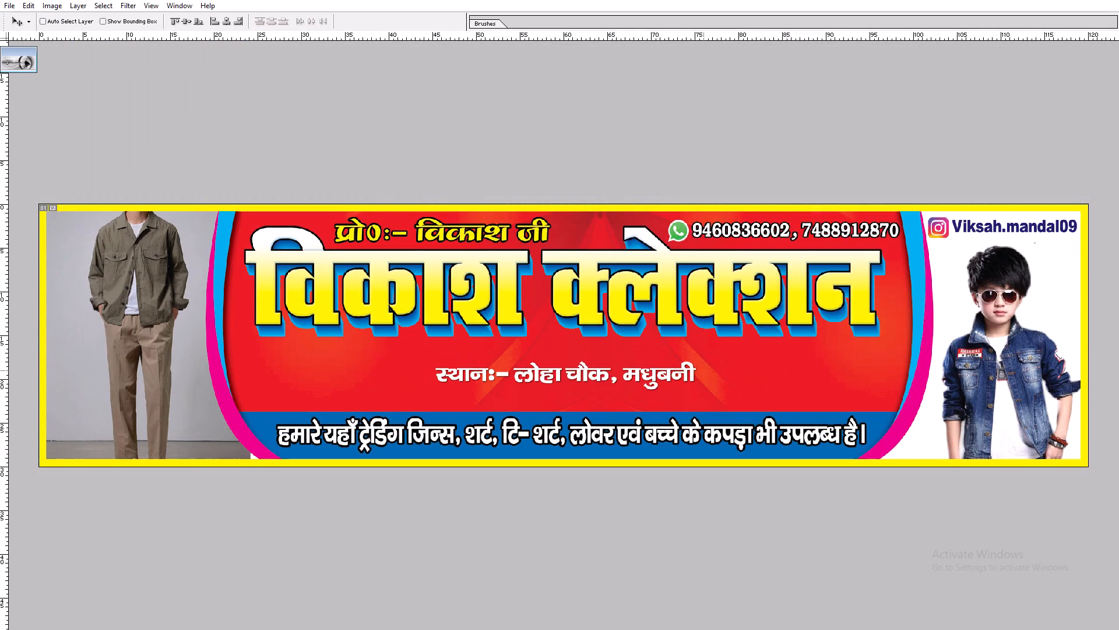
{"action": "type", "text": "vv"}
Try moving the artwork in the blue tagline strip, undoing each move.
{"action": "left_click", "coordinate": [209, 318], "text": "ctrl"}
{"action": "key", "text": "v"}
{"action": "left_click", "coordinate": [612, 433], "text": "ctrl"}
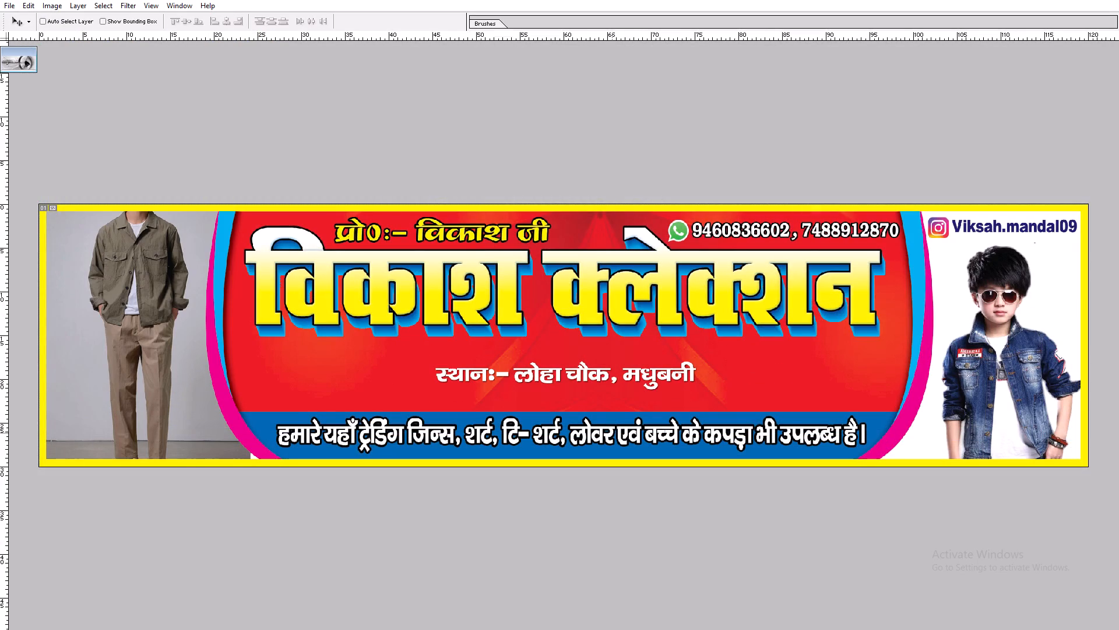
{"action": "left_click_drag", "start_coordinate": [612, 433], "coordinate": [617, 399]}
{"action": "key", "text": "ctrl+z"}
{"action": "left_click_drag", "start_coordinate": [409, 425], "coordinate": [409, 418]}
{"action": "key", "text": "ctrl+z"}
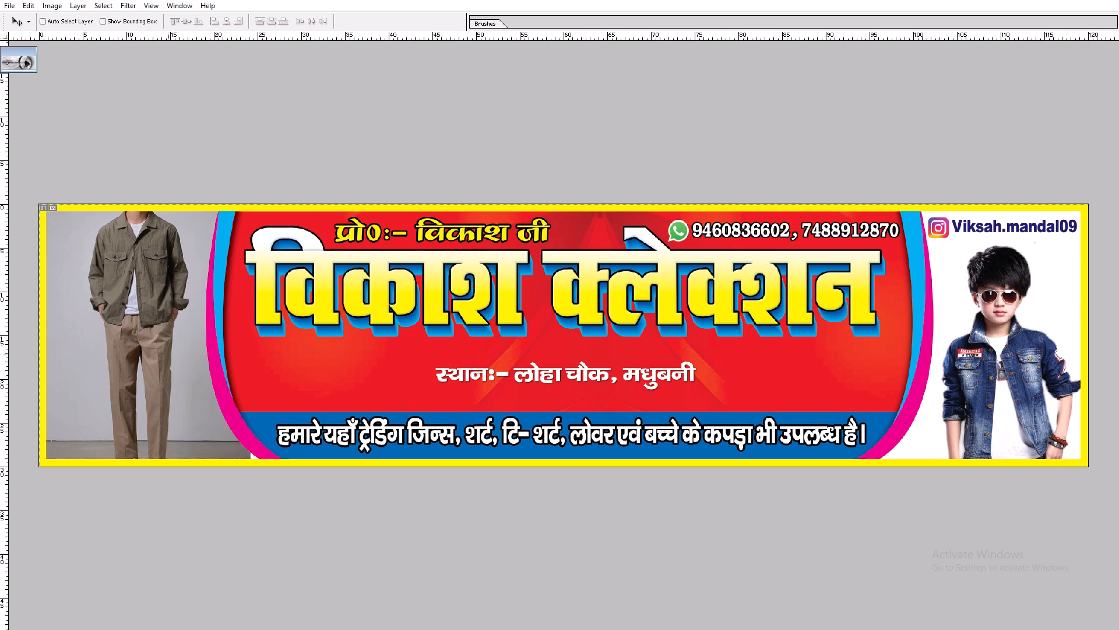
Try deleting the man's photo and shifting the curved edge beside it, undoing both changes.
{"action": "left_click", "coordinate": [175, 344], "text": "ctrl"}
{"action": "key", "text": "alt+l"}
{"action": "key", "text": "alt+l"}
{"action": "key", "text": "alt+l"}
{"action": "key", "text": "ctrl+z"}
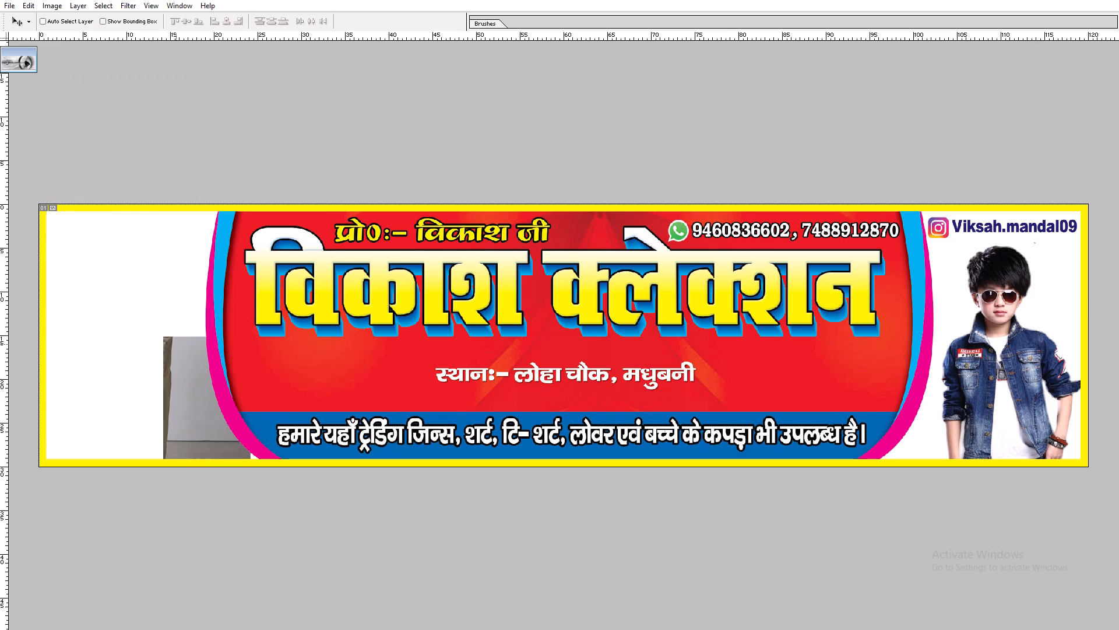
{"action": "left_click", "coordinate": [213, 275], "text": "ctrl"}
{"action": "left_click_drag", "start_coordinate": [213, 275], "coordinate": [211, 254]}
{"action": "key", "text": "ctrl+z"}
Delete the layer with the man's photo at the banner's left end.
{"action": "left_click", "coordinate": [193, 335], "text": "ctrl"}
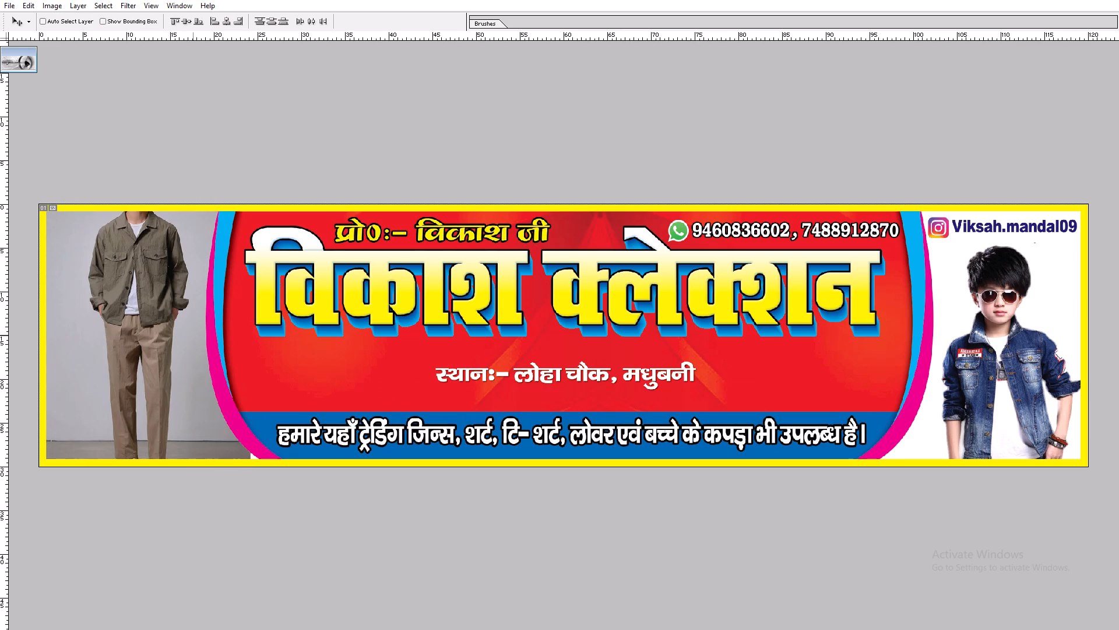
{"action": "key", "text": "alt+l"}
{"action": "key", "text": "alt+l"}
{"action": "key", "text": "alt+l"}
{"action": "key", "text": "v"}
Delete the white, pink and blue curved panel layers at the banner's left end.
{"action": "left_click", "coordinate": [193, 335], "text": "ctrl"}
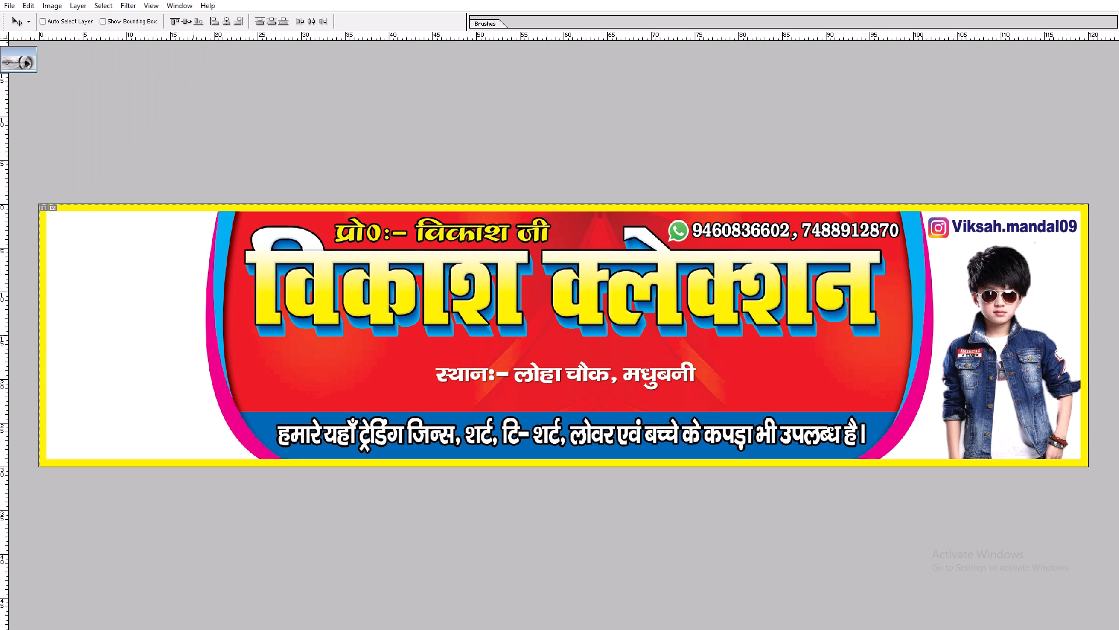
{"action": "key", "text": "alt+l"}
{"action": "key", "text": "alt+l"}
{"action": "key", "text": "alt+l"}
{"action": "key", "text": "v"}
{"action": "left_click", "coordinate": [193, 335], "text": "ctrl"}
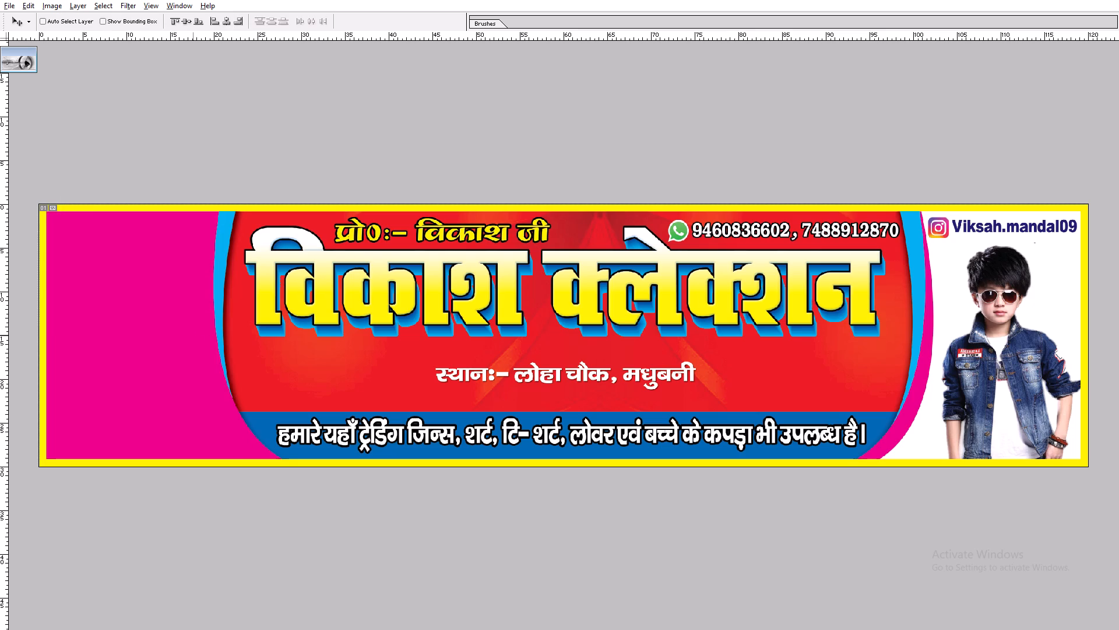
{"action": "key", "text": "alt+l"}
{"action": "key", "text": "alt+l"}
{"action": "key", "text": "alt+l"}
{"action": "key", "text": "v"}
{"action": "left_click", "coordinate": [193, 335], "text": "ctrl"}
{"action": "key", "text": "alt+l"}
{"action": "key", "text": "alt+l"}
{"action": "key", "text": "alt+l"}
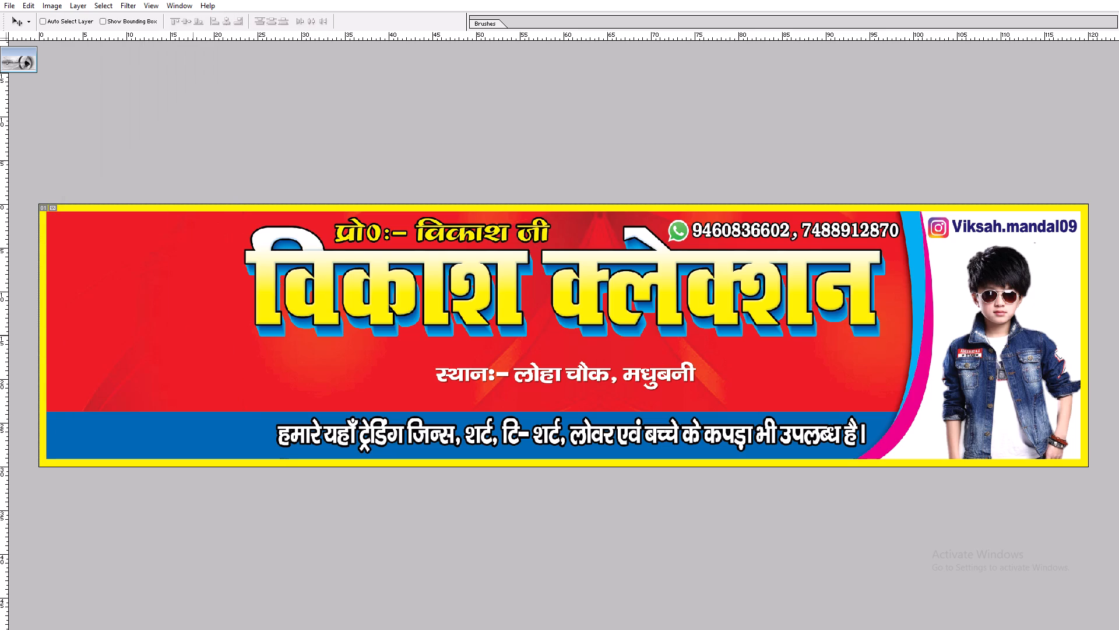
{"action": "type", "text": "vv"}
Use Free Transform to lower the top edge of the blue tagline strip slightly.
{"action": "left_click", "coordinate": [210, 428], "text": "ctrl"}
{"action": "key", "text": "ctrl+t"}
{"action": "left_click_drag", "start_coordinate": [323, 407], "coordinate": [318, 414], "text": "shift"}
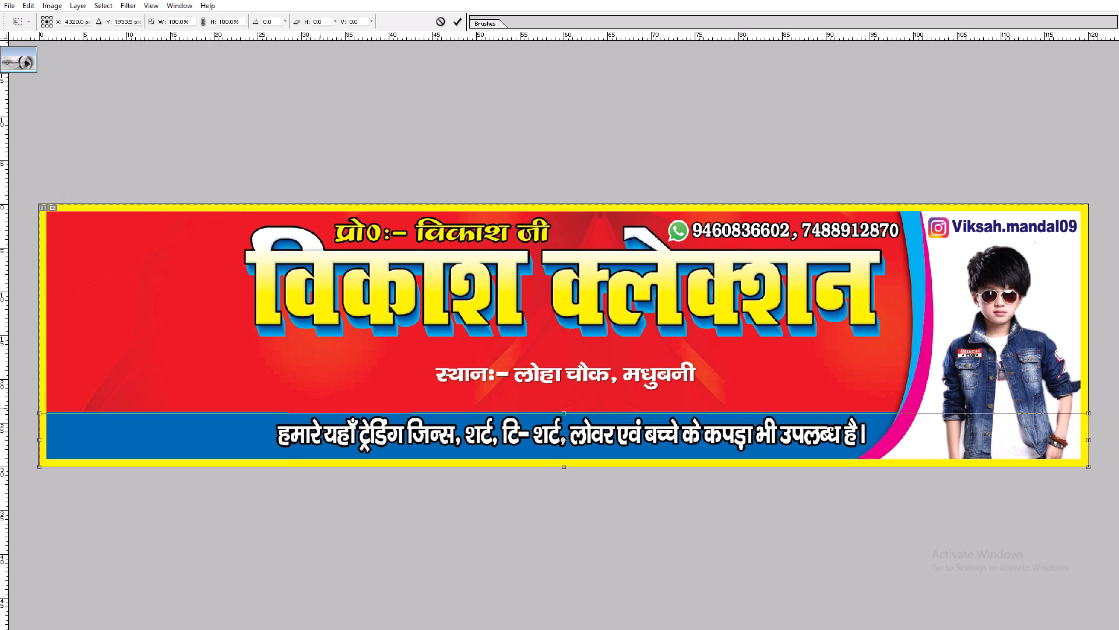
{"action": "left_click_drag", "start_coordinate": [318, 414], "coordinate": [317, 418], "text": "shift"}
{"action": "key", "text": "shift+Return"}
{"action": "key", "text": "v"}
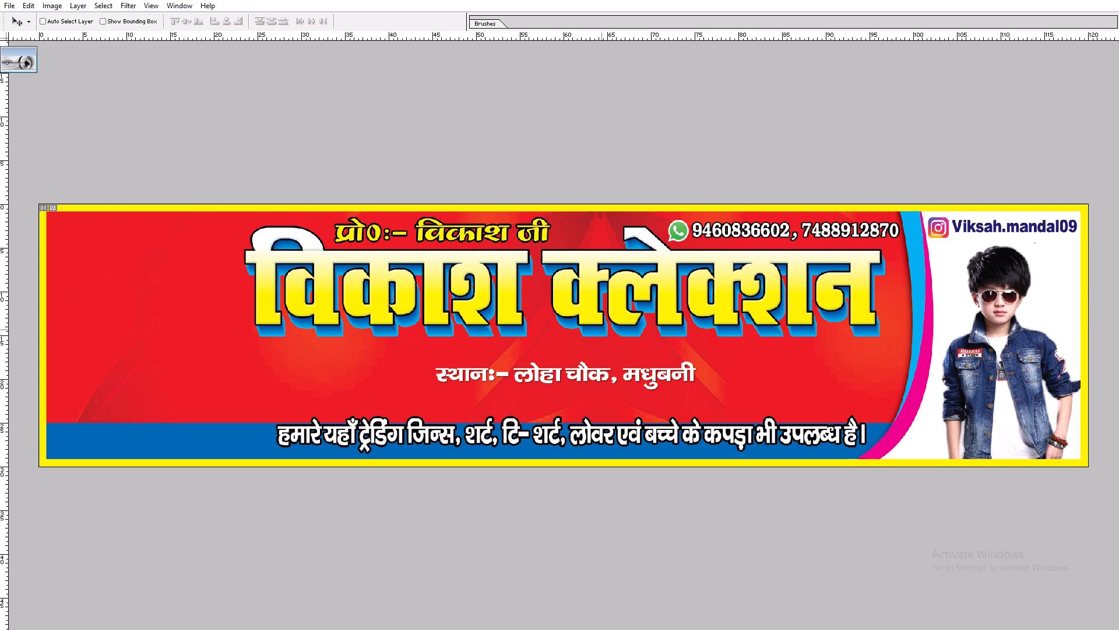
Delete the blue extruded shadow layer behind the main Hindi heading.
{"action": "scroll", "coordinate": [606, 327], "scroll_direction": "up", "scroll_amount": 1}
{"action": "key", "text": "v"}
{"action": "right_click", "coordinate": [587, 305]}
{"action": "left_click", "coordinate": [618, 323]}
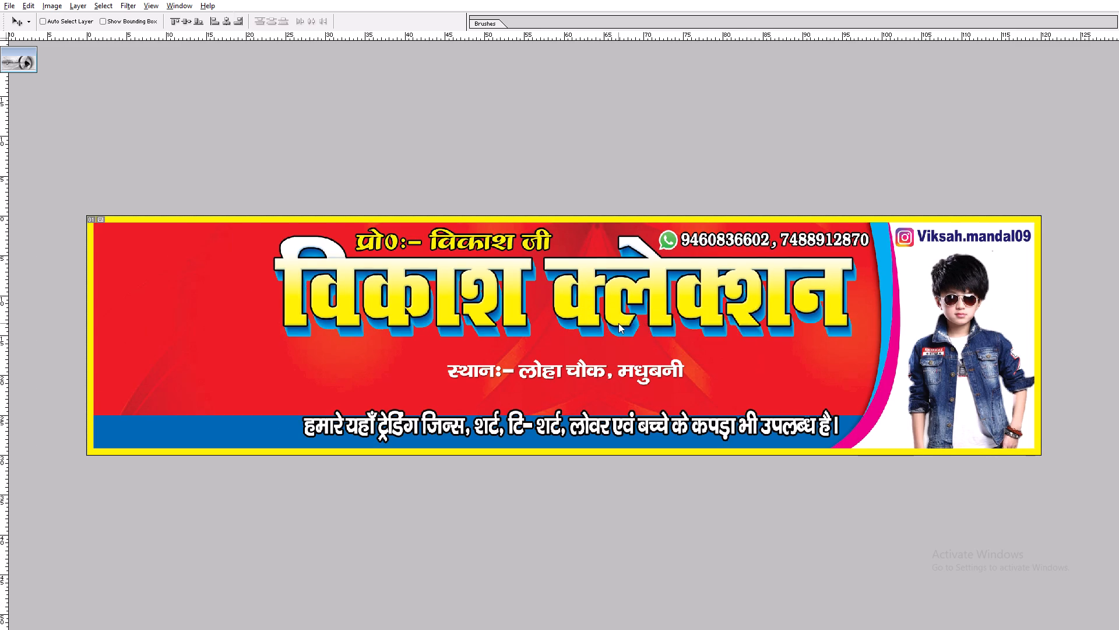
{"action": "key", "text": "alt+l"}
{"action": "key", "text": "alt+y"}
{"action": "key", "text": "alt+c"}
{"action": "key", "text": "alt+l"}
{"action": "key", "text": "alt+l"}
{"action": "key", "text": "alt+l"}
Change the font of the entire main heading to RAJ 03.
{"action": "key", "text": "t"}
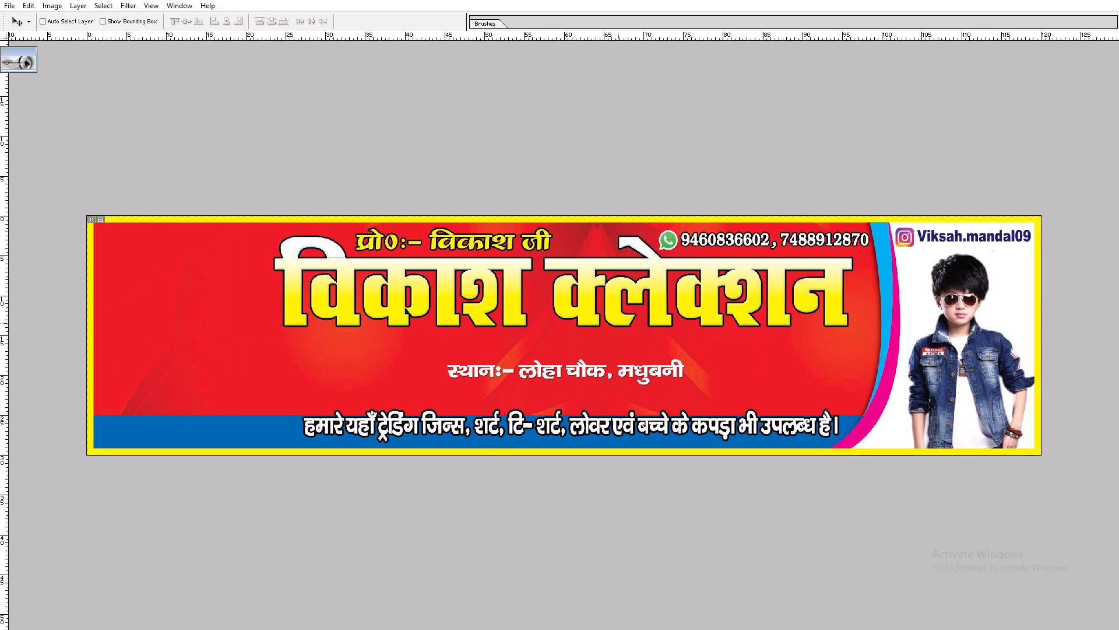
{"action": "left_click", "coordinate": [604, 310]}
{"action": "key", "text": "ctrl+a"}
{"action": "left_click", "coordinate": [88, 19]}
{"action": "type", "text": "ra"}
{"action": "key", "text": "Down"}
{"action": "key", "text": "Down"}
{"action": "key", "text": "Return"}
{"action": "key", "text": "Return"}
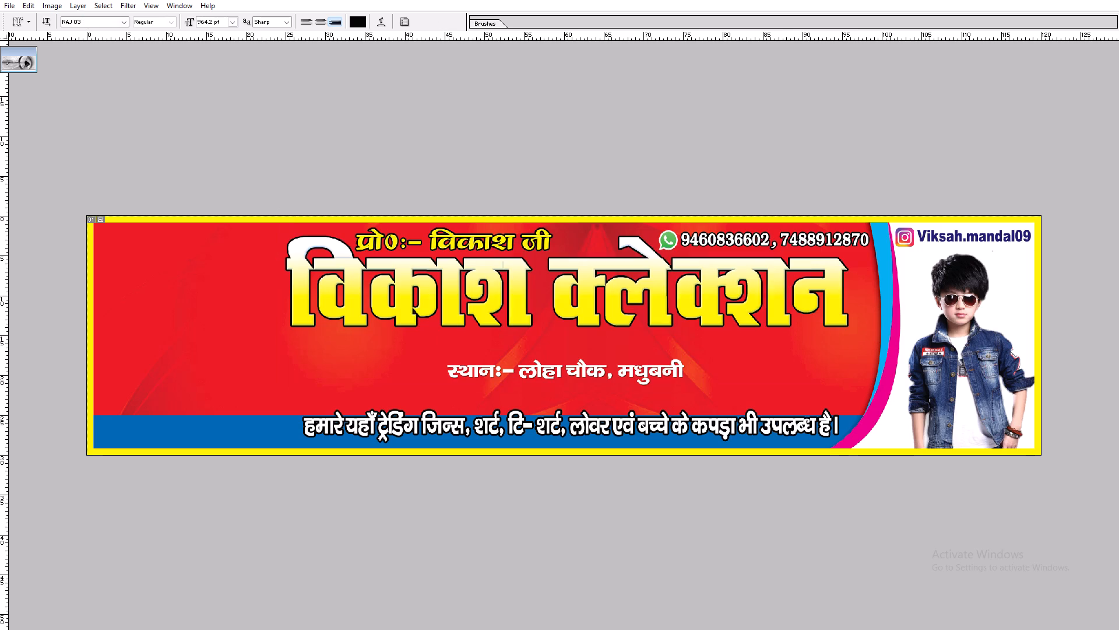
Resize the banner image to 120 inches wide by 60 inches high.
{"action": "key", "text": "alt+i"}
{"action": "key", "text": "alt+i"}
{"action": "key", "text": "Tab"}
{"action": "key", "text": "Tab"}
{"action": "key", "text": "Tab"}
{"action": "key", "text": "Tab"}
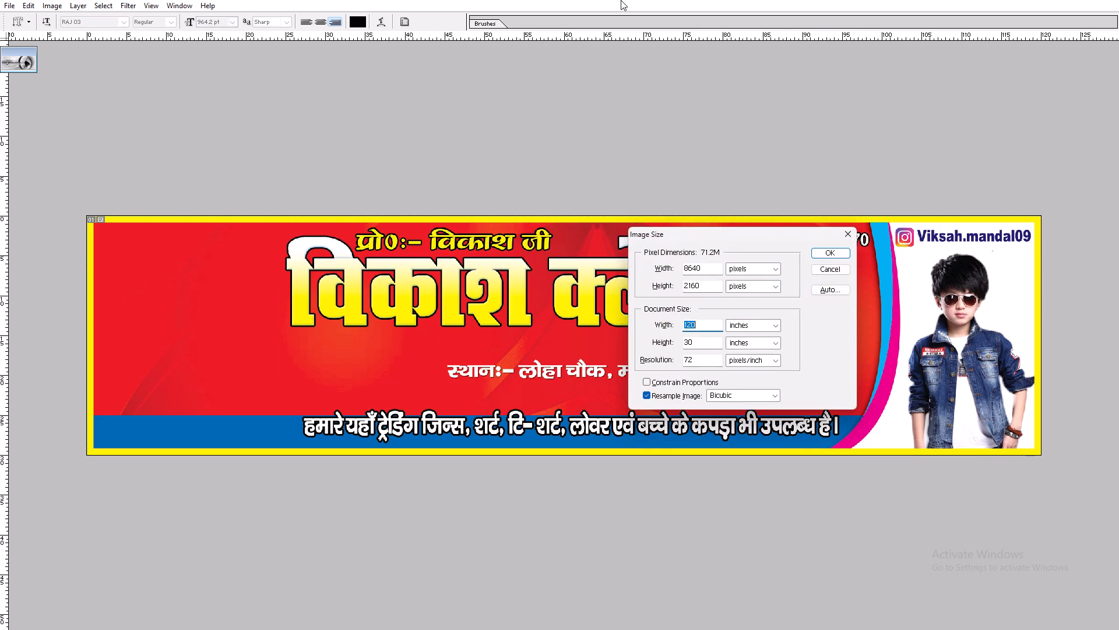
{"action": "type", "text": "120"}
{"action": "key", "text": "Tab"}
{"action": "key", "text": "Tab"}
{"action": "type", "text": "60"}
{"action": "key", "text": "Return"}
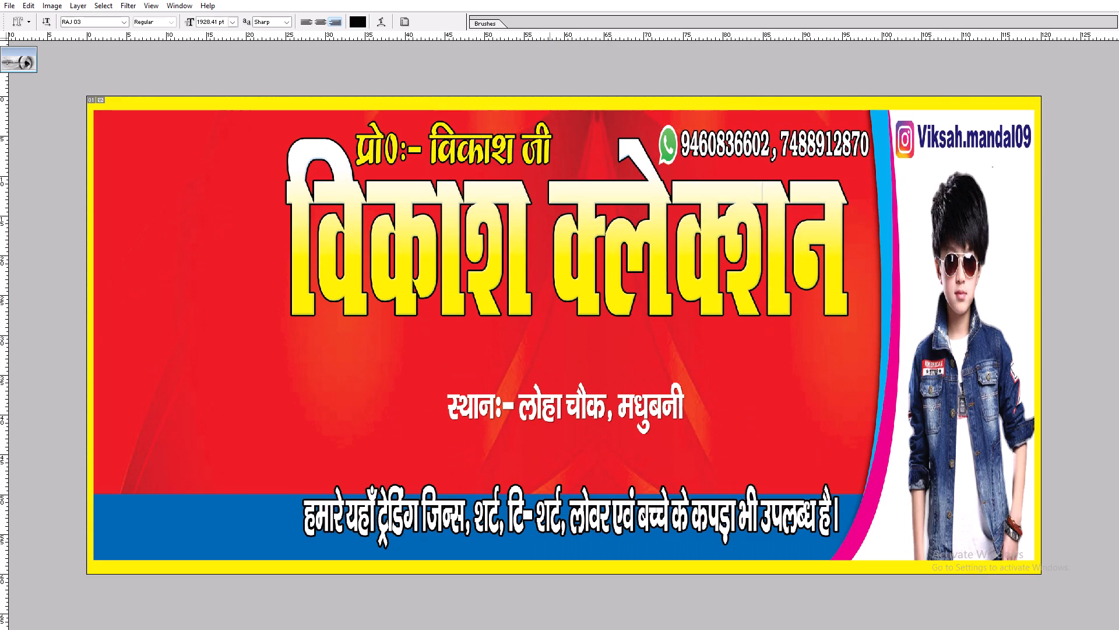
Delete both yellow border layers framing the banner.
{"action": "key", "text": "space"}
{"action": "key", "text": "space"}
{"action": "key", "text": "space"}
{"action": "right_click_drag", "start_coordinate": [506, 183], "coordinate": [520, 185]}
{"action": "left_click", "coordinate": [539, 190]}
{"action": "key", "text": "v"}
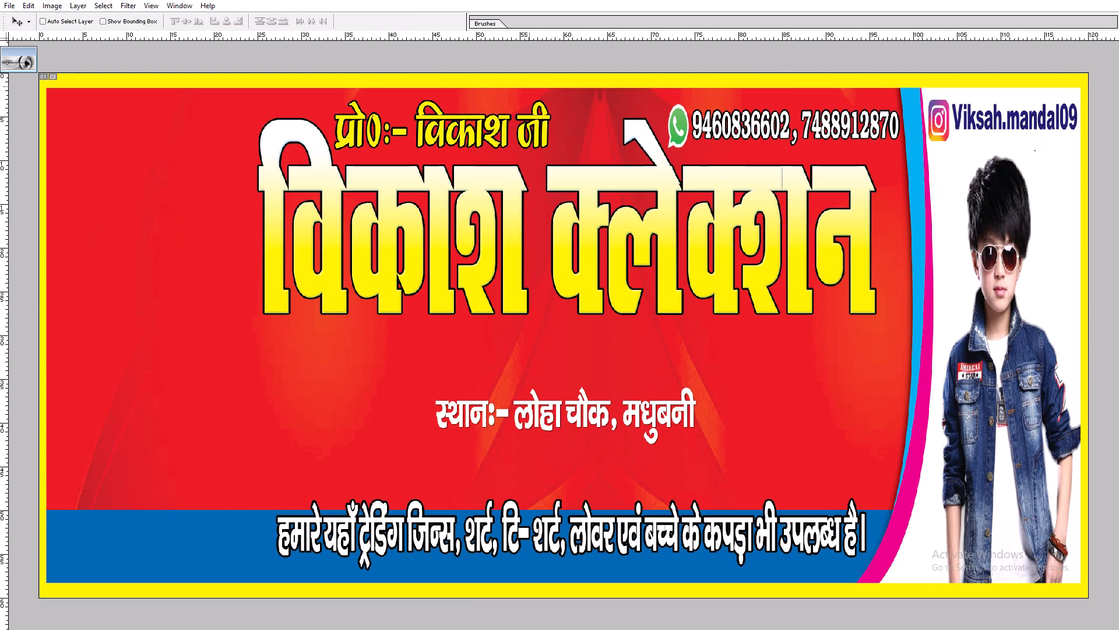
{"action": "left_click", "coordinate": [527, 84], "text": "ctrl"}
{"action": "key", "text": "alt+l"}
{"action": "key", "text": "alt+l"}
{"action": "key", "text": "alt+l"}
{"action": "key", "text": "v"}
{"action": "key", "text": "v"}
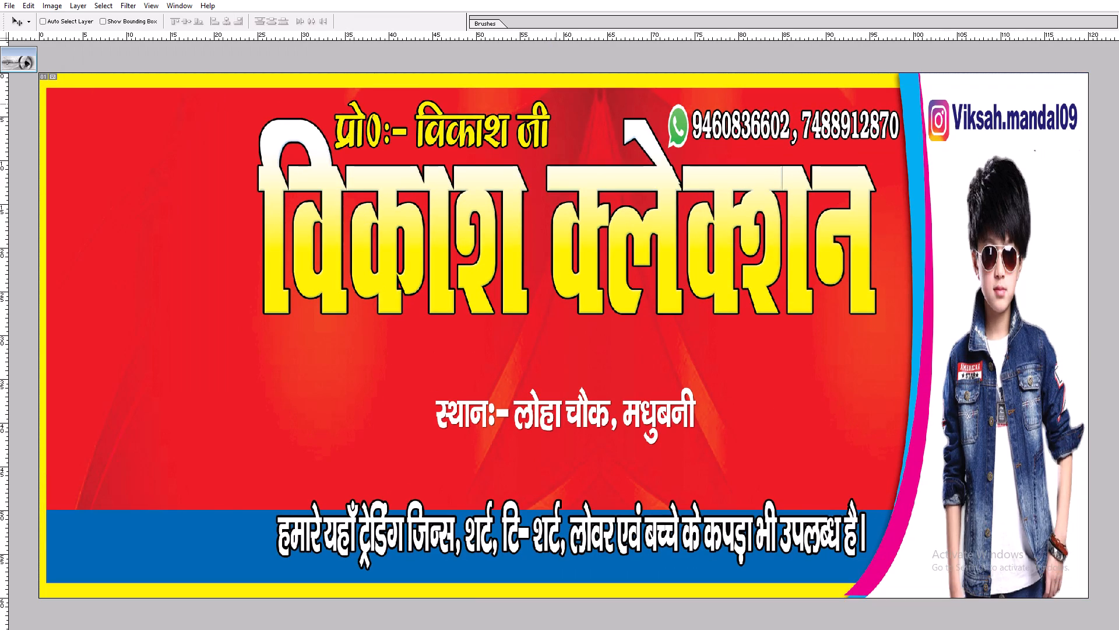
{"action": "key", "text": "ctrl+z"}
{"action": "key", "text": "ctrl+z"}
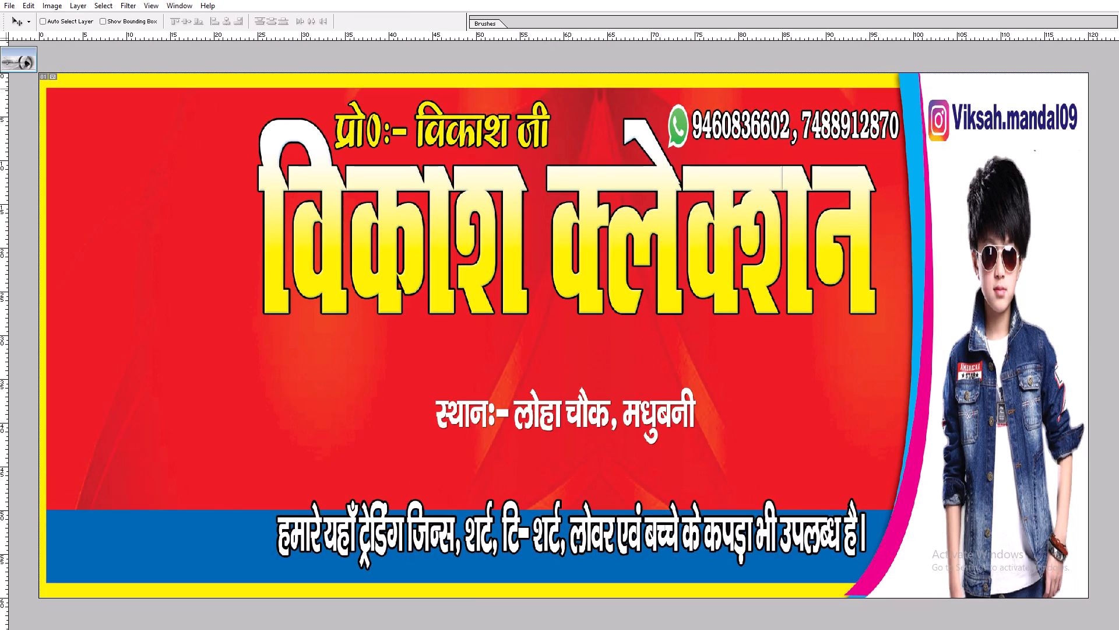
{"action": "left_click", "coordinate": [568, 83], "text": "ctrl"}
{"action": "key", "text": "alt+l"}
{"action": "key", "text": "alt+l"}
{"action": "key", "text": "alt+l"}
{"action": "key", "text": "v"}
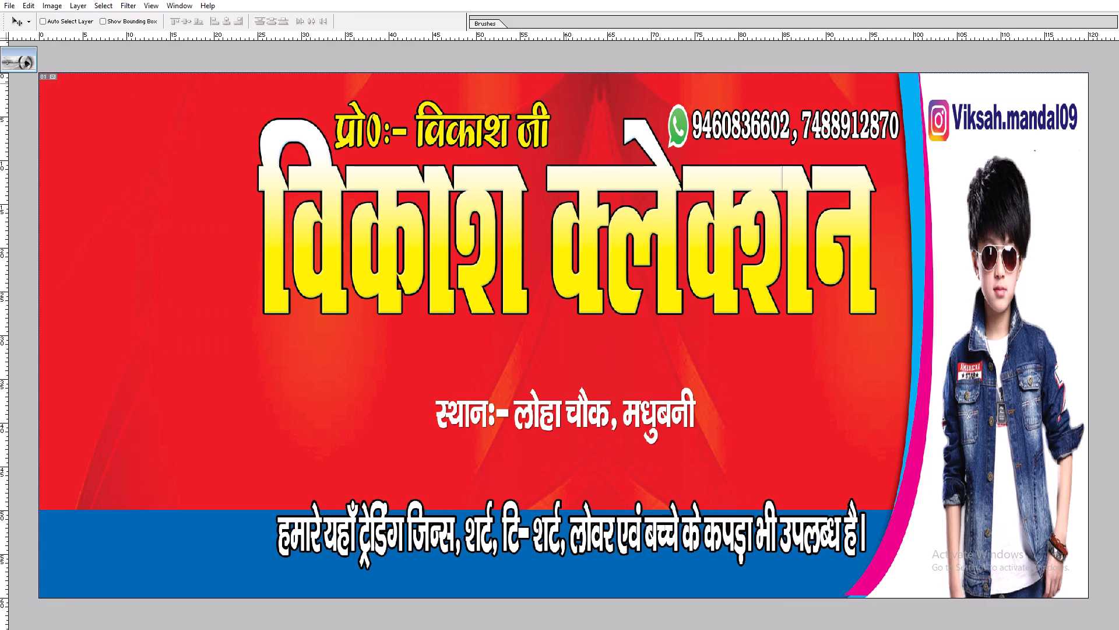
{"action": "scroll", "coordinate": [565, 83], "scroll_direction": "up", "scroll_amount": 2}
{"action": "key", "text": "v"}
{"action": "key", "text": "v"}
Leave full-screen view, switch to File Explorer and search the 2026 folder on Local Disk (H:) for "foot".
{"action": "key", "text": "f"}
{"action": "key", "text": "f"}
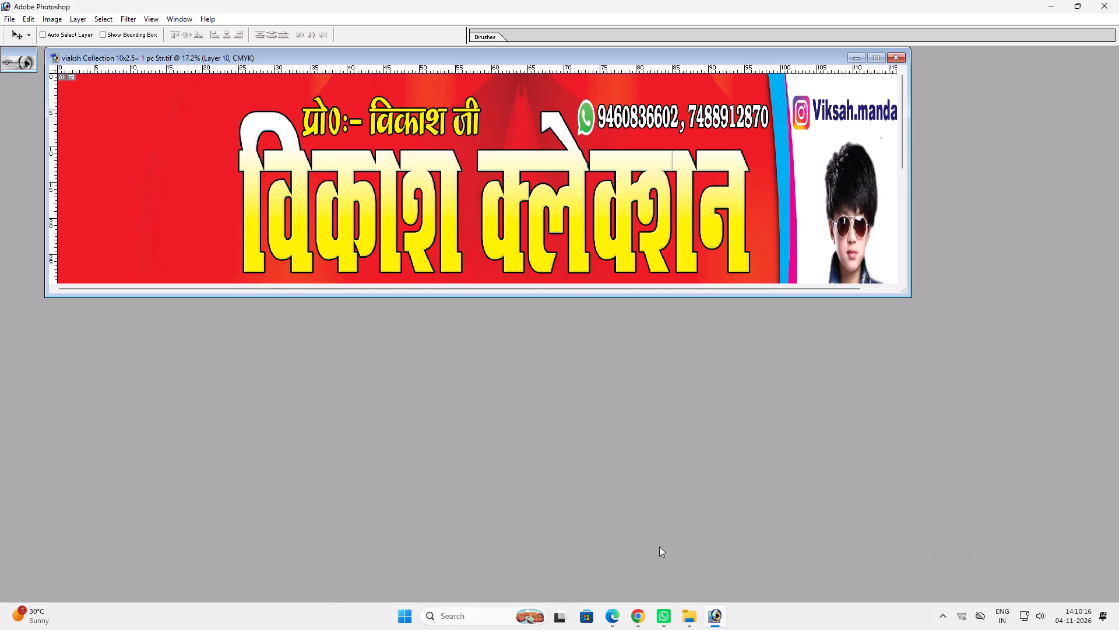
{"action": "left_click", "coordinate": [700, 615]}
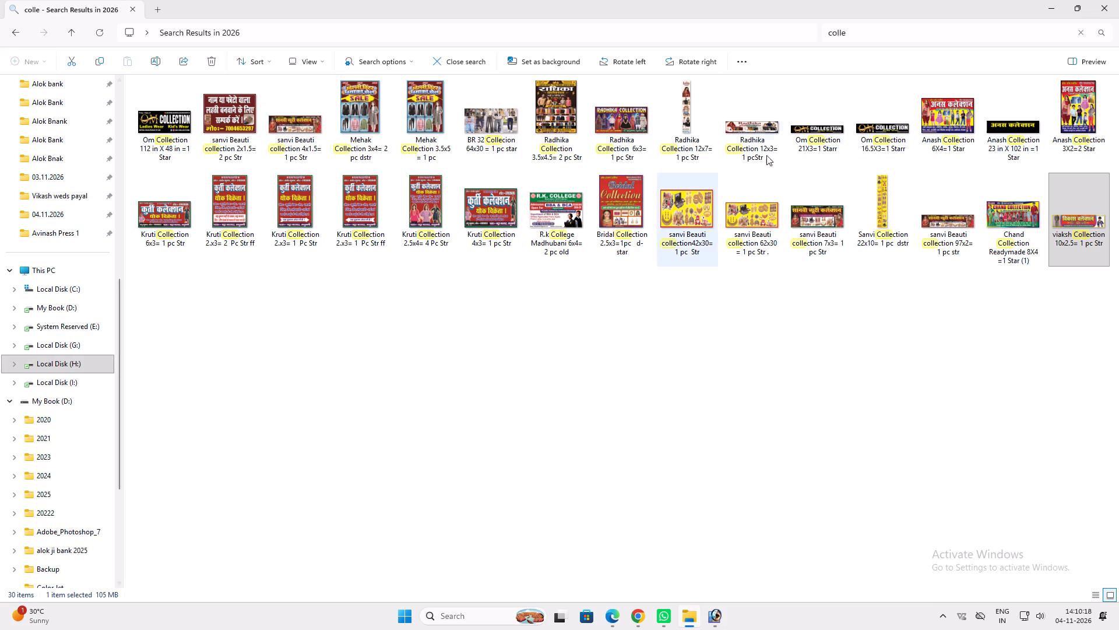
{"action": "left_click", "coordinate": [78, 367]}
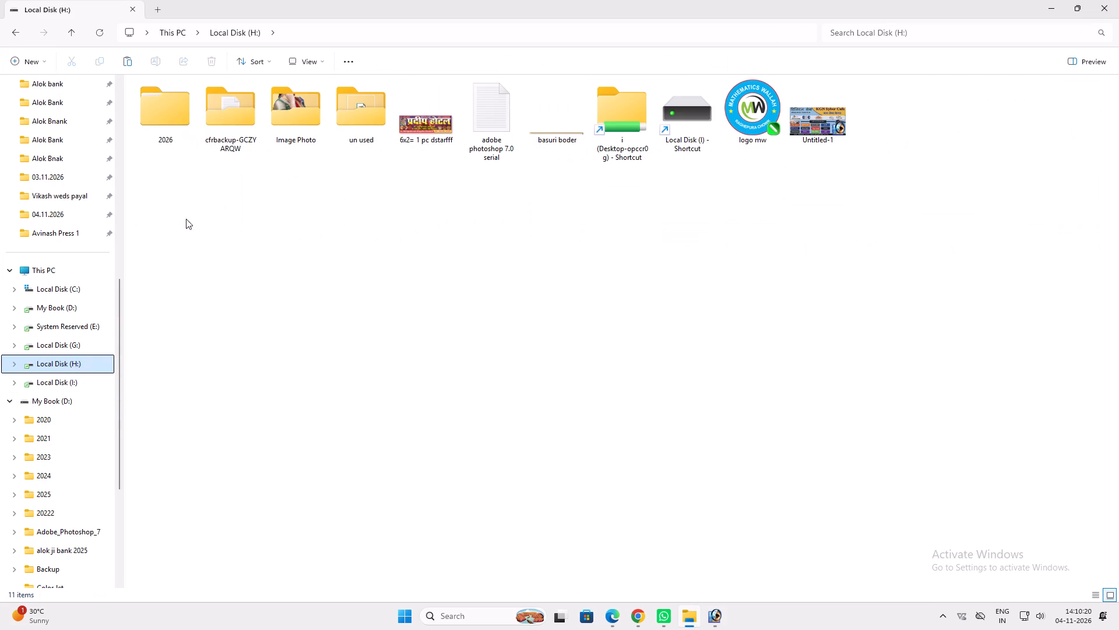
{"action": "left_click", "coordinate": [213, 121]}
{"action": "double_click", "coordinate": [180, 116]}
{"action": "left_click", "coordinate": [835, 26]}
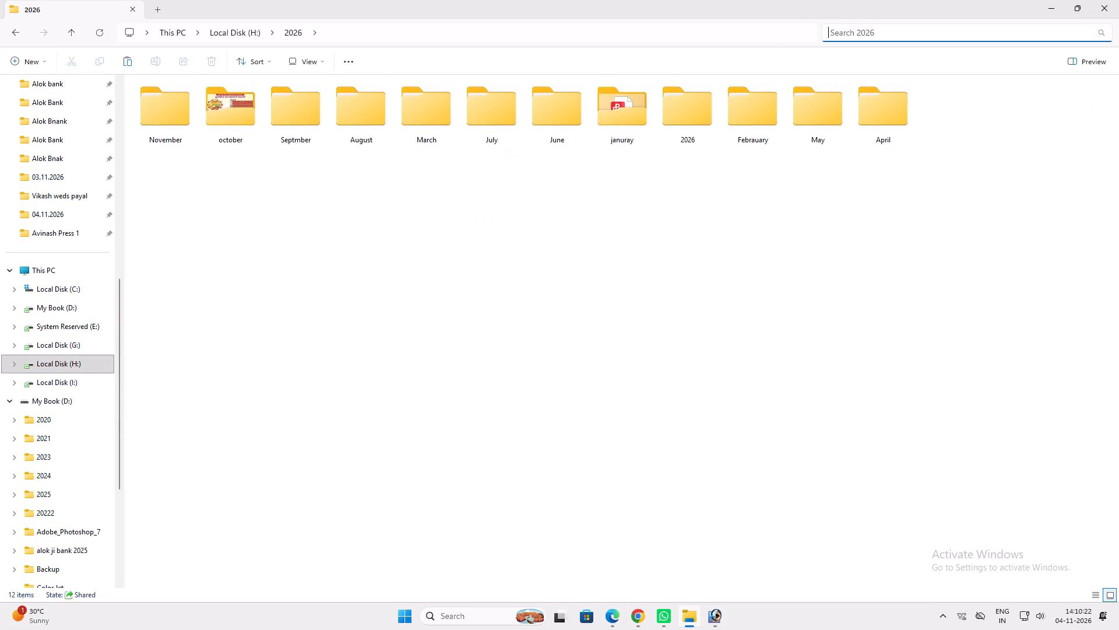
{"action": "type", "text": "foot"}
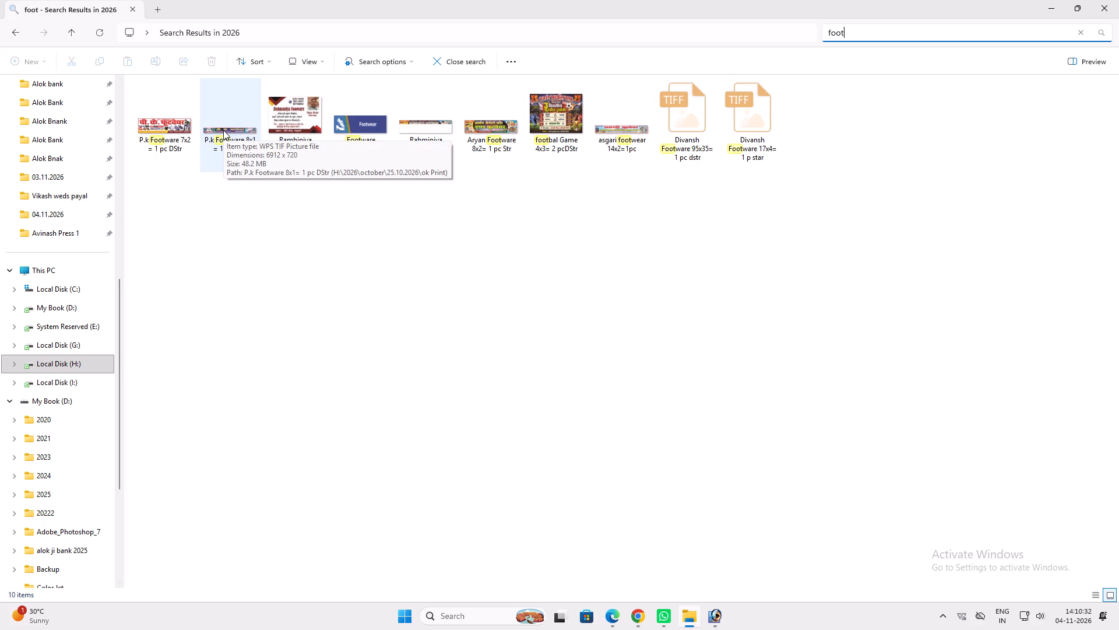
Open the banner file "Aryan Footware 8x2= 1 pc Str" from the search results in Adobe Photoshop.
{"action": "left_click_drag", "start_coordinate": [509, 132], "coordinate": [709, 623]}
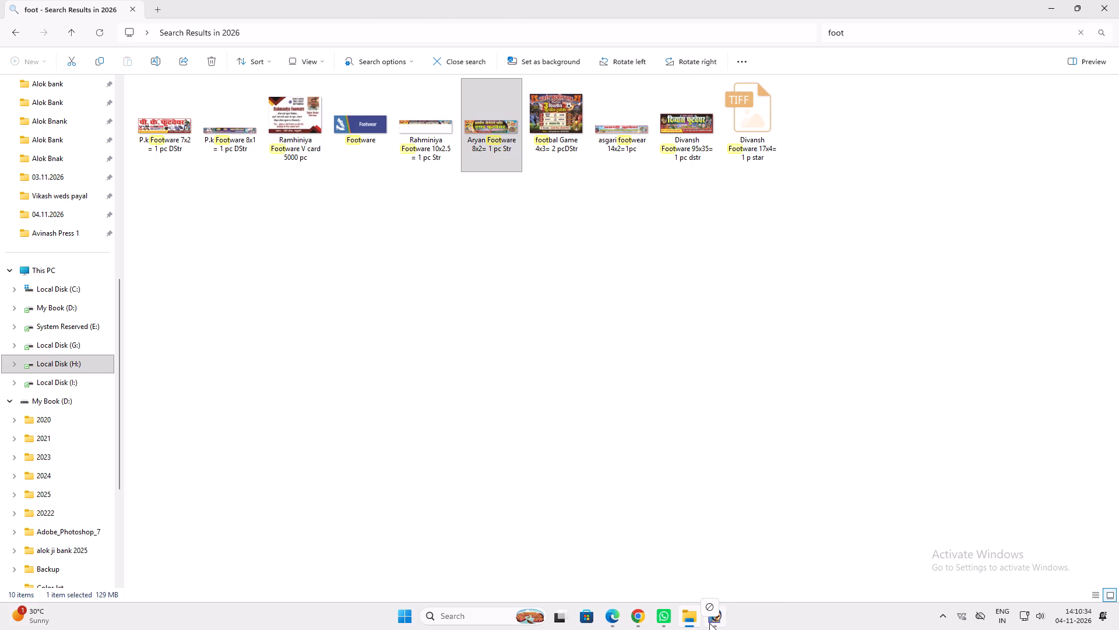
{"action": "left_click_drag", "start_coordinate": [709, 623], "coordinate": [698, 411]}
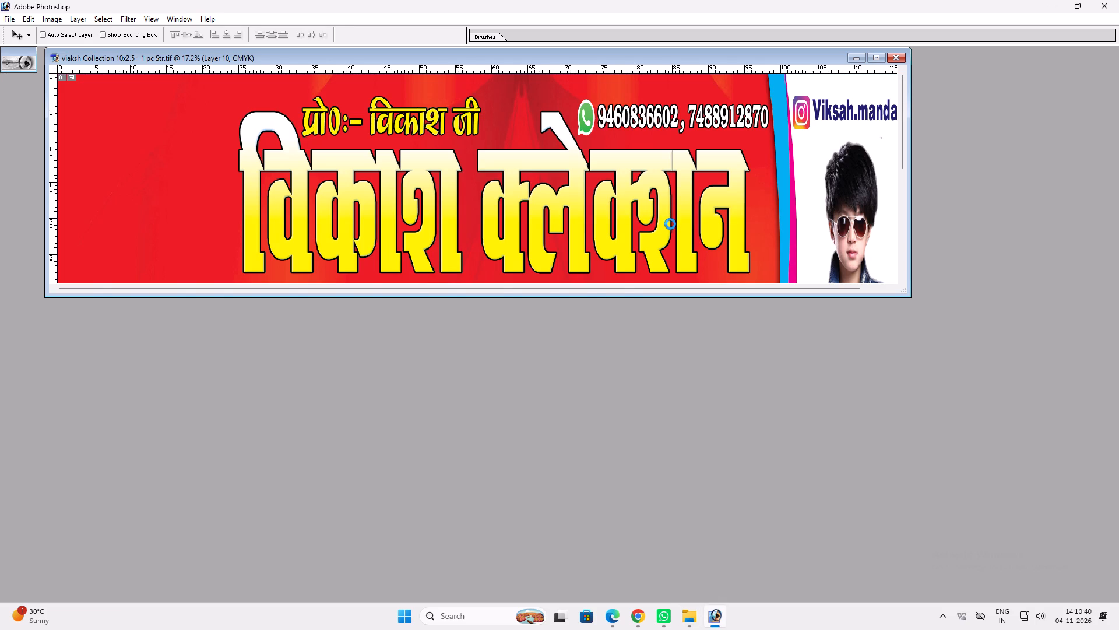
{"action": "right_click", "coordinate": [105, 251]}
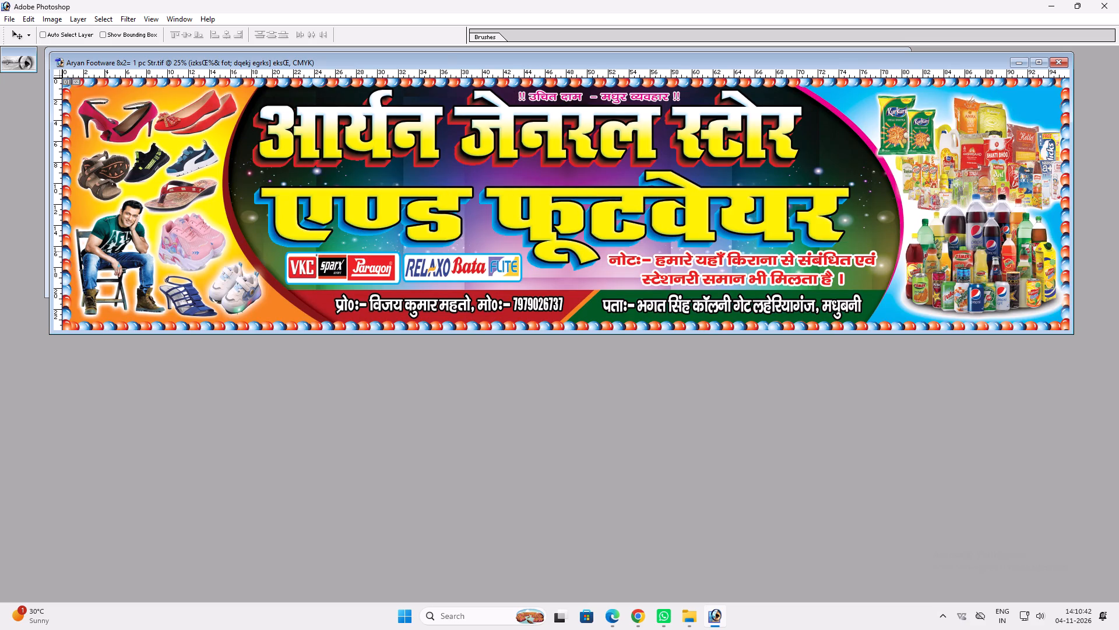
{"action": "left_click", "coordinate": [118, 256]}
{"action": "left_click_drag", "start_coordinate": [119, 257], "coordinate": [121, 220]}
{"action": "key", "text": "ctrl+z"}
Copy the starry multicolour background from the footwear banner into the clothing-shop banner and align it with the canvas's top-left corner.
{"action": "left_click_drag", "start_coordinate": [579, 66], "coordinate": [604, 211]}
{"action": "left_click", "coordinate": [494, 324], "text": "ctrl"}
{"action": "left_click", "coordinate": [489, 321], "text": "ctrl"}
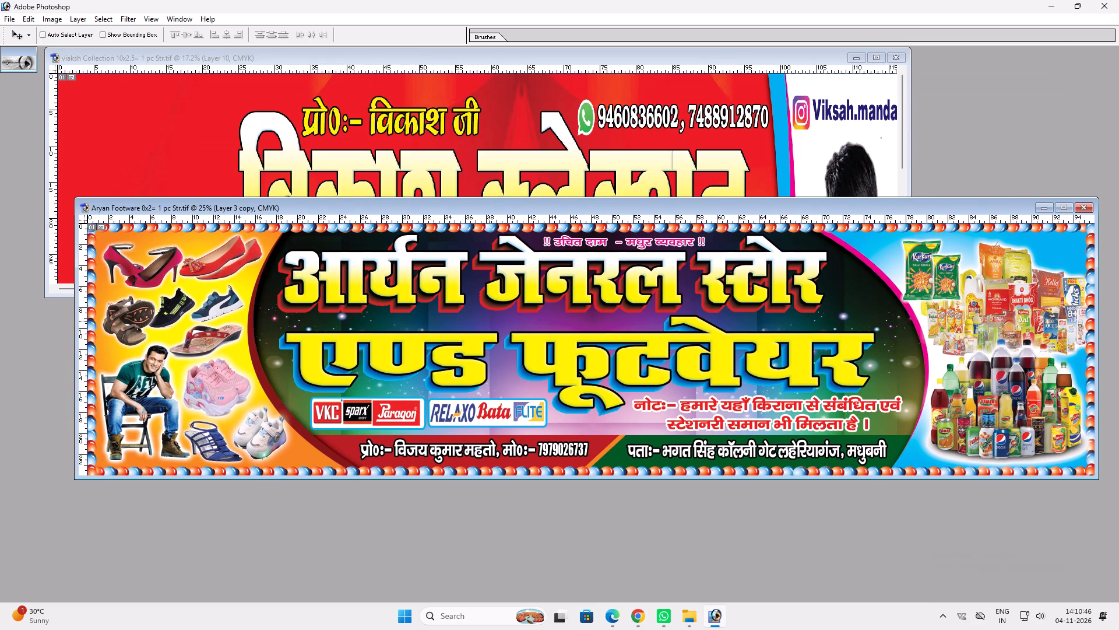
{"action": "left_click_drag", "start_coordinate": [488, 321], "coordinate": [479, 130]}
{"action": "double_click", "coordinate": [464, 57]}
{"action": "key", "text": "v"}
{"action": "left_click_drag", "start_coordinate": [566, 194], "coordinate": [478, 233]}
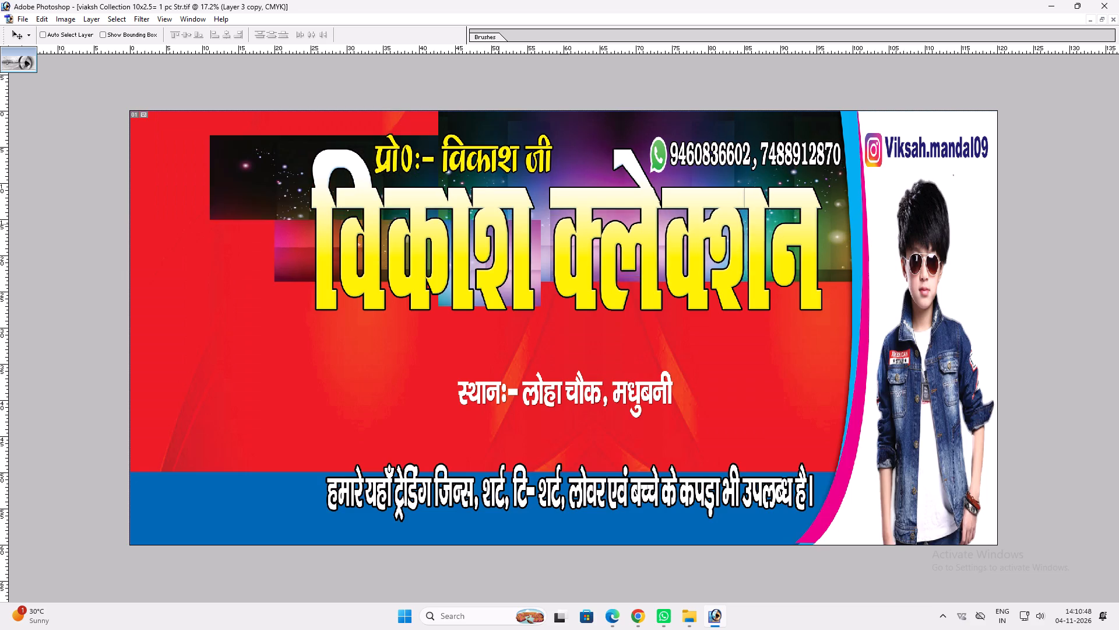
{"action": "left_click_drag", "start_coordinate": [478, 233], "coordinate": [419, 204]}
Stretch the starry background to about 126.7% width and 218.1% height, spanning the banner from its top edge to the blue strip.
{"action": "scroll", "coordinate": [484, 254], "scroll_direction": "up", "scroll_amount": 3}
{"action": "key", "text": "ctrl+t"}
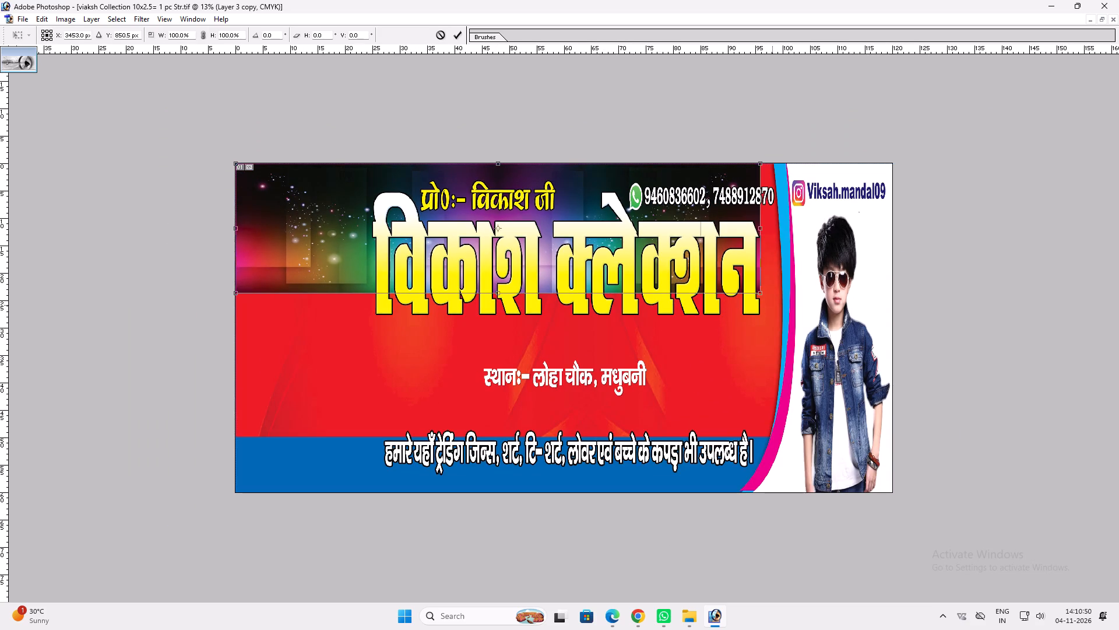
{"action": "left_click_drag", "start_coordinate": [759, 293], "coordinate": [892, 358], "text": "shift"}
{"action": "left_click_drag", "start_coordinate": [831, 324], "coordinate": [825, 425], "text": "shift"}
{"action": "left_click_drag", "start_coordinate": [824, 425], "coordinate": [818, 443], "text": "shift"}
{"action": "key", "text": "Return"}
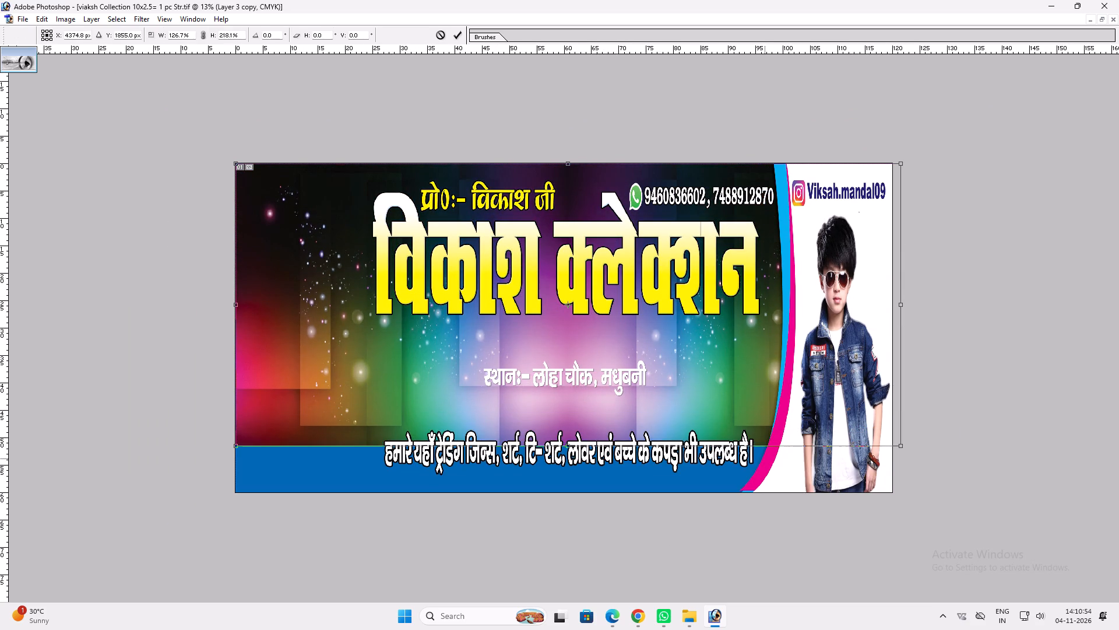
{"action": "key", "text": "v"}
Delete the photo layer of the boy in the denim jacket.
{"action": "scroll", "coordinate": [713, 446], "scroll_direction": "up", "scroll_amount": 2}
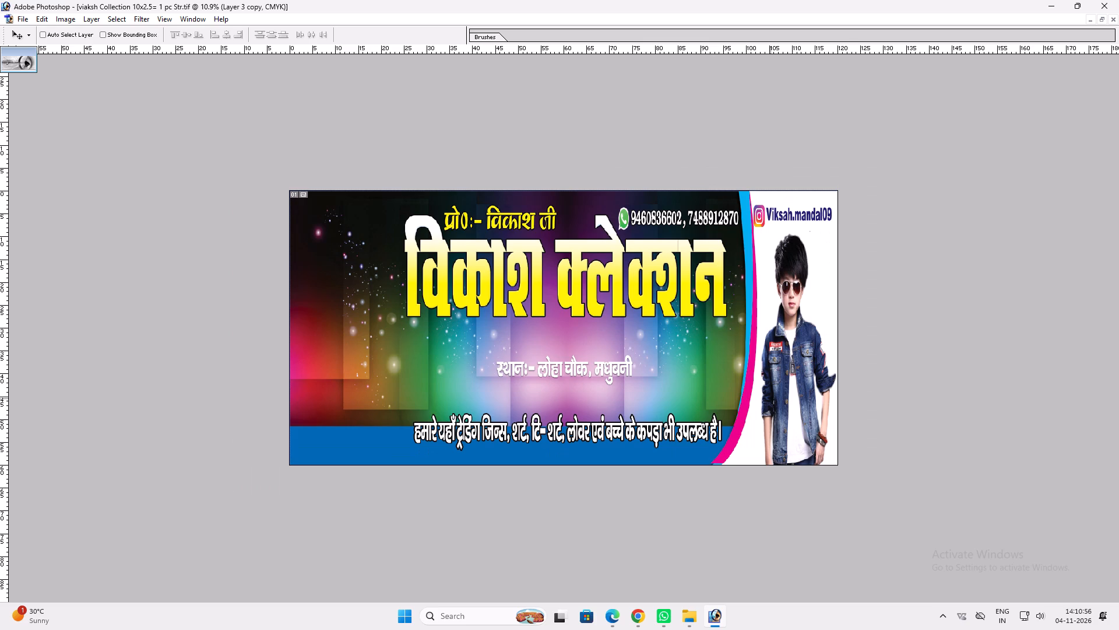
{"action": "left_click", "coordinate": [771, 395], "text": "ctrl"}
{"action": "key", "text": "alt+l"}
{"action": "key", "text": "alt+l"}
{"action": "key", "text": "alt+l"}
{"action": "key", "text": "v"}
Delete the white, pink and light-blue curved panel layers behind the Instagram handle.
{"action": "left_click", "coordinate": [769, 357], "text": "ctrl"}
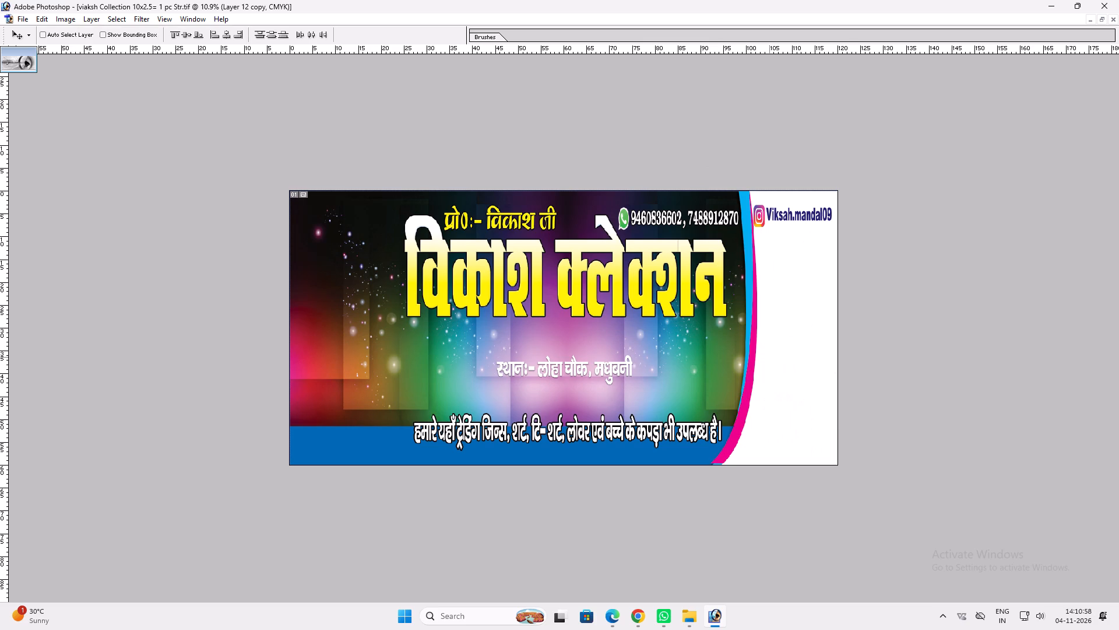
{"action": "key", "text": "alt+l"}
{"action": "key", "text": "alt+l"}
{"action": "key", "text": "alt+l"}
{"action": "left_click", "coordinate": [792, 334], "text": "ctrl"}
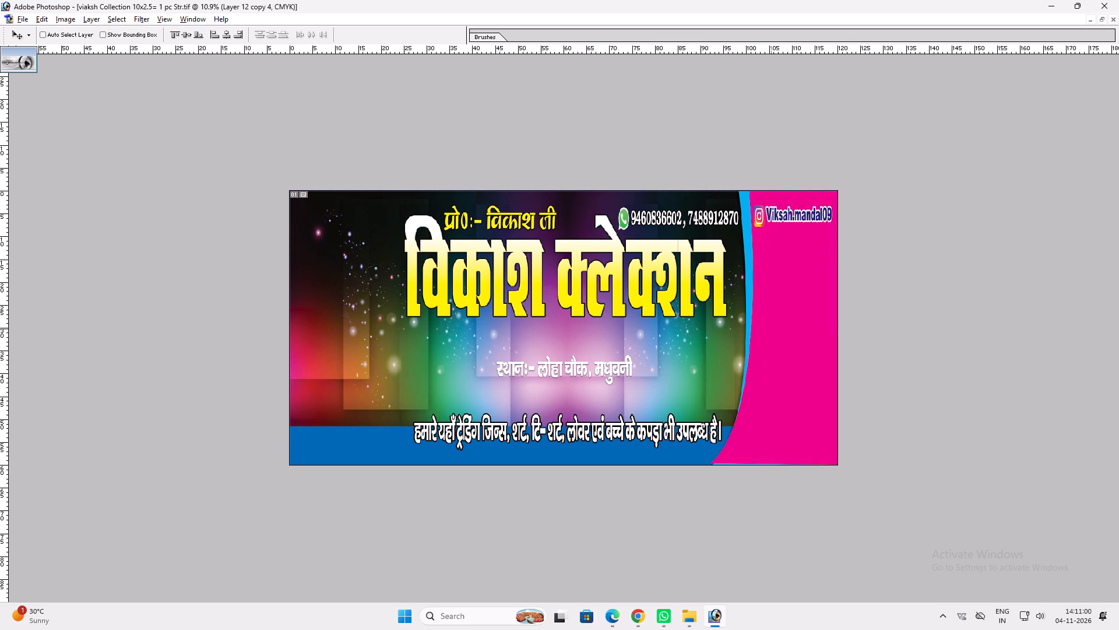
{"action": "key", "text": "alt+l"}
{"action": "key", "text": "alt+l"}
{"action": "key", "text": "alt+l"}
{"action": "left_click", "coordinate": [771, 329], "text": "ctrl"}
{"action": "key", "text": "alt+l"}
{"action": "key", "text": "alt+l"}
{"action": "key", "text": "alt+l"}
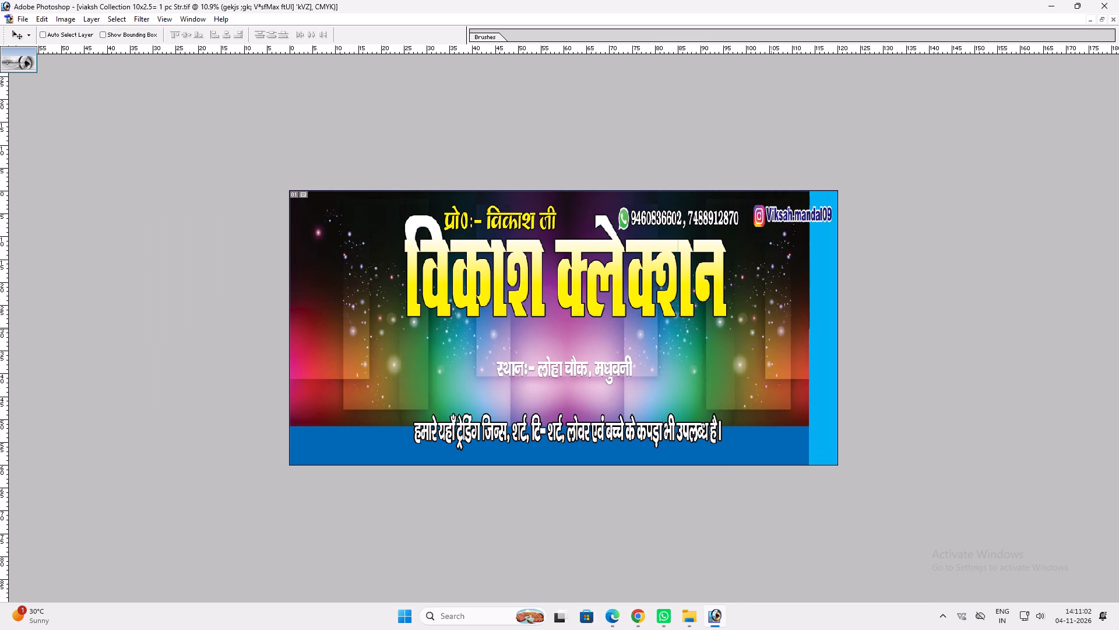
Widen the starry background symmetrically about its centre to about 157.8% width, keeping its height at 100%.
{"action": "key", "text": "ctrl+0"}
{"action": "key", "text": "v"}
{"action": "scroll", "coordinate": [747, 334], "scroll_direction": "up", "scroll_amount": 4}
{"action": "left_click", "coordinate": [717, 356], "text": "ctrl"}
{"action": "scroll", "coordinate": [815, 371], "scroll_direction": "up", "scroll_amount": 5, "text": "ctrl"}
{"action": "key", "text": "ctrl+t"}
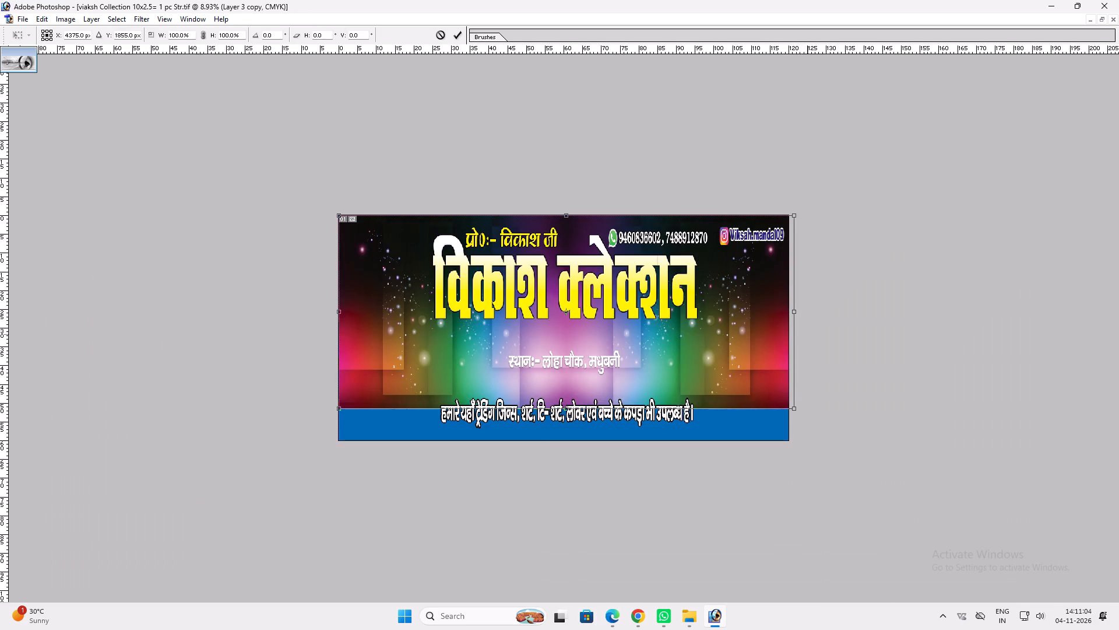
{"action": "left_click_drag", "start_coordinate": [796, 331], "coordinate": [927, 315], "text": "alt+shift"}
{"action": "key", "text": "Return"}
{"action": "key", "text": "ctrl+0"}
{"action": "key", "text": "v"}
{"action": "key", "text": "v"}
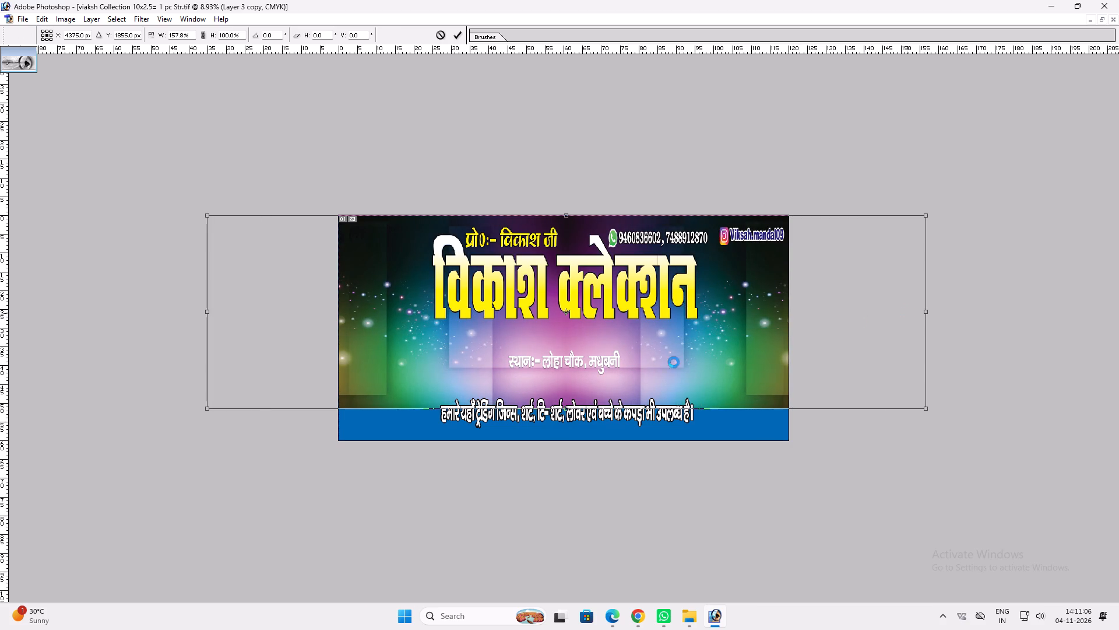
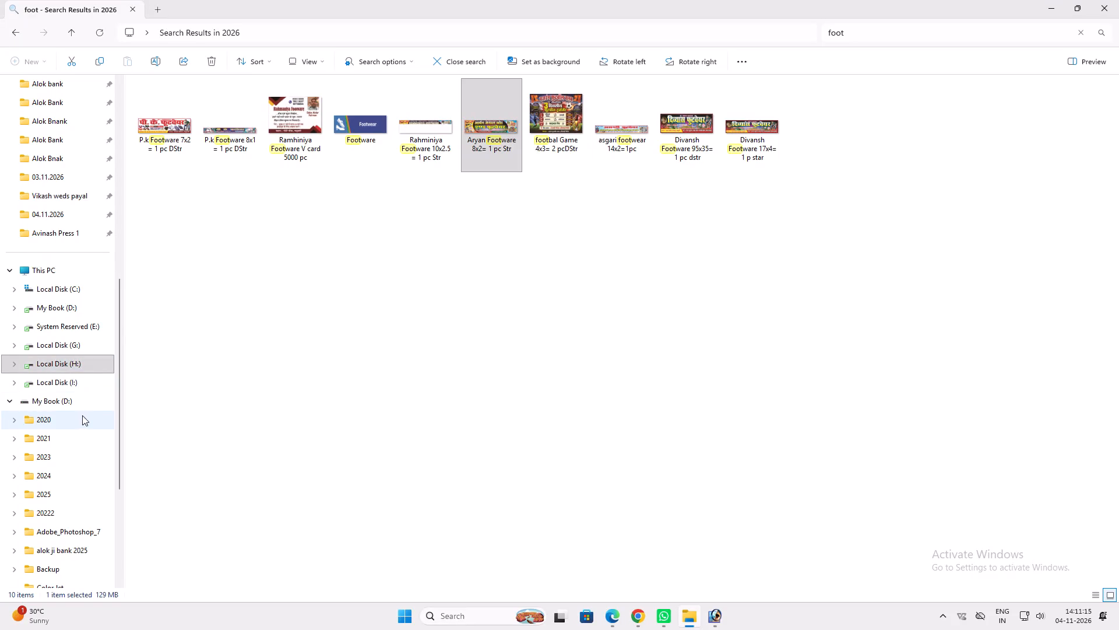
Open the "Rohit ( Boder )" PDF of border artwork in Photoshop from the 2026 > januray folder on Local Disk (H:).
{"action": "key", "text": "super+d"}
{"action": "key", "text": "super+e"}
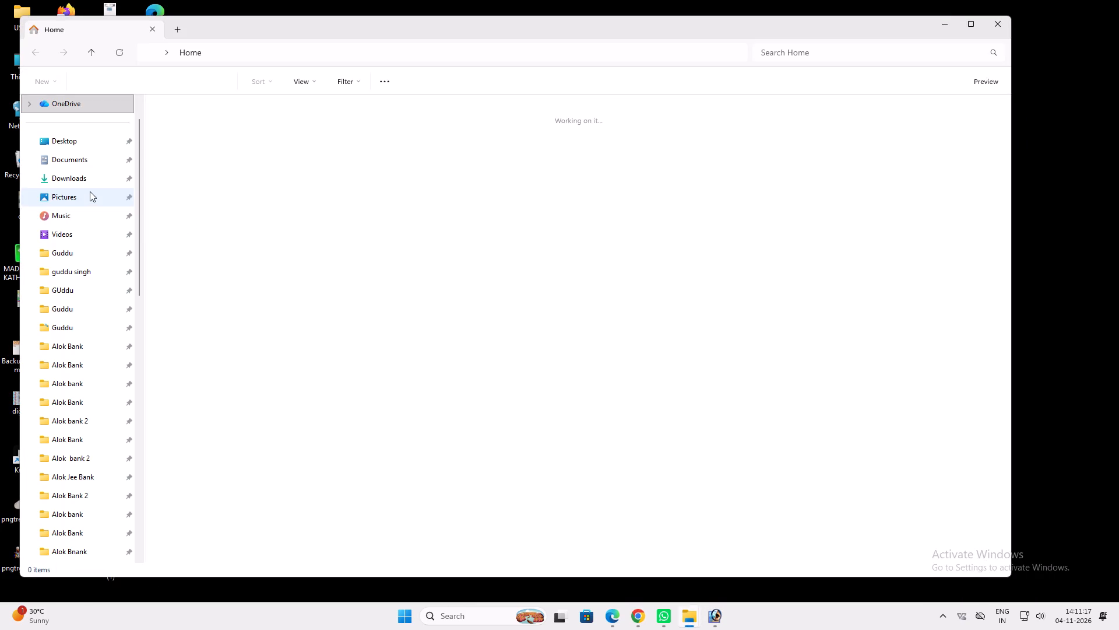
{"action": "left_click", "coordinate": [81, 177]}
{"action": "left_click", "coordinate": [346, 79]}
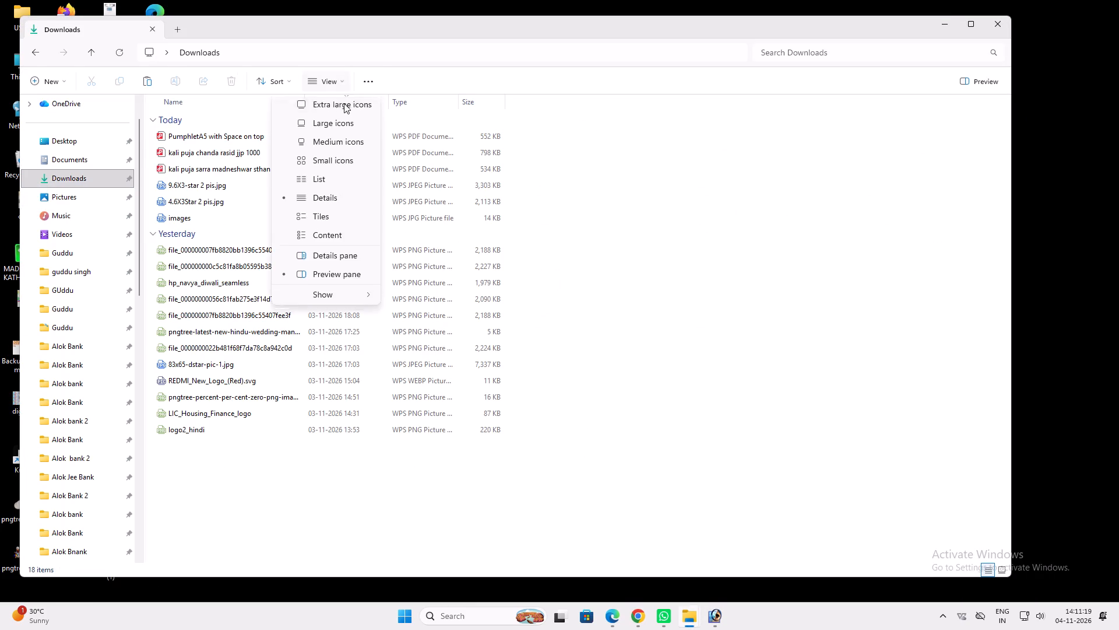
{"action": "left_click", "coordinate": [338, 133]}
{"action": "scroll", "coordinate": [79, 331], "scroll_direction": "down", "scroll_amount": 5}
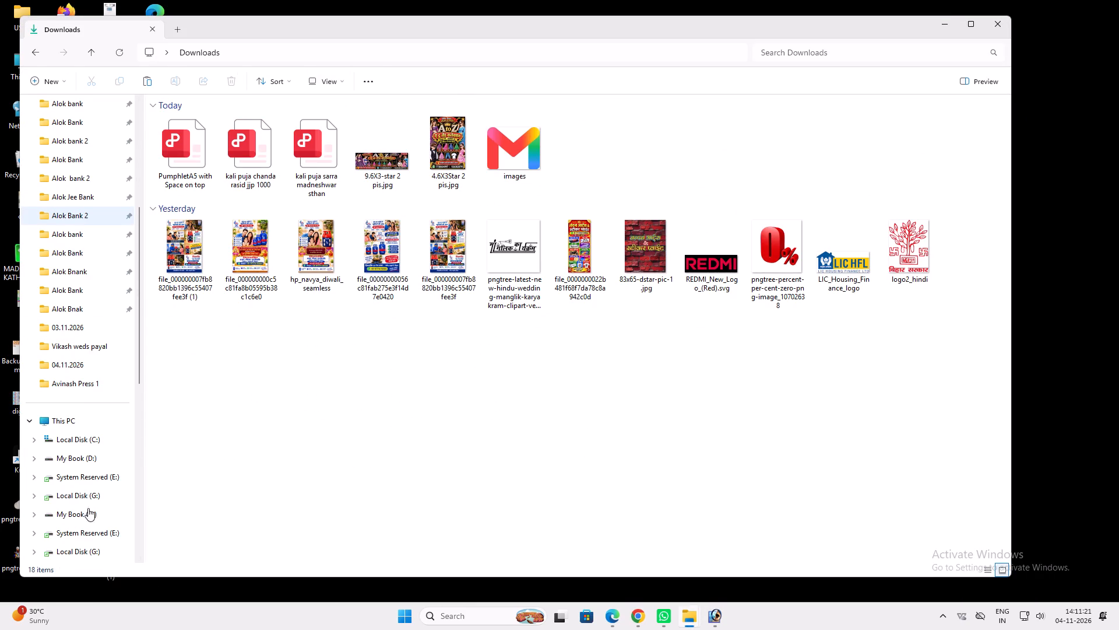
{"action": "scroll", "coordinate": [87, 489], "scroll_direction": "down", "scroll_amount": 1}
{"action": "scroll", "coordinate": [124, 394], "scroll_direction": "down", "scroll_amount": 2}
{"action": "scroll", "coordinate": [72, 360], "scroll_direction": "down", "scroll_amount": 1}
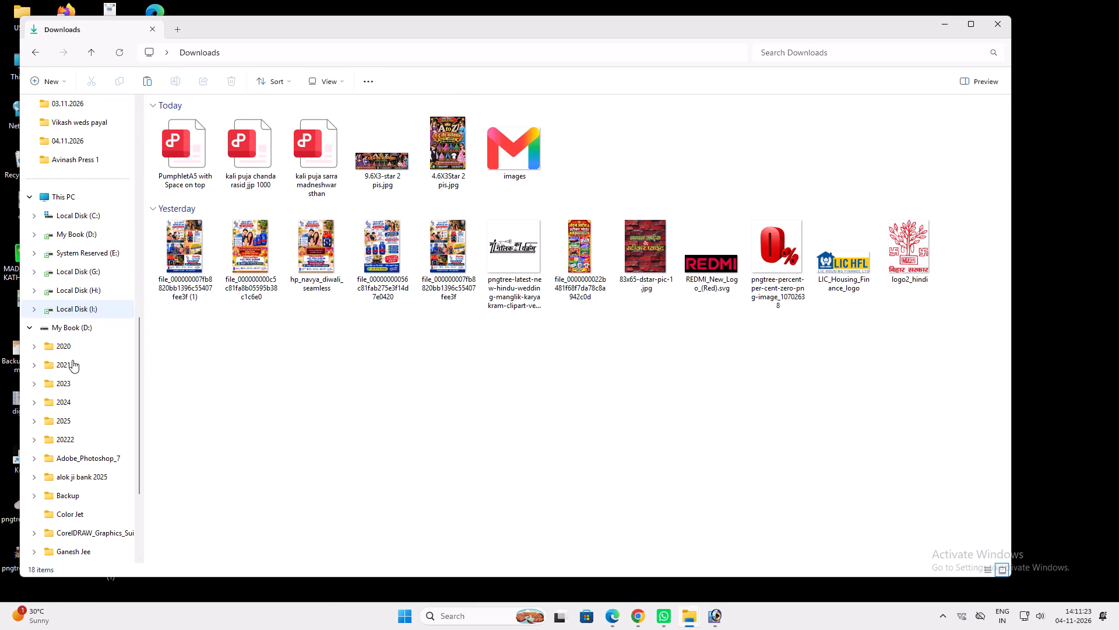
{"action": "left_click", "coordinate": [89, 290]}
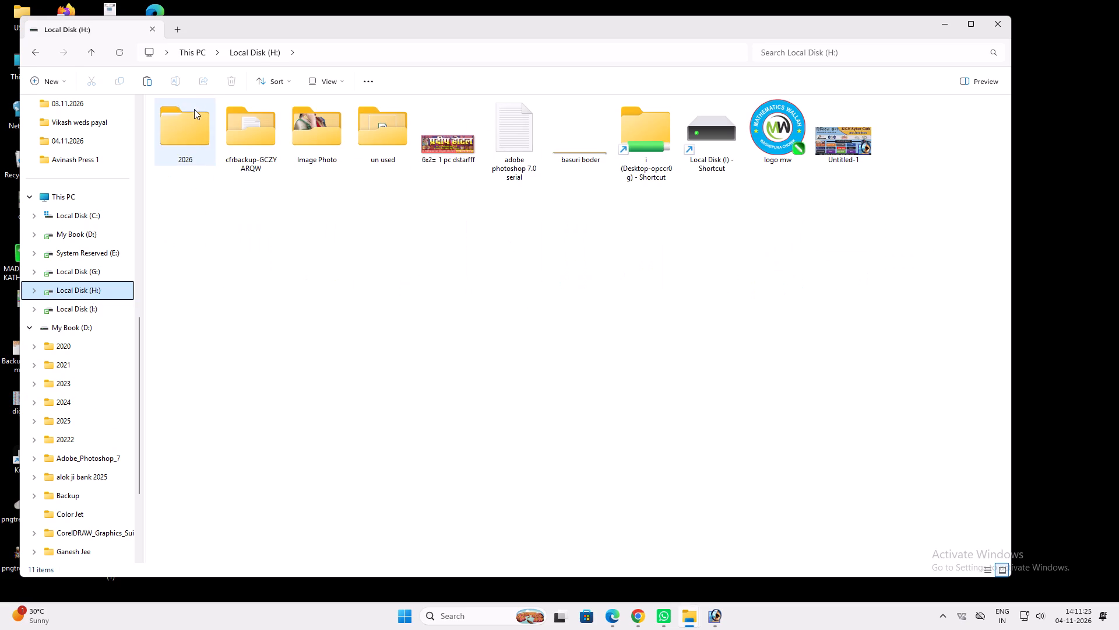
{"action": "double_click", "coordinate": [193, 112]}
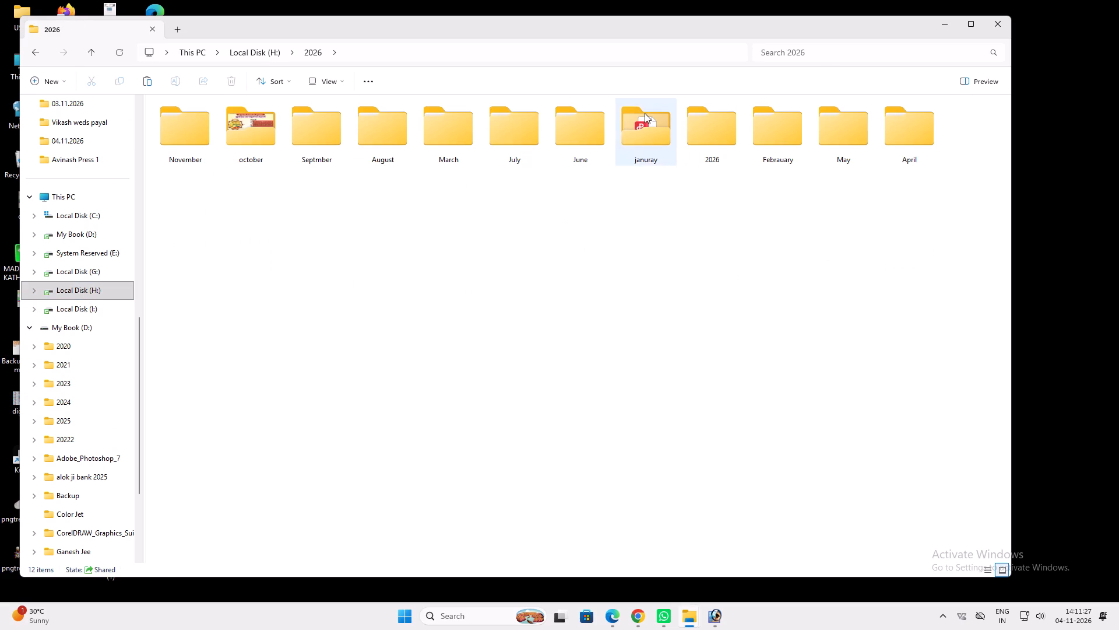
{"action": "double_click", "coordinate": [645, 113]}
{"action": "left_click_drag", "start_coordinate": [454, 269], "coordinate": [727, 629]}
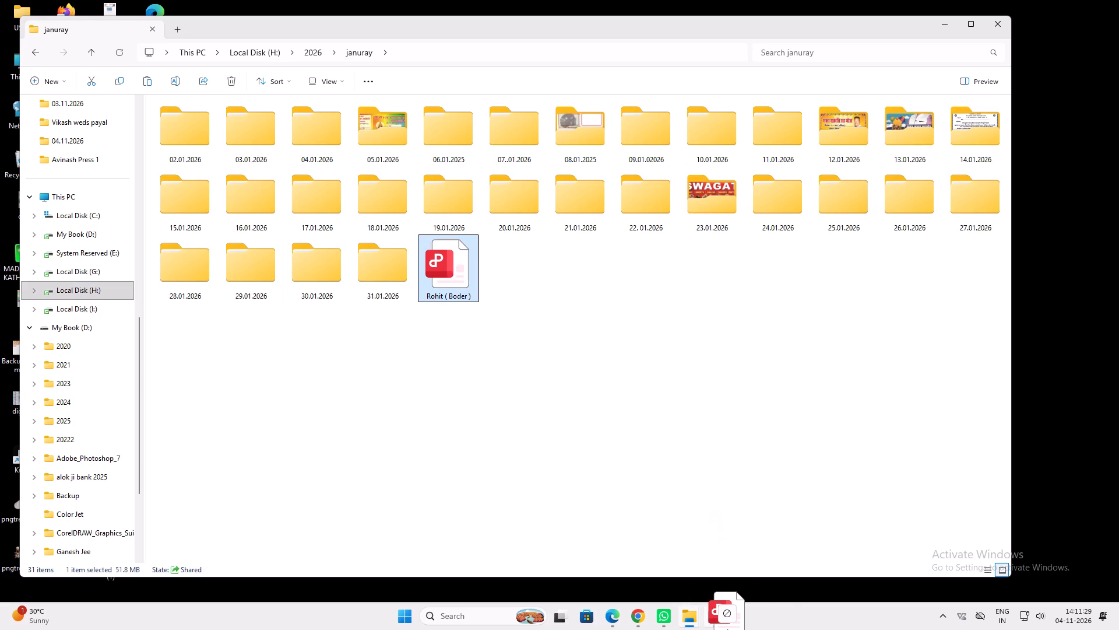
{"action": "left_click_drag", "start_coordinate": [727, 629], "coordinate": [646, 303]}
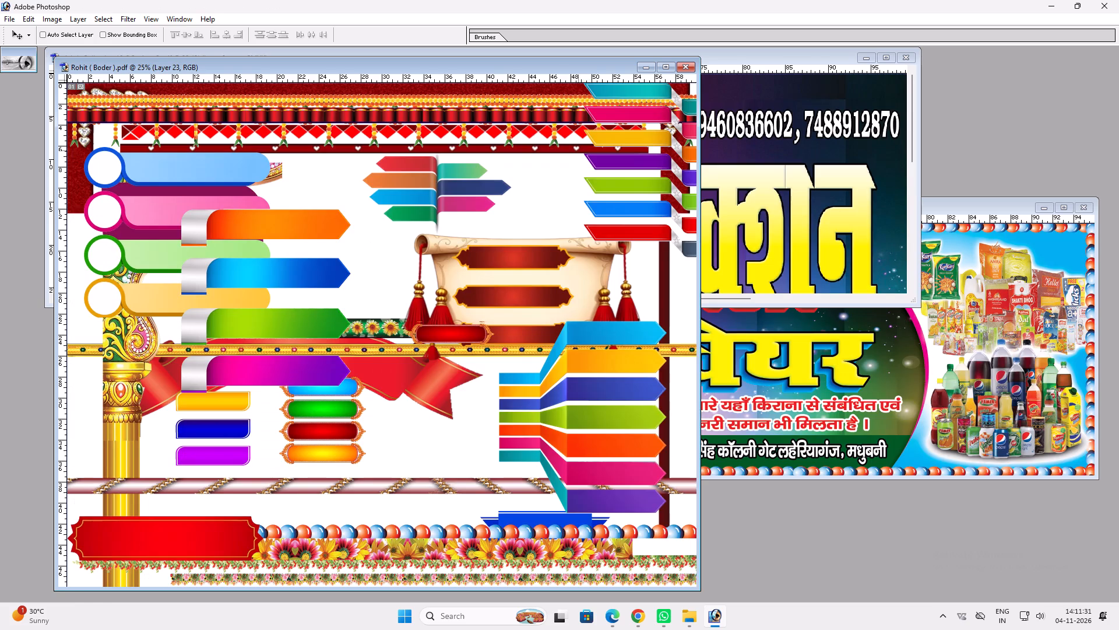
Copy the red beaded border strip from the border artwork file into the clothing-shop banner, near its top.
{"action": "left_click", "coordinate": [485, 113], "text": "ctrl"}
{"action": "left_click_drag", "start_coordinate": [485, 112], "coordinate": [789, 189]}
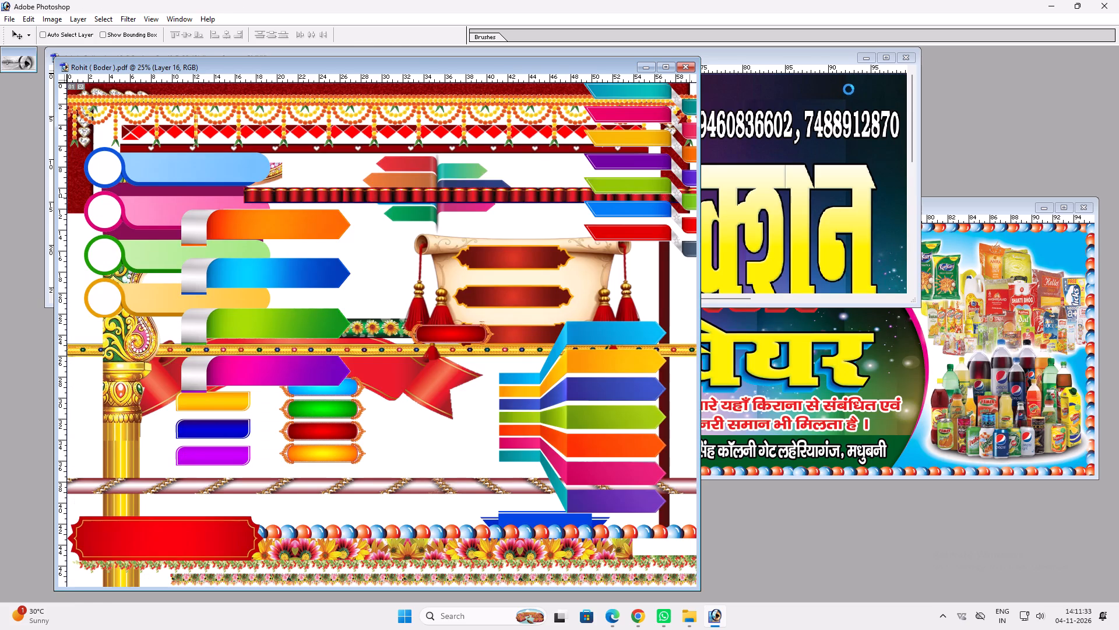
{"action": "left_click", "coordinate": [889, 55]}
{"action": "key", "text": "v"}
{"action": "key", "text": "v"}
{"action": "left_click_drag", "start_coordinate": [790, 194], "coordinate": [489, 120]}
Rotate the red beaded strip 180° and align it flush with the banner's top-left corner.
{"action": "key", "text": "ctrl+t"}
{"action": "right_click", "coordinate": [487, 120], "text": "ctrl"}
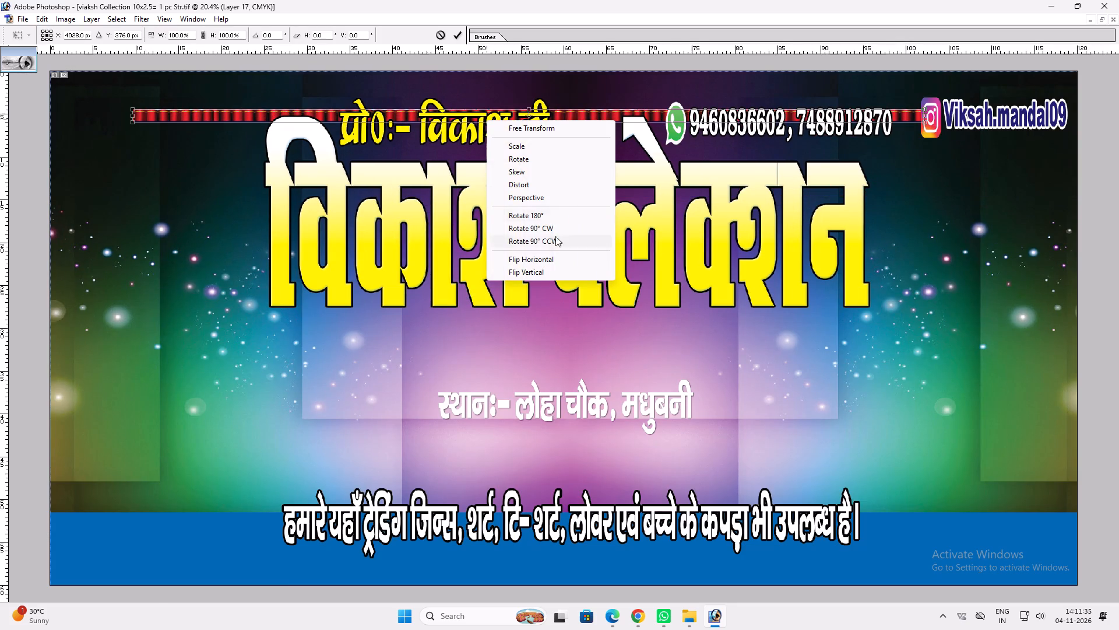
{"action": "left_click", "coordinate": [554, 214]}
{"action": "key", "text": "Return"}
{"action": "key", "text": "ctrl+a"}
{"action": "left_click", "coordinate": [212, 37]}
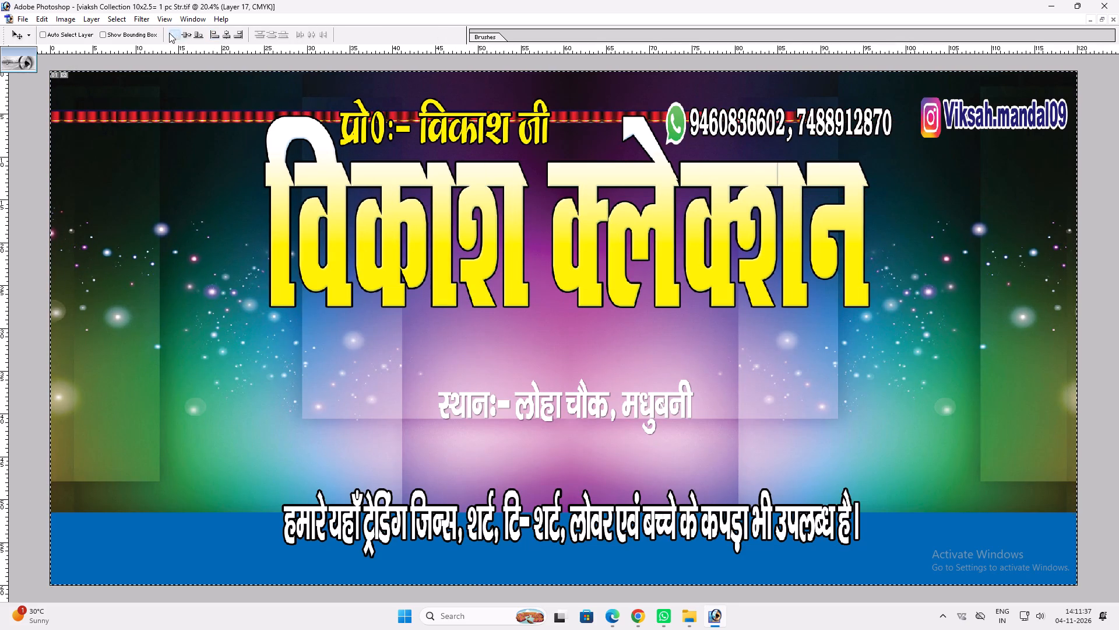
{"action": "left_click", "coordinate": [169, 33]}
{"action": "left_click", "coordinate": [178, 32]}
{"action": "scroll", "coordinate": [199, 82], "scroll_direction": "up", "scroll_amount": 3}
{"action": "key", "text": "ctrl+d"}
{"action": "key", "text": "ctrl+d"}
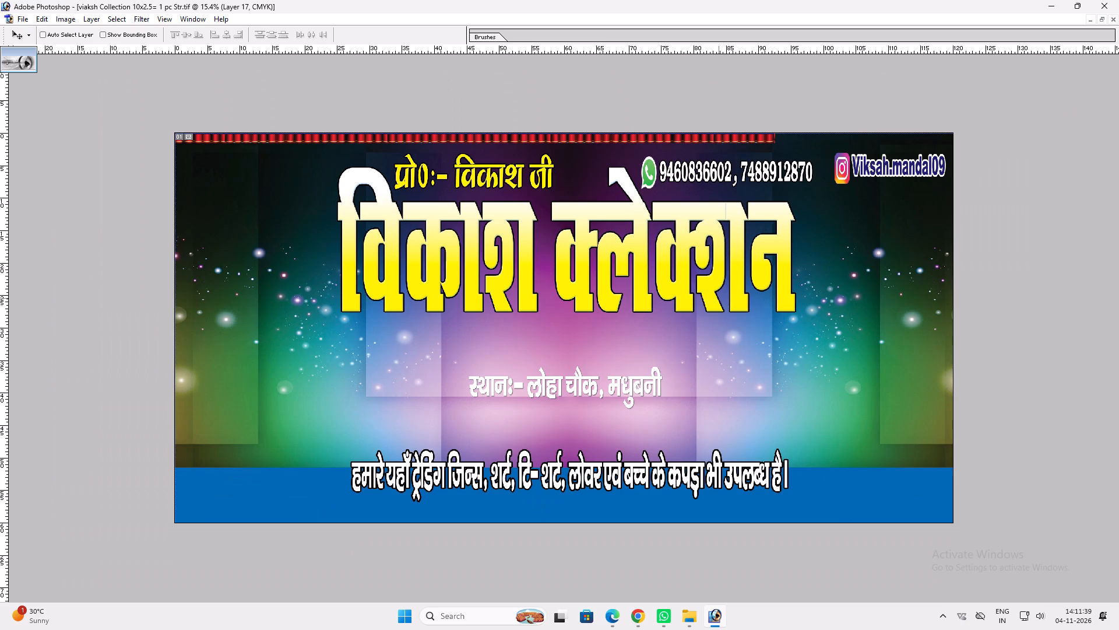
Scale the red beaded strip down and duplicate it sideways so the pair spans the banner's full top edge.
{"action": "key", "text": "ctrl+t"}
{"action": "left_click_drag", "start_coordinate": [736, 146], "coordinate": [747, 142], "text": "shift"}
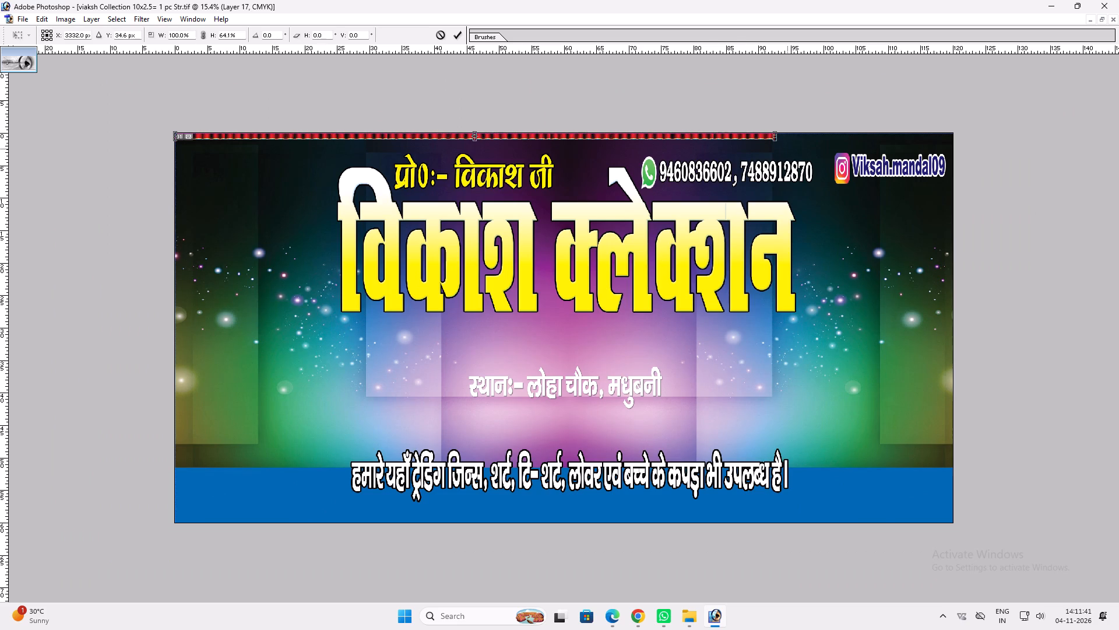
{"action": "left_click_drag", "start_coordinate": [779, 143], "coordinate": [666, 149], "text": "shift"}
{"action": "key", "text": "shift+Return"}
{"action": "left_click_drag", "start_coordinate": [571, 138], "coordinate": [844, 140], "text": "alt+shift"}
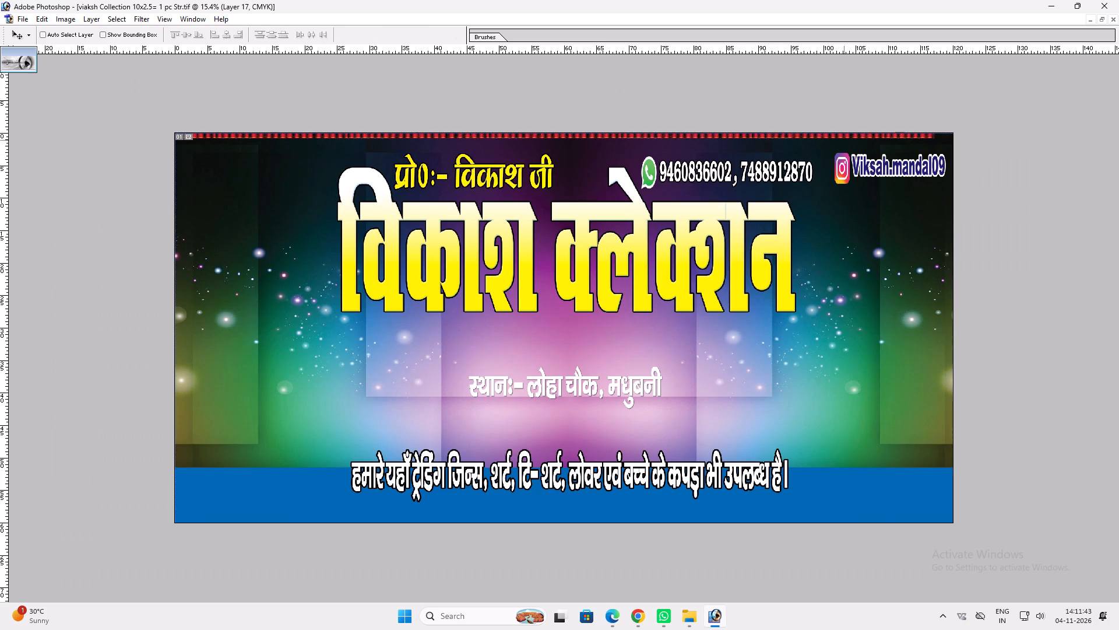
{"action": "left_click_drag", "start_coordinate": [844, 140], "coordinate": [866, 139], "text": "alt+shift"}
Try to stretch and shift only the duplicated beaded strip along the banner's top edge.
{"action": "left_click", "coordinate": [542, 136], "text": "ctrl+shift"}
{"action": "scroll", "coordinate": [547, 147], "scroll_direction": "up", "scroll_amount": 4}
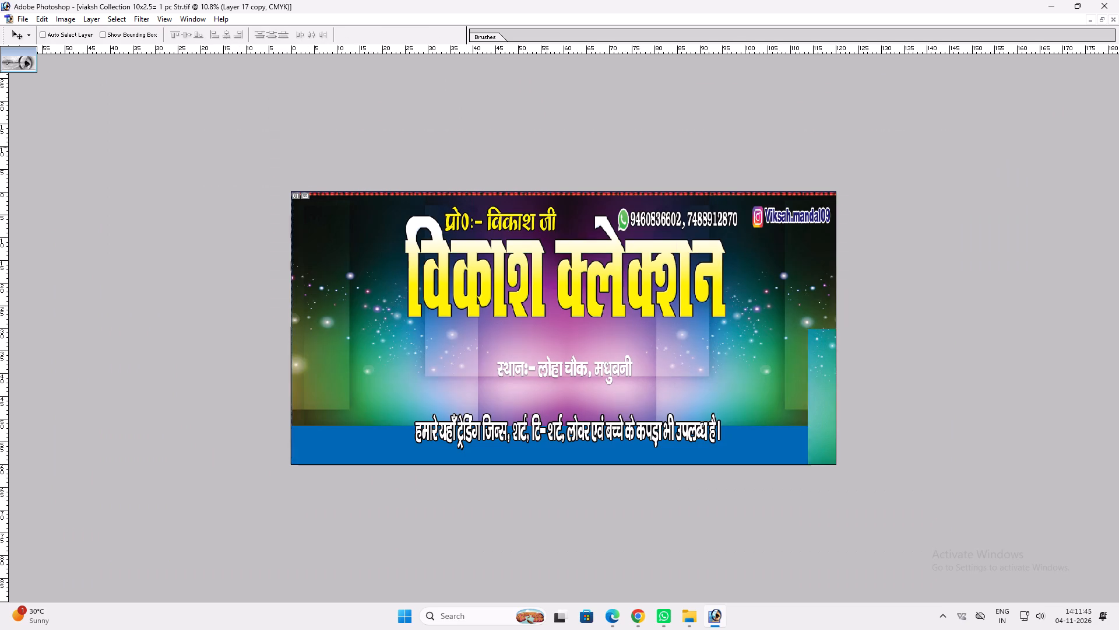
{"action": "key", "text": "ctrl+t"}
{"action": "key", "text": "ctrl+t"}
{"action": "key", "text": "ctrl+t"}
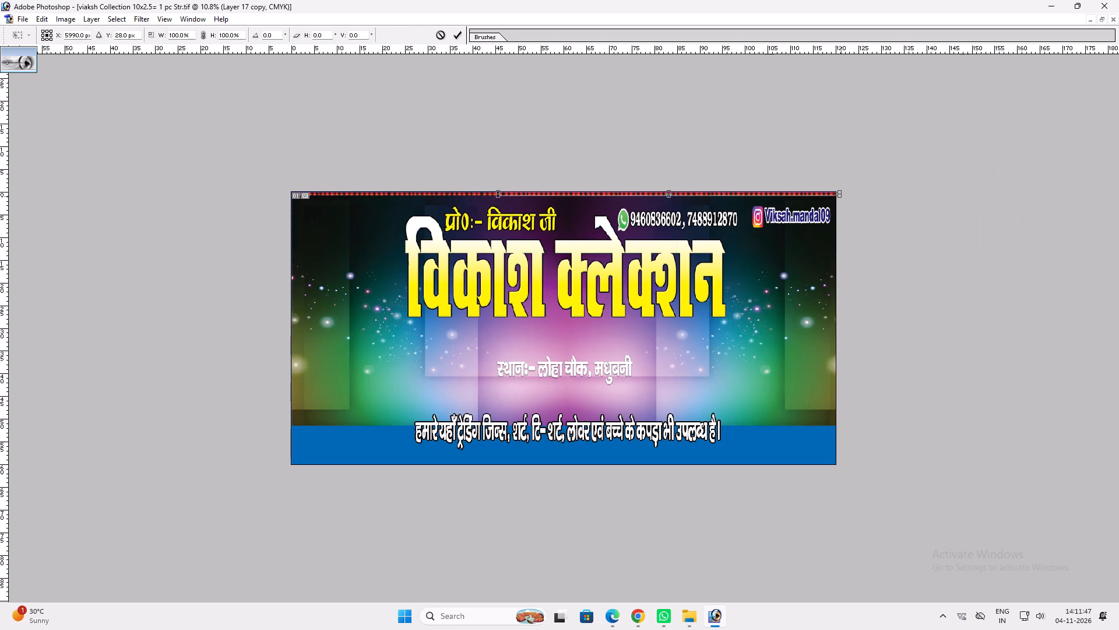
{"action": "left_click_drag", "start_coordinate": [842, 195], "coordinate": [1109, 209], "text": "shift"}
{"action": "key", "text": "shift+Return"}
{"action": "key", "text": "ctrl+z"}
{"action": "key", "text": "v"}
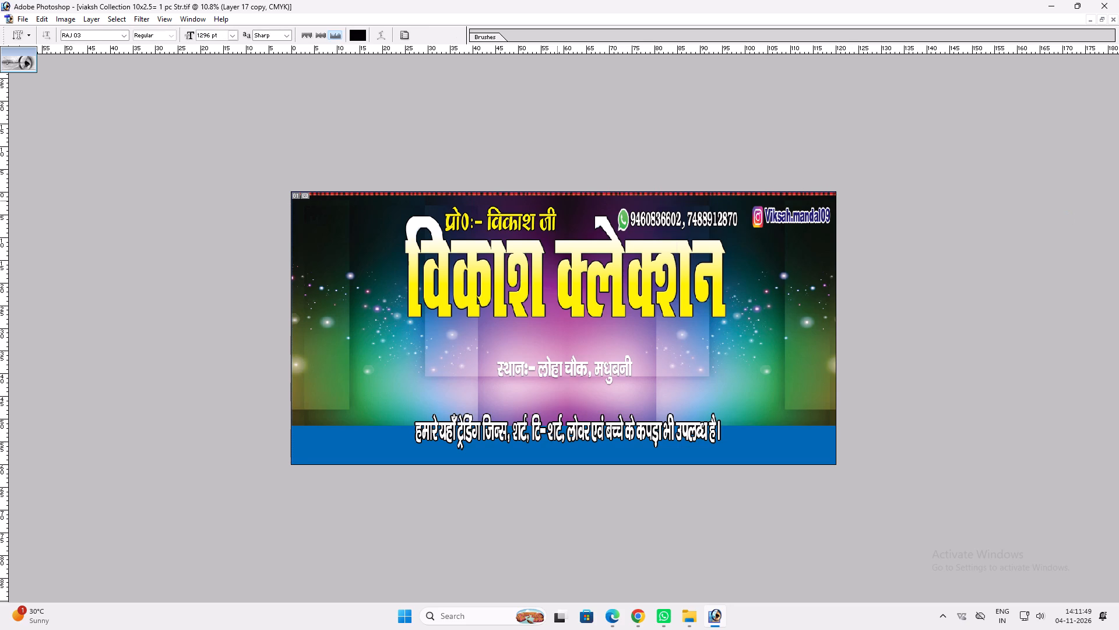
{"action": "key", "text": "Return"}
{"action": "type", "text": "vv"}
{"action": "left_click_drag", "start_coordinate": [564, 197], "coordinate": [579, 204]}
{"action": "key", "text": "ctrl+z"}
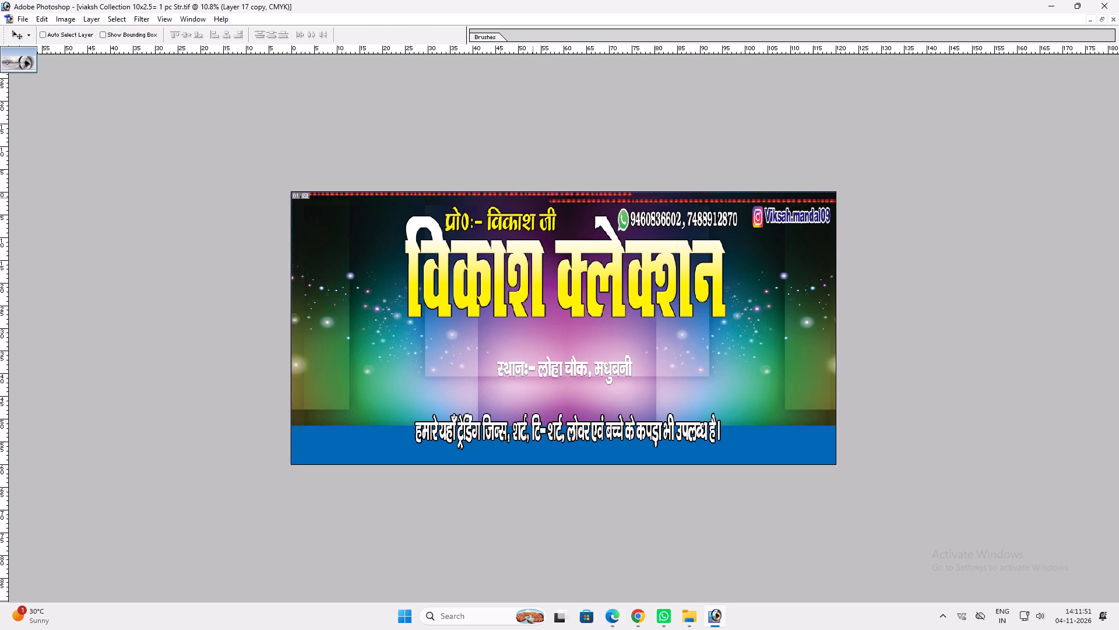
Enlarge both top beaded strips together so they run far past the banner's right edge, and merge them into one layer.
{"action": "left_click", "coordinate": [463, 194], "text": "ctrl+shift"}
{"action": "left_click_drag", "start_coordinate": [463, 194], "coordinate": [465, 212]}
{"action": "key", "text": "ctrl+z"}
{"action": "key", "text": "ctrl+t"}
{"action": "scroll", "coordinate": [829, 232], "scroll_direction": "up", "scroll_amount": 3, "text": "ctrl"}
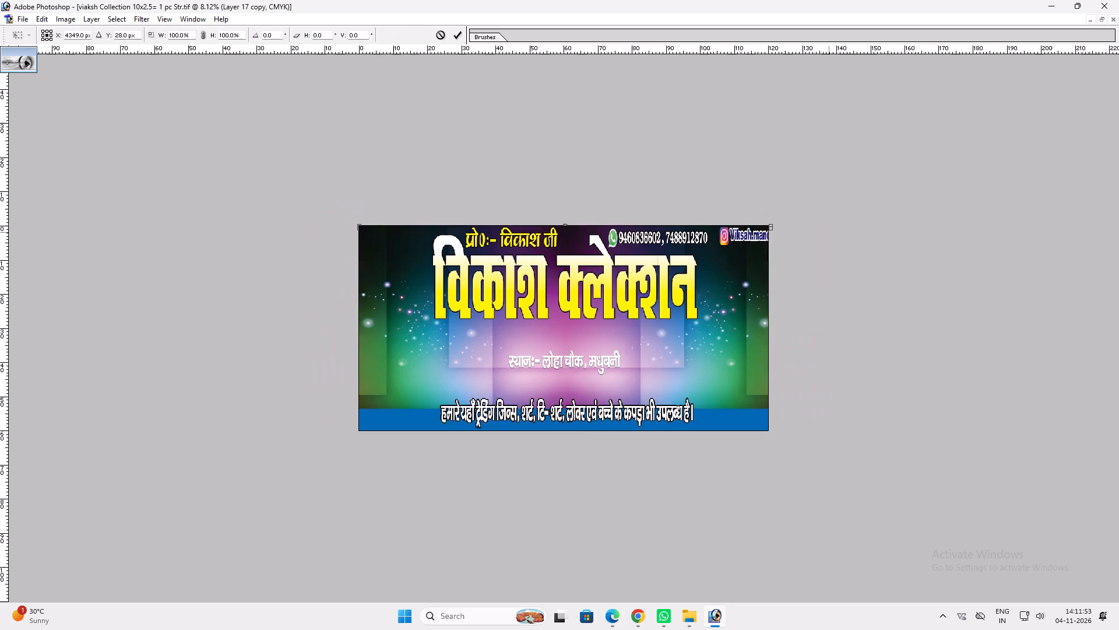
{"action": "left_click_drag", "start_coordinate": [771, 229], "coordinate": [1070, 236], "text": "shift"}
{"action": "key", "text": "Return"}
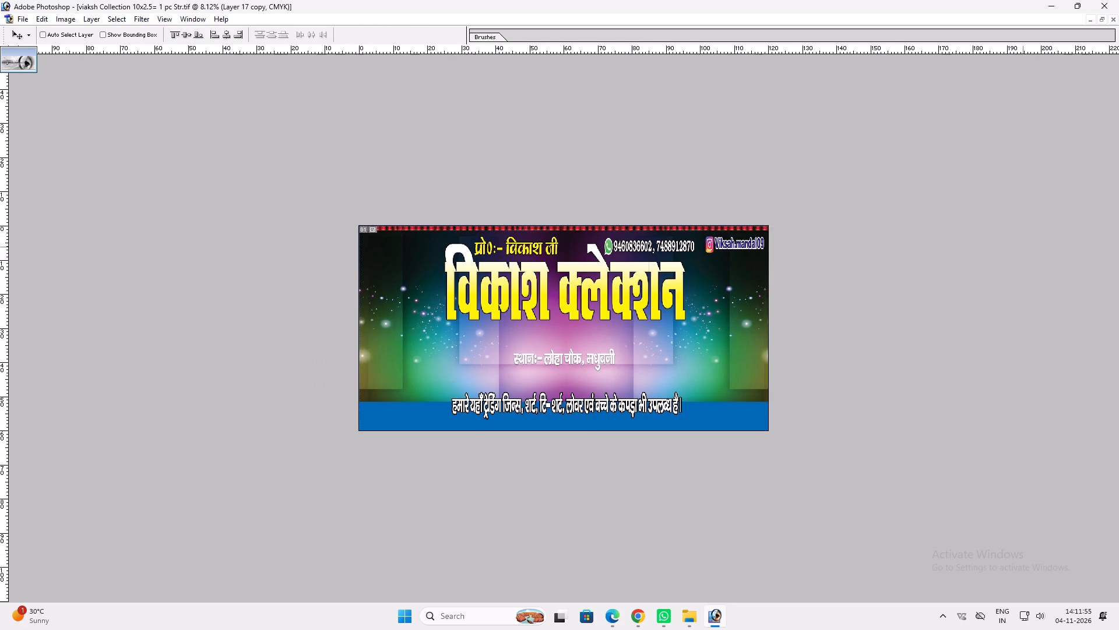
{"action": "key", "text": "ctrl+0"}
{"action": "key", "text": "v"}
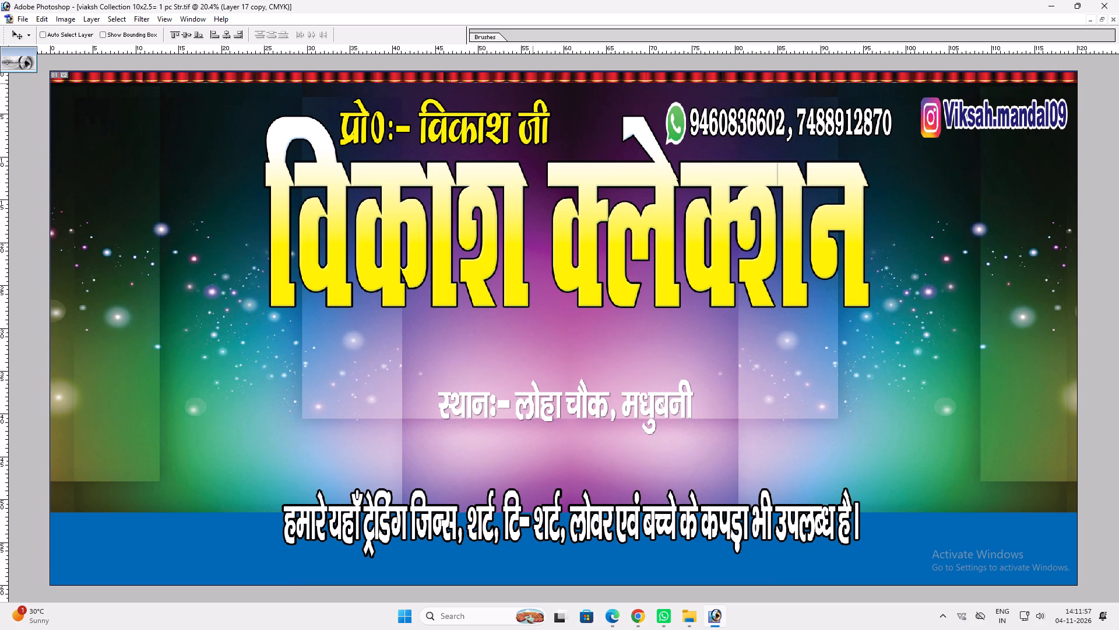
{"action": "key", "text": "ctrl+e"}
Duplicate the top beaded strip, rotate the copy 180° and place it along the banner's bottom edge.
{"action": "left_click_drag", "start_coordinate": [526, 83], "coordinate": [516, 225], "text": "alt+shift"}
{"action": "key", "text": "ctrl+t"}
{"action": "right_click", "coordinate": [516, 225], "text": "ctrl"}
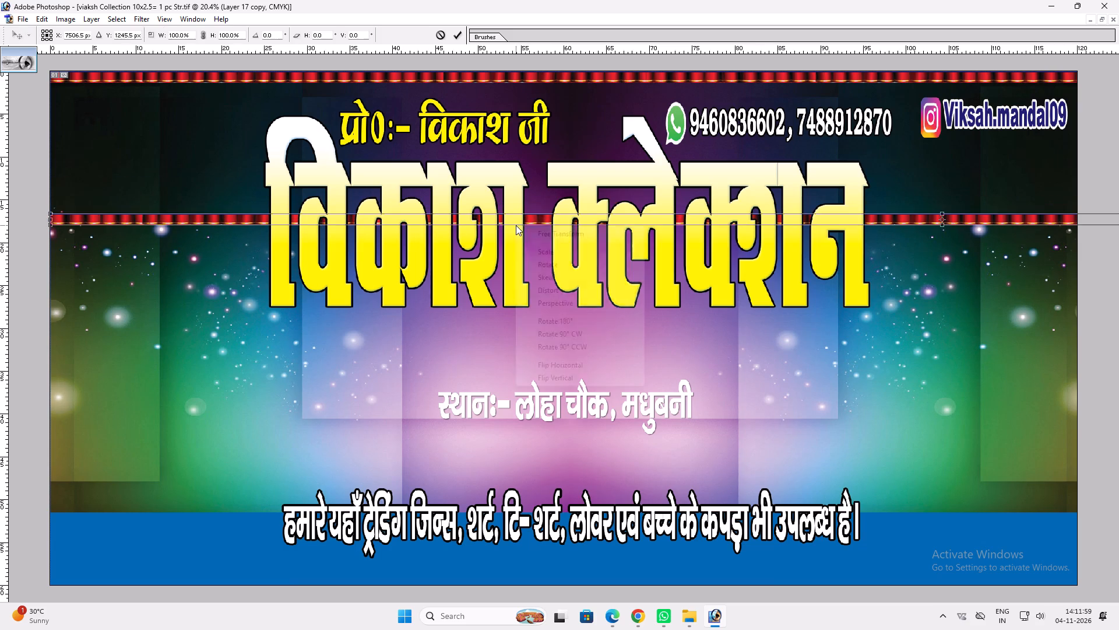
{"action": "left_click", "coordinate": [562, 321]}
{"action": "key", "text": "Return"}
{"action": "type", "text": "vv"}
{"action": "left_click_drag", "start_coordinate": [530, 227], "coordinate": [536, 538], "text": "shift"}
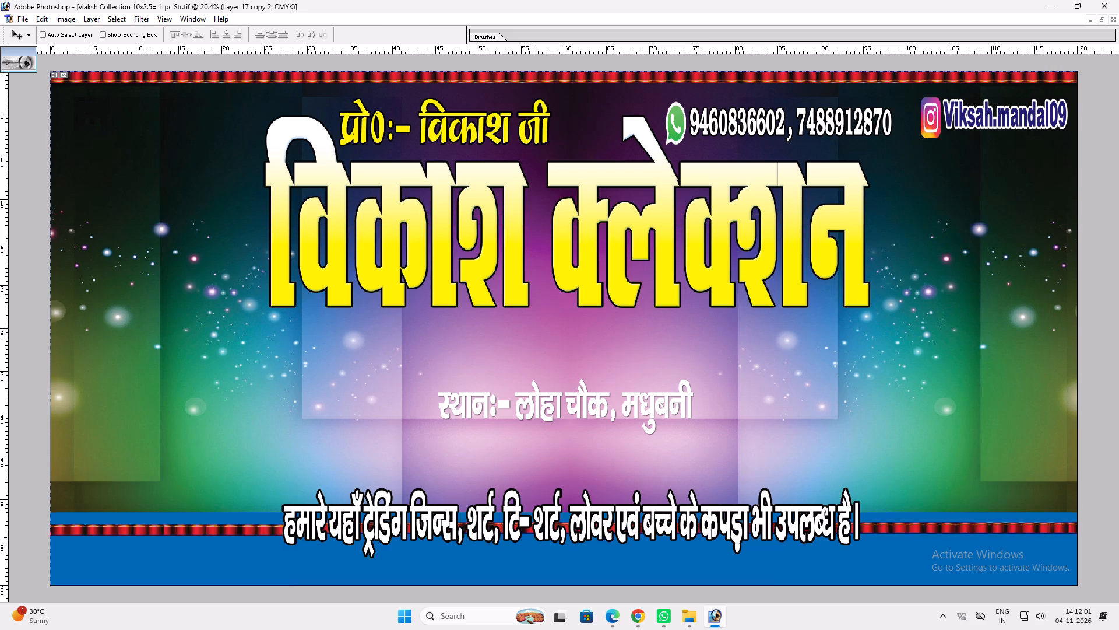
{"action": "left_click_drag", "start_coordinate": [536, 538], "coordinate": [537, 583], "text": "shift"}
Duplicate the bottom beaded strip, rotate the copy 90° to vertical and place it along the banner's left edge.
{"action": "left_click_drag", "start_coordinate": [529, 574], "coordinate": [534, 449], "text": "alt+shift"}
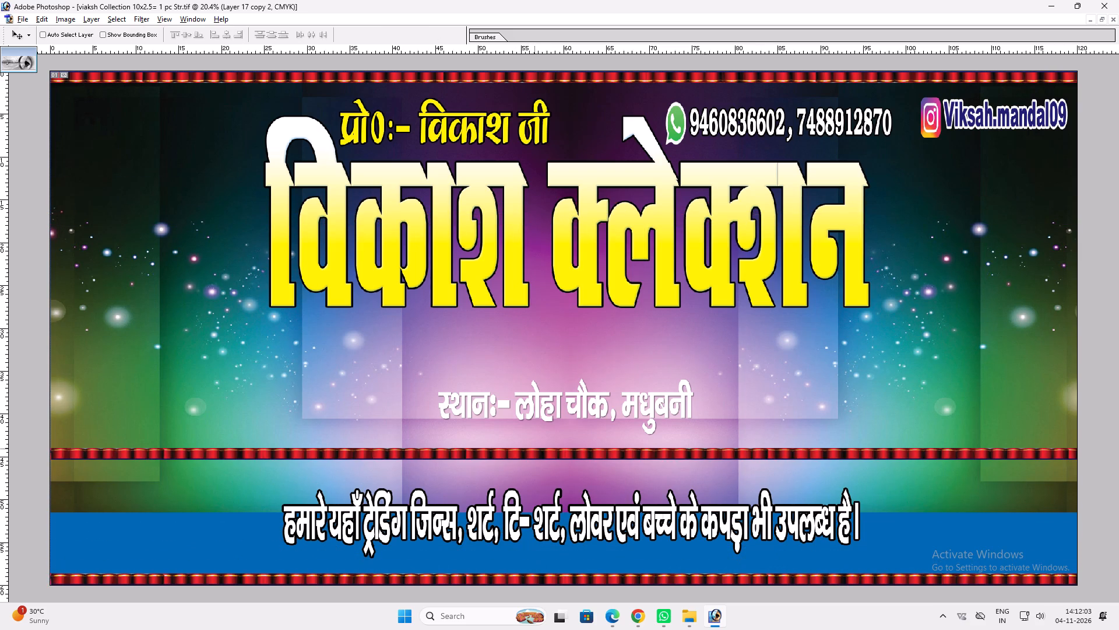
{"action": "key", "text": "ctrl+t"}
{"action": "right_click", "coordinate": [534, 449], "text": "ctrl"}
{"action": "left_click", "coordinate": [579, 400]}
{"action": "key", "text": "Return"}
{"action": "key", "text": "v"}
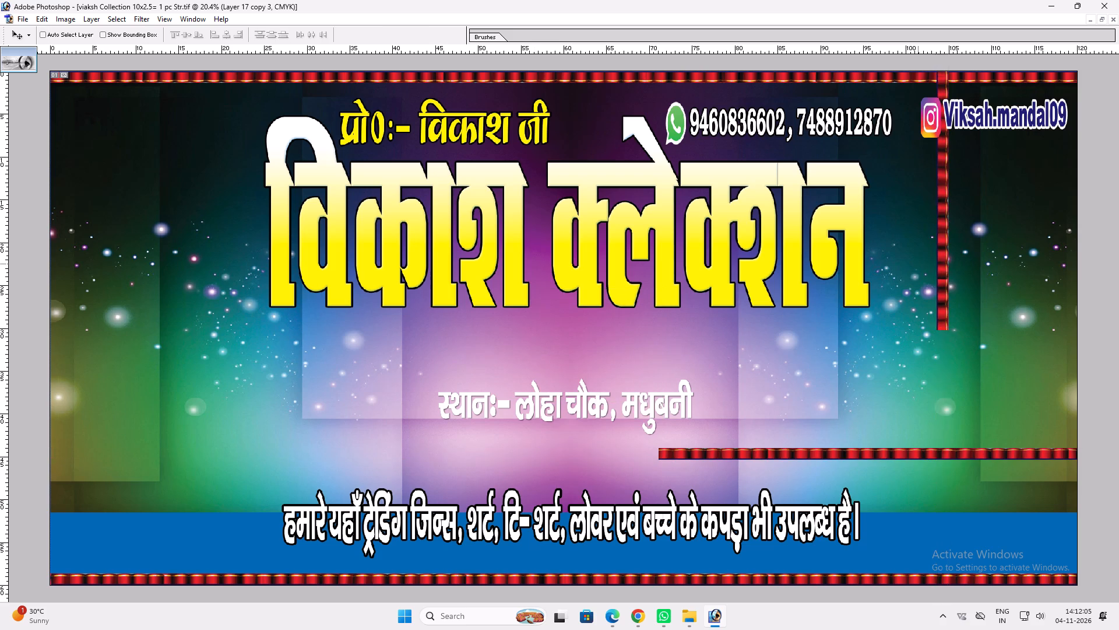
{"action": "left_click_drag", "start_coordinate": [938, 252], "coordinate": [52, 196], "text": "shift"}
Duplicate the left beaded strip, flip the copy horizontally and place it along the banner's right edge.
{"action": "left_click_drag", "start_coordinate": [76, 197], "coordinate": [620, 223], "text": "alt+shift"}
{"action": "key", "text": "ctrl+t"}
{"action": "right_click", "coordinate": [620, 223]}
{"action": "left_click", "coordinate": [677, 363]}
{"action": "key", "text": "Return"}
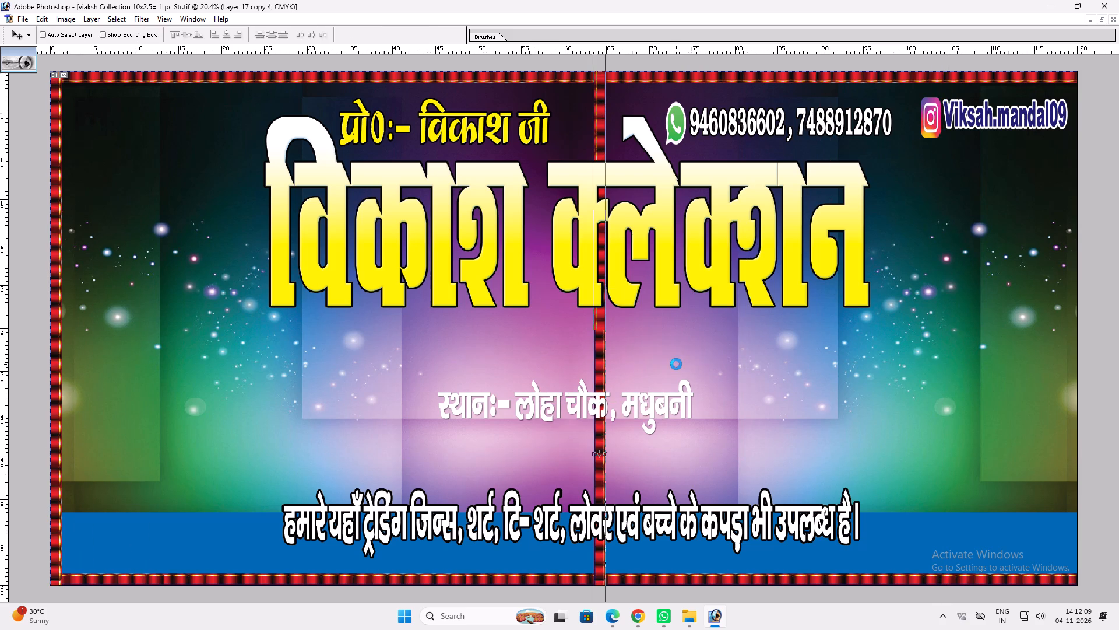
{"action": "key", "text": "v"}
{"action": "left_click_drag", "start_coordinate": [615, 352], "coordinate": [1081, 372], "text": "shift"}
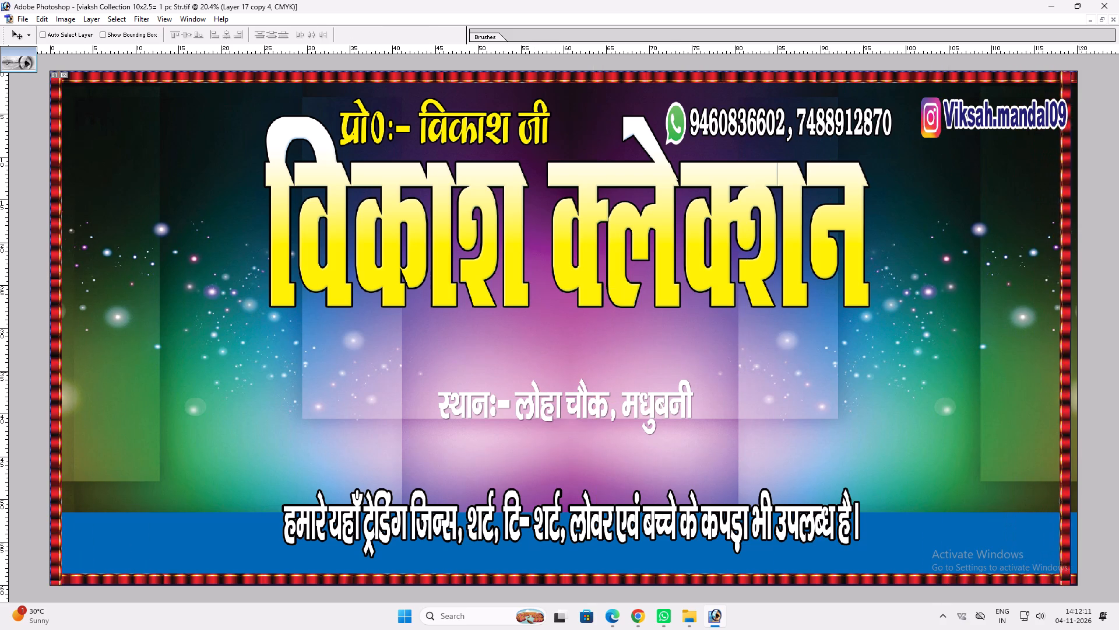
{"action": "left_click_drag", "start_coordinate": [1081, 372], "coordinate": [1085, 373], "text": "shift"}
{"action": "key", "text": "v"}
Reduce the blue bottom strip's height to about 74.9%, lowering only its top edge.
{"action": "left_click", "coordinate": [656, 546], "text": "ctrl"}
{"action": "key", "text": "ctrl+t"}
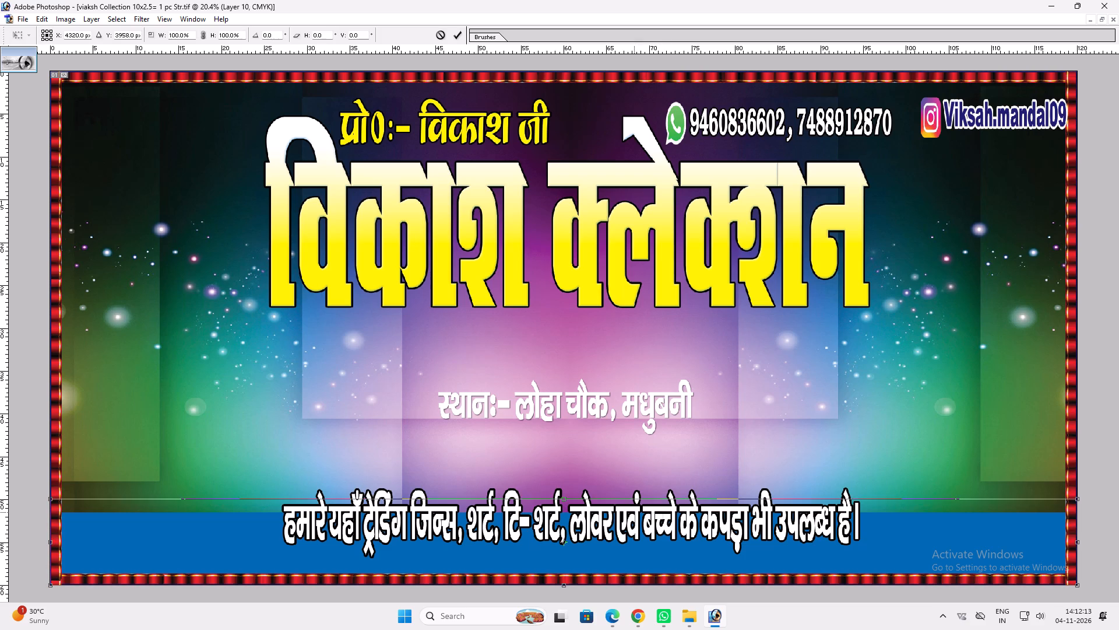
{"action": "left_click_drag", "start_coordinate": [619, 501], "coordinate": [624, 523], "text": "shift"}
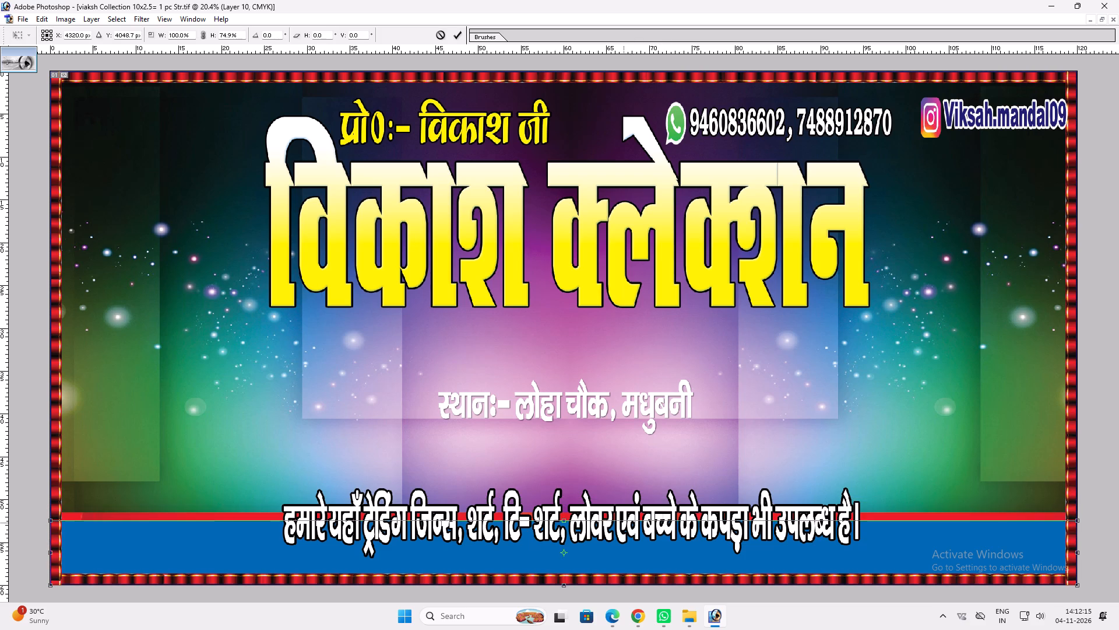
{"action": "key", "text": "shift+Return"}
{"action": "key", "text": "v"}
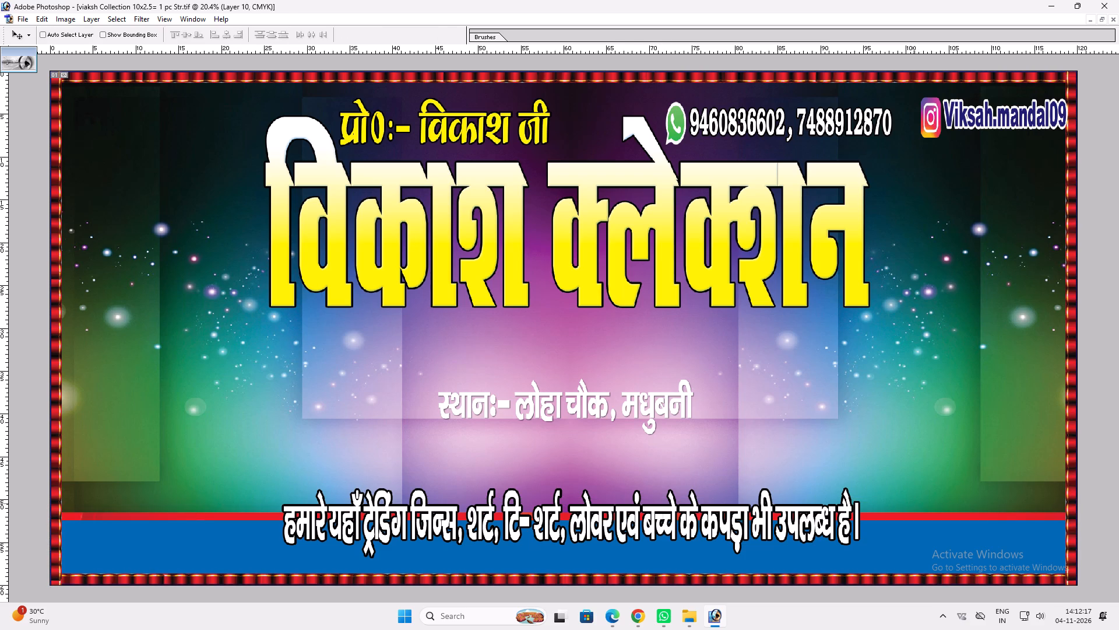
Extend the starry background's bottom edge downward to cover the red band above the blue strip.
{"action": "left_click", "coordinate": [913, 503], "text": "ctrl"}
{"action": "key", "text": "ctrl+t"}
{"action": "left_click_drag", "start_coordinate": [897, 512], "coordinate": [894, 529], "text": "shift"}
{"action": "key", "text": "shift+Return"}
{"action": "type", "text": "vv"}
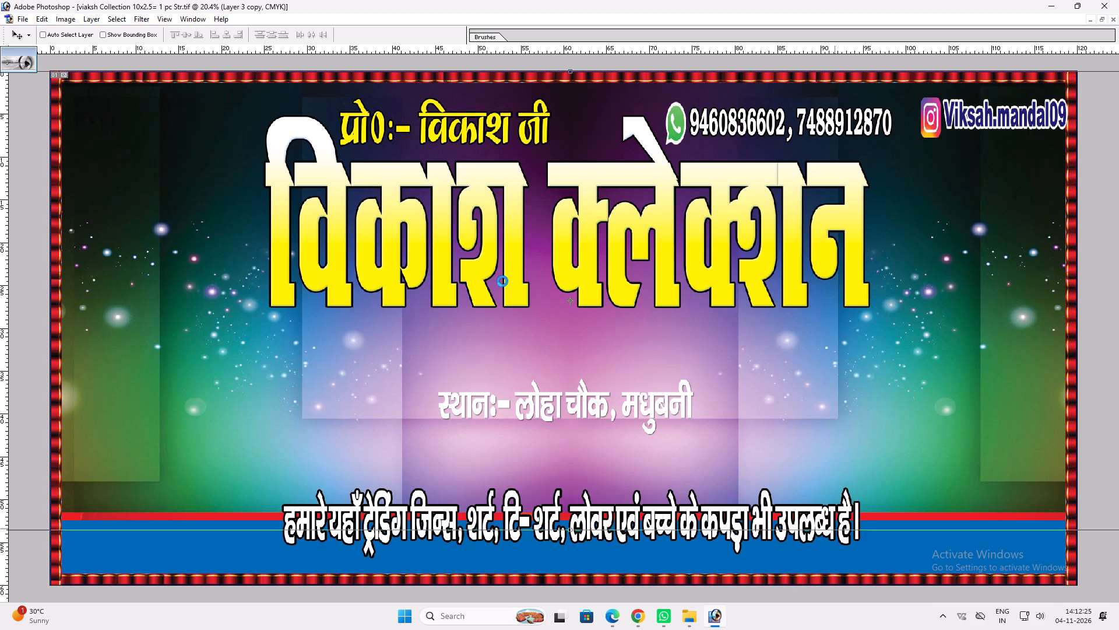
Set the main heading's font to RAJ 52 Extrabold.
{"action": "scroll", "coordinate": [484, 239], "scroll_direction": "up", "scroll_amount": 2}
{"action": "key", "text": "v"}
{"action": "key", "text": "t"}
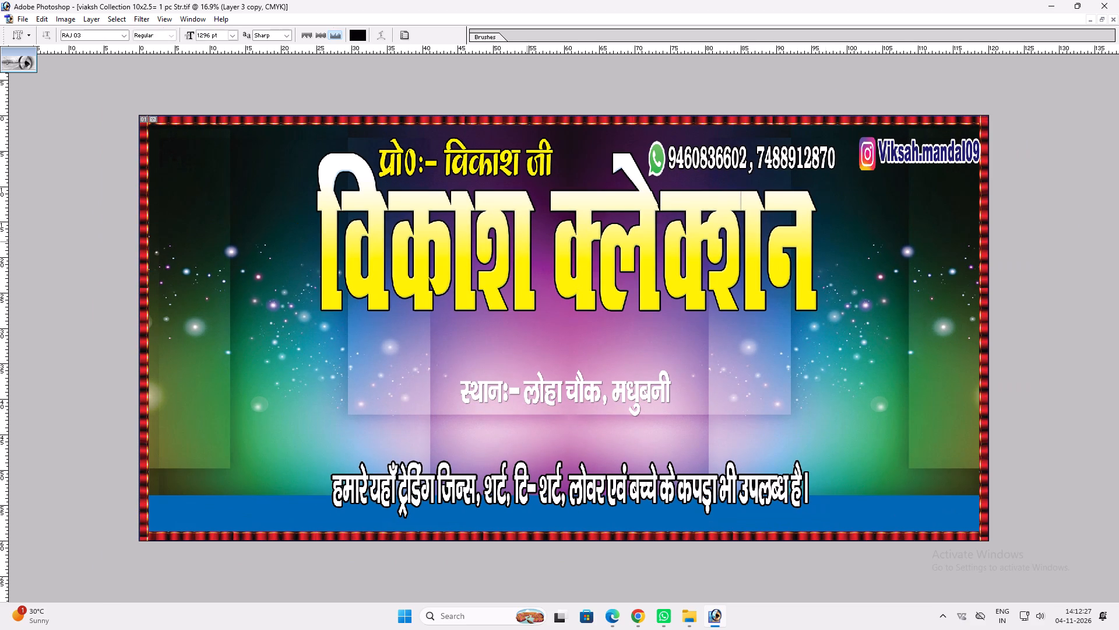
{"action": "left_click", "coordinate": [527, 242]}
{"action": "key", "text": "ctrl+a"}
{"action": "left_click", "coordinate": [87, 36]}
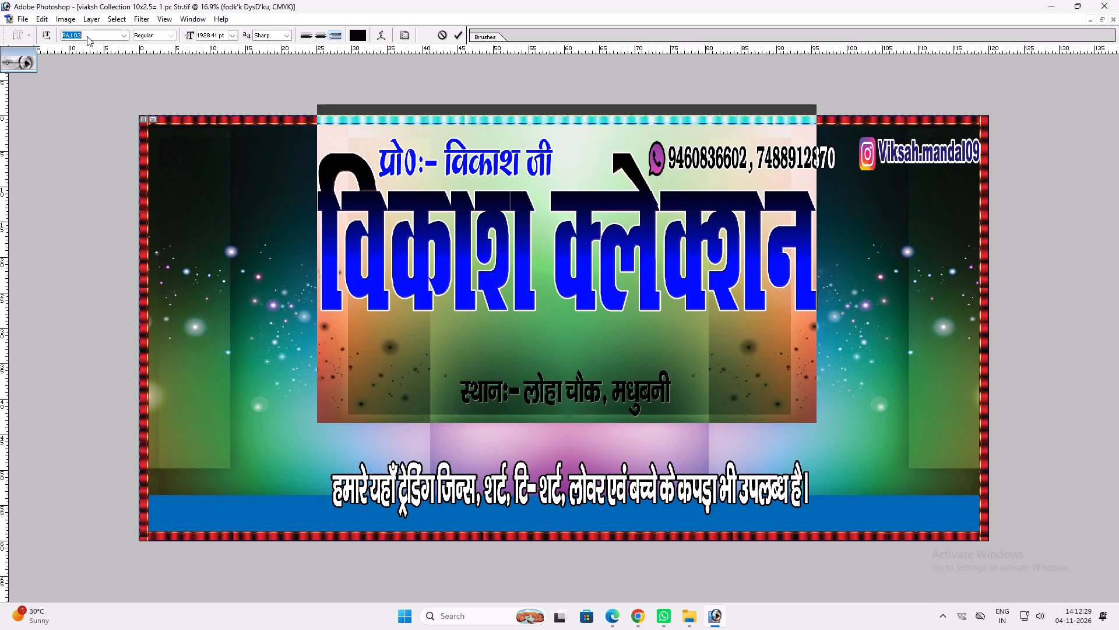
{"action": "key", "text": "Down"}
{"action": "key", "text": "Down"}
{"action": "key", "text": "Down"}
{"action": "key", "text": "Down"}
{"action": "key", "text": "Down"}
{"action": "key", "text": "Down"}
{"action": "key", "text": "Down"}
{"action": "key", "text": "Down"}
{"action": "key", "text": "Down"}
{"action": "key", "text": "Down"}
{"action": "key", "text": "Down"}
{"action": "key", "text": "Down"}
{"action": "key", "text": "Down"}
{"action": "key", "text": "Down"}
{"action": "key", "text": "Down"}
{"action": "key", "text": "Down"}
{"action": "key", "text": "Down"}
{"action": "key", "text": "Down"}
{"action": "key", "text": "Down"}
{"action": "key", "text": "Down"}
{"action": "key", "text": "Down"}
{"action": "key", "text": "Down"}
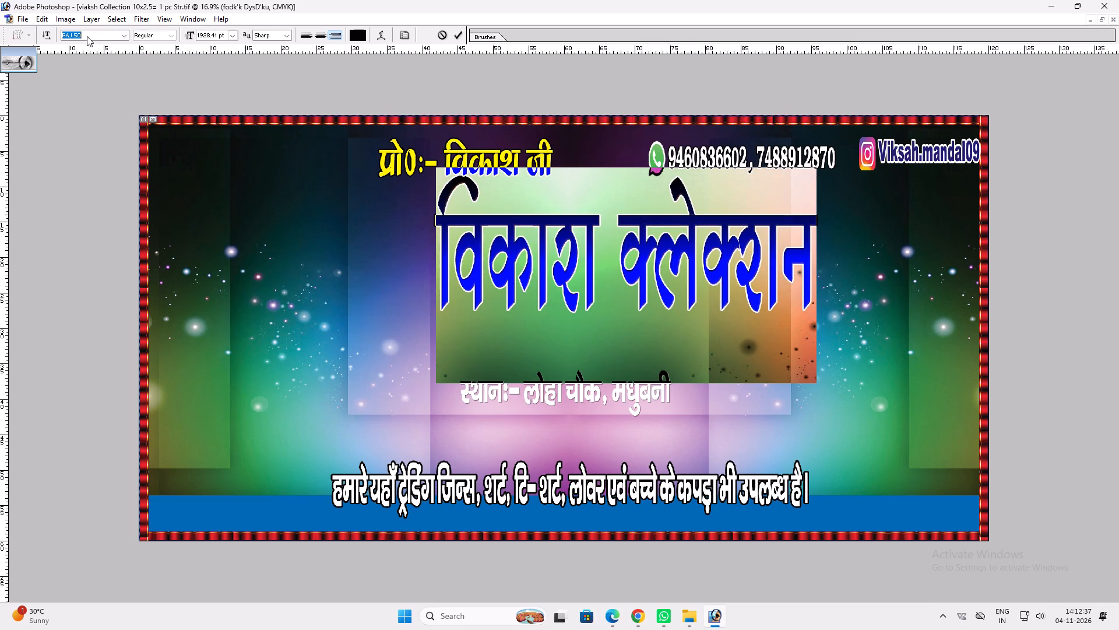
{"action": "key", "text": "Down"}
{"action": "key", "text": "Down"}
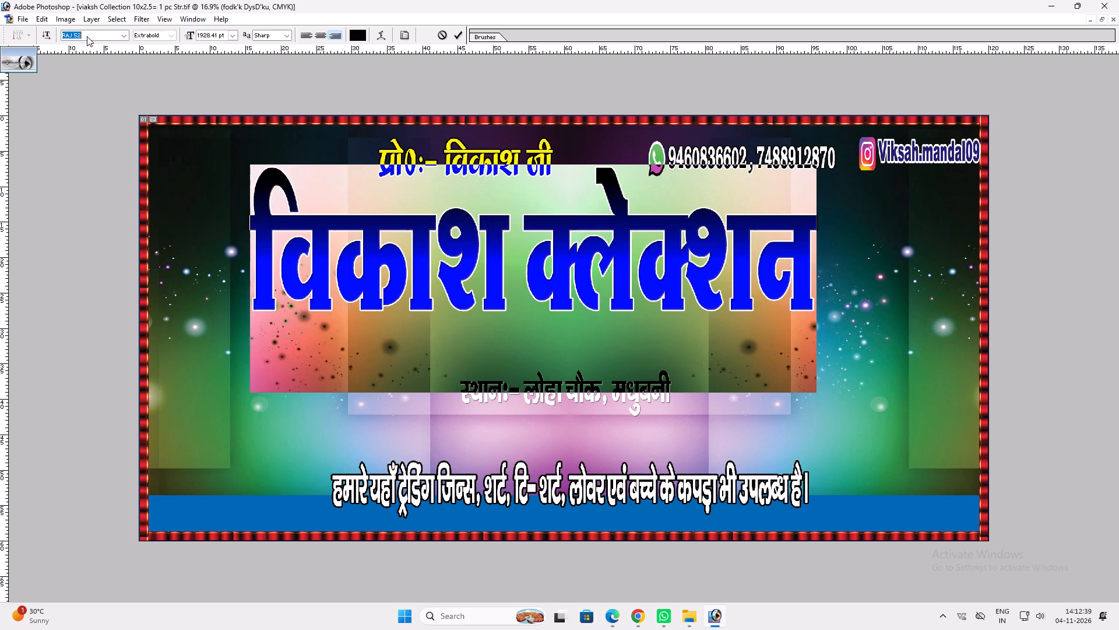
{"action": "key", "text": "Return"}
{"action": "key", "text": "Return"}
{"action": "key", "text": "v"}
Squash the main heading vertically by raising its bottom edge, keeping its top edge in place.
{"action": "key", "text": "ctrl+t"}
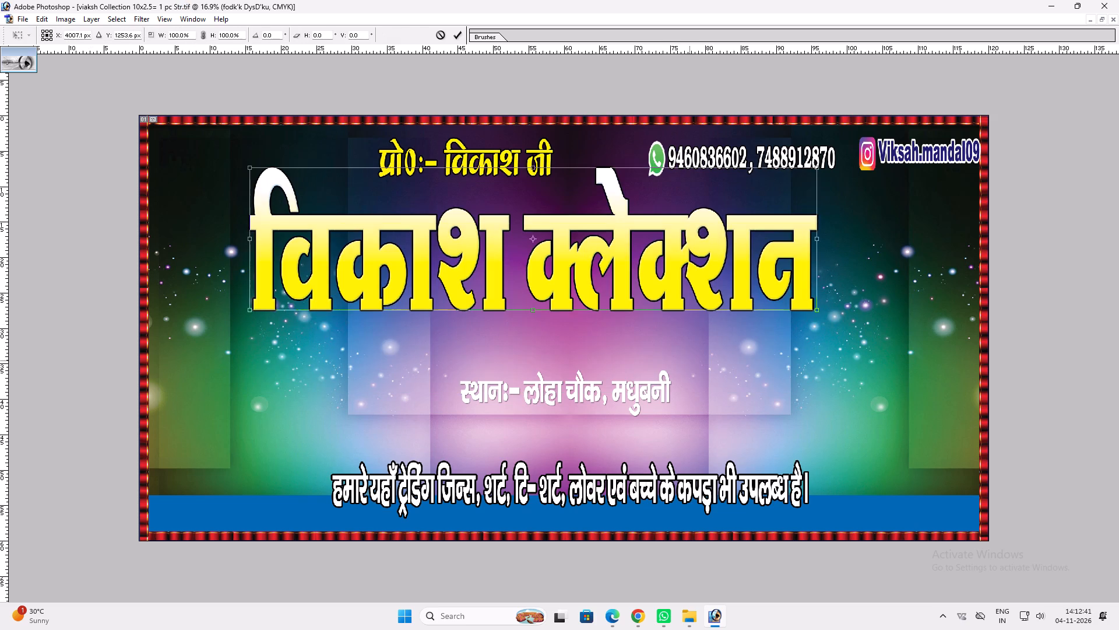
{"action": "left_click", "coordinate": [672, 301], "text": "shift"}
{"action": "left_click_drag", "start_coordinate": [666, 313], "coordinate": [678, 263], "text": "shift"}
{"action": "key", "text": "shift+Return"}
{"action": "key", "text": "v"}
{"action": "key", "text": "v"}
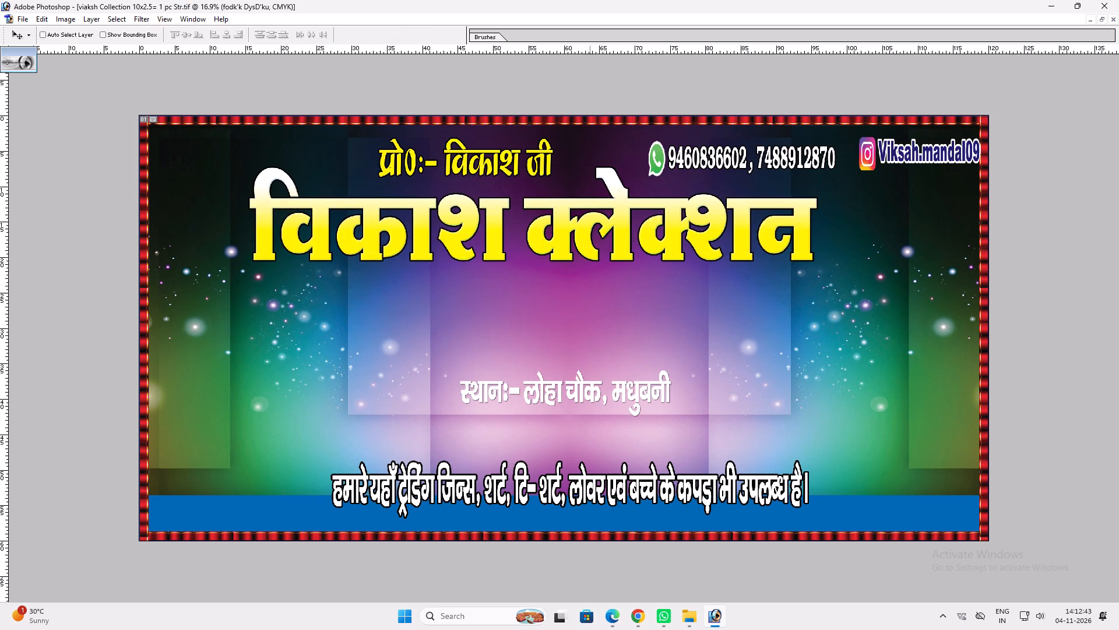
Move the main heading toward the banner's upper-left corner, then stretch it to nearly the banner's full width and make it slightly taller.
{"action": "left_click_drag", "start_coordinate": [575, 249], "coordinate": [495, 222]}
{"action": "key", "text": "ctrl+t"}
{"action": "left_click_drag", "start_coordinate": [734, 226], "coordinate": [953, 242], "text": "shift"}
{"action": "left_click_drag", "start_coordinate": [959, 233], "coordinate": [973, 237], "text": "shift"}
{"action": "left_click_drag", "start_coordinate": [926, 232], "coordinate": [915, 279], "text": "shift"}
{"action": "key", "text": "shift+Return"}
{"action": "key", "text": "v"}
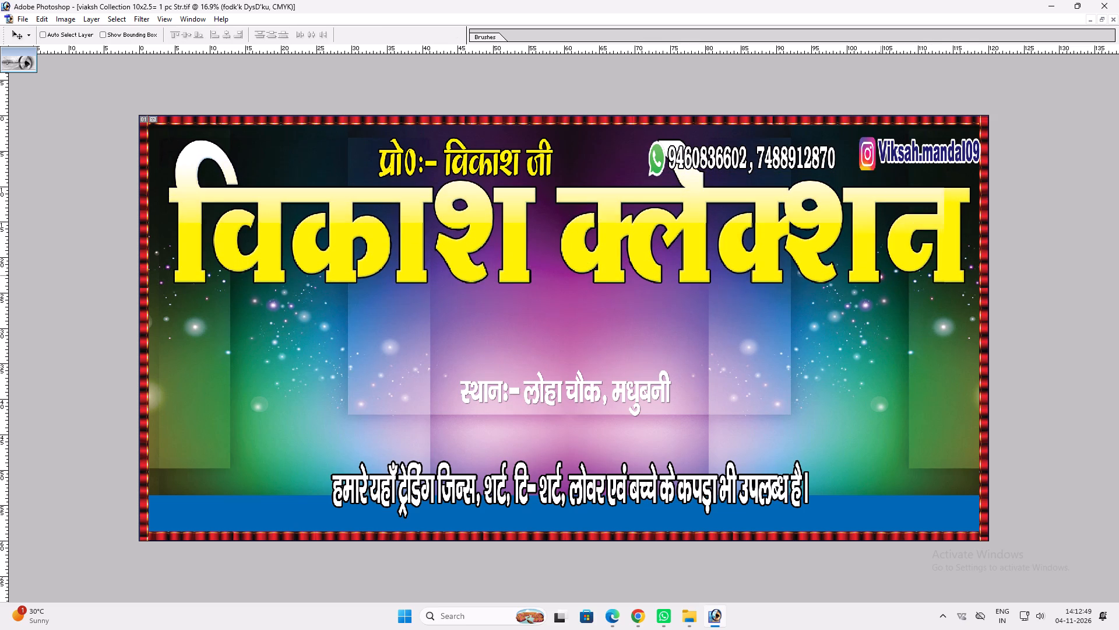
Adjust the heading's Gradient Overlay, placing the yellow stop at about 22% and the white stop at about 50%.
{"action": "key", "text": "alt+l"}
{"action": "type", "text": "yg"}
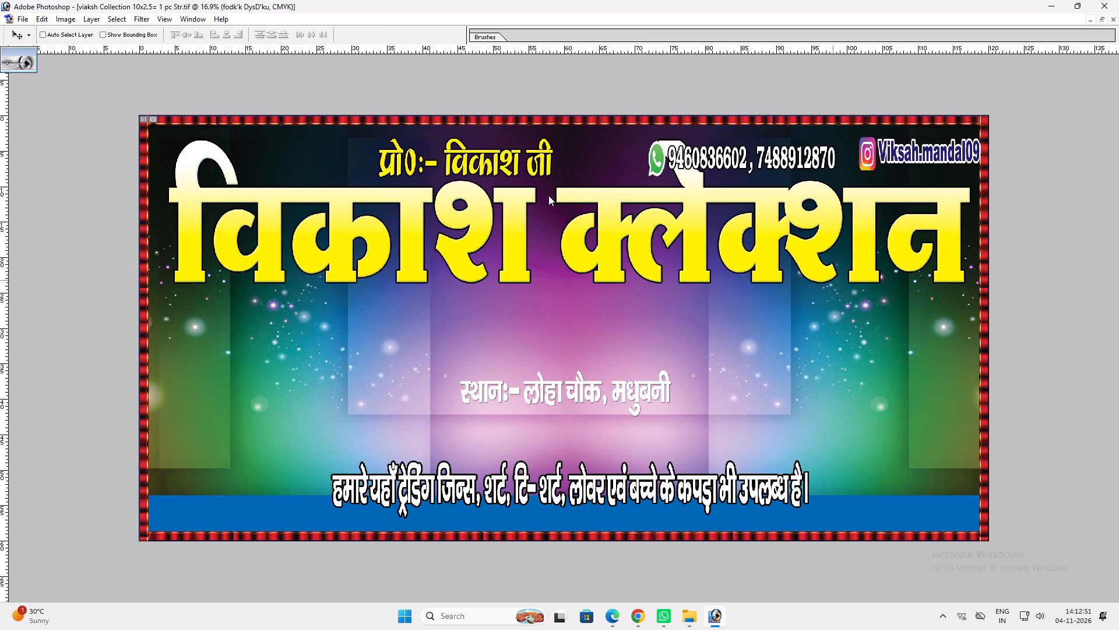
{"action": "left_click", "coordinate": [633, 429]}
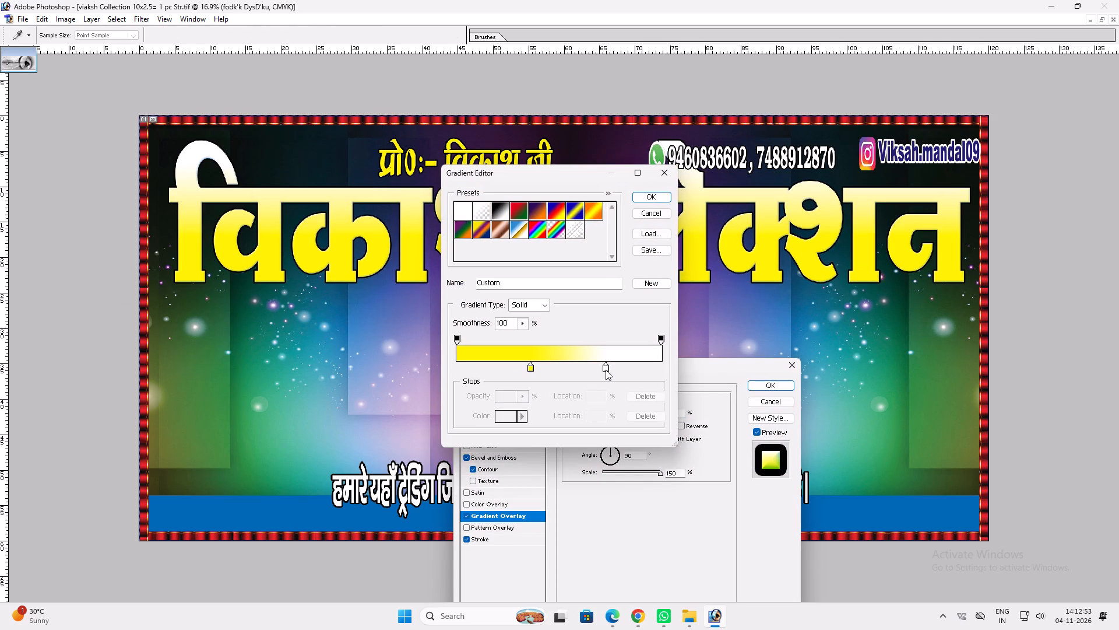
{"action": "left_click_drag", "start_coordinate": [606, 369], "coordinate": [568, 369]}
{"action": "left_click_drag", "start_coordinate": [533, 369], "coordinate": [492, 366]}
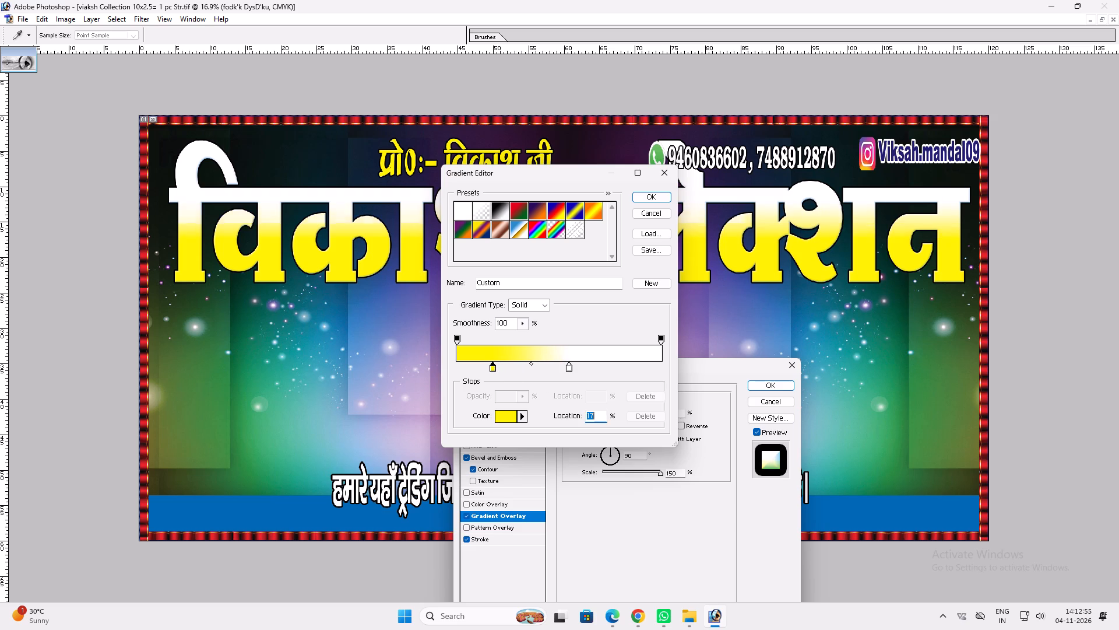
{"action": "left_click_drag", "start_coordinate": [567, 367], "coordinate": [580, 367]}
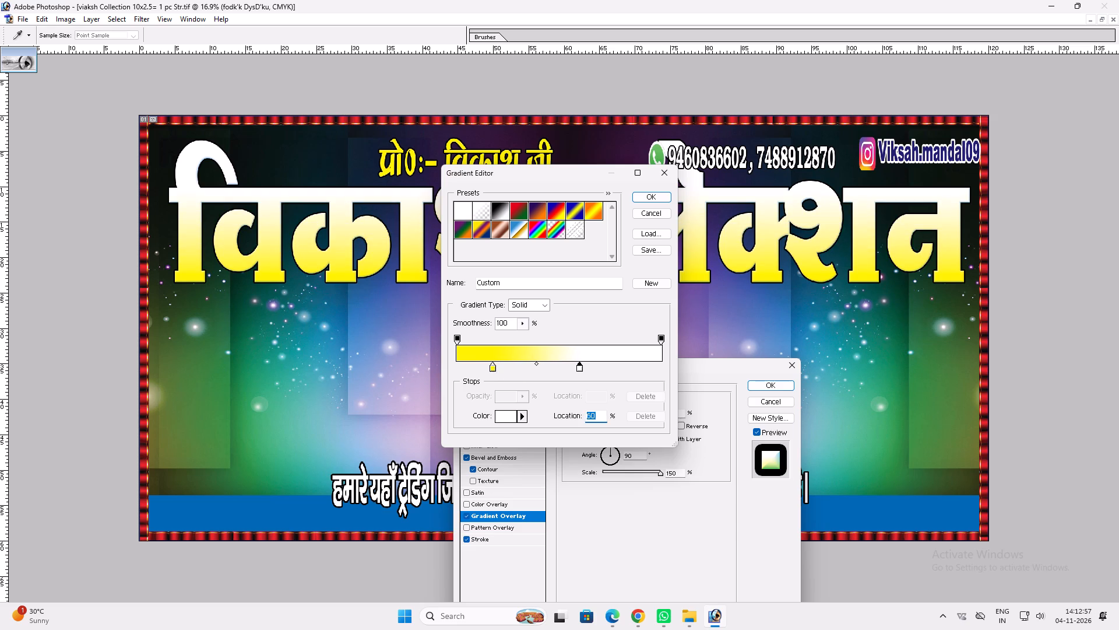
{"action": "left_click_drag", "start_coordinate": [488, 366], "coordinate": [482, 329]}
{"action": "left_click_drag", "start_coordinate": [491, 366], "coordinate": [502, 367]}
{"action": "left_click_drag", "start_coordinate": [579, 366], "coordinate": [559, 365]}
{"action": "key", "text": "Return"}
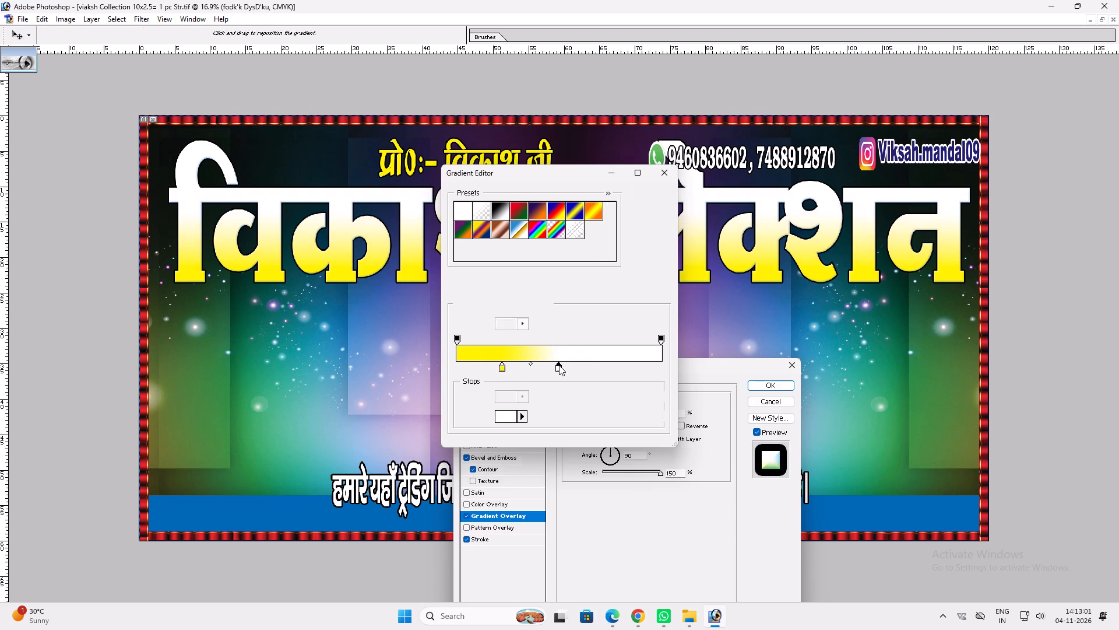
{"action": "key", "text": "Return"}
Extend the heading's top edge slightly upward and centre the heading horizontally on the canvas.
{"action": "key", "text": "v"}
{"action": "key", "text": "v"}
{"action": "key", "text": "ctrl+t"}
{"action": "left_click_drag", "start_coordinate": [673, 143], "coordinate": [671, 137], "text": "shift"}
{"action": "key", "text": "shift+Return"}
{"action": "key", "text": "v"}
{"action": "key", "text": "ctrl+a"}
{"action": "key", "text": "alt+l"}
{"action": "key", "text": "alt+i"}
{"action": "key", "text": "alt+h"}
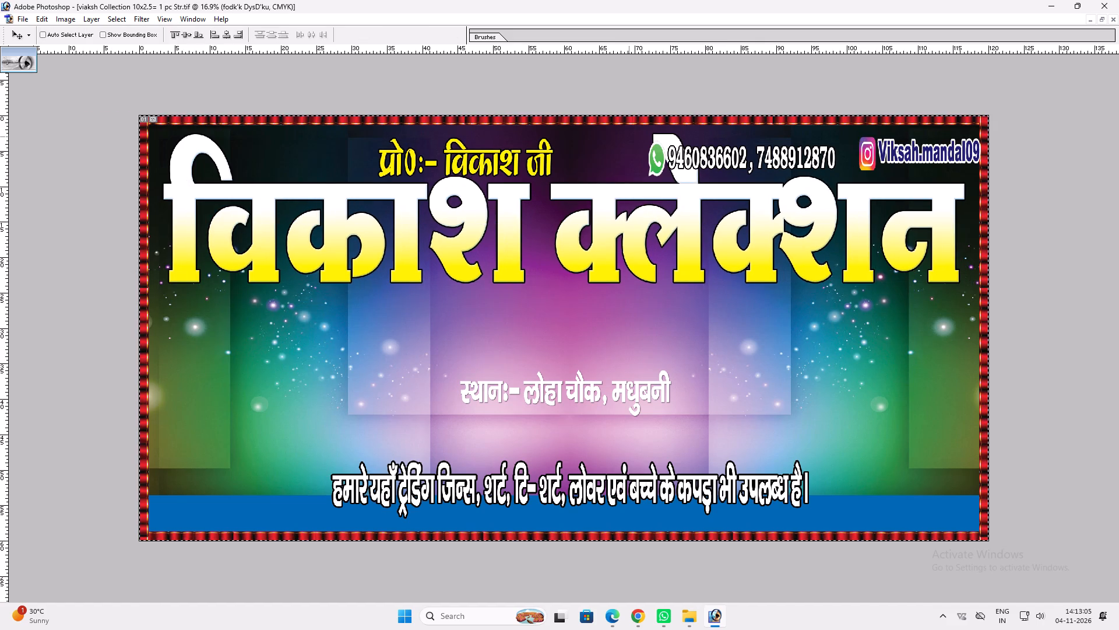
{"action": "key", "text": "ctrl+d"}
Slightly increase the size of the heading's black outside stroke.
{"action": "key", "text": "alt+l"}
{"action": "key", "text": "alt+y"}
{"action": "key", "text": "k"}
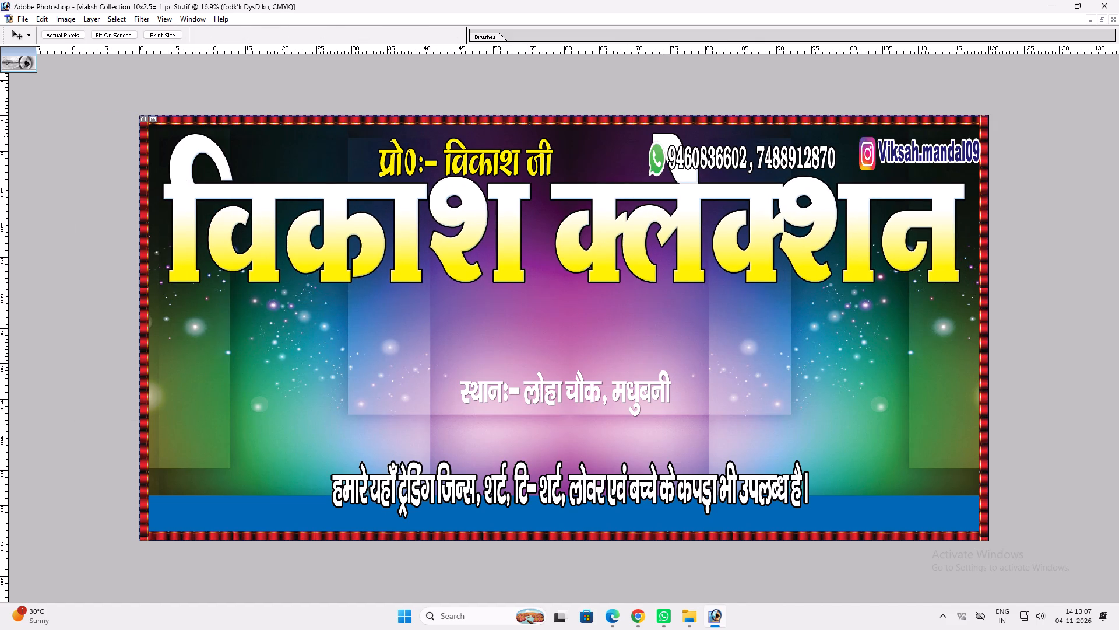
{"action": "scroll", "coordinate": [656, 588], "scroll_direction": "up", "scroll_amount": 3}
{"action": "key", "text": "Return"}
{"action": "key", "text": "alt+l"}
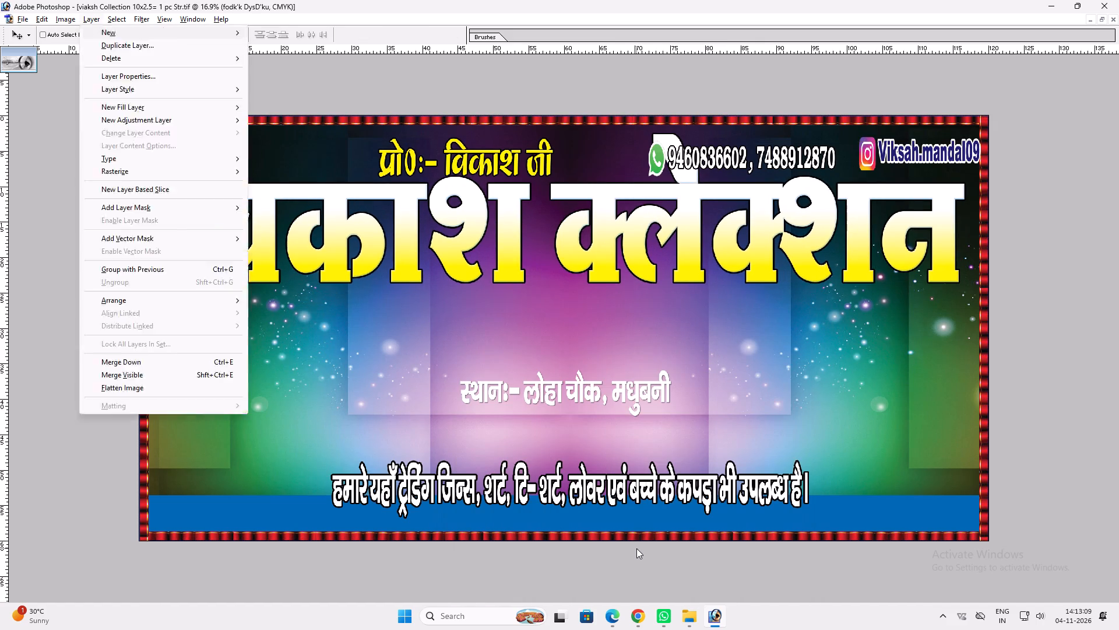
{"action": "key", "text": "alt+y"}
{"action": "key", "text": "k"}
{"action": "scroll", "coordinate": [629, 449], "scroll_direction": "up", "scroll_amount": 2}
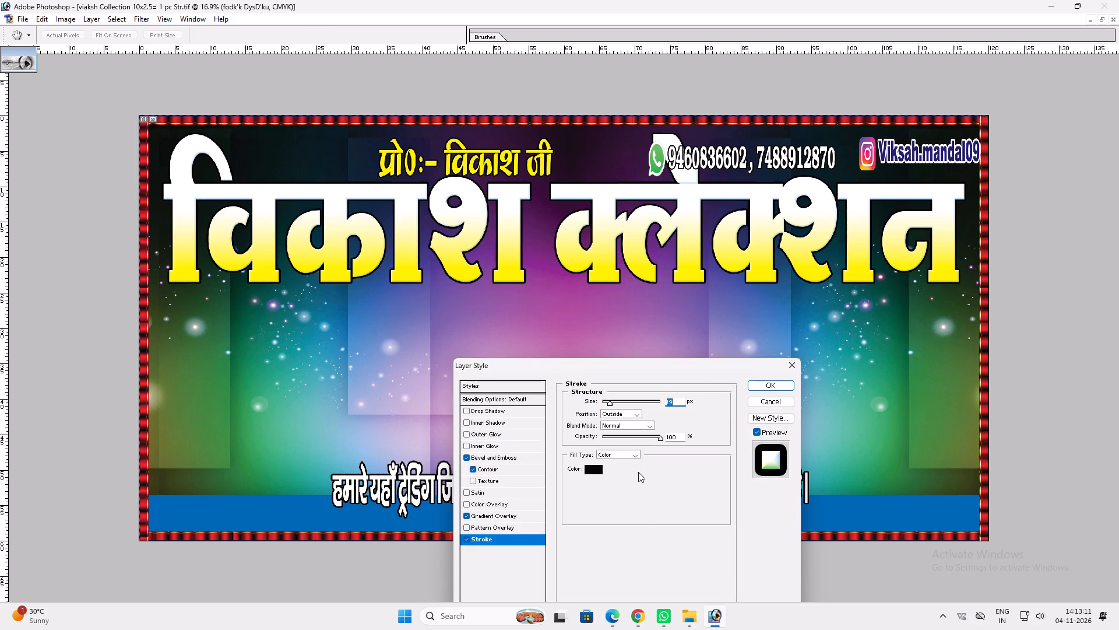
{"action": "scroll", "coordinate": [638, 472], "scroll_direction": "up", "scroll_amount": 2}
{"action": "key", "text": "Return"}
Duplicate the heading, rasterize the copy and apply a Motion Blur with a 57° angle and 124-pixel distance.
{"action": "key", "text": "ctrl+j"}
{"action": "key", "text": "alt+t"}
{"action": "type", "text": "bm"}
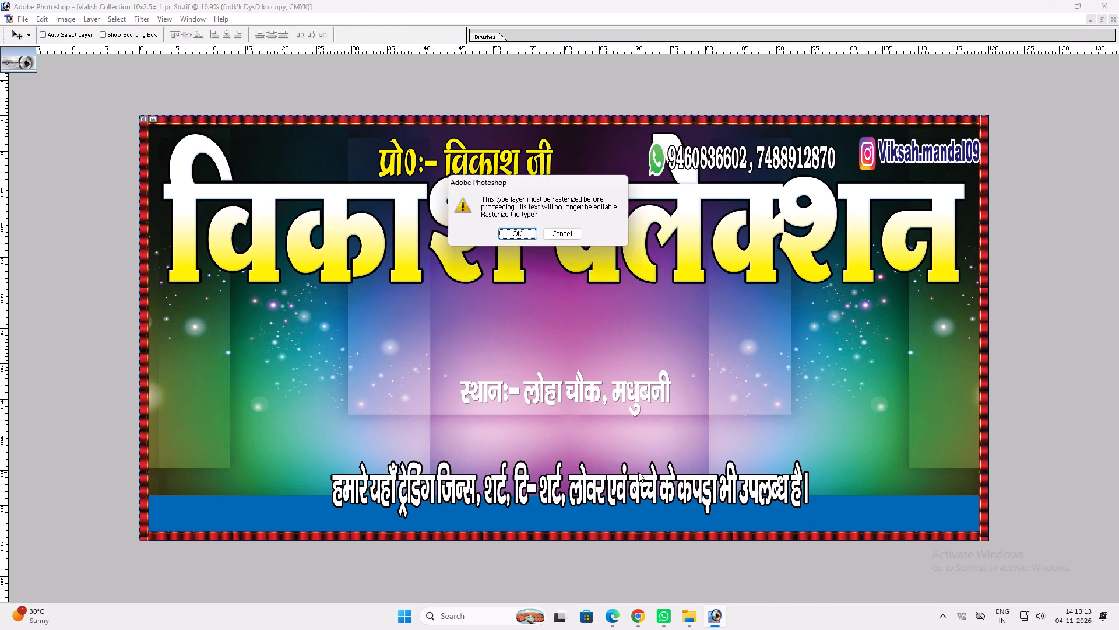
{"action": "key", "text": "Return"}
{"action": "left_click", "coordinate": [773, 414]}
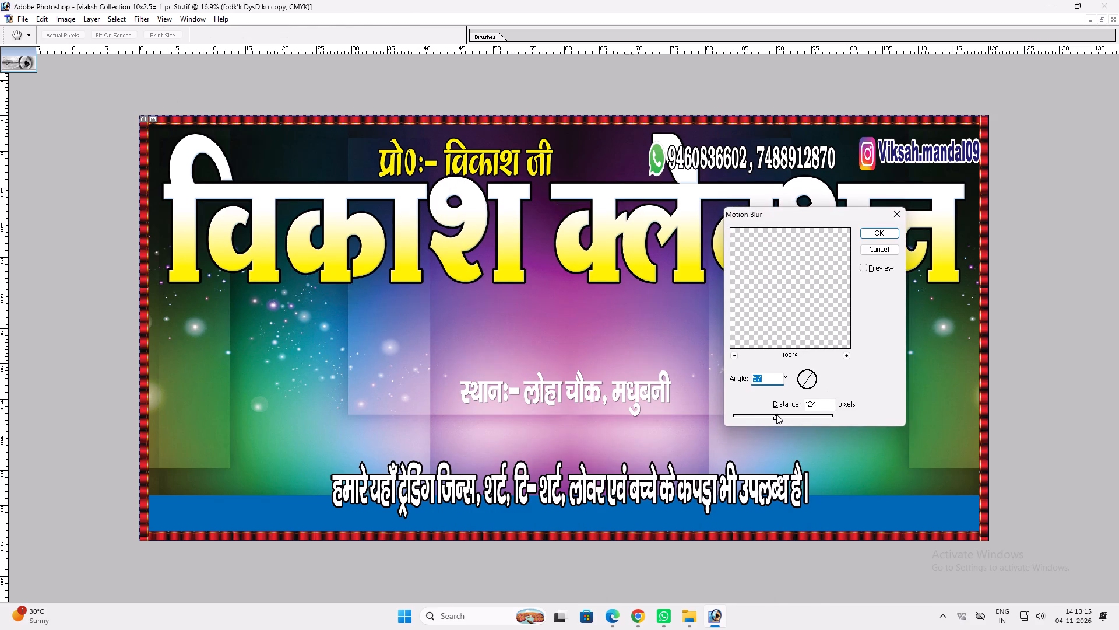
{"action": "key", "text": "Return"}
Place the blurred copy behind the heading and offset it slightly down and to the left as a 3D shadow.
{"action": "key", "text": "ctrl+bracketleft"}
{"action": "key", "text": "v"}
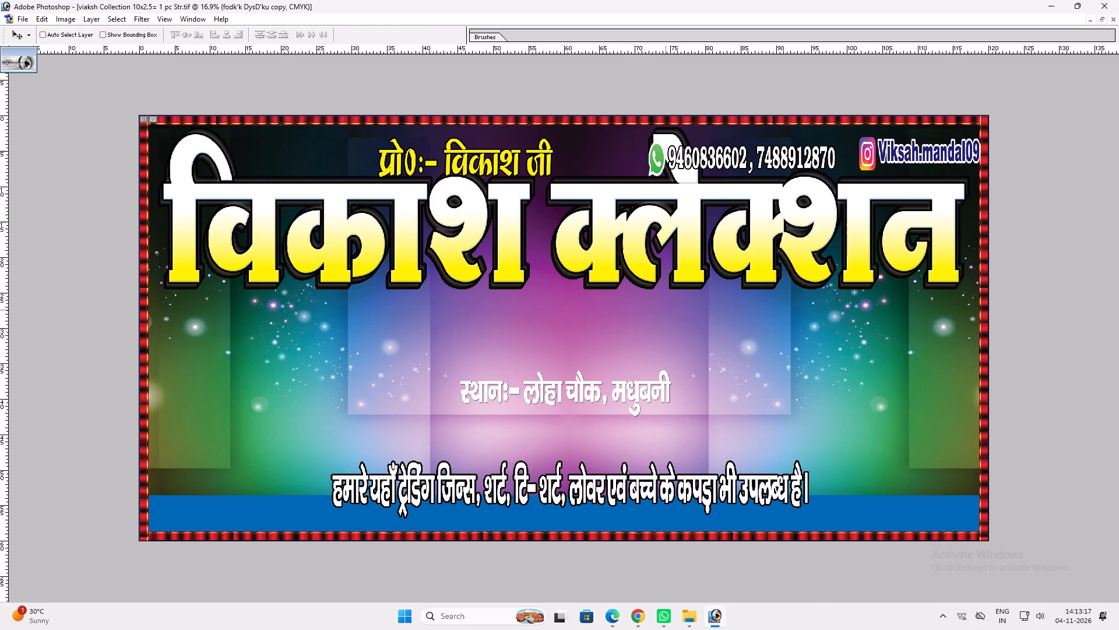
{"action": "left_click_drag", "start_coordinate": [671, 321], "coordinate": [667, 327]}
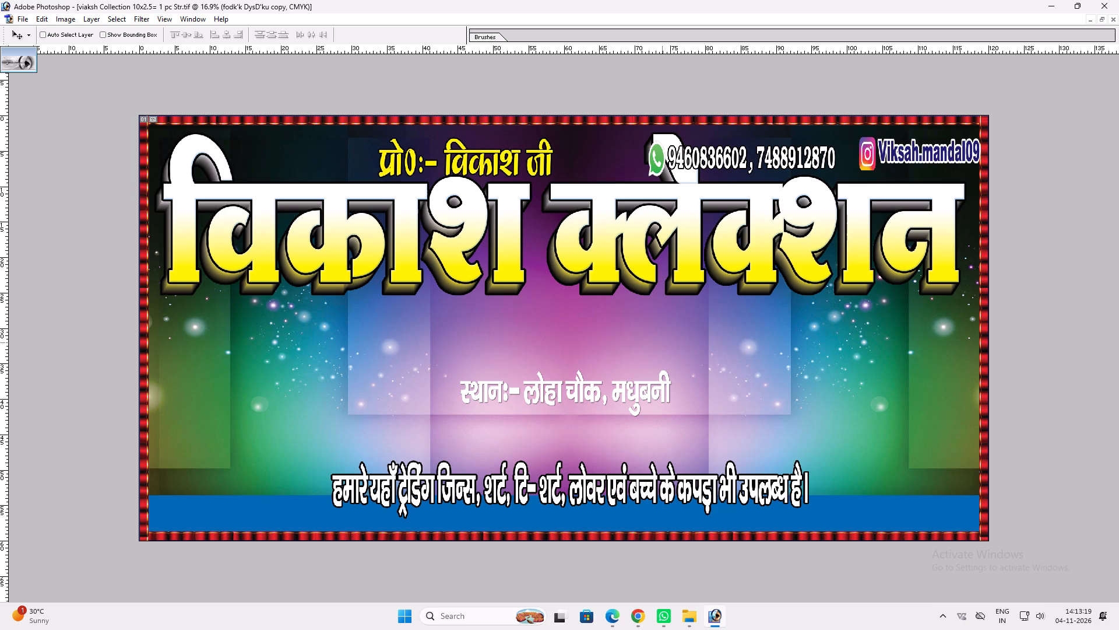
Add a Color Overlay to the blurred heading copy using dark blue, C 100, M 100, Y 0.
{"action": "key", "text": "alt+l"}
{"action": "key", "text": "alt+y"}
{"action": "key", "text": "n"}
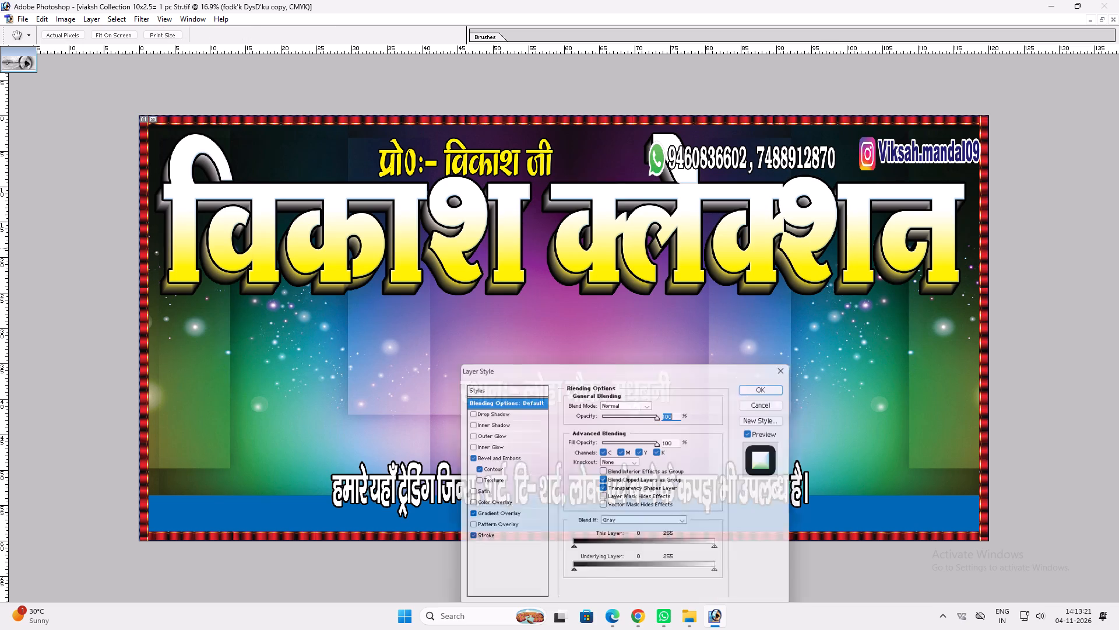
{"action": "left_click", "coordinate": [509, 508]}
{"action": "left_click", "coordinate": [670, 399]}
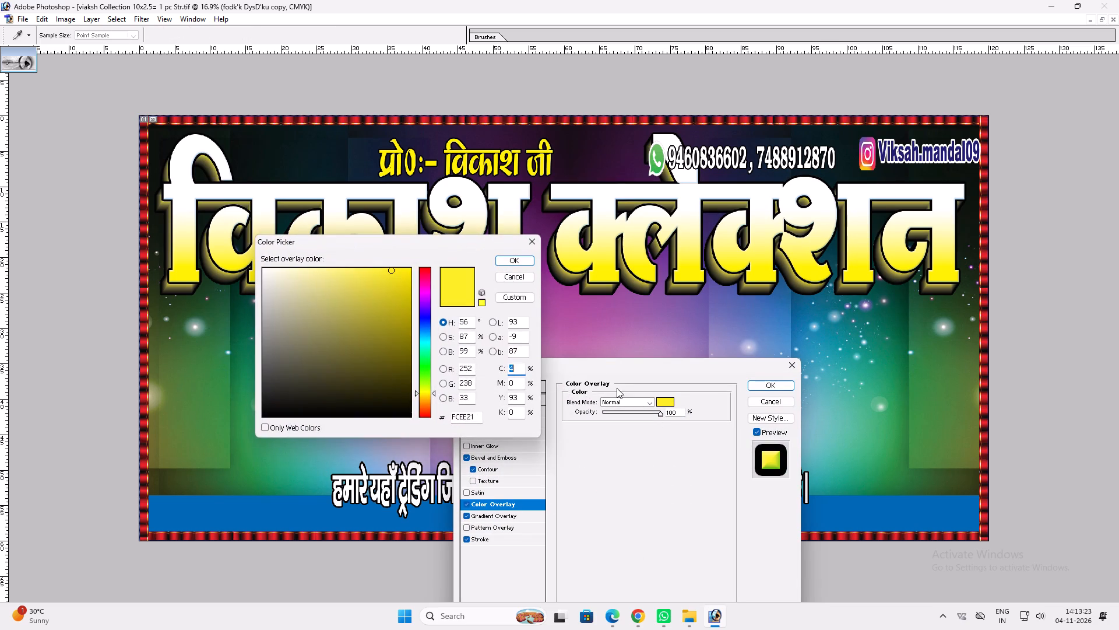
{"action": "type", "text": "100"}
{"action": "key", "text": "Tab"}
{"action": "type", "text": "100"}
{"action": "key", "text": "Tab"}
{"action": "key", "text": "0"}
{"action": "key", "text": "Tab"}
{"action": "key", "text": "Return"}
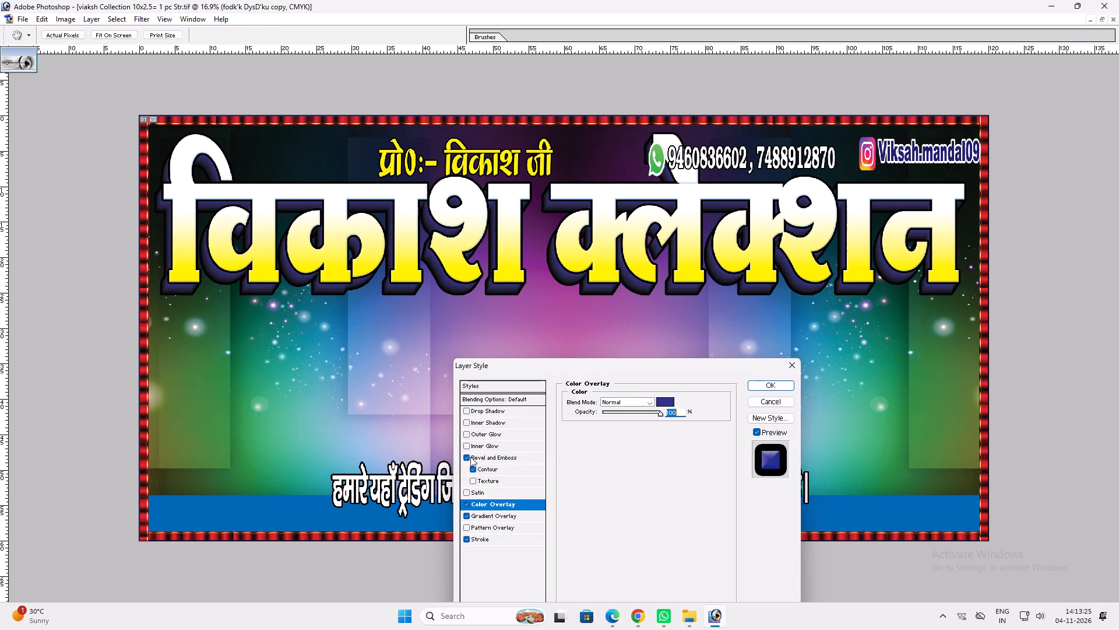
Change the blurred copy's stroke colour to cyan, C 100, M 0, Y 0, K 0, and slightly reduce its size.
{"action": "left_click", "coordinate": [490, 541]}
{"action": "left_click", "coordinate": [595, 468]}
{"action": "key", "text": "1"}
{"action": "type", "text": "00"}
{"action": "key", "text": "Tab"}
{"action": "key", "text": "0"}
{"action": "key", "text": "Tab"}
{"action": "key", "text": "0"}
{"action": "key", "text": "Tab"}
{"action": "key", "text": "0"}
{"action": "key", "text": "Return"}
{"action": "scroll", "coordinate": [573, 492], "scroll_direction": "down", "scroll_amount": 2}
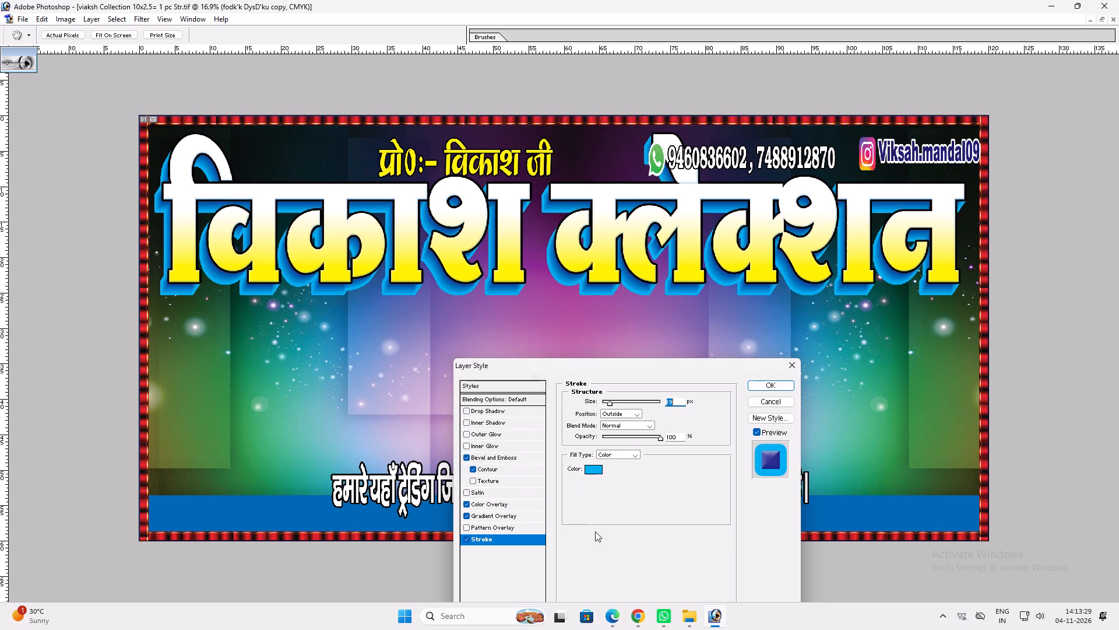
{"action": "key", "text": "Return"}
{"action": "key", "text": "v"}
Link the heading with its blue shadow copy and narrow both slightly by moving their left edge inward.
{"action": "right_click", "coordinate": [636, 254], "text": "ctrl+shift"}
{"action": "left_click", "coordinate": [649, 258], "text": "ctrl+shift"}
{"action": "key", "text": "ctrl+t"}
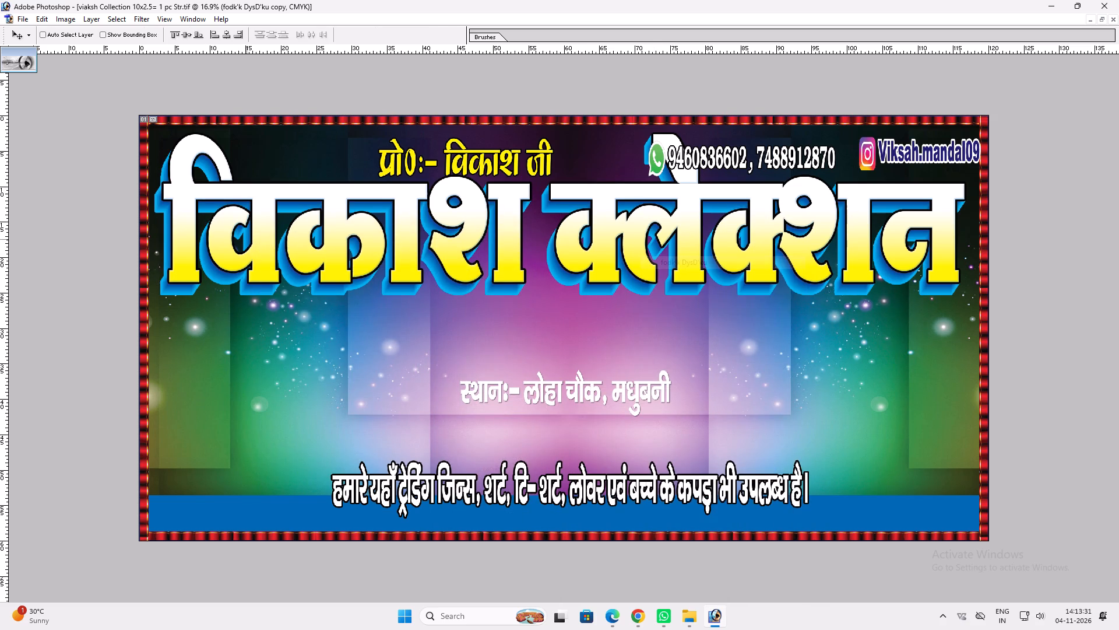
{"action": "left_click_drag", "start_coordinate": [153, 213], "coordinate": [161, 212], "text": "shift"}
{"action": "key", "text": "shift+Return"}
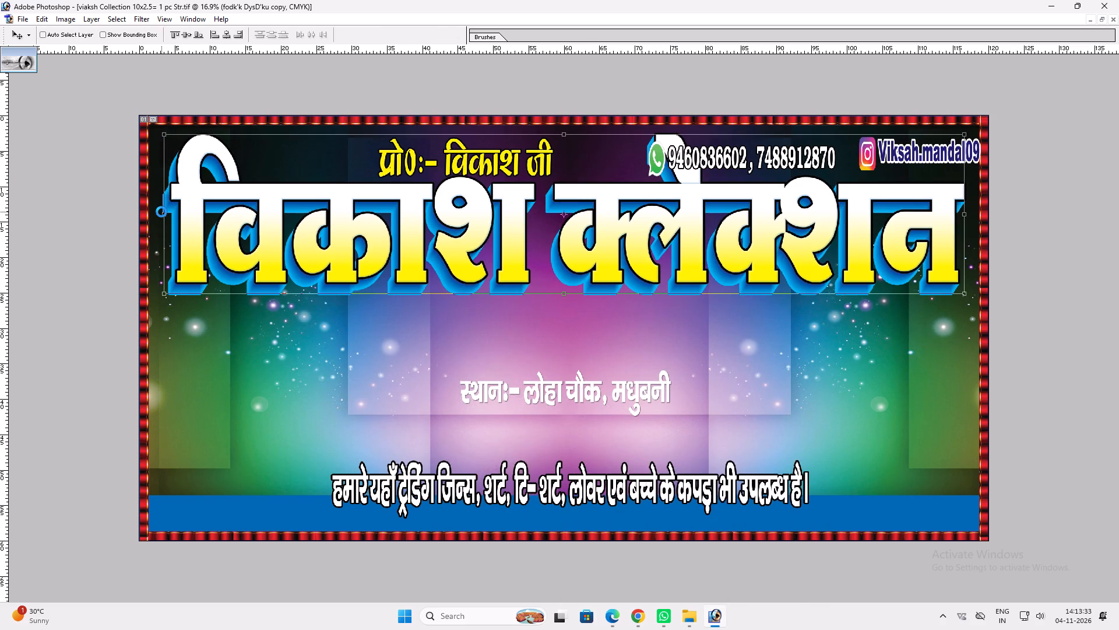
{"action": "key", "text": "v"}
Increase the front heading's Bevel and Emboss size and lower its shadow opacity to roughly half.
{"action": "right_click", "coordinate": [268, 246]}
{"action": "left_click", "coordinate": [284, 257]}
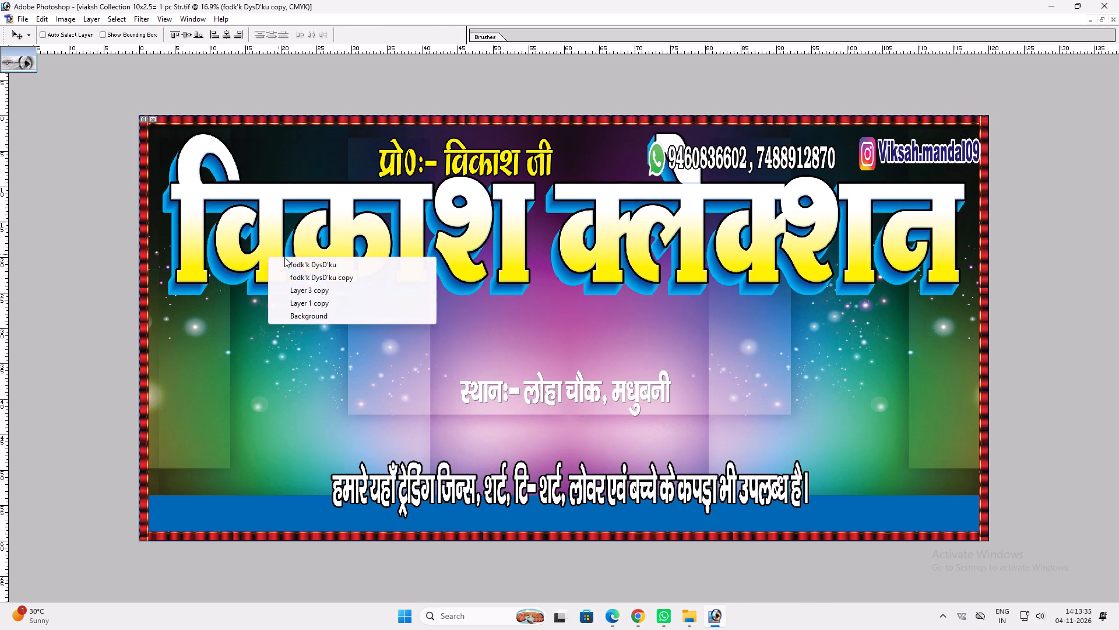
{"action": "left_click", "coordinate": [288, 261]}
{"action": "key", "text": "alt+l"}
{"action": "key", "text": "alt+y"}
{"action": "key", "text": "b"}
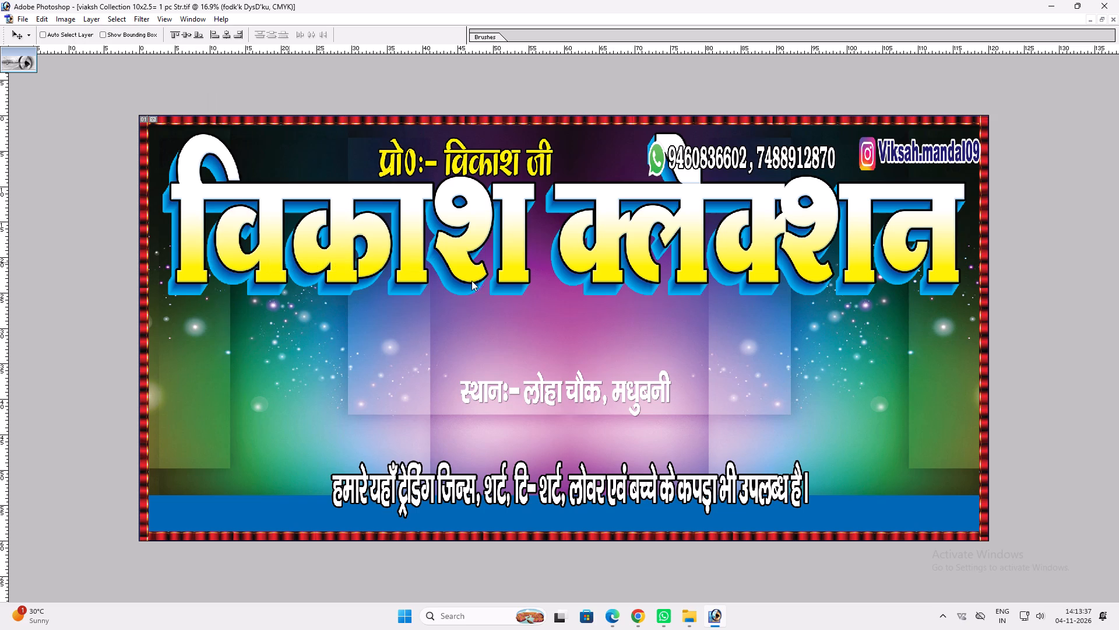
{"action": "left_click", "coordinate": [620, 447]}
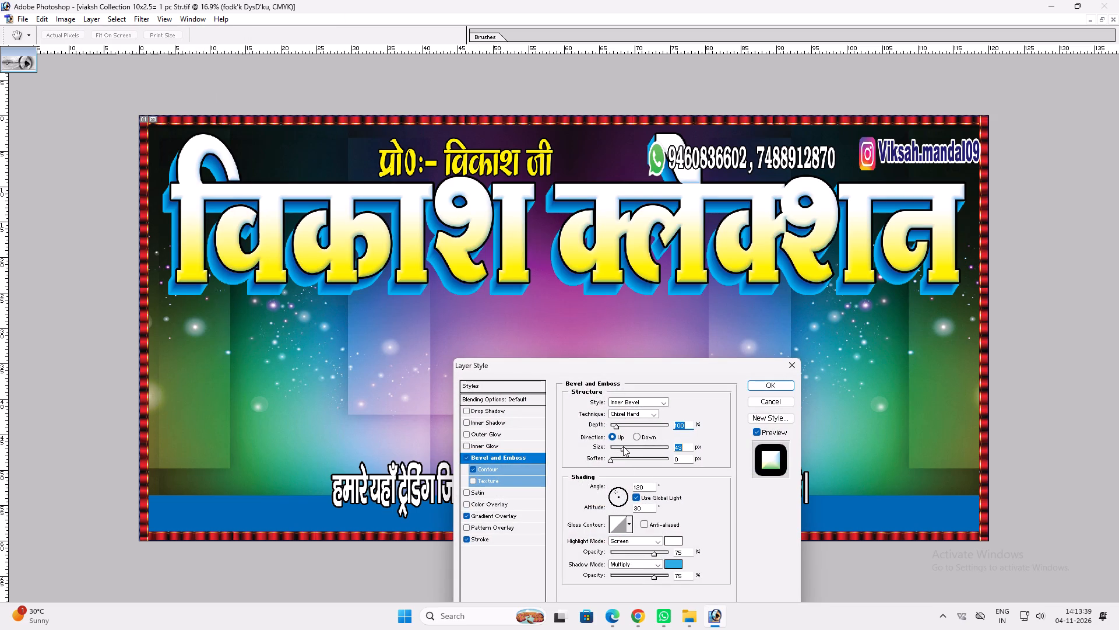
{"action": "left_click_drag", "start_coordinate": [649, 575], "coordinate": [638, 573]}
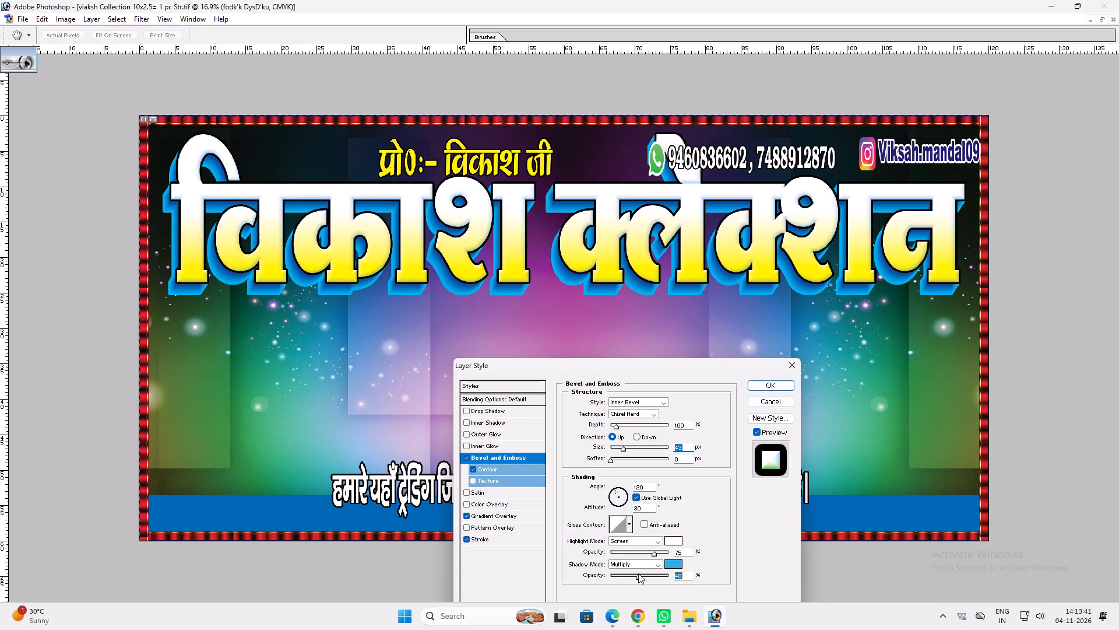
{"action": "left_click_drag", "start_coordinate": [638, 573], "coordinate": [638, 570]}
{"action": "key", "text": "Return"}
{"action": "key", "text": "v"}
Change the Color Overlay of the heading's shadow copy to red, C 0, M 100, Y 100, K 0.
{"action": "right_click", "coordinate": [605, 252]}
{"action": "left_click", "coordinate": [634, 270]}
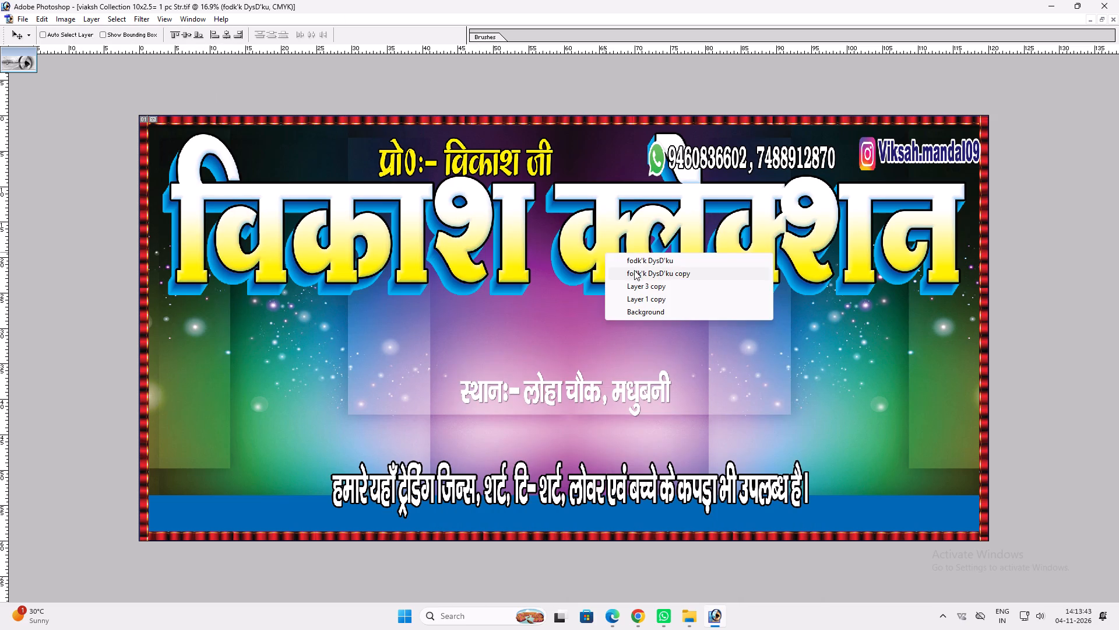
{"action": "key", "text": "alt+l"}
{"action": "key", "text": "alt+y"}
{"action": "key", "text": "n"}
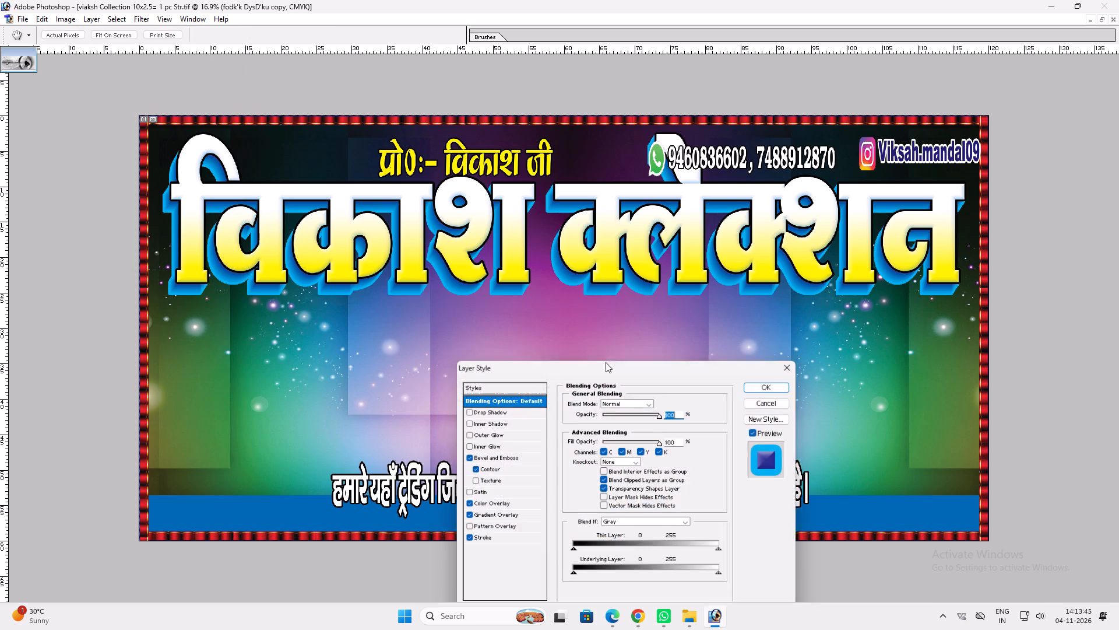
{"action": "left_click", "coordinate": [527, 505]}
{"action": "left_click", "coordinate": [666, 412]}
{"action": "left_click", "coordinate": [664, 407]}
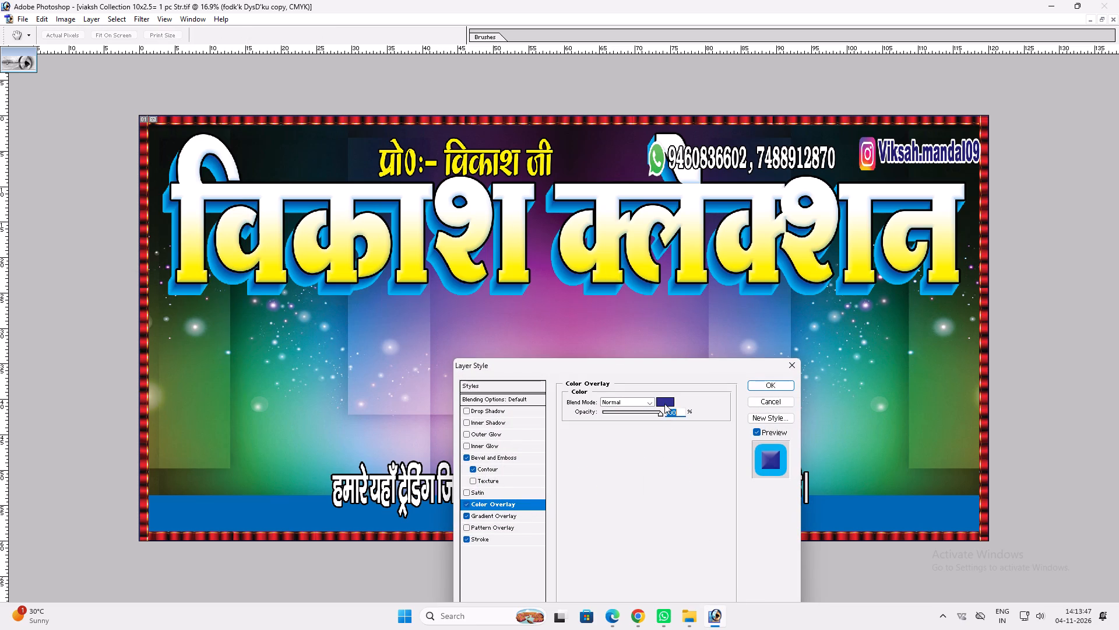
{"action": "left_click", "coordinate": [664, 402]}
{"action": "key", "text": "0"}
{"action": "key", "text": "Tab"}
{"action": "key", "text": "1"}
{"action": "key", "text": "shift+Tab"}
{"action": "key", "text": "Tab"}
{"action": "type", "text": "100"}
{"action": "key", "text": "Tab"}
{"action": "type", "text": "100"}
{"action": "key", "text": "Tab"}
{"action": "key", "text": "Tab"}
{"action": "type", "text": "60"}
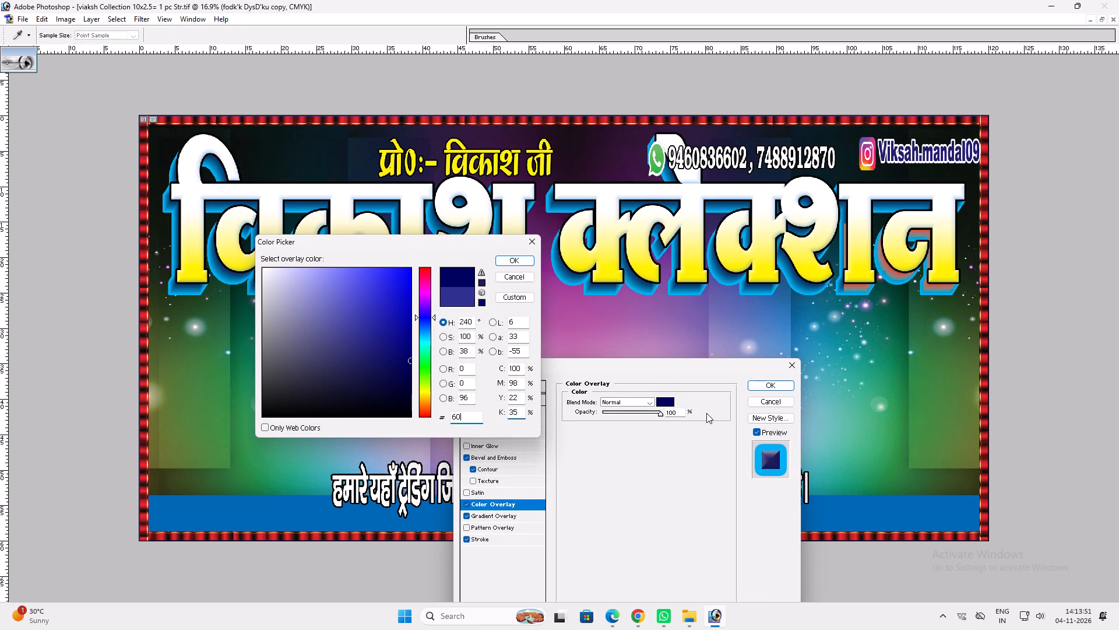
{"action": "key", "text": "shift+Tab"}
{"action": "key", "text": "shift+Tab"}
{"action": "key", "text": "shift+Tab"}
{"action": "key", "text": "shift+Tab"}
{"action": "key", "text": "0"}
{"action": "key", "text": "Tab"}
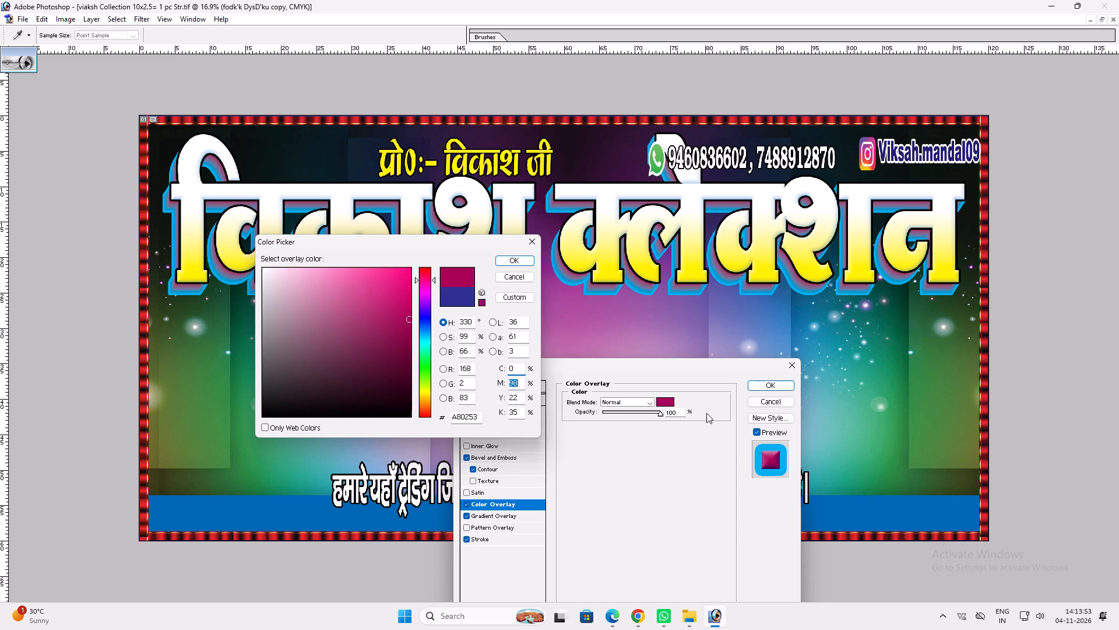
{"action": "type", "text": "100"}
{"action": "key", "text": "Tab"}
{"action": "type", "text": "100"}
{"action": "key", "text": "Tab"}
{"action": "key", "text": "0"}
{"action": "key", "text": "Return"}
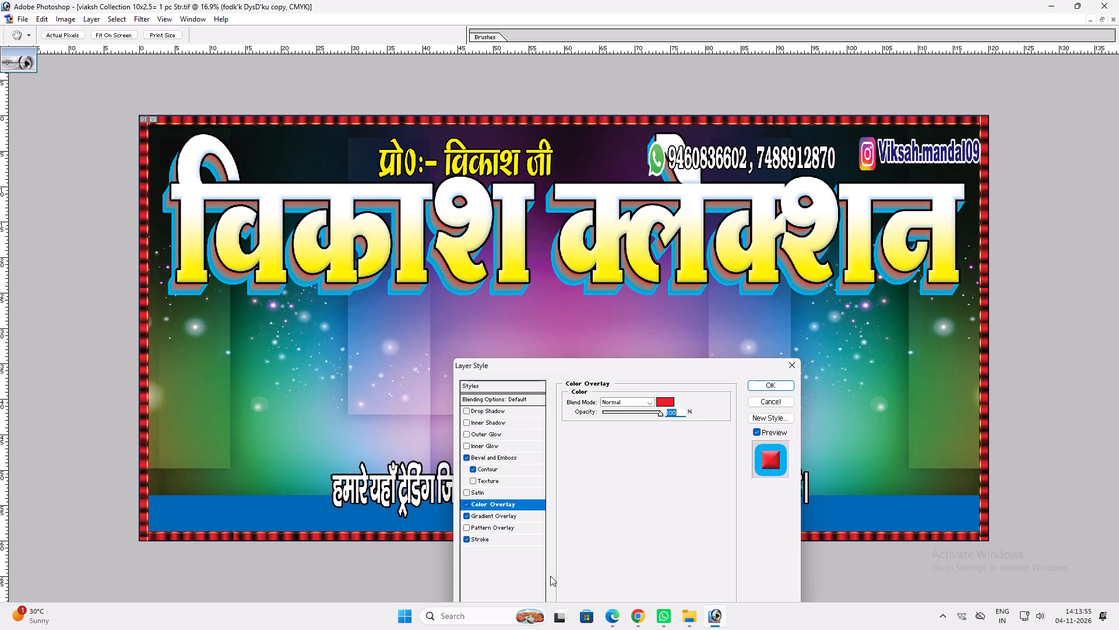
Change the shadow copy's stroke colour to dark red, C 0, M 100, Y 100, K 60.
{"action": "left_click", "coordinate": [489, 542]}
{"action": "left_click", "coordinate": [593, 468]}
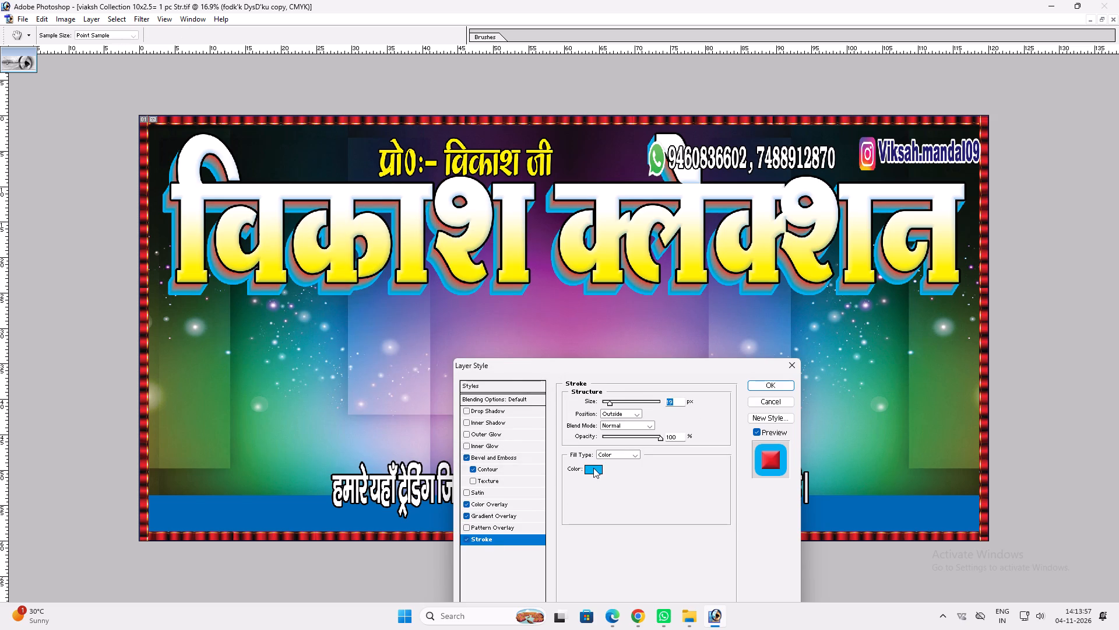
{"action": "key", "text": "0"}
{"action": "key", "text": "Tab"}
{"action": "key", "text": "1"}
{"action": "key", "text": "0"}
{"action": "key", "text": "Tab"}
{"action": "key", "text": "1"}
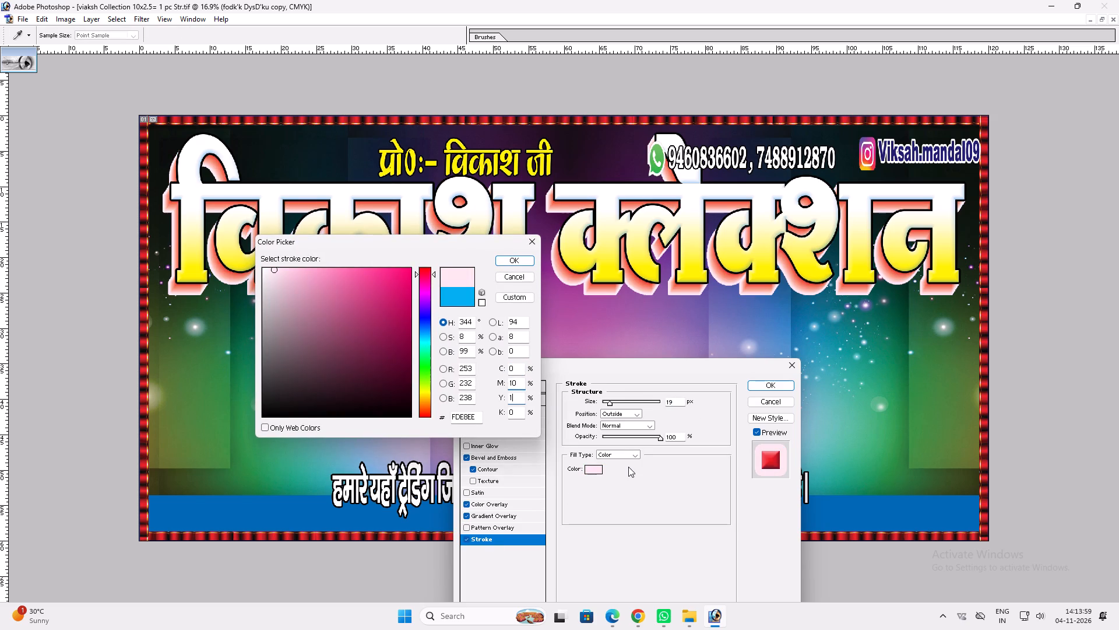
{"action": "type", "text": "00"}
{"action": "key", "text": "Tab"}
{"action": "key", "text": "shift+Tab"}
{"action": "key", "text": "shift+Tab"}
{"action": "type", "text": "100"}
{"action": "key", "text": "Tab"}
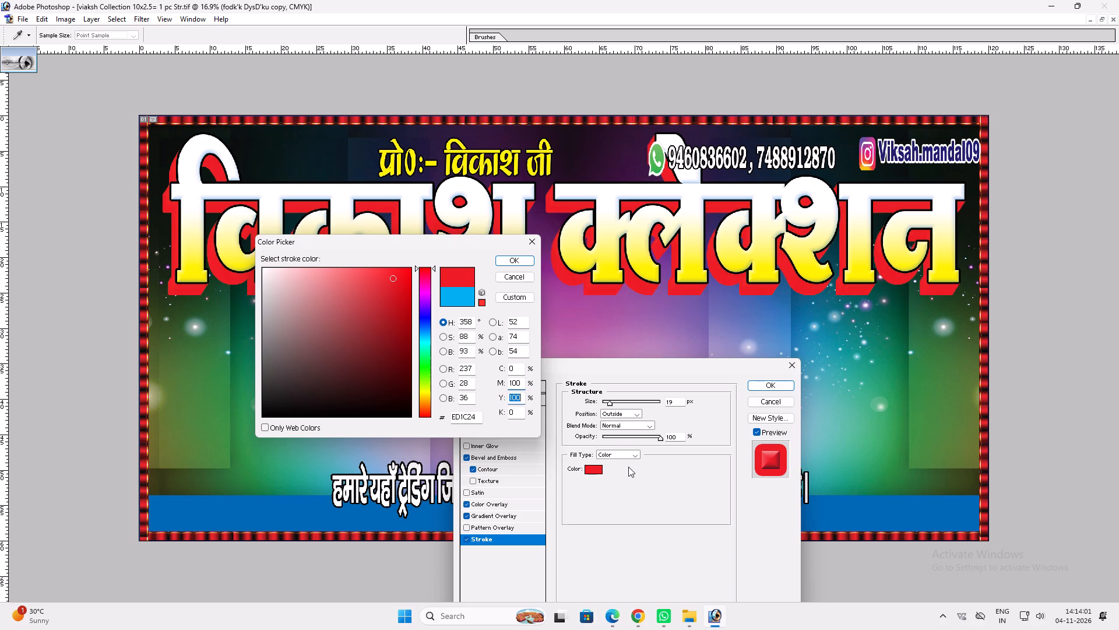
{"action": "key", "text": "Tab"}
{"action": "key", "text": "6"}
{"action": "key", "text": "0"}
{"action": "key", "text": "Return"}
Add a Drop Shadow to the heading's shadow copy with 100% opacity and increased distance and size.
{"action": "scroll", "coordinate": [649, 482], "scroll_direction": "down", "scroll_amount": 1}
{"action": "left_click", "coordinate": [509, 412]}
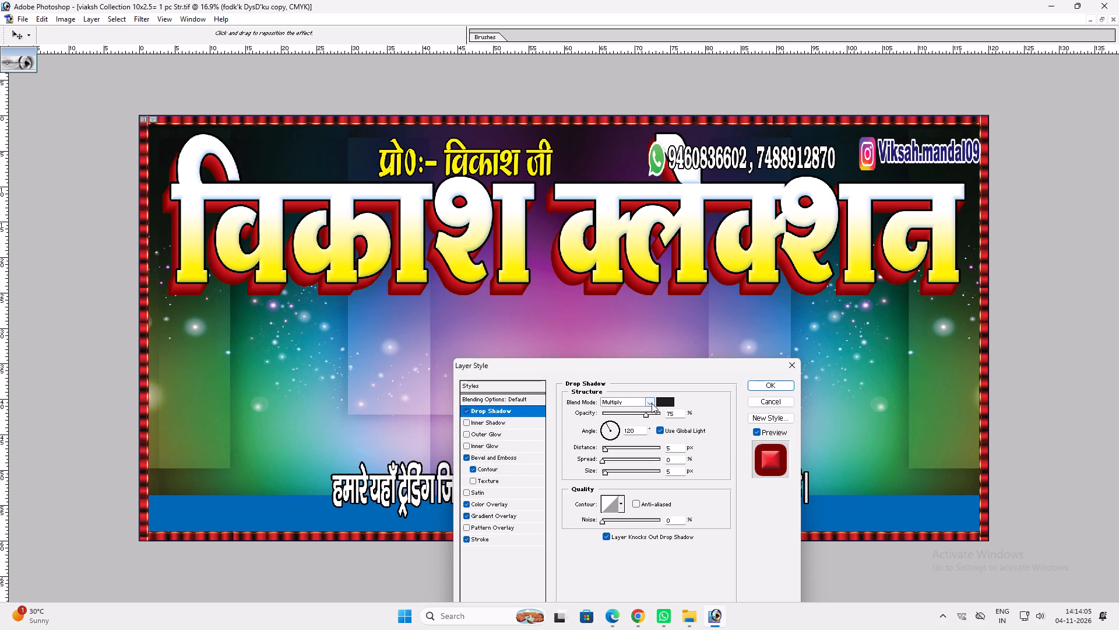
{"action": "left_click_drag", "start_coordinate": [648, 414], "coordinate": [662, 414]}
{"action": "left_click_drag", "start_coordinate": [605, 450], "coordinate": [608, 450]}
{"action": "left_click_drag", "start_coordinate": [608, 450], "coordinate": [620, 447]}
{"action": "left_click_drag", "start_coordinate": [608, 475], "coordinate": [610, 474]}
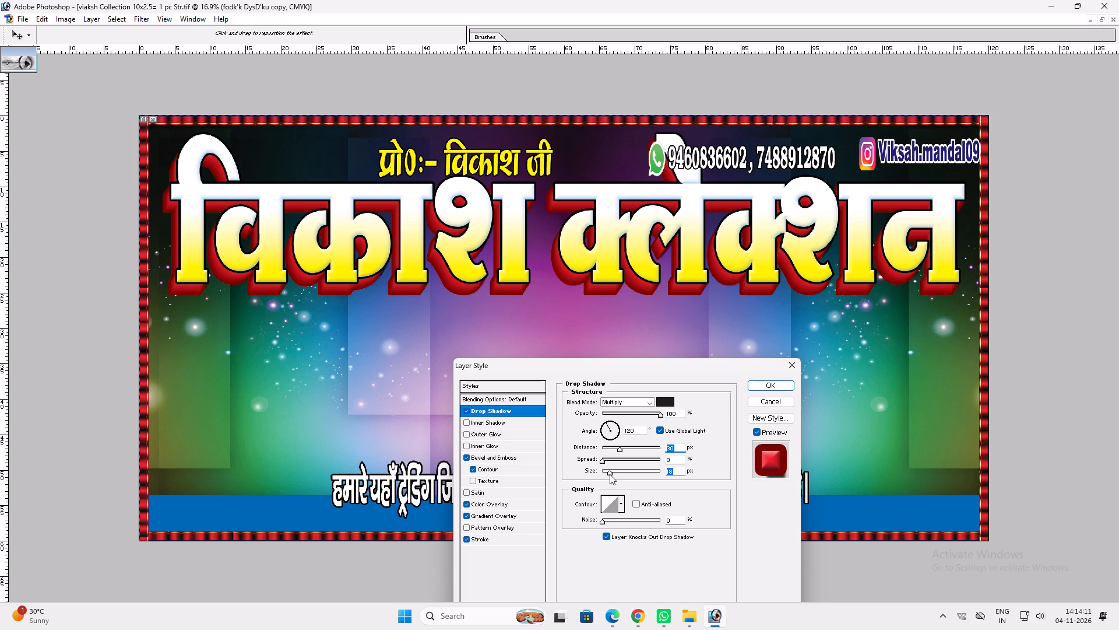
{"action": "left_click_drag", "start_coordinate": [610, 474], "coordinate": [631, 470]}
{"action": "key", "text": "Return"}
{"action": "key", "text": "v"}
{"action": "key", "text": "v"}
{"action": "left_click", "coordinate": [532, 171], "text": "ctrl"}
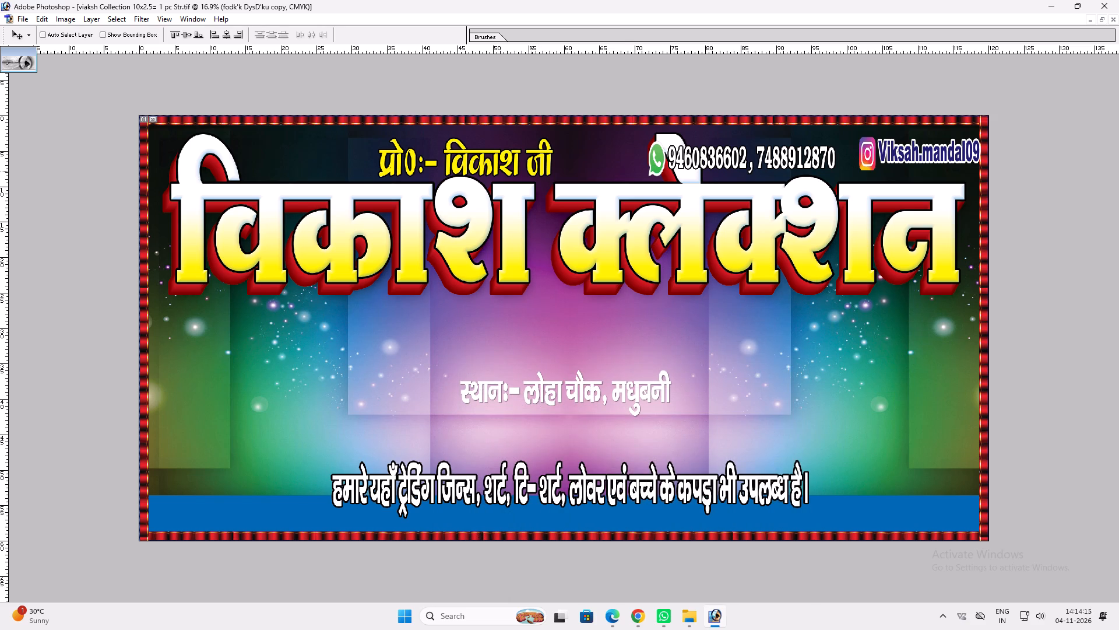
Reduce the height of the yellow proprietor line above the heading with Free Transform.
{"action": "key", "text": "ctrl+t"}
{"action": "left_click_drag", "start_coordinate": [526, 177], "coordinate": [537, 164], "text": "shift"}
{"action": "key", "text": "Return"}
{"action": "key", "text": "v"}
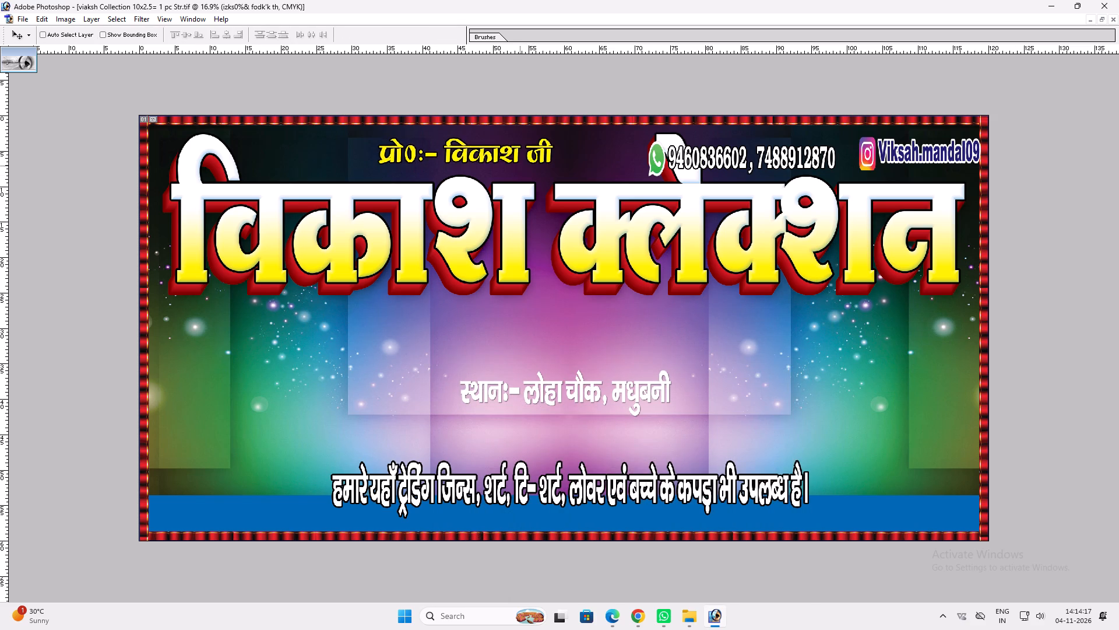
Move the yellow proprietor line toward the banner's left side and stretch it to about double its text's original width proportions.
{"action": "left_click_drag", "start_coordinate": [515, 163], "coordinate": [428, 160]}
{"action": "key", "text": "ctrl+t"}
{"action": "left_click_drag", "start_coordinate": [462, 146], "coordinate": [507, 142], "text": "shift"}
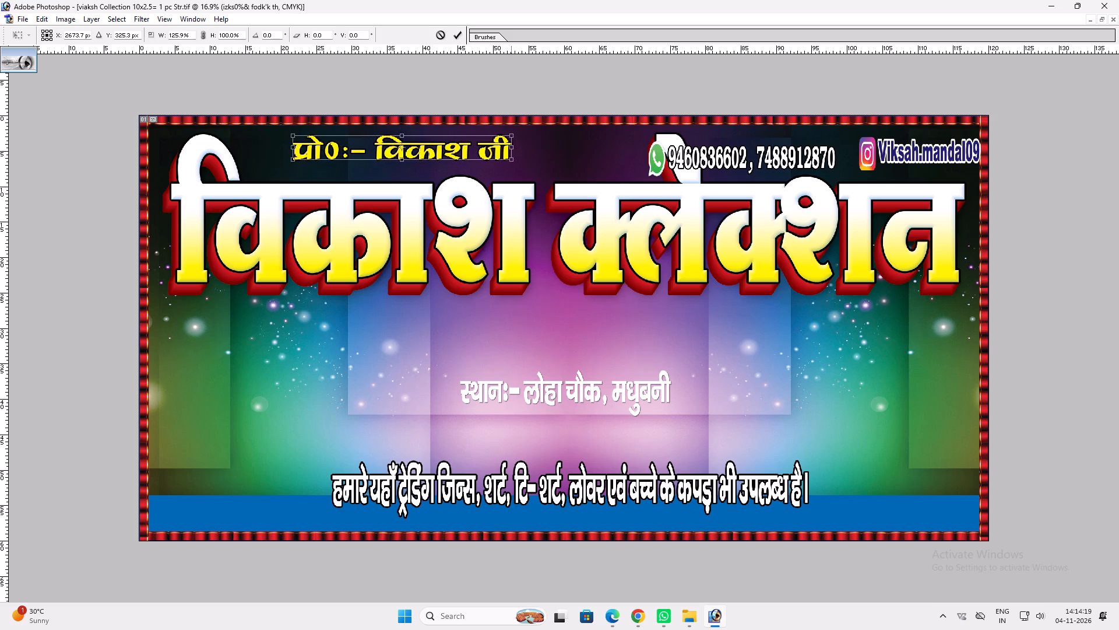
{"action": "left_click_drag", "start_coordinate": [511, 160], "coordinate": [558, 162], "text": "shift"}
{"action": "key", "text": "shift+Return"}
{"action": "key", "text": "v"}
{"action": "left_click_drag", "start_coordinate": [537, 161], "coordinate": [499, 164]}
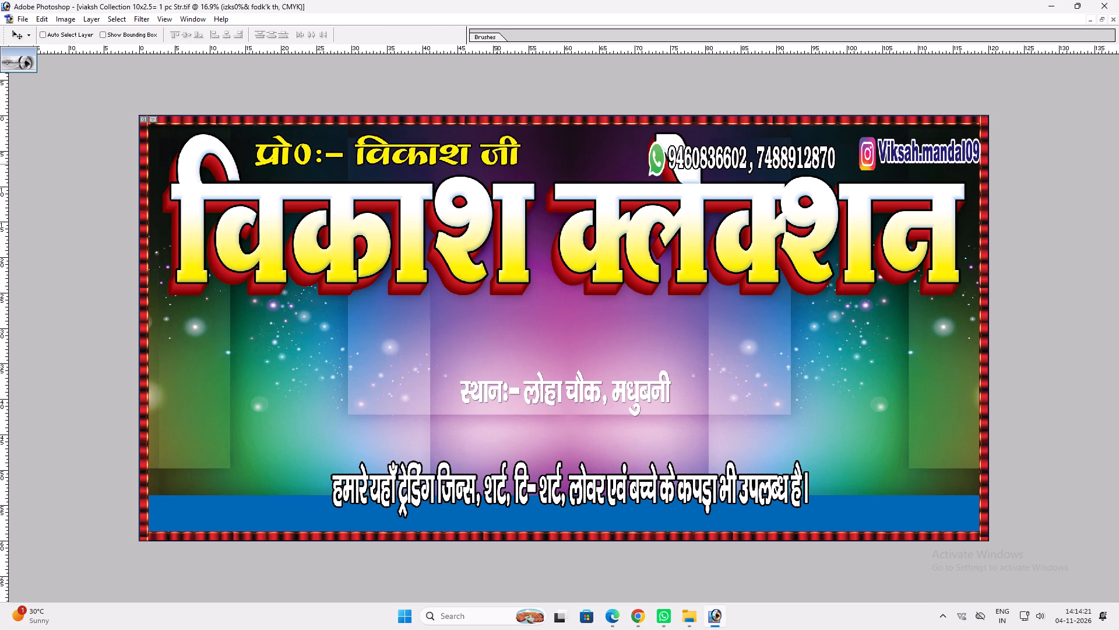
{"action": "key", "text": "ctrl+t"}
{"action": "left_click_drag", "start_coordinate": [521, 151], "coordinate": [547, 143], "text": "shift"}
{"action": "key", "text": "shift+Return"}
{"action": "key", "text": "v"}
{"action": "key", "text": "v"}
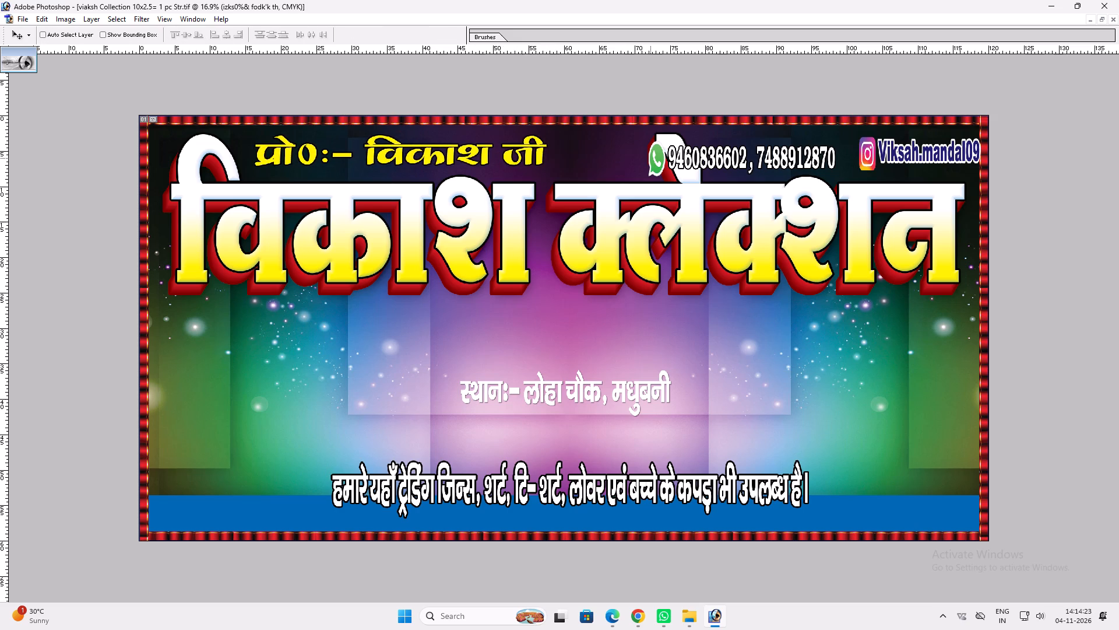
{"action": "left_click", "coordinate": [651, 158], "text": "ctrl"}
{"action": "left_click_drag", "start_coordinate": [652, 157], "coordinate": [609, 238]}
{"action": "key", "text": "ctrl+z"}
Move the phone numbers and WhatsApp icon below the heading, just above the address line, and widen them slightly.
{"action": "left_click", "coordinate": [675, 157], "text": "ctrl+shift"}
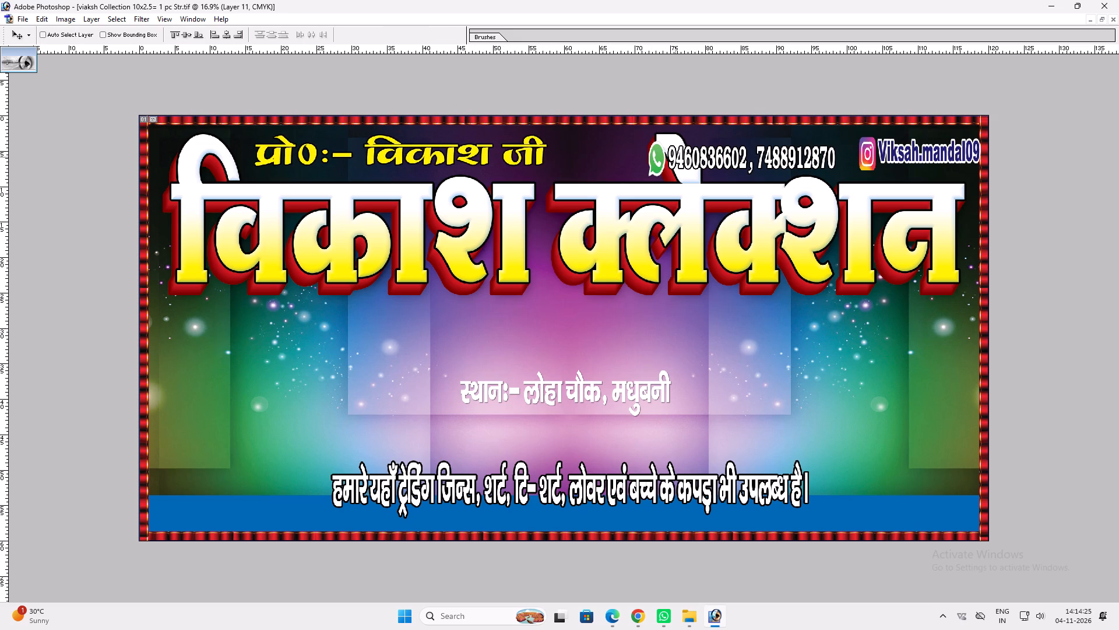
{"action": "left_click_drag", "start_coordinate": [675, 157], "coordinate": [460, 343]}
{"action": "key", "text": "ctrl+t"}
{"action": "left_click_drag", "start_coordinate": [621, 339], "coordinate": [783, 331], "text": "shift"}
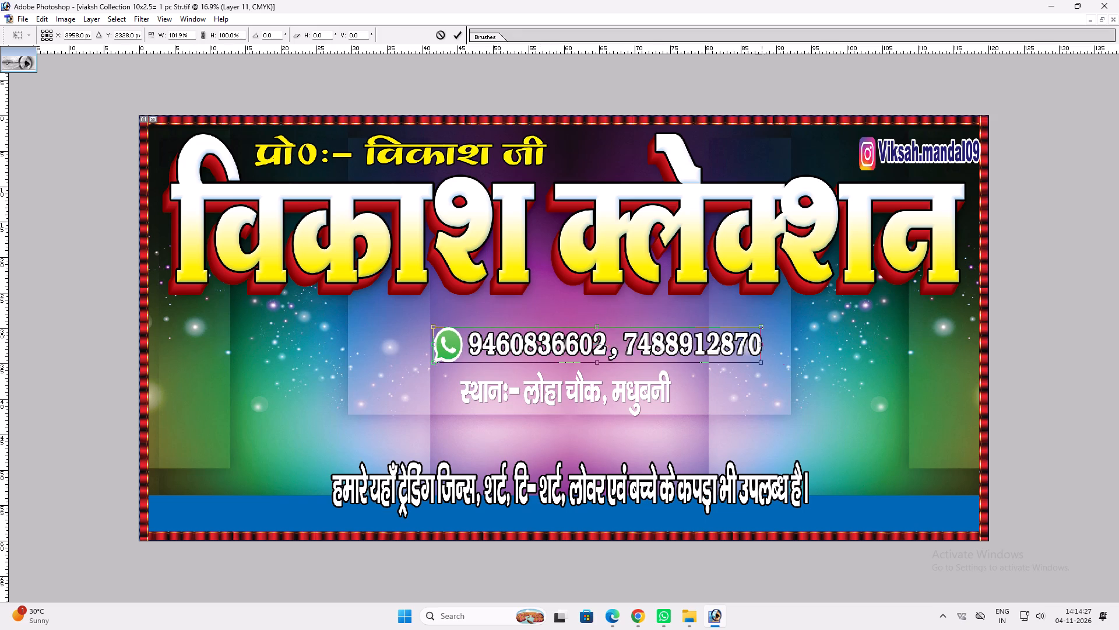
{"action": "left_click_drag", "start_coordinate": [783, 331], "coordinate": [784, 331], "text": "shift"}
{"action": "key", "text": "shift+Return"}
Delete the second phone number from the contact text.
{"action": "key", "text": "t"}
{"action": "left_click_drag", "start_coordinate": [636, 341], "coordinate": [1062, 363]}
{"action": "key", "text": "BackSpace"}
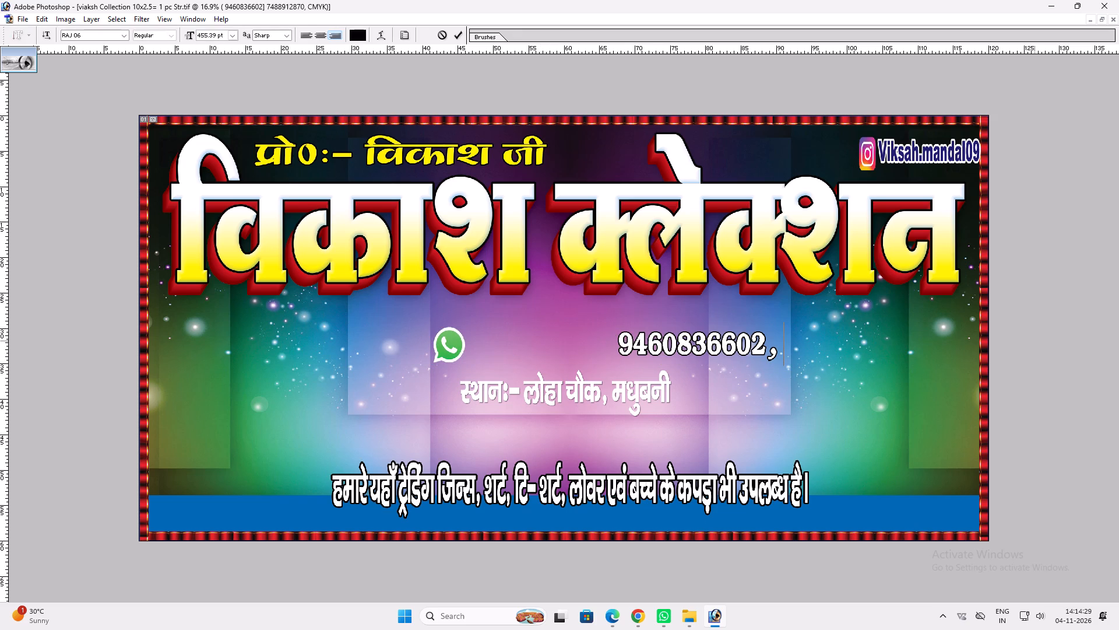
{"action": "key", "text": "Return"}
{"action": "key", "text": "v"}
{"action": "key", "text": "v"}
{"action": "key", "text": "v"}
Move the WhatsApp icon and the remaining phone number farther left together.
{"action": "left_click_drag", "start_coordinate": [765, 348], "coordinate": [713, 346], "text": "shift"}
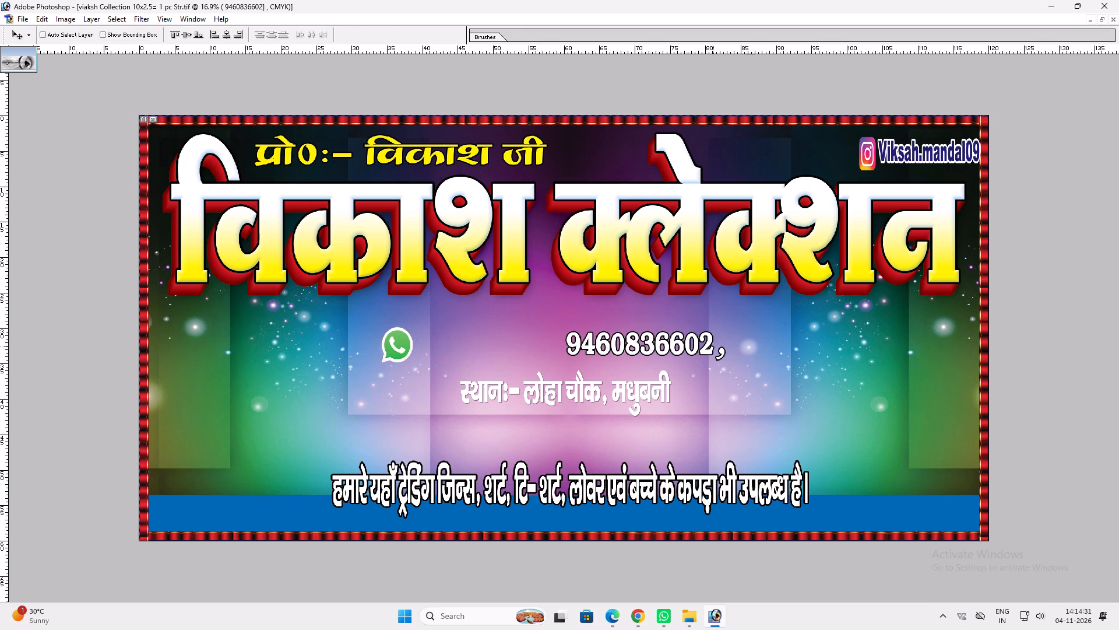
{"action": "left_click_drag", "start_coordinate": [713, 346], "coordinate": [713, 346], "text": "shift"}
Move the phone number text left on its own, closer to the WhatsApp icon.
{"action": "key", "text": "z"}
{"action": "right_click", "coordinate": [709, 352], "text": "ctrl+shift"}
{"action": "left_click", "coordinate": [721, 357], "text": "ctrl+shift"}
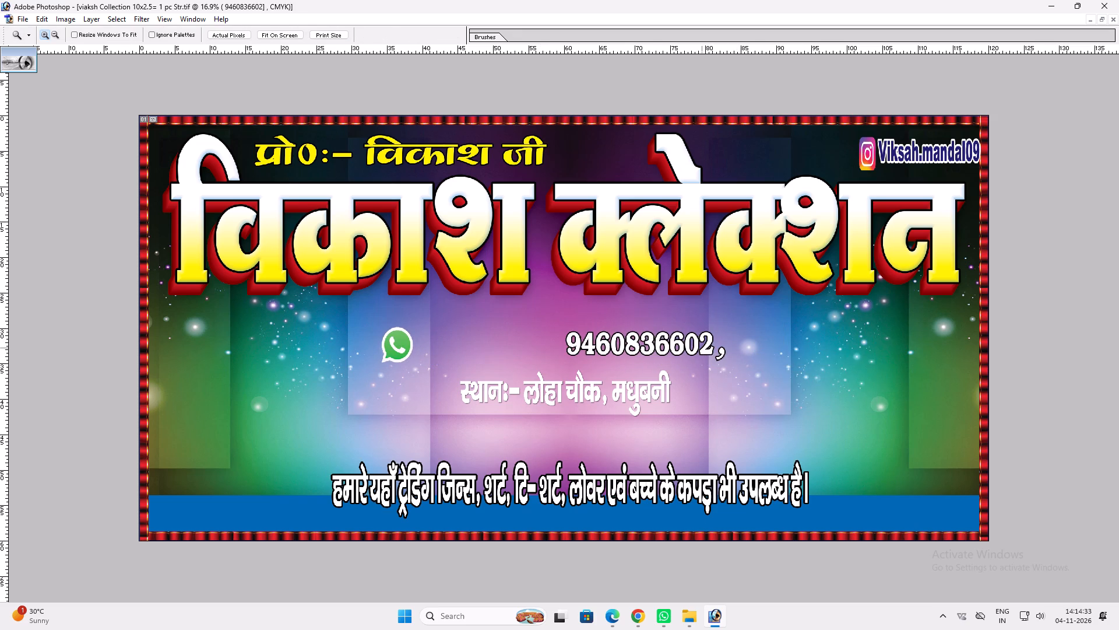
{"action": "left_click_drag", "start_coordinate": [691, 346], "coordinate": [663, 341], "text": "shift"}
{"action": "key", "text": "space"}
{"action": "right_click_drag", "start_coordinate": [645, 337], "coordinate": [664, 344]}
{"action": "left_click_drag", "start_coordinate": [676, 349], "coordinate": [681, 352]}
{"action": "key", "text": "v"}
{"action": "left_click_drag", "start_coordinate": [707, 353], "coordinate": [546, 347], "text": "shift"}
Delete the trailing comma after the phone number.
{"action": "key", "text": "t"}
{"action": "left_click_drag", "start_coordinate": [595, 362], "coordinate": [586, 362]}
{"action": "key", "text": "BackSpace"}
{"action": "key", "text": "Return"}
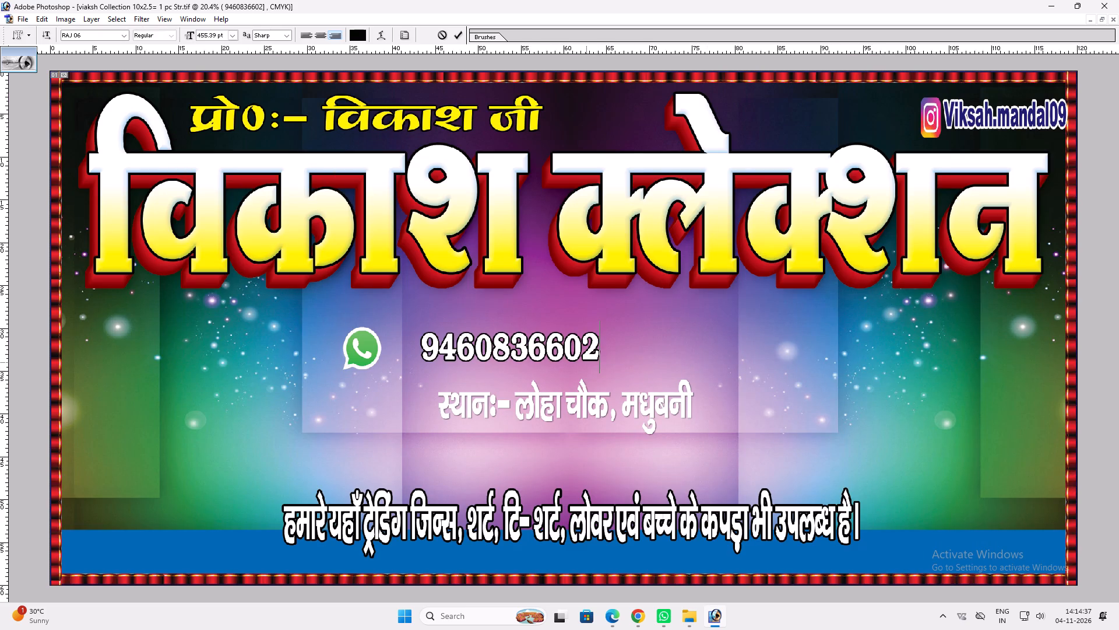
Place the phone number directly beside the WhatsApp icon and stretch it slightly wider.
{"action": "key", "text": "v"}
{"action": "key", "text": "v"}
{"action": "left_click_drag", "start_coordinate": [583, 348], "coordinate": [547, 348]}
{"action": "key", "text": "ctrl+t"}
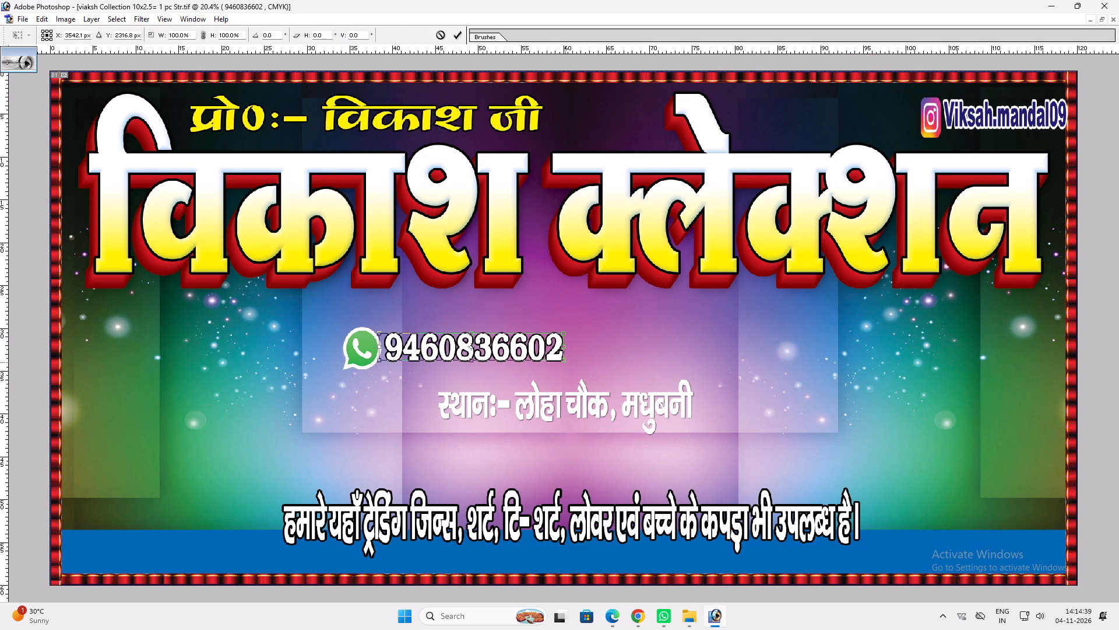
{"action": "left_click_drag", "start_coordinate": [565, 362], "coordinate": [585, 362], "text": "shift"}
{"action": "key", "text": "shift+Return"}
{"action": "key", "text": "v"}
Adjust the blue strip along the banner's bottom edge slightly downward with Free Transform.
{"action": "left_click", "coordinate": [579, 552], "text": "ctrl"}
{"action": "key", "text": "ctrl+t"}
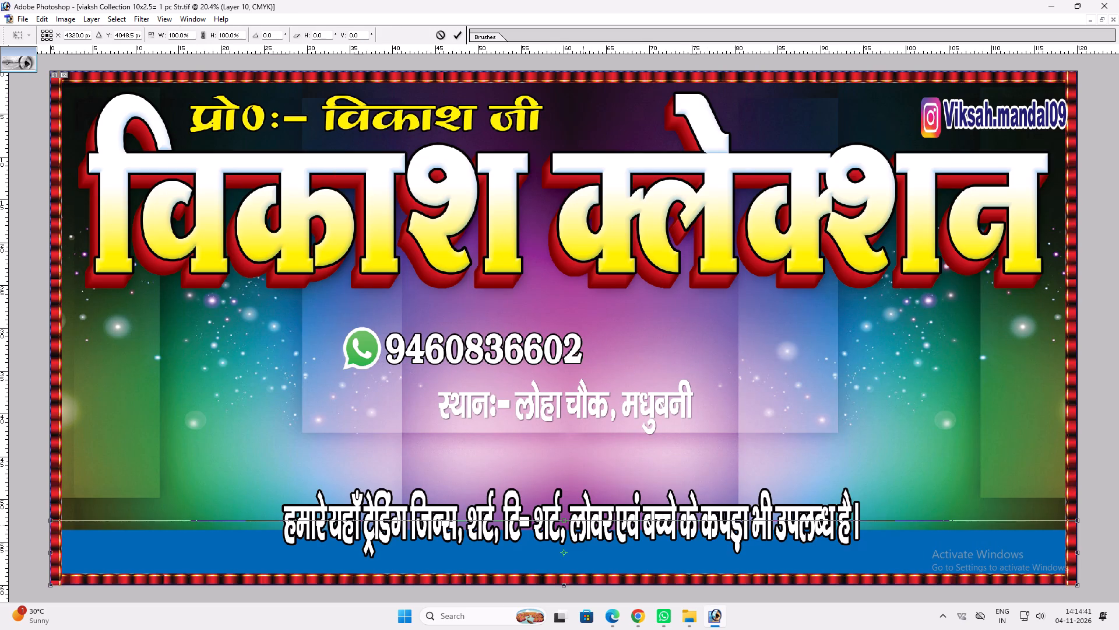
{"action": "left_click_drag", "start_coordinate": [580, 526], "coordinate": [576, 531], "text": "shift"}
{"action": "key", "text": "Return"}
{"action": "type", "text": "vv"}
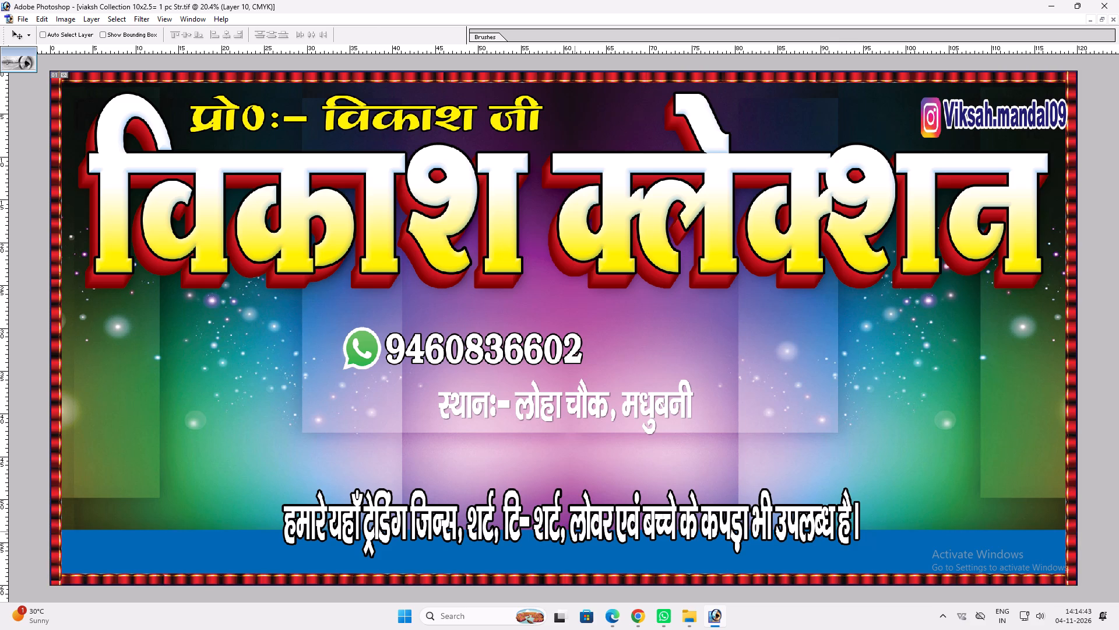
Squash the clothing products line above the blue strip to about 52.5% of its height with Free Transform.
{"action": "left_click", "coordinate": [564, 534], "text": "ctrl"}
{"action": "key", "text": "ctrl+t"}
{"action": "left_click_drag", "start_coordinate": [652, 488], "coordinate": [652, 512], "text": "shift"}
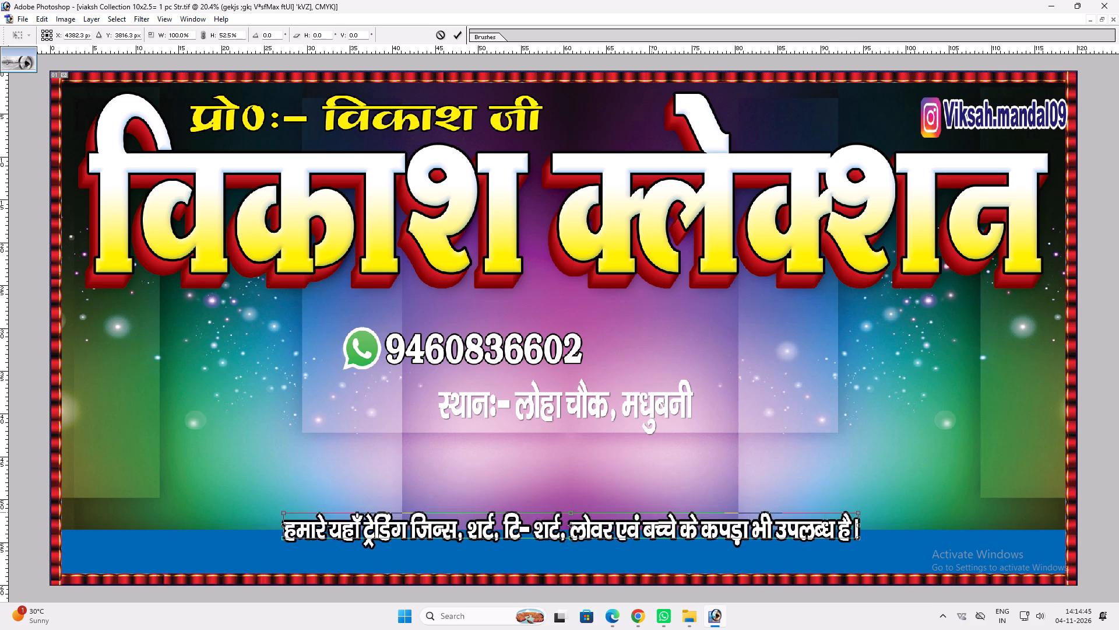
Apply the clothing tagline's reduced height, place it on the blue bottom strip and stretch it across nearly the full width.
{"action": "key", "text": "shift+Return"}
{"action": "key", "text": "v"}
{"action": "left_click_drag", "start_coordinate": [669, 517], "coordinate": [462, 539]}
{"action": "key", "text": "ctrl+t"}
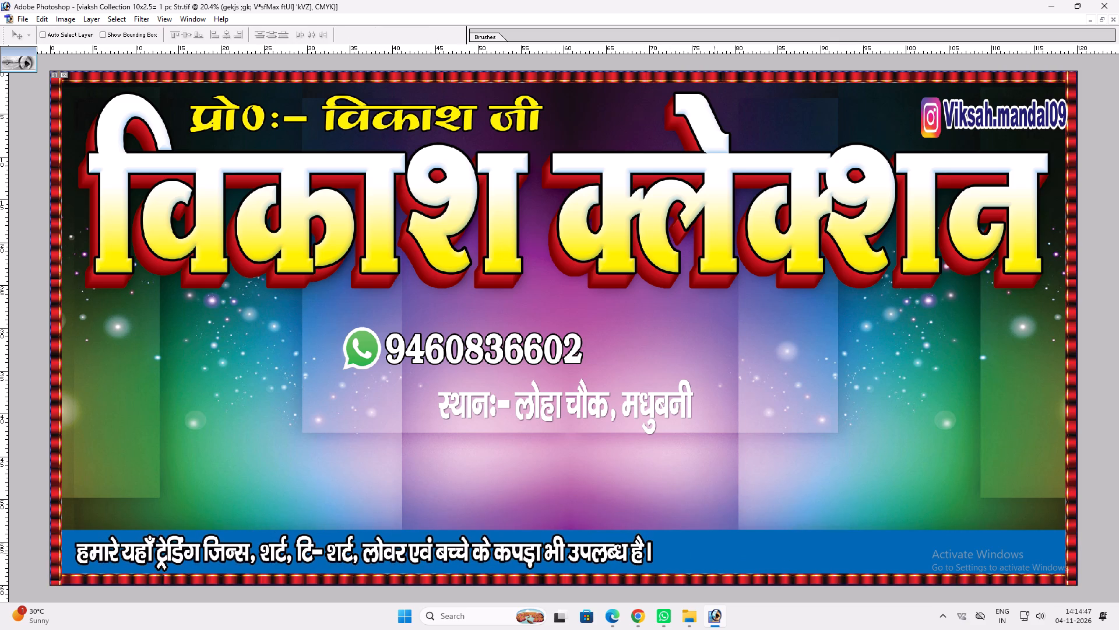
{"action": "left_click_drag", "start_coordinate": [654, 550], "coordinate": [1030, 528], "text": "shift"}
{"action": "key", "text": "shift+Return"}
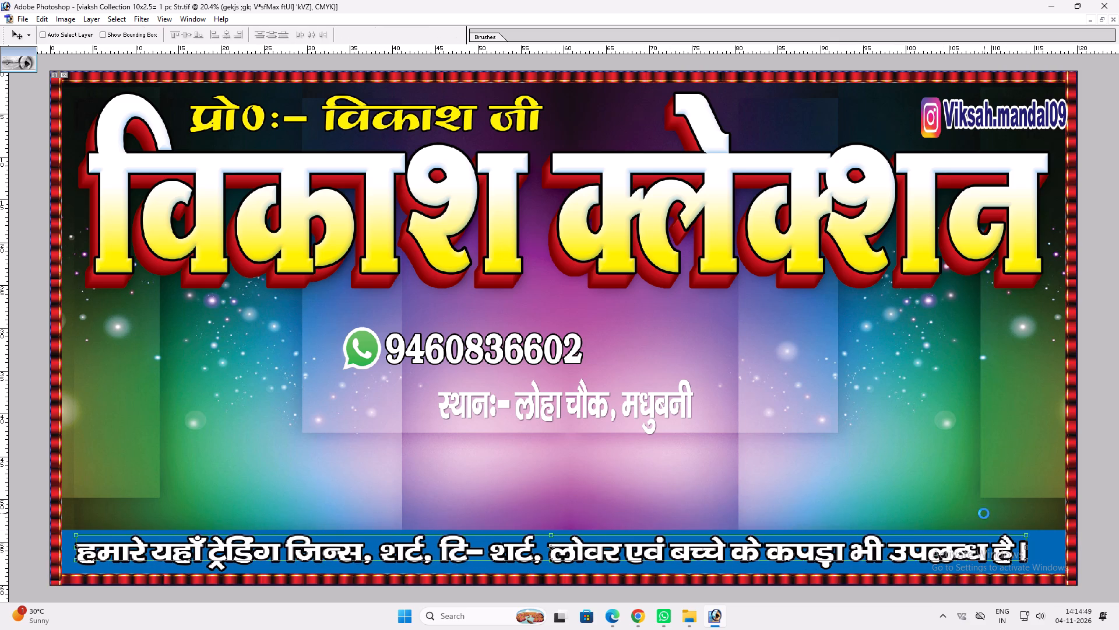
Extend the top edge of the blue bottom strip slightly upward behind the tagline.
{"action": "key", "text": "v"}
{"action": "left_click", "coordinate": [850, 535], "text": "ctrl"}
{"action": "key", "text": "ctrl+t"}
{"action": "left_click_drag", "start_coordinate": [840, 531], "coordinate": [846, 527], "text": "shift"}
{"action": "key", "text": "shift+Return"}
{"action": "key", "text": "v"}
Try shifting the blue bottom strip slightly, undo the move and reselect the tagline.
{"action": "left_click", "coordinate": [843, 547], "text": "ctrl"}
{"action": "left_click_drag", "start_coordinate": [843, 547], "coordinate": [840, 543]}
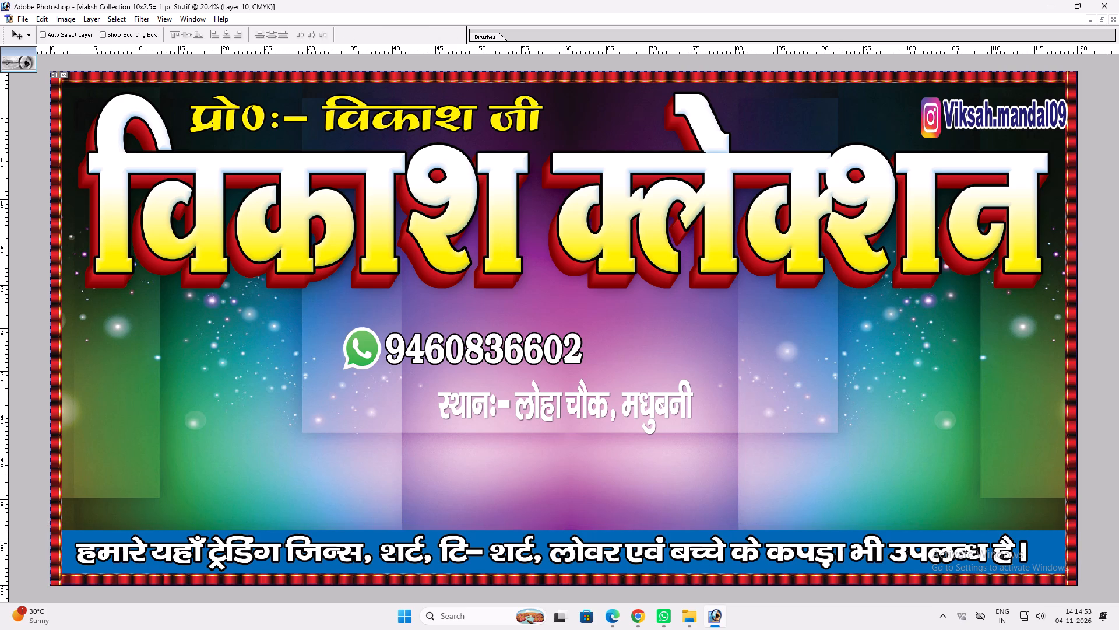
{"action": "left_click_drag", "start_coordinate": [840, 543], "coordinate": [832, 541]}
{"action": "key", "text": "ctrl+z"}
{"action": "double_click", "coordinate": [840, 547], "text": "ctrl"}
Stretch the clothing tagline slightly wider and centre it horizontally on the banner.
{"action": "key", "text": "ctrl+t"}
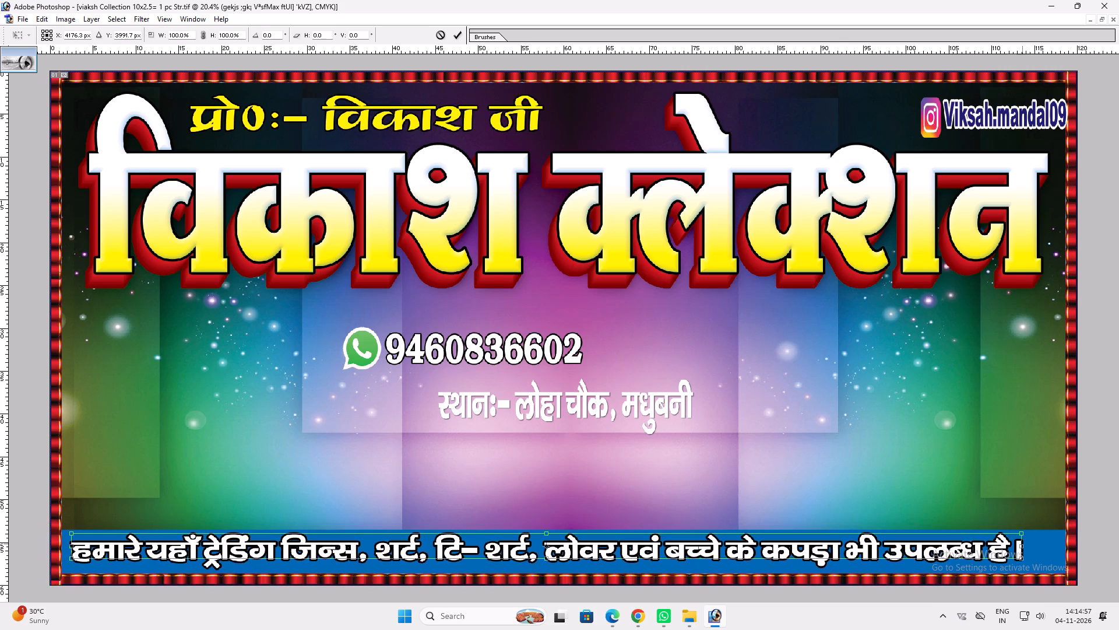
{"action": "left_click_drag", "start_coordinate": [1022, 544], "coordinate": [1043, 544], "text": "shift"}
{"action": "key", "text": "Return"}
{"action": "key", "text": "ctrl+a"}
{"action": "key", "text": "alt+l"}
{"action": "key", "text": "alt+i"}
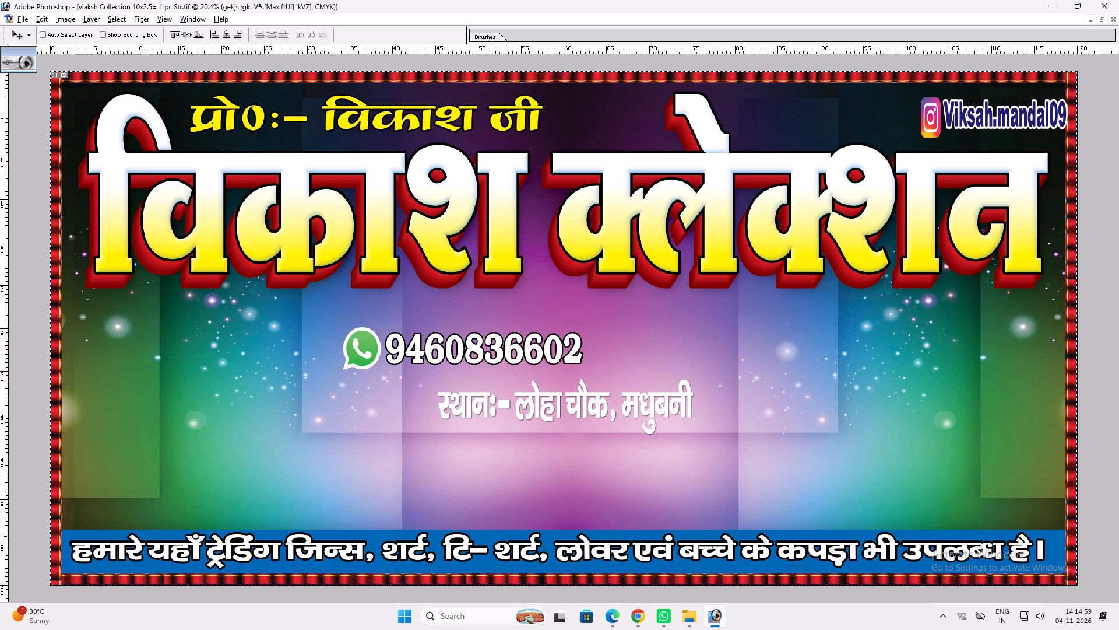
{"action": "key", "text": "alt+h"}
{"action": "key", "text": "ctrl+d"}
Extend the top edge of the blue bottom strip further upward to leave more space above the tagline.
{"action": "left_click", "coordinate": [973, 532], "text": "ctrl"}
{"action": "key", "text": "ctrl+t"}
{"action": "left_click_drag", "start_coordinate": [956, 520], "coordinate": [958, 519], "text": "shift"}
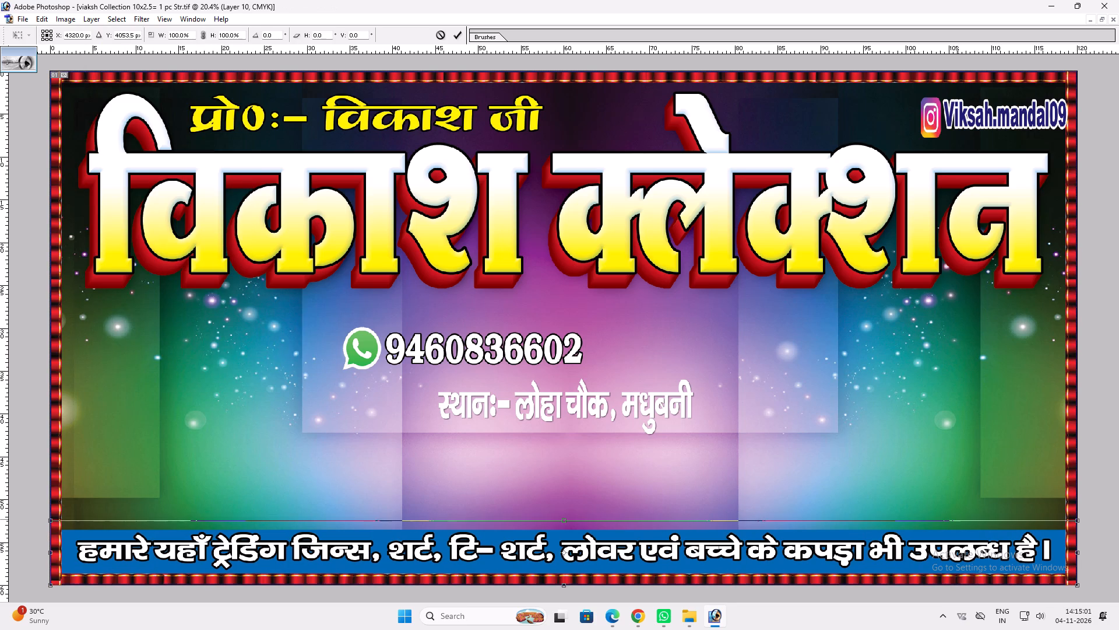
{"action": "left_click_drag", "start_coordinate": [958, 519], "coordinate": [965, 517], "text": "shift"}
{"action": "key", "text": "shift+Return"}
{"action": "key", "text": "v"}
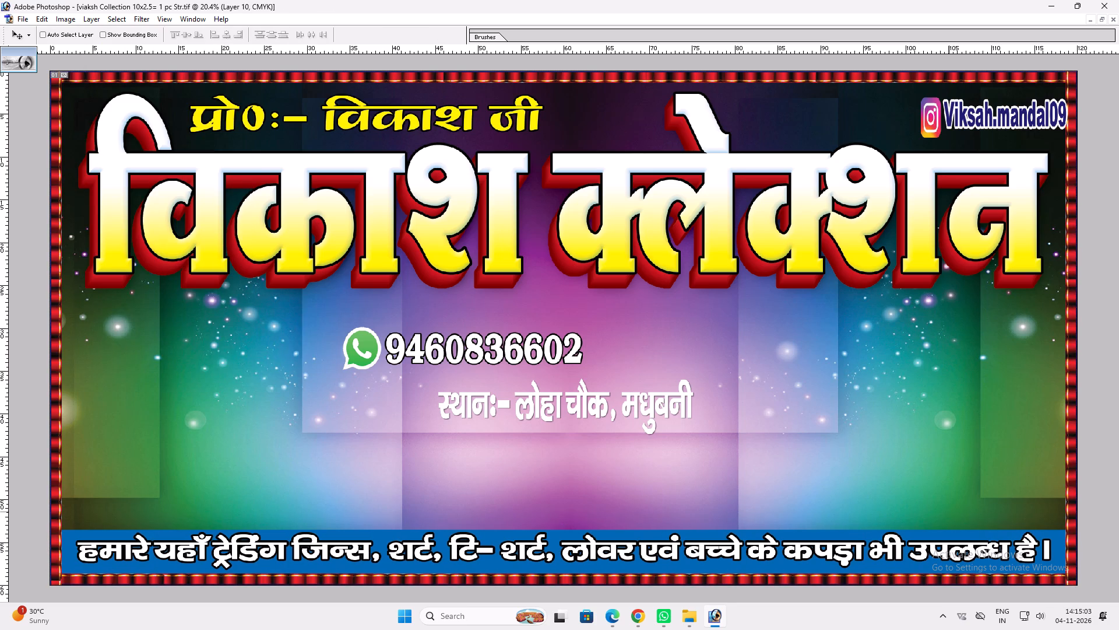
{"action": "key", "text": "ctrl+bracketright"}
{"action": "key", "text": "ctrl+t"}
{"action": "left_click", "coordinate": [912, 519]}
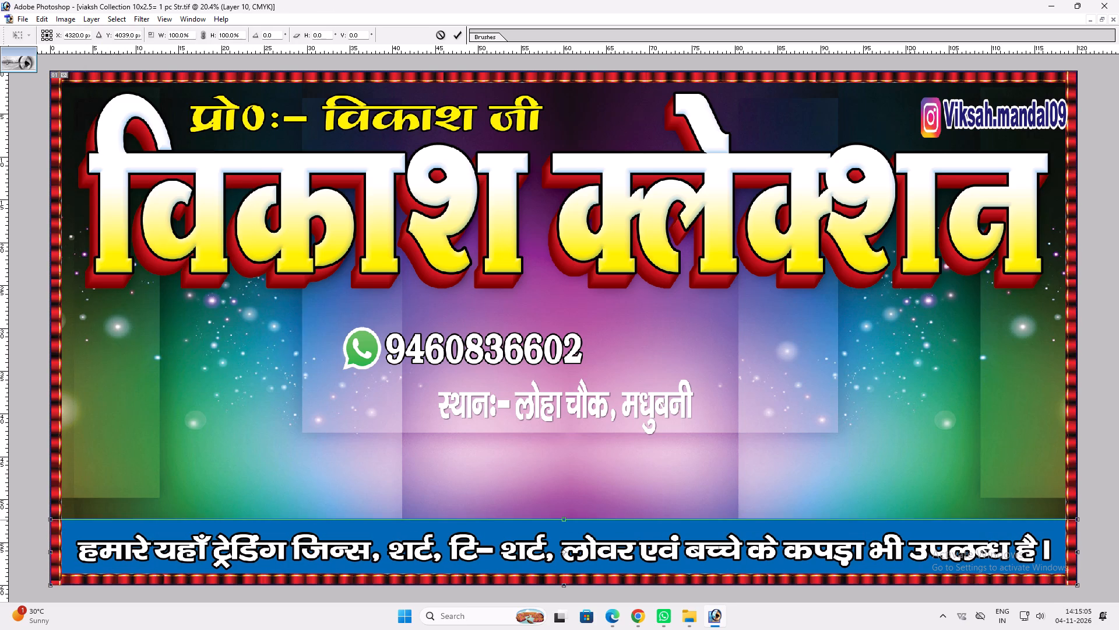
{"action": "key", "text": "shift+Return"}
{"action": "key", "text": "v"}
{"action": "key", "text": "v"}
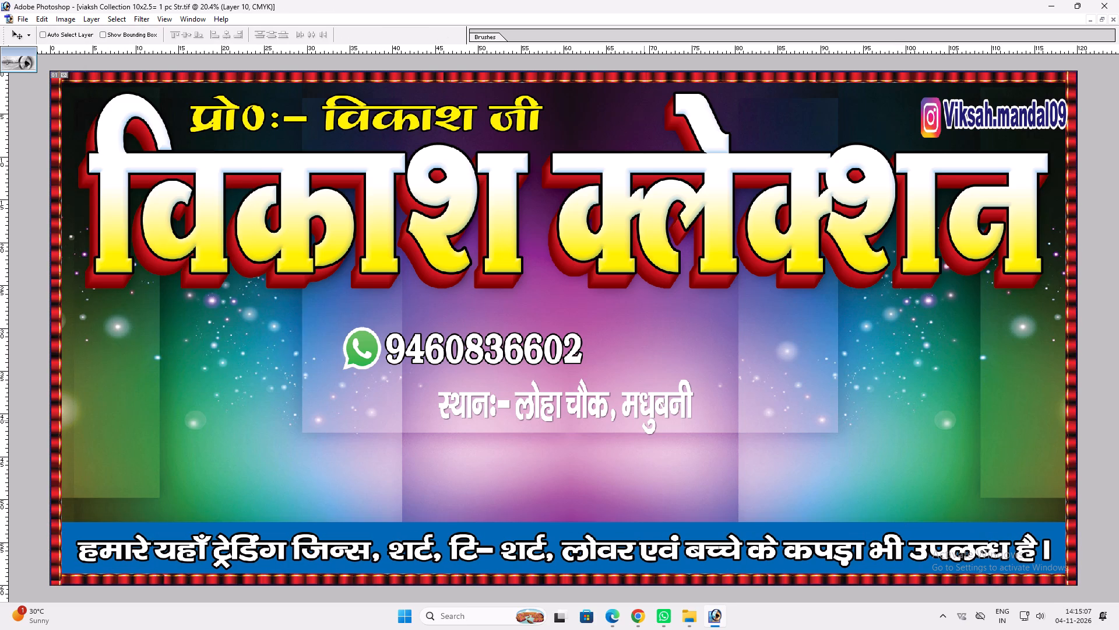
Move the address line directly beneath the heading, reduce its height to about 58% and stretch it much wider.
{"action": "left_click", "coordinate": [641, 407], "text": "ctrl"}
{"action": "left_click", "coordinate": [643, 408], "text": "ctrl"}
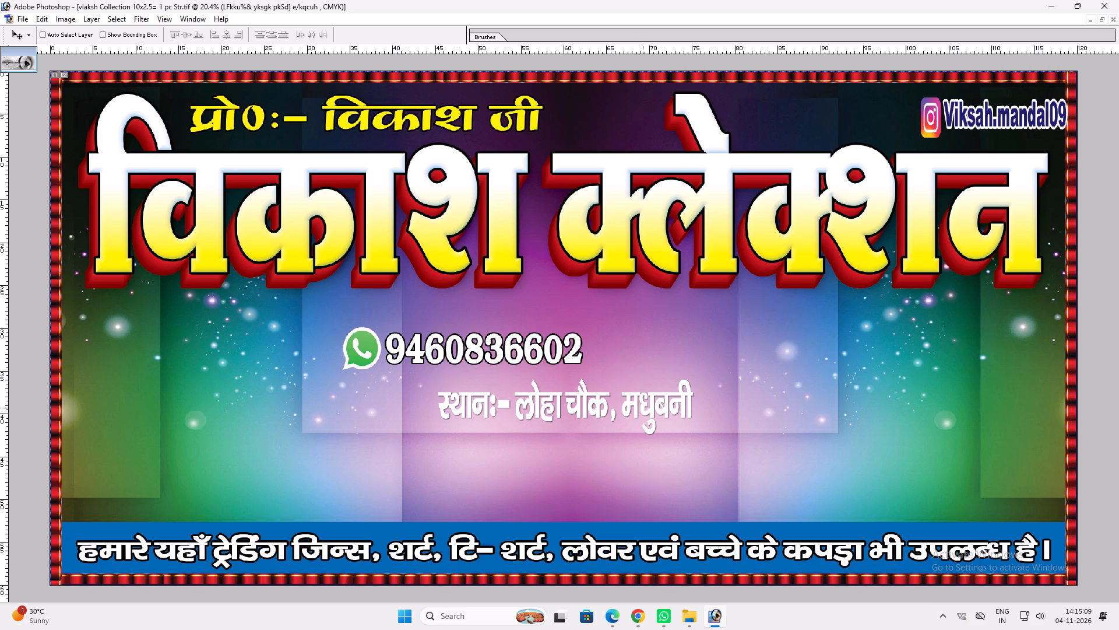
{"action": "left_click_drag", "start_coordinate": [643, 408], "coordinate": [648, 327]}
{"action": "key", "text": "ctrl+t"}
{"action": "left_click_drag", "start_coordinate": [652, 337], "coordinate": [661, 320], "text": "shift"}
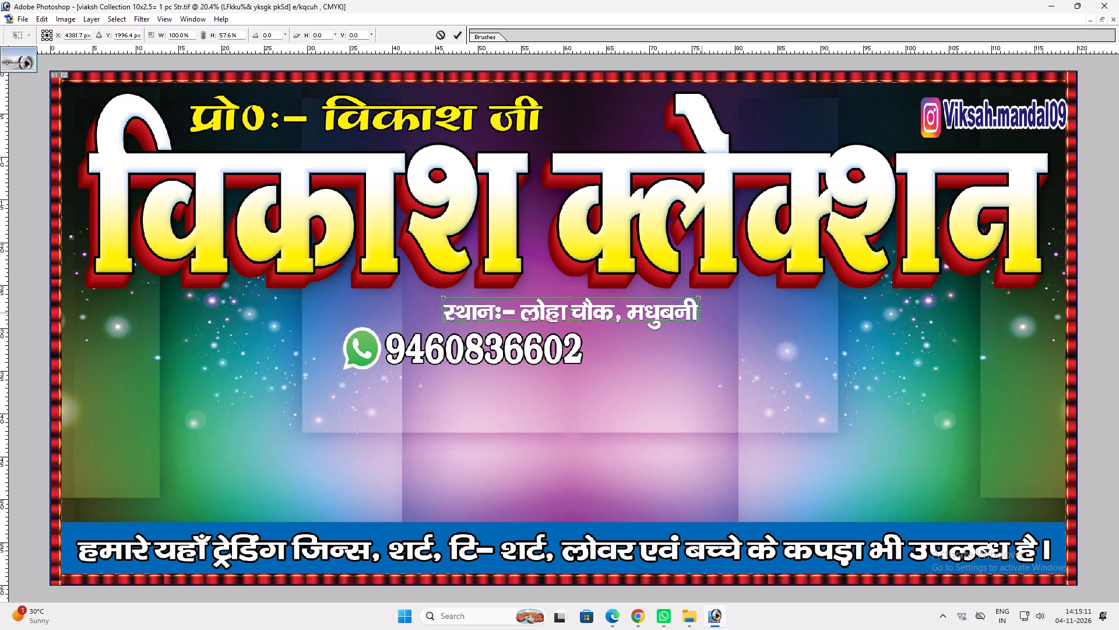
{"action": "left_click_drag", "start_coordinate": [696, 311], "coordinate": [758, 313], "text": "alt+shift"}
{"action": "left_click_drag", "start_coordinate": [765, 320], "coordinate": [807, 317], "text": "alt+shift"}
{"action": "key", "text": "Return"}
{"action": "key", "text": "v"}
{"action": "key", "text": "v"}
{"action": "left_click_drag", "start_coordinate": [756, 320], "coordinate": [749, 320]}
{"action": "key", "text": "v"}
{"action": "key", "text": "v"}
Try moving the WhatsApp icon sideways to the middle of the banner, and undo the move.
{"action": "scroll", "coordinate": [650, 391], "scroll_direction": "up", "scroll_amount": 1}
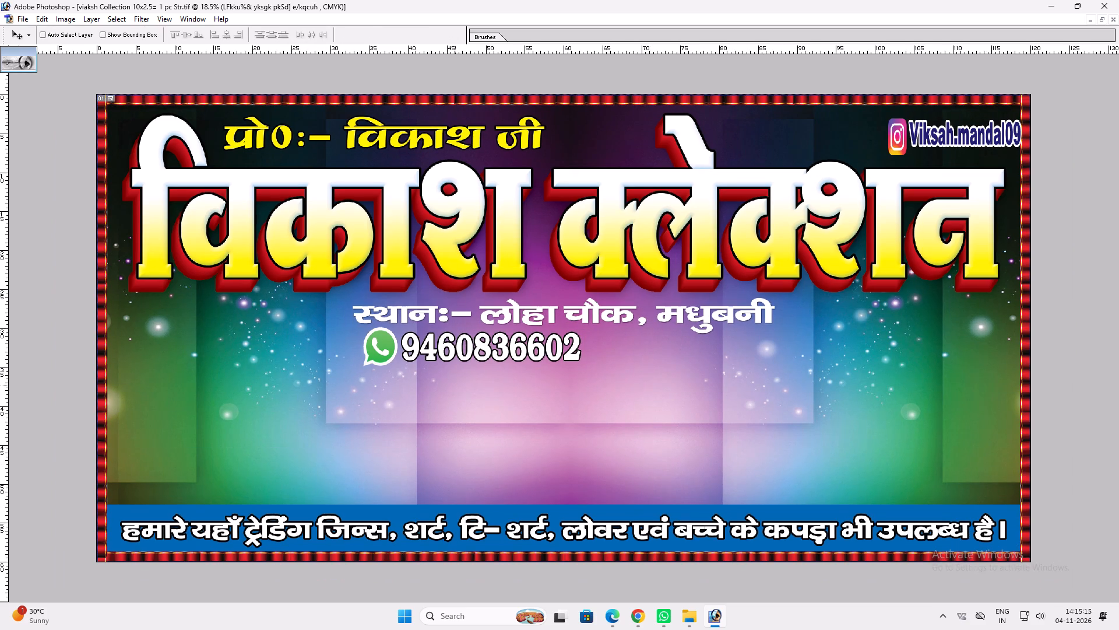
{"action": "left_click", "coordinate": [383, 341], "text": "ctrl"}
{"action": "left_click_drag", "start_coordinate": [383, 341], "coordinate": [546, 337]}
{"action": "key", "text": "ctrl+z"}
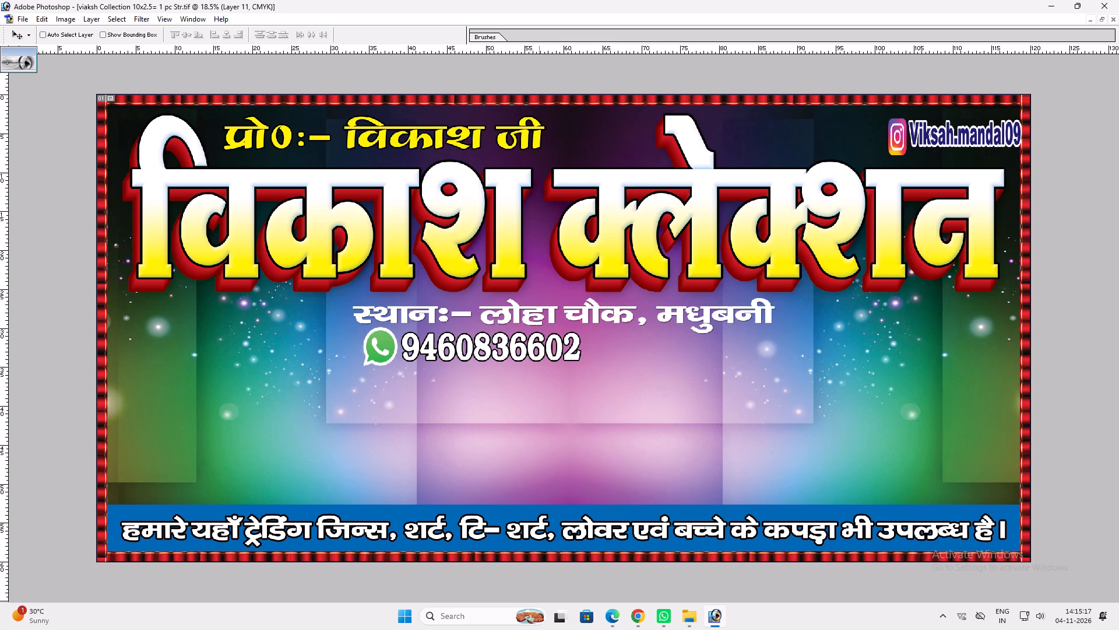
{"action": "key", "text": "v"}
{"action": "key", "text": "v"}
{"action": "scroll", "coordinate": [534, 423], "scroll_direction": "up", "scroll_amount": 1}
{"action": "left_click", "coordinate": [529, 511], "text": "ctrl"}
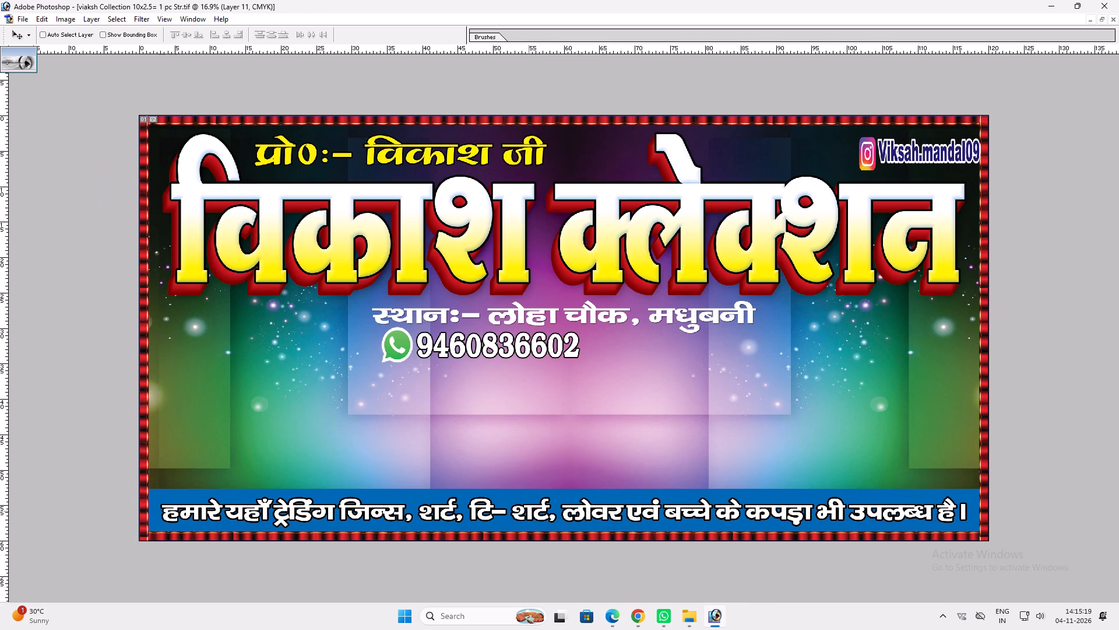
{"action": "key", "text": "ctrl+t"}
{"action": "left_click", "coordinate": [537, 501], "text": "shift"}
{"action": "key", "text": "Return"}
Show the open documents in separate windows and close the one with ribbons, borders and decorative elements.
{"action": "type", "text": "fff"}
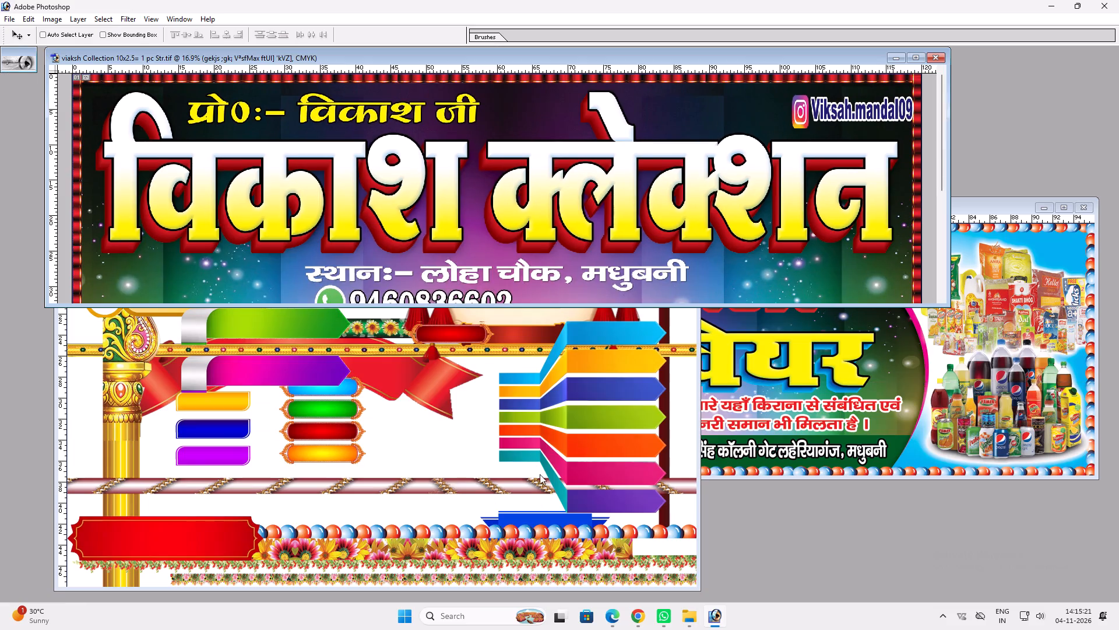
{"action": "left_click", "coordinate": [432, 408]}
{"action": "key", "text": "ctrl+w"}
Bring the Aryan Footware banner to the front and select the Layer 14 copy element at its lower edge.
{"action": "left_click", "coordinate": [845, 408]}
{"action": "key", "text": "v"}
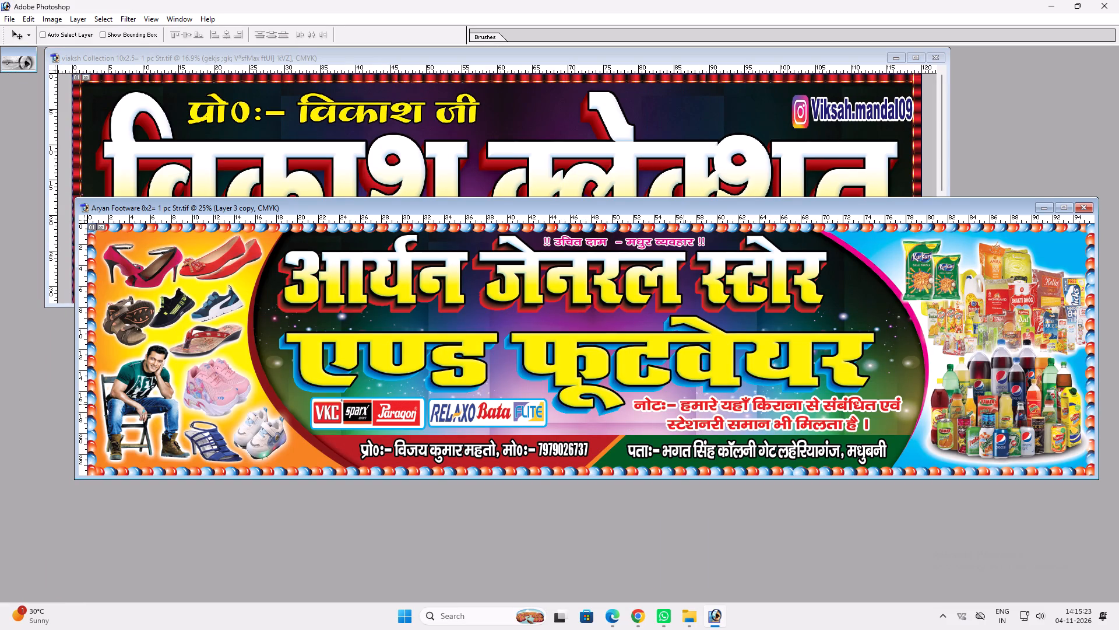
{"action": "left_click", "coordinate": [671, 440], "text": "ctrl"}
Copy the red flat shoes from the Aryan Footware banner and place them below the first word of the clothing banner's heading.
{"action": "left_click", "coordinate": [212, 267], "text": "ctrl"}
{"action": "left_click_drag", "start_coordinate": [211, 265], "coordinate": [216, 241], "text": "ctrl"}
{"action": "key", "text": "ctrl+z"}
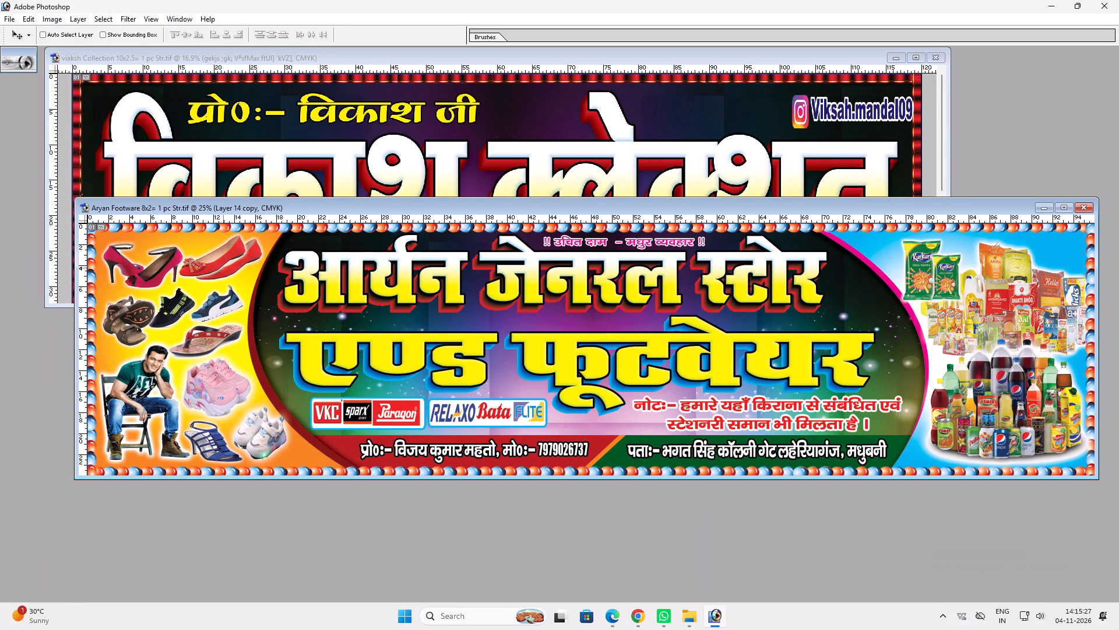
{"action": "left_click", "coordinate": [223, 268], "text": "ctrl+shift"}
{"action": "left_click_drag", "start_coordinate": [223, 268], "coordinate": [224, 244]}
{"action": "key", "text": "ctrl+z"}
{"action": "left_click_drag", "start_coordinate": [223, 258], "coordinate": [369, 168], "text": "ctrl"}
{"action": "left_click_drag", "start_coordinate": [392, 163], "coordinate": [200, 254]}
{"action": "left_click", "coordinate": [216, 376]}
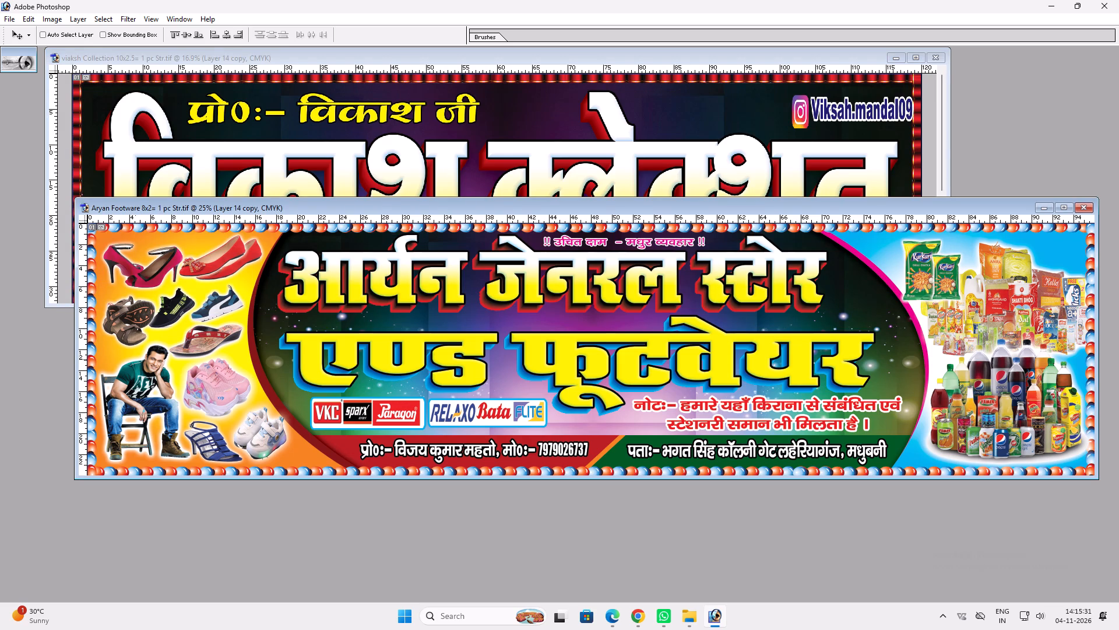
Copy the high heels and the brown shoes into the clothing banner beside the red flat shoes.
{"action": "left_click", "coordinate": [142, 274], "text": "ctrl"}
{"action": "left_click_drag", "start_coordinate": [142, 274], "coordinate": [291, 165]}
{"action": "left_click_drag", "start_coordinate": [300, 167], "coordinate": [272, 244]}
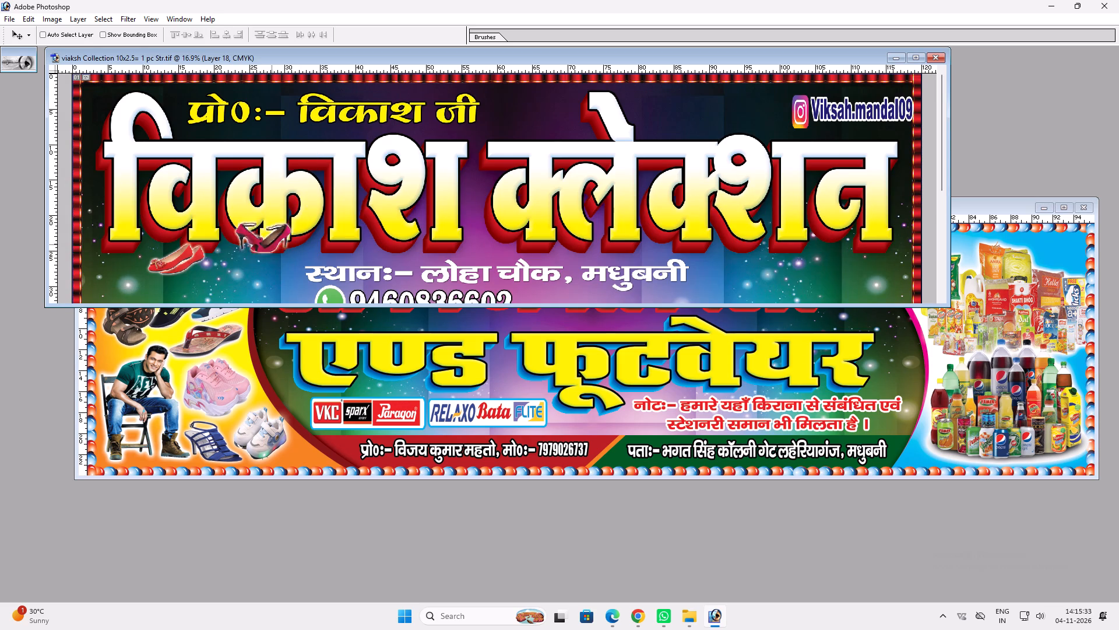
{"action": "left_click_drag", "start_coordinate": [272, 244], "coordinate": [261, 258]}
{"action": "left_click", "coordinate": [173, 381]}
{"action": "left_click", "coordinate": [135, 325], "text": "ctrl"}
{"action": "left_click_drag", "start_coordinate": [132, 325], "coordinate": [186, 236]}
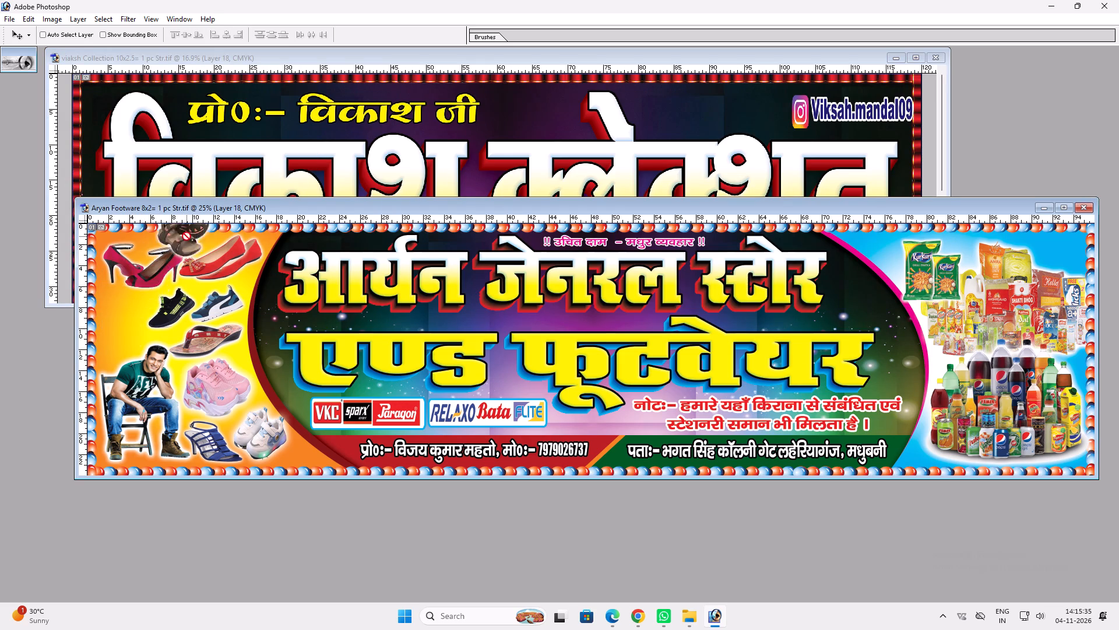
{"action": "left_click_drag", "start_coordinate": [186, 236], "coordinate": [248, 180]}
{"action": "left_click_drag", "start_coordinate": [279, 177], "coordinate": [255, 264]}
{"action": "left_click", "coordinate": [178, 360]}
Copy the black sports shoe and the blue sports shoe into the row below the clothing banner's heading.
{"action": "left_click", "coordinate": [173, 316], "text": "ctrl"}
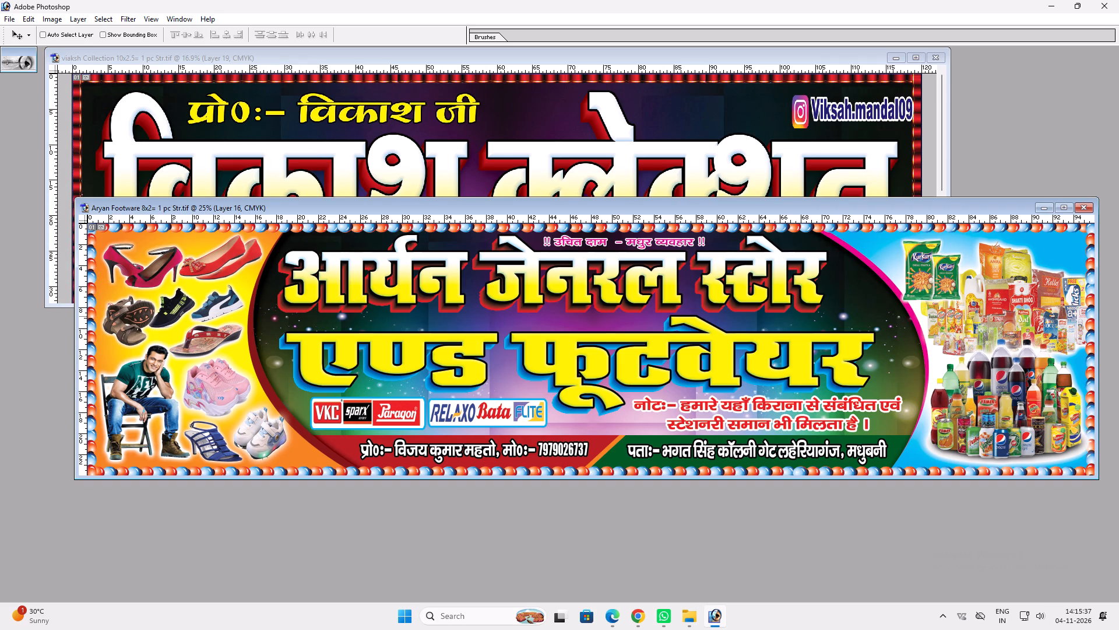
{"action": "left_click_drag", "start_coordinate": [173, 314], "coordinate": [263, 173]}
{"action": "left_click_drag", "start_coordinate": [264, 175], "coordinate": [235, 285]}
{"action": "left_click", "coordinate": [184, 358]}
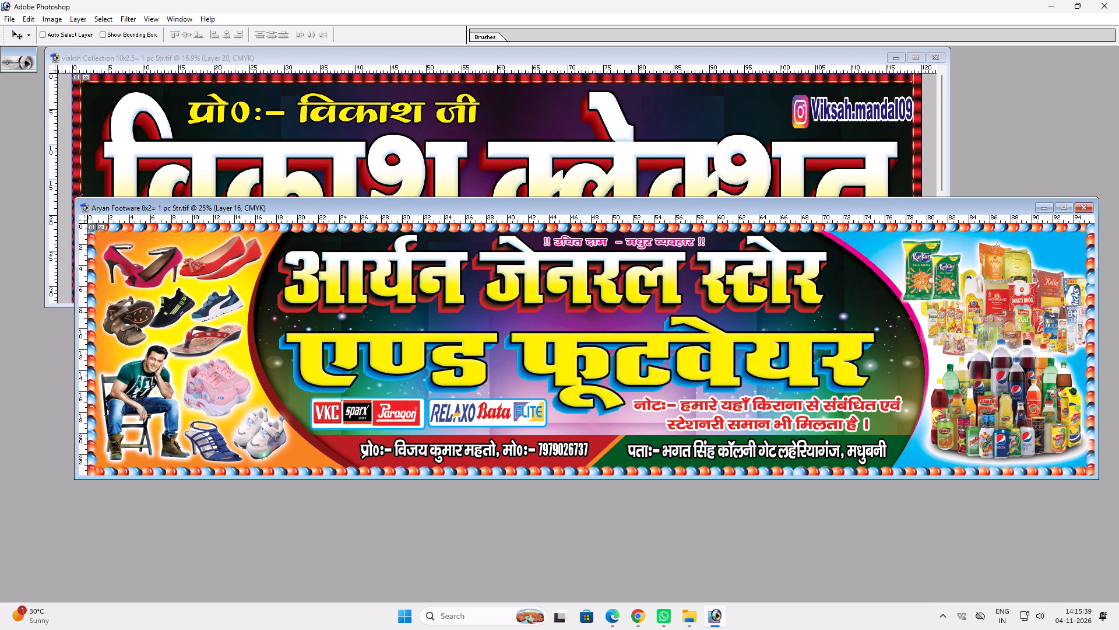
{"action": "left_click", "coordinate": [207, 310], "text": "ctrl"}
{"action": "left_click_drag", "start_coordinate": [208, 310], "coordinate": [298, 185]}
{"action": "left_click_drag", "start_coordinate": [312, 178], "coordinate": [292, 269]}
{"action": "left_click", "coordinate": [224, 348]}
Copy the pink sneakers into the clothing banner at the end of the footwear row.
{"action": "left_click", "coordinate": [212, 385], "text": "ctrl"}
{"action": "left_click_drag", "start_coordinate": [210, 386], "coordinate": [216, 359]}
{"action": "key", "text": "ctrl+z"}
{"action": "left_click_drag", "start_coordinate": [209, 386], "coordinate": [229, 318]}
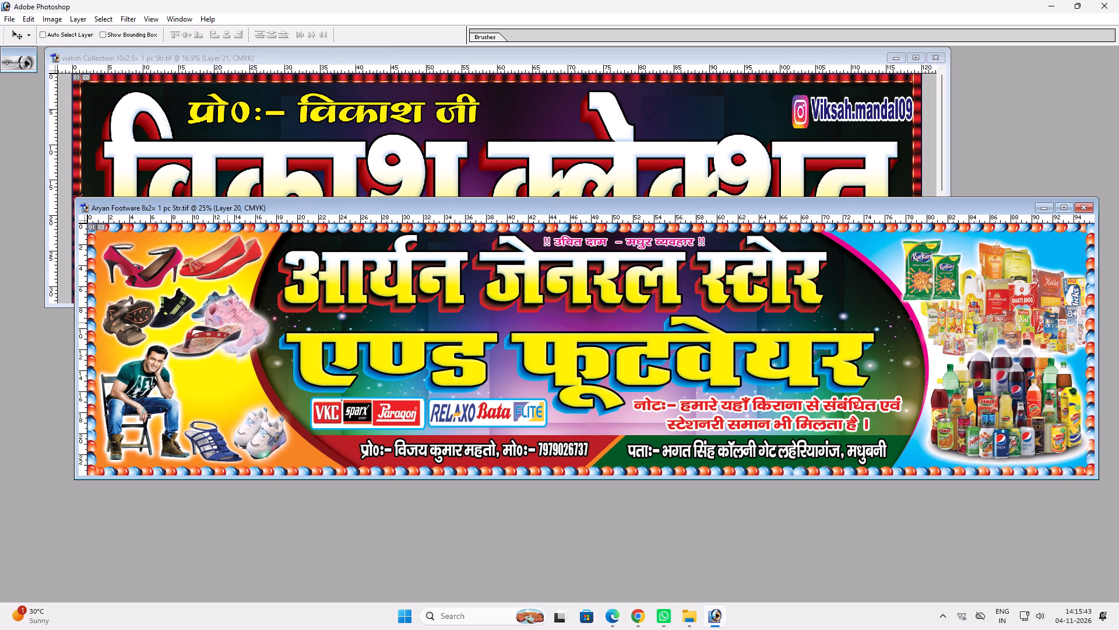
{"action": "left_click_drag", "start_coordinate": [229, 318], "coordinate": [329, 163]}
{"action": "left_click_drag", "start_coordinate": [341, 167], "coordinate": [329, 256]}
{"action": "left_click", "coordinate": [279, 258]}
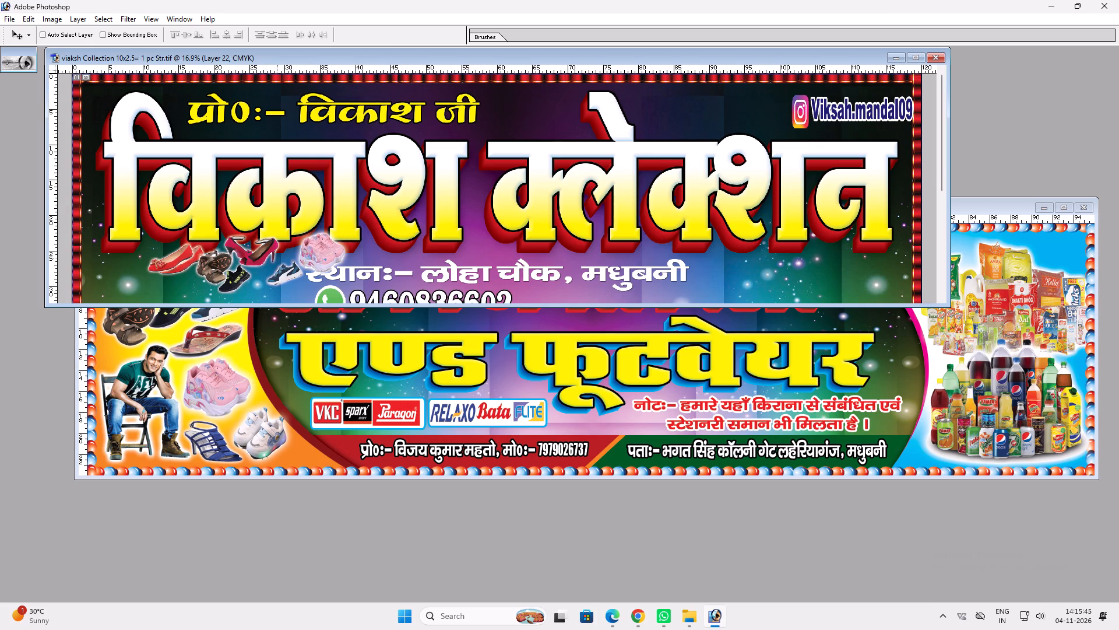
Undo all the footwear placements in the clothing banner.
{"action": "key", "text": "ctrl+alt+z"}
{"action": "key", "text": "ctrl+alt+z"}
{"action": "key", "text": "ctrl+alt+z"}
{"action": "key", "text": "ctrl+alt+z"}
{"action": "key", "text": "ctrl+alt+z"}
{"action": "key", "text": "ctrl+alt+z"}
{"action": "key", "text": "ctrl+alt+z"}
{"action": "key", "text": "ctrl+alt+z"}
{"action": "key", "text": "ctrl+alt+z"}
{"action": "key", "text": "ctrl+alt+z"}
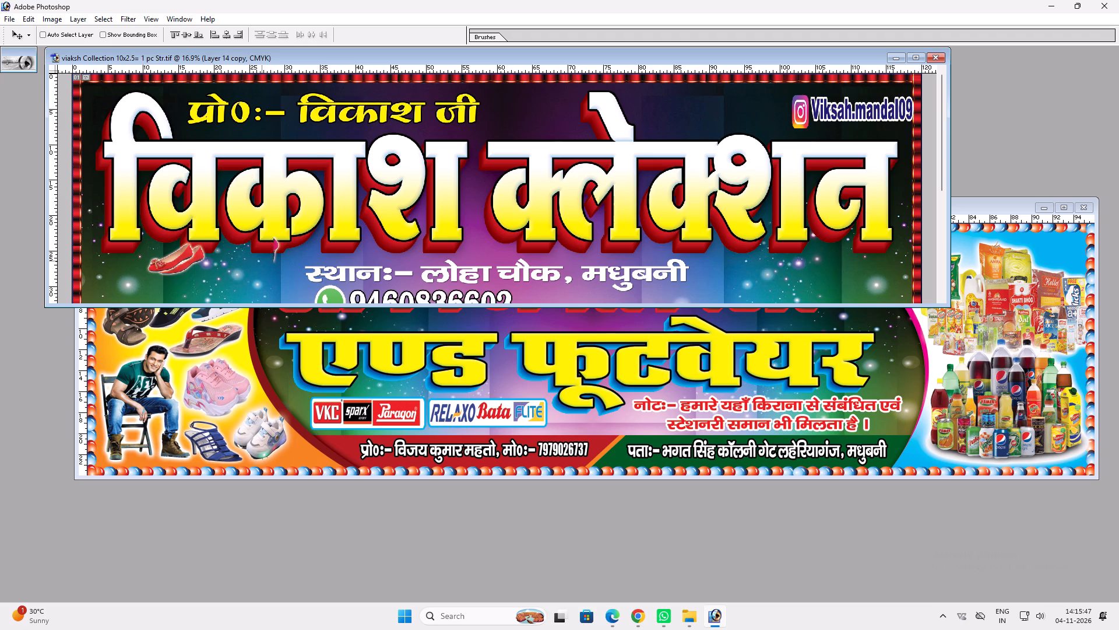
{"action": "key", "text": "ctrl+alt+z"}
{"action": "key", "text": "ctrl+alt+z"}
Copy the brown shoes from the Aryan Footware banner and place them below the start of the clothing banner's heading.
{"action": "left_click", "coordinate": [229, 377], "text": "ctrl"}
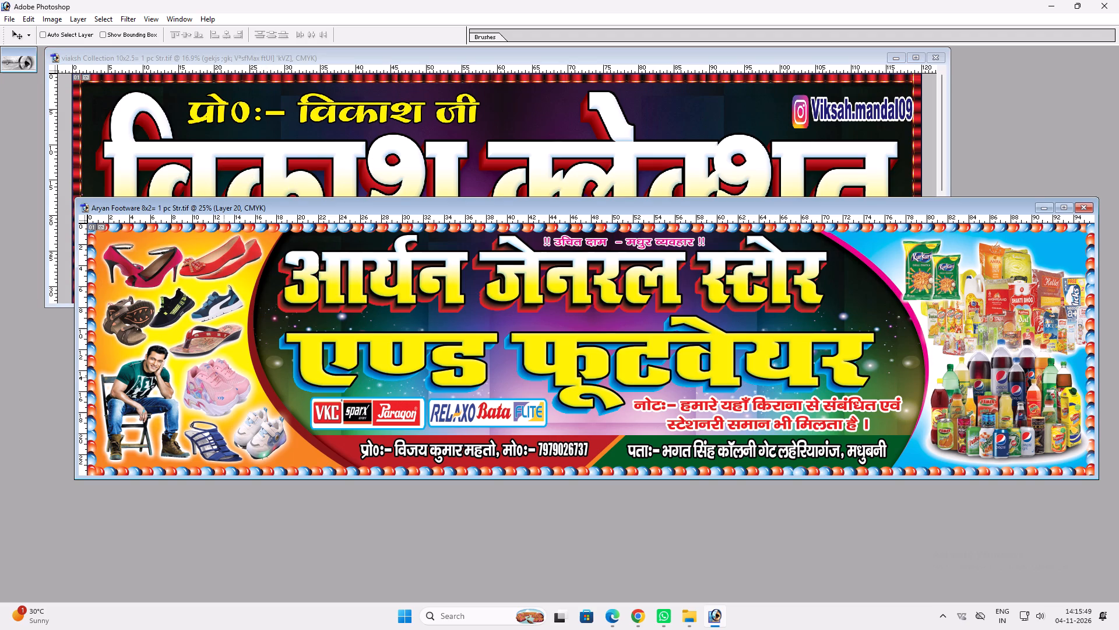
{"action": "left_click", "coordinate": [129, 314], "text": "ctrl"}
{"action": "left_click_drag", "start_coordinate": [129, 314], "coordinate": [266, 163]}
{"action": "left_click_drag", "start_coordinate": [266, 163], "coordinate": [267, 162]}
{"action": "left_click_drag", "start_coordinate": [269, 162], "coordinate": [169, 272]}
{"action": "left_click", "coordinate": [183, 352]}
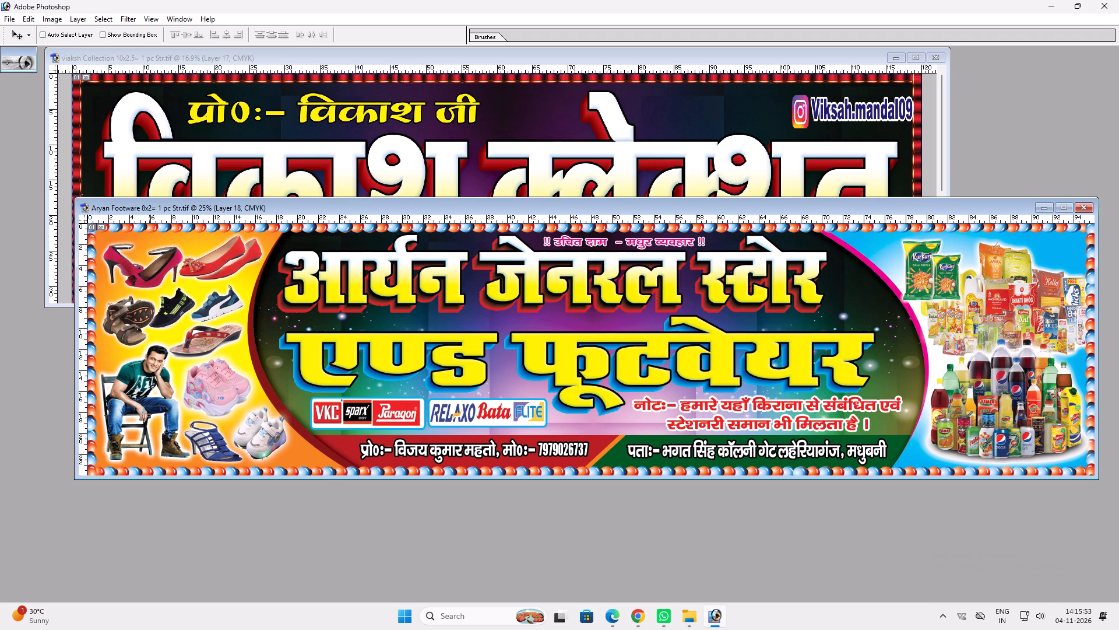
Copy the black and blue sports shoes together into the clothing banner and place them beside the brown shoes.
{"action": "left_click", "coordinate": [221, 305], "text": "ctrl"}
{"action": "left_click_drag", "start_coordinate": [220, 304], "coordinate": [224, 274]}
{"action": "key", "text": "ctrl+z"}
{"action": "left_click", "coordinate": [173, 308], "text": "ctrl+shift"}
{"action": "left_click_drag", "start_coordinate": [173, 308], "coordinate": [308, 159]}
{"action": "left_click_drag", "start_coordinate": [309, 163], "coordinate": [269, 222]}
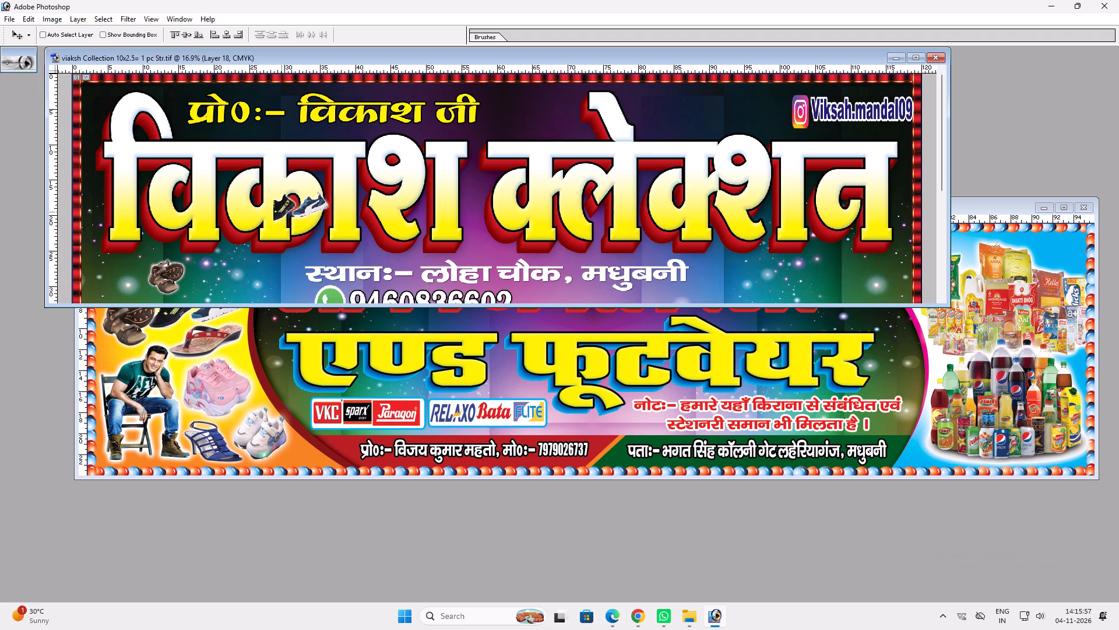
{"action": "left_click_drag", "start_coordinate": [269, 222], "coordinate": [213, 273]}
{"action": "left_click", "coordinate": [189, 340]}
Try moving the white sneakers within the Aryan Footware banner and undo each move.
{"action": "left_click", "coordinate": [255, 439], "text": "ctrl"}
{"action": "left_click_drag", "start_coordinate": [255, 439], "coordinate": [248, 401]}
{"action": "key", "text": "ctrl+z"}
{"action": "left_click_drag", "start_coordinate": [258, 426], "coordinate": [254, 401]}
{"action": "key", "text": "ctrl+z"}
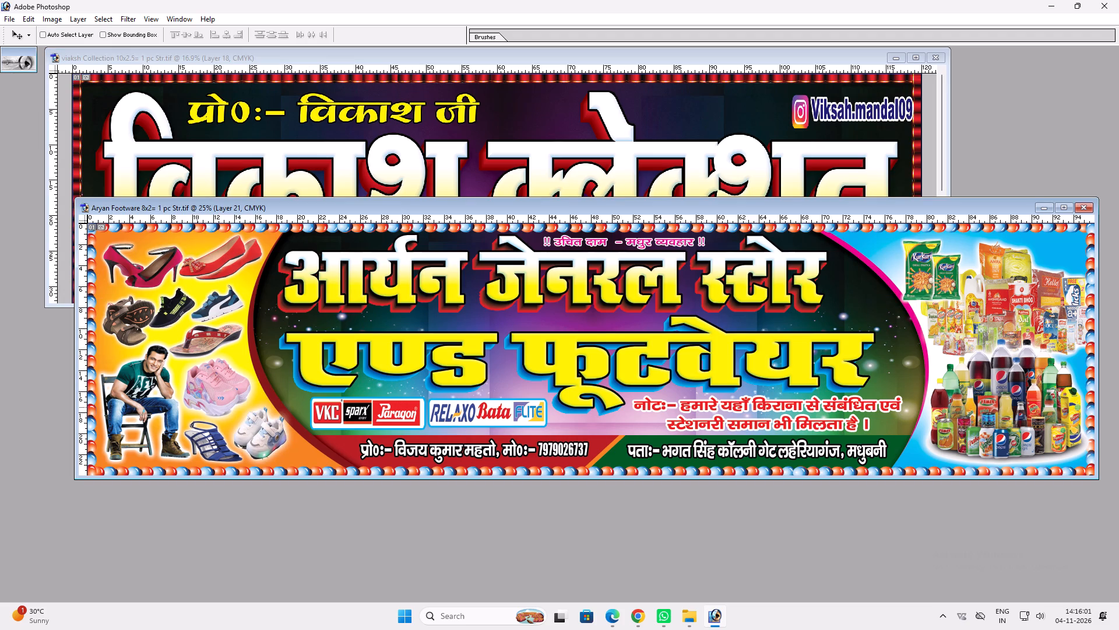
Copy the footwear brand logos into the clothing banner and place them beside the sports shoes below the heading.
{"action": "left_click", "coordinate": [469, 411], "text": "ctrl"}
{"action": "left_click_drag", "start_coordinate": [470, 411], "coordinate": [599, 160]}
{"action": "left_click_drag", "start_coordinate": [605, 165], "coordinate": [398, 274]}
Close the Aryan Footware banner and keep the clothing banner open.
{"action": "key", "text": "ctrl+w"}
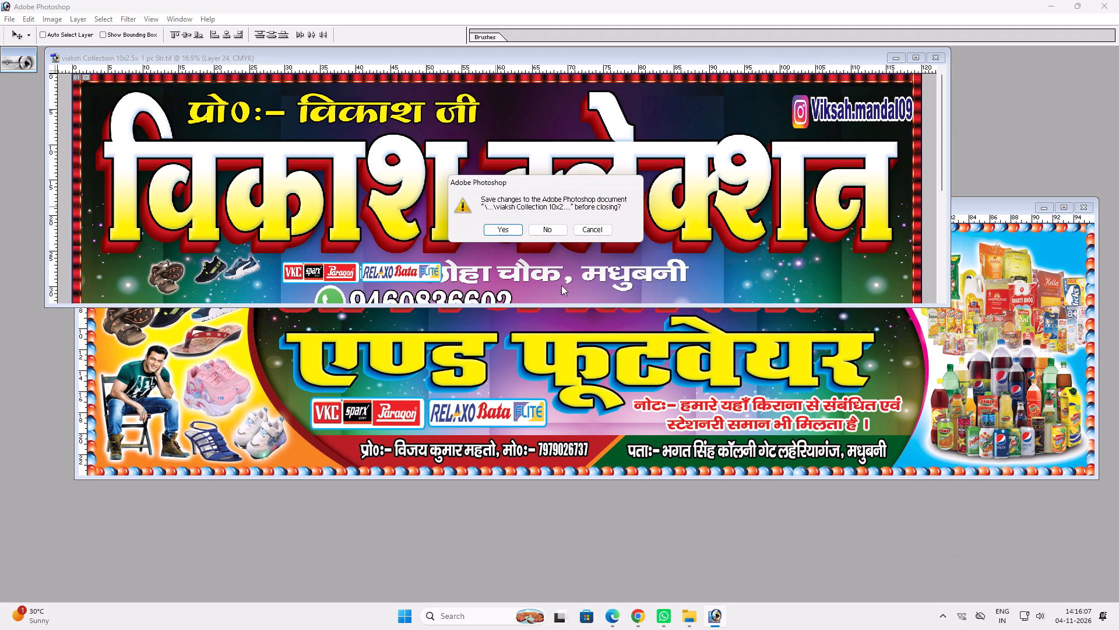
{"action": "left_click", "coordinate": [586, 232]}
{"action": "left_click", "coordinate": [611, 340]}
{"action": "key", "text": "ctrl+w"}
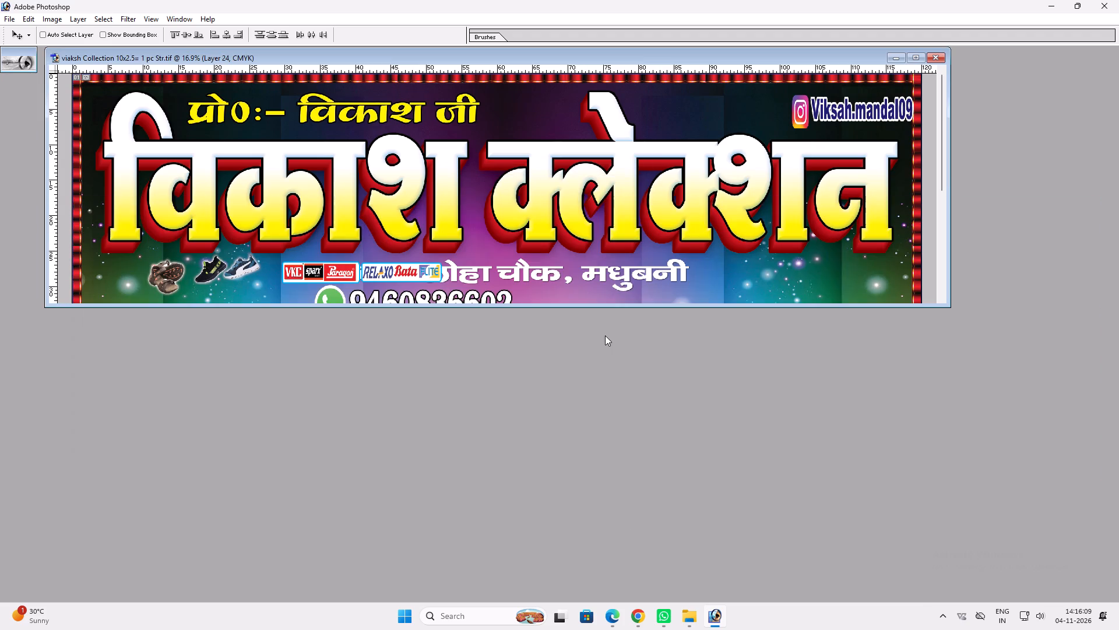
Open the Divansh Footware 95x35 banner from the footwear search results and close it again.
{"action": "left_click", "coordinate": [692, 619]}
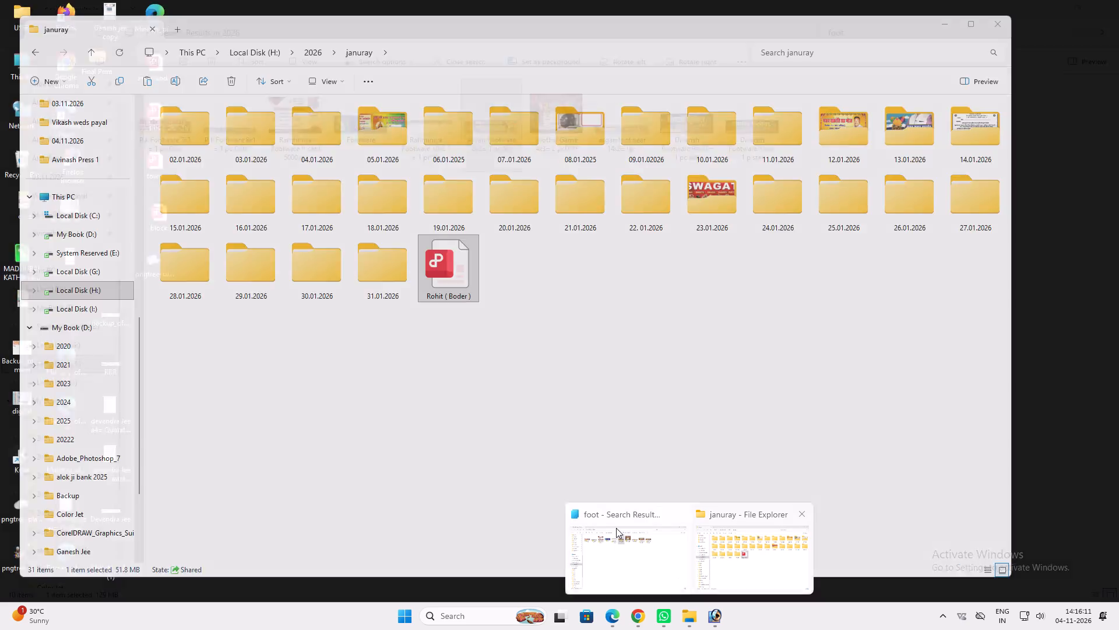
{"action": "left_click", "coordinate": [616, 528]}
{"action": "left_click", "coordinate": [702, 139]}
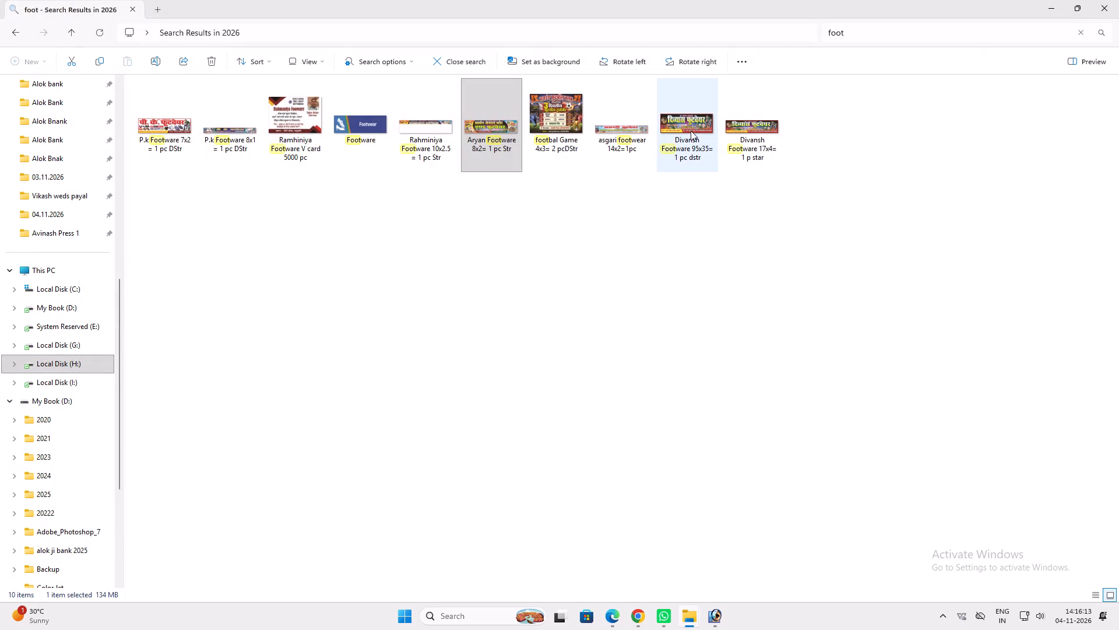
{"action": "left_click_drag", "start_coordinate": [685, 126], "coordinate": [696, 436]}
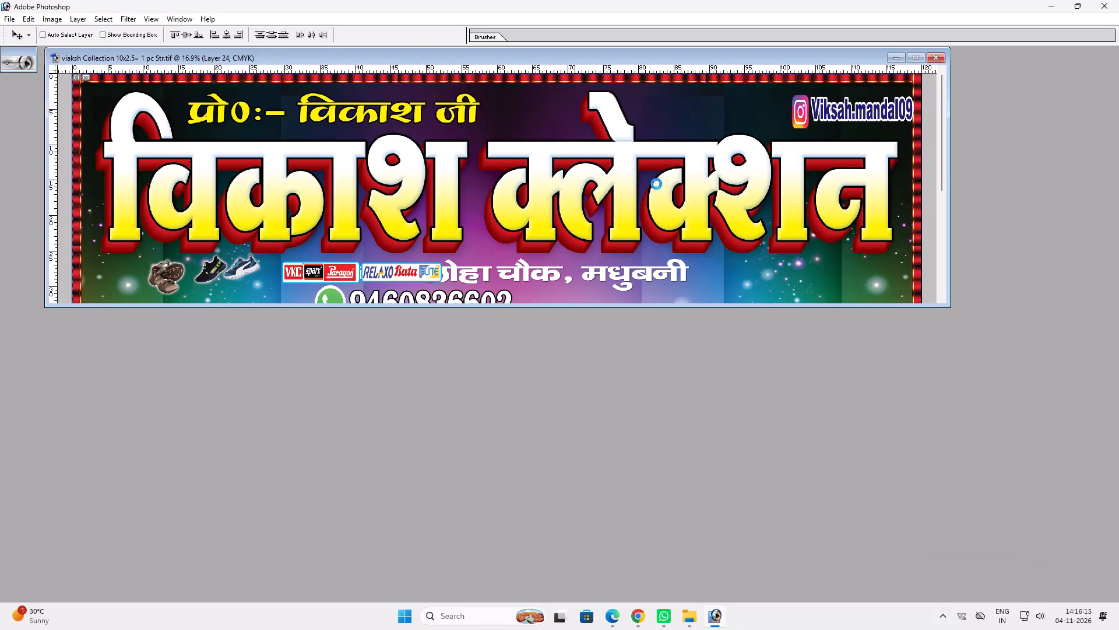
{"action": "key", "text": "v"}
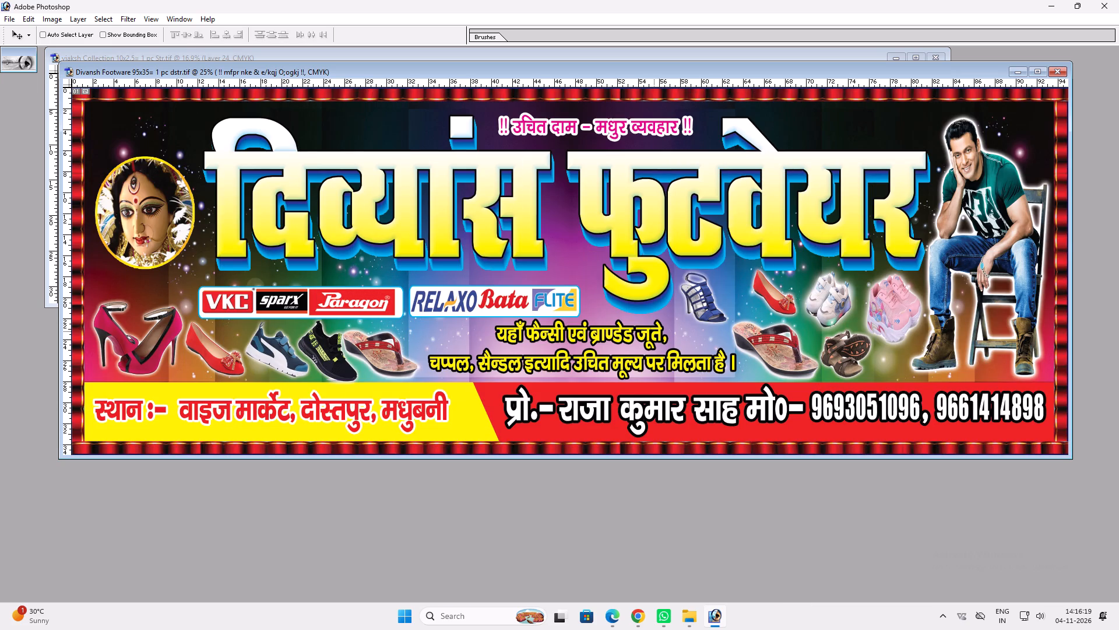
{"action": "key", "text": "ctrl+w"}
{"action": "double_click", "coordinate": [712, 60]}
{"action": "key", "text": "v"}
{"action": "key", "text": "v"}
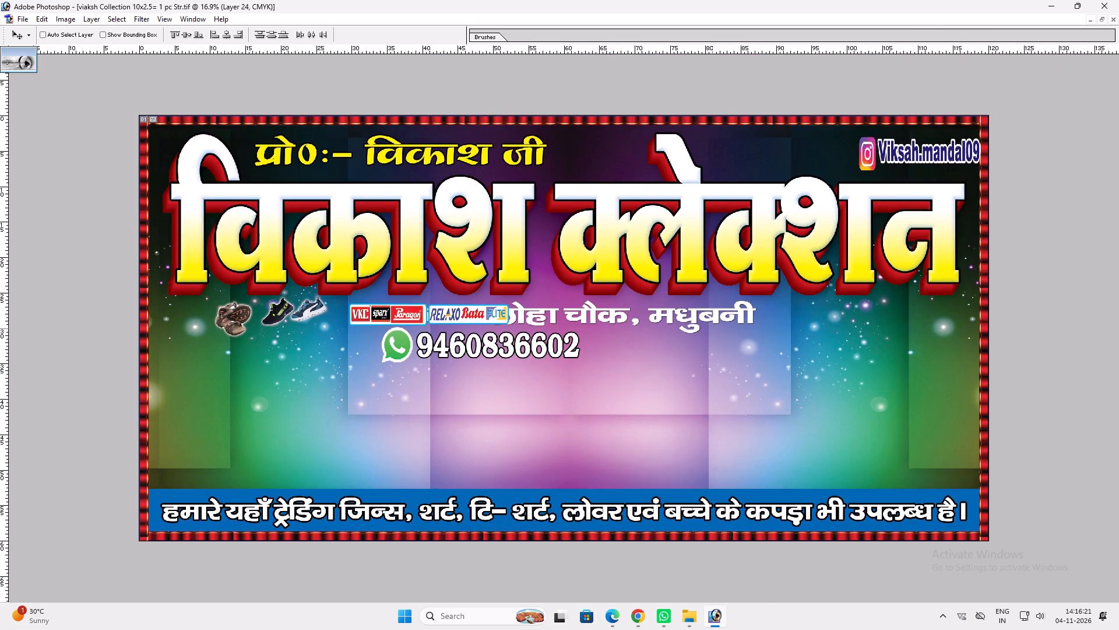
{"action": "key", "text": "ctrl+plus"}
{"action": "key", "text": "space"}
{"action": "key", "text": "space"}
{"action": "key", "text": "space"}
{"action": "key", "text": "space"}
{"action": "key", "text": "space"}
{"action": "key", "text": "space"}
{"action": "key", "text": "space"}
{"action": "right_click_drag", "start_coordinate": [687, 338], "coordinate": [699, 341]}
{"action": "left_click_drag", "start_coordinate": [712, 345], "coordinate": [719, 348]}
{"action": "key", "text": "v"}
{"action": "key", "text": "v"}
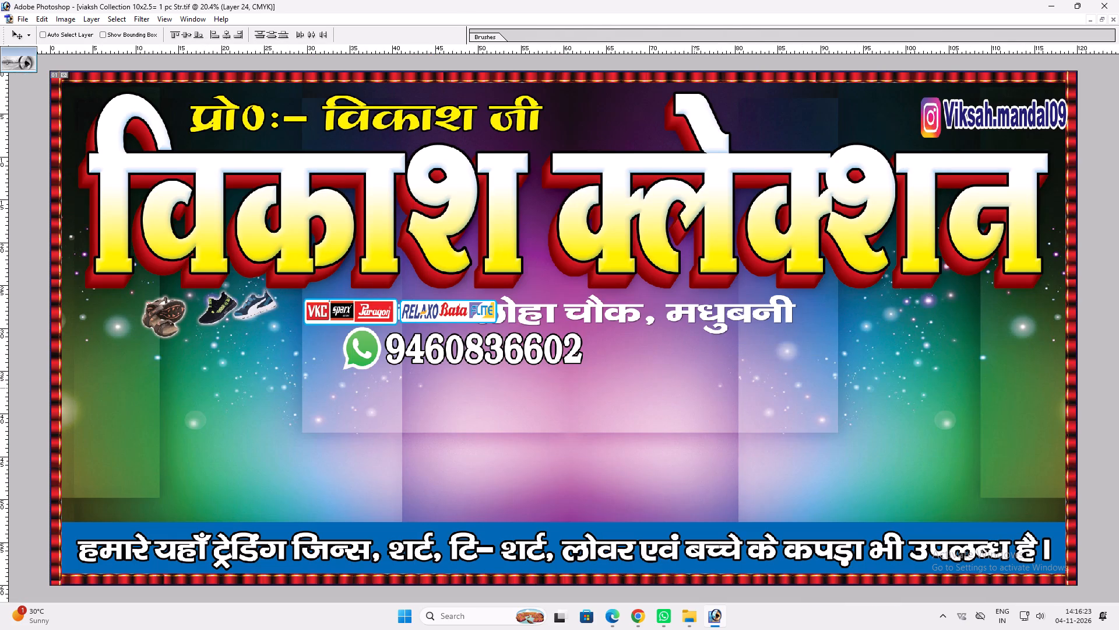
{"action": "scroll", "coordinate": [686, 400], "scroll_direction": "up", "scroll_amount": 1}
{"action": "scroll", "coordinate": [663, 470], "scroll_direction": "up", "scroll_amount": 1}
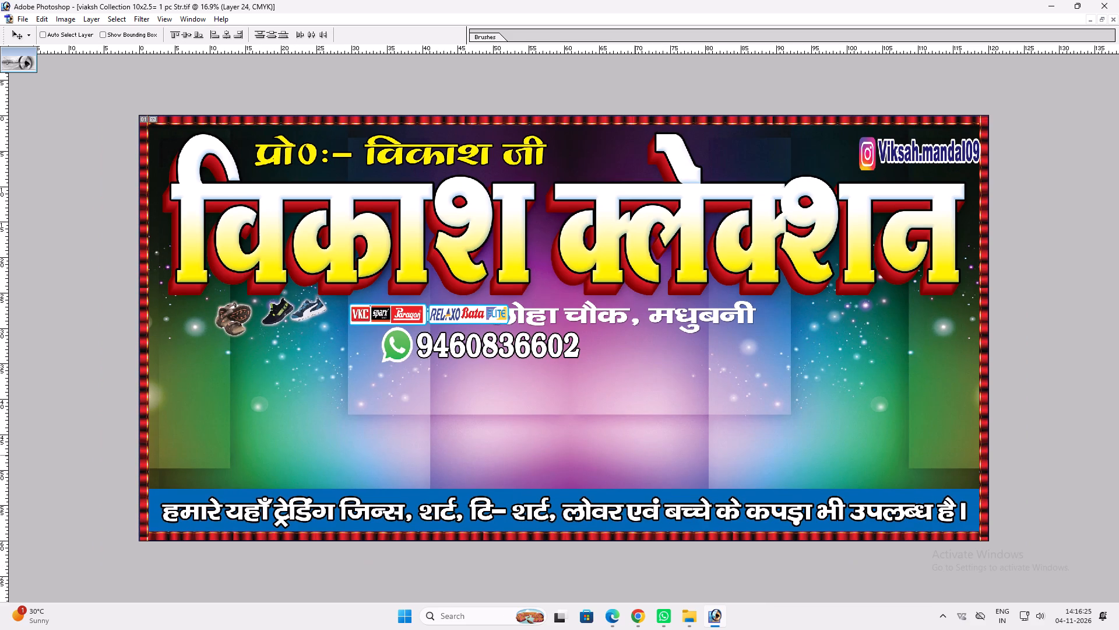
Open the Divansh Footware 95x35 banner and copy its two-line yellow footwear note into the clothing banner below the heading.
{"action": "left_click", "coordinate": [685, 616]}
{"action": "left_click", "coordinate": [668, 556]}
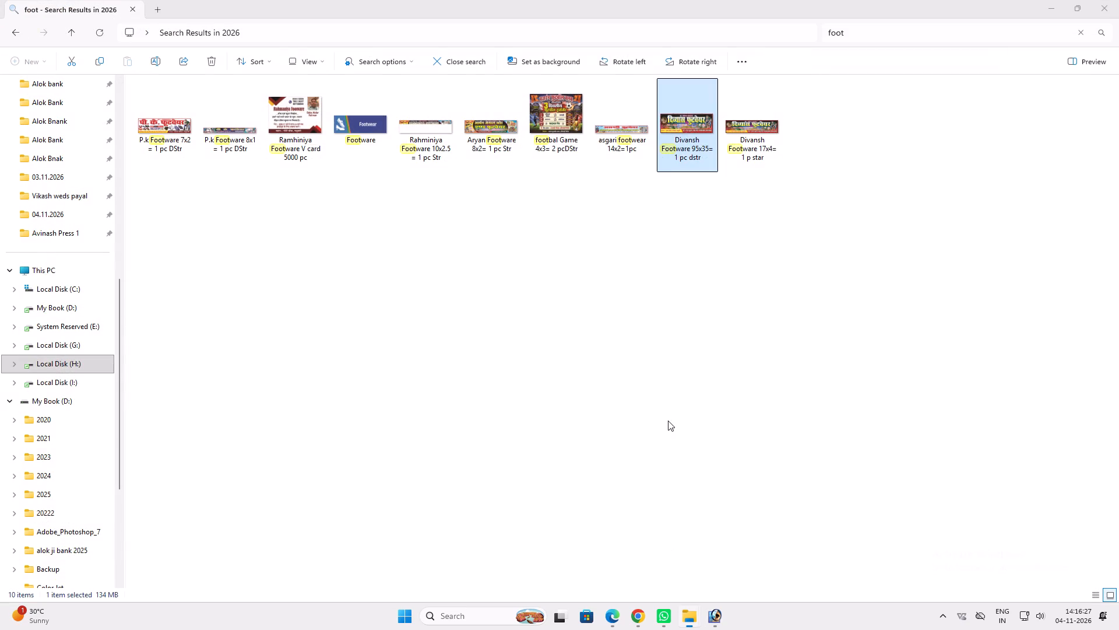
{"action": "left_click_drag", "start_coordinate": [683, 118], "coordinate": [675, 372]}
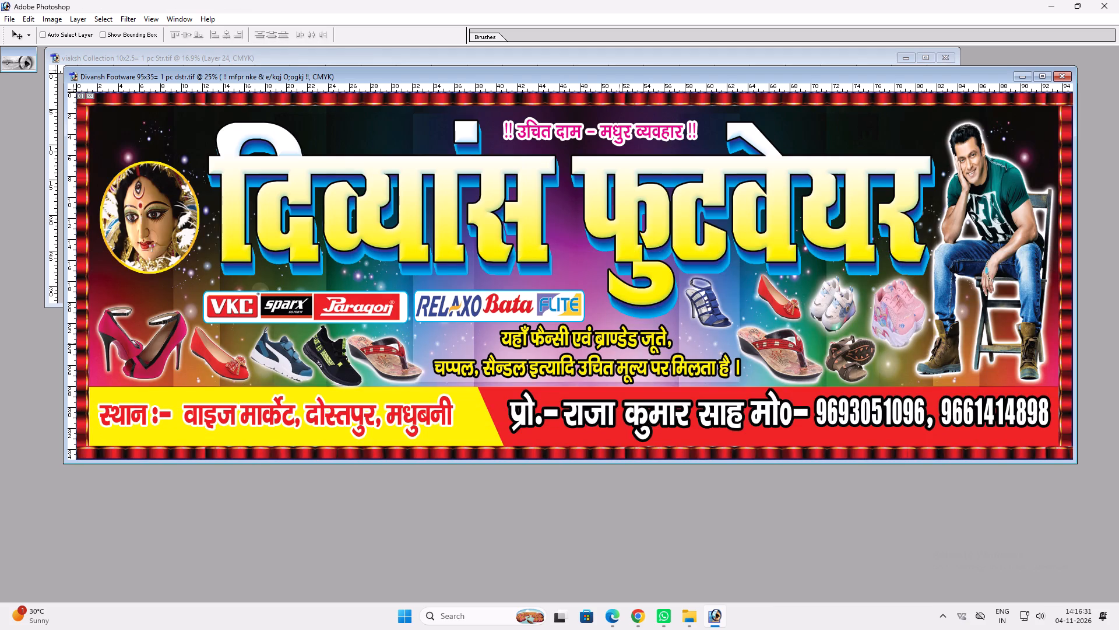
{"action": "left_click", "coordinate": [624, 345], "text": "ctrl"}
{"action": "left_click_drag", "start_coordinate": [624, 345], "coordinate": [624, 321]}
{"action": "key", "text": "ctrl+z"}
{"action": "left_click_drag", "start_coordinate": [643, 77], "coordinate": [674, 352]}
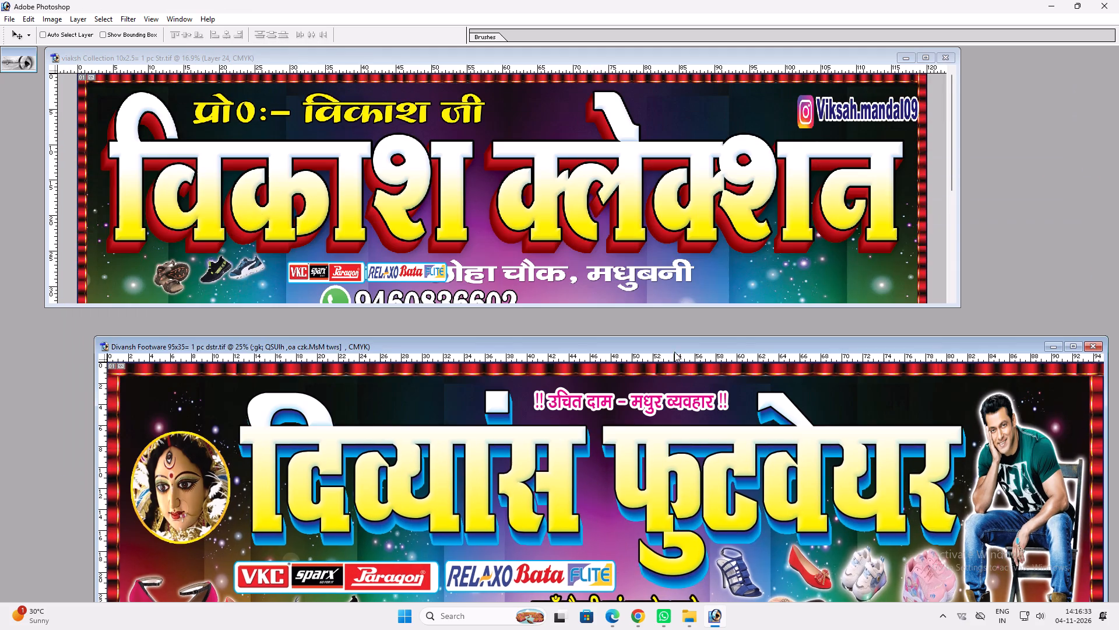
{"action": "left_click_drag", "start_coordinate": [674, 352], "coordinate": [674, 347]}
{"action": "left_click_drag", "start_coordinate": [645, 485], "coordinate": [672, 232]}
{"action": "left_click_drag", "start_coordinate": [604, 549], "coordinate": [692, 486]}
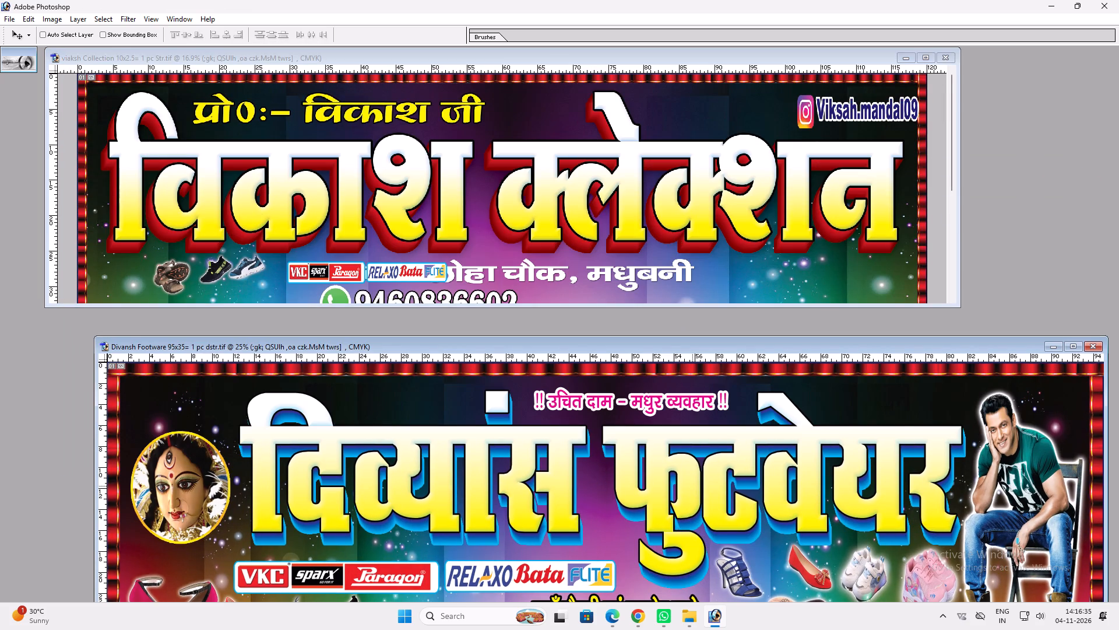
{"action": "left_click_drag", "start_coordinate": [665, 569], "coordinate": [712, 266]}
{"action": "left_click_drag", "start_coordinate": [724, 307], "coordinate": [683, 292]}
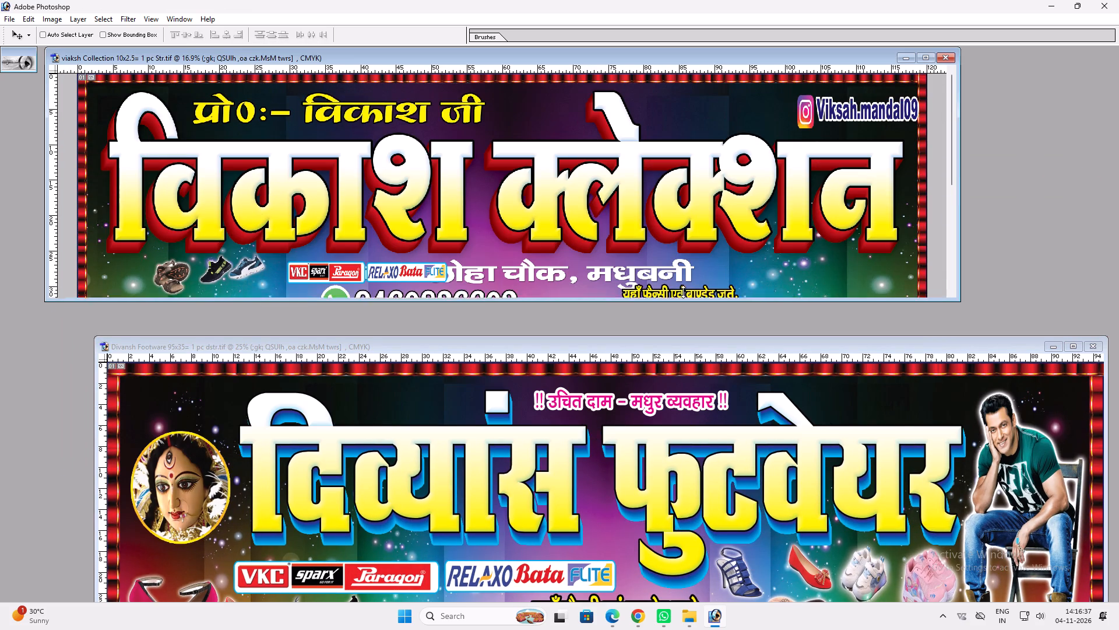
{"action": "left_click_drag", "start_coordinate": [683, 292], "coordinate": [671, 273]}
{"action": "double_click", "coordinate": [723, 57]}
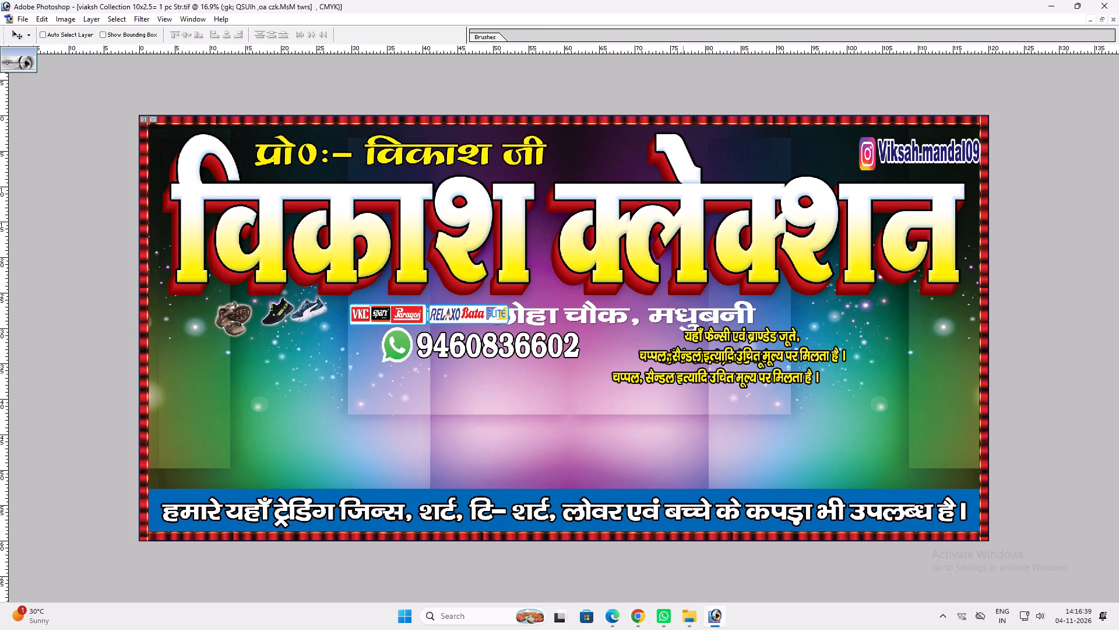
Move one copy of the yellow note to the empty area below the WhatsApp number and delete the duplicate note.
{"action": "left_click_drag", "start_coordinate": [681, 399], "coordinate": [519, 461]}
{"action": "key", "text": "t"}
{"action": "left_click", "coordinate": [719, 367]}
{"action": "key", "text": "ctrl+a"}
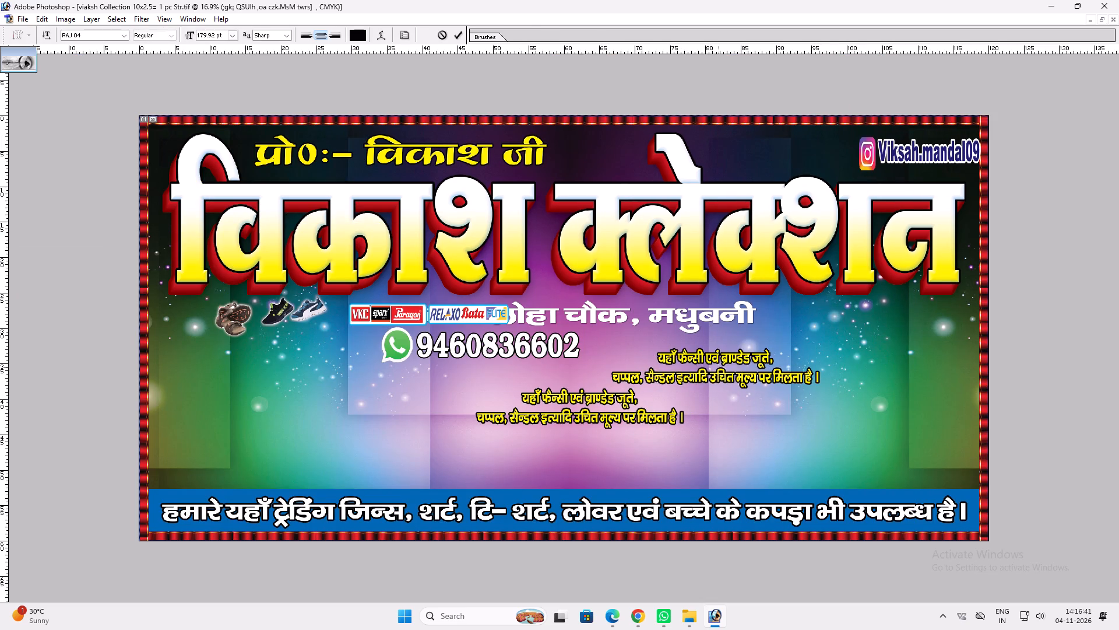
{"action": "key", "text": "BackSpace"}
{"action": "key", "text": "Return"}
Rebreak the yellow note so चप्पल ends its first line without a comma and सैन्डल starts the second.
{"action": "left_click", "coordinate": [508, 427]}
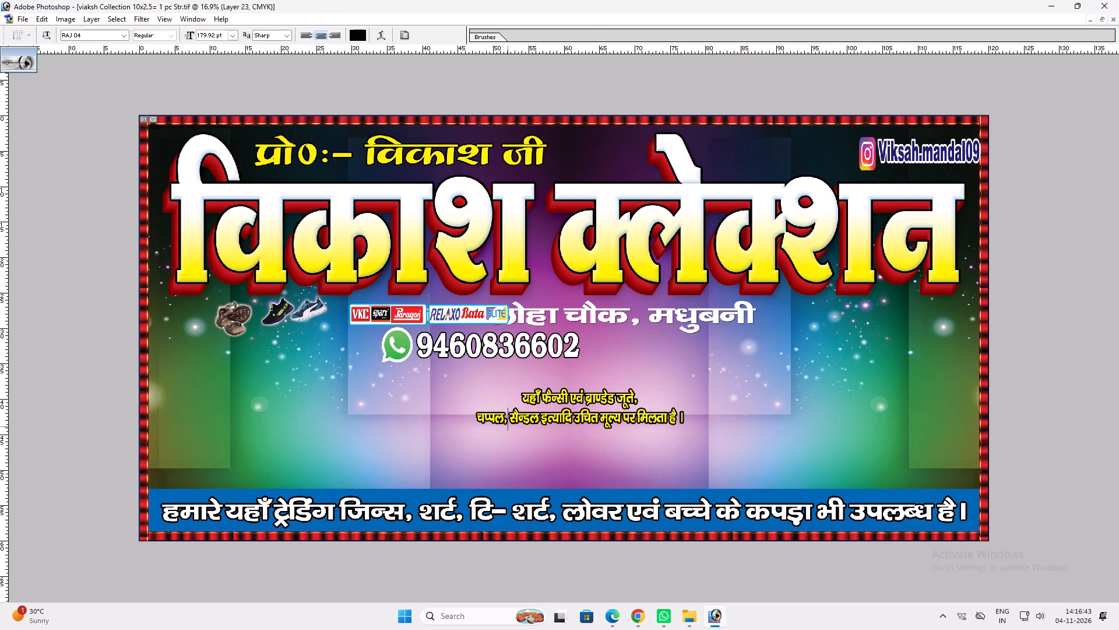
{"action": "key", "text": "BackSpace"}
{"action": "key", "text": "Return"}
{"action": "key", "text": "Up"}
{"action": "key", "text": "Home"}
{"action": "key", "text": "BackSpace"}
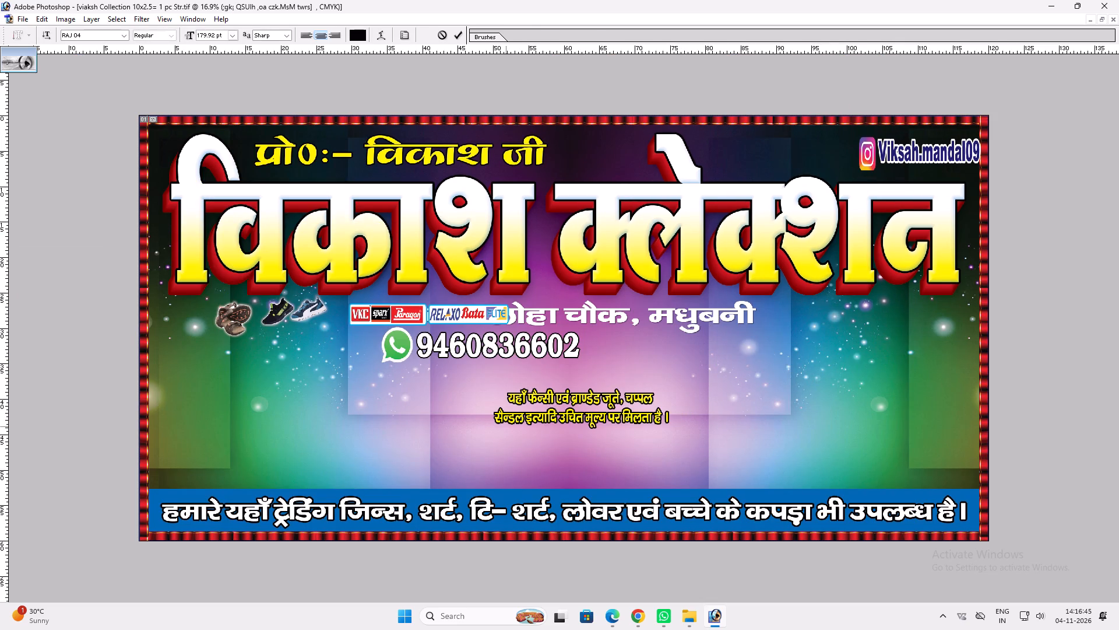
{"action": "key", "text": "Return"}
Enlarge the yellow note in both width and height and centre it just above the blue bottom strip.
{"action": "key", "text": "v"}
{"action": "key", "text": "ctrl+t"}
{"action": "left_click_drag", "start_coordinate": [669, 412], "coordinate": [673, 411], "text": "alt+shift"}
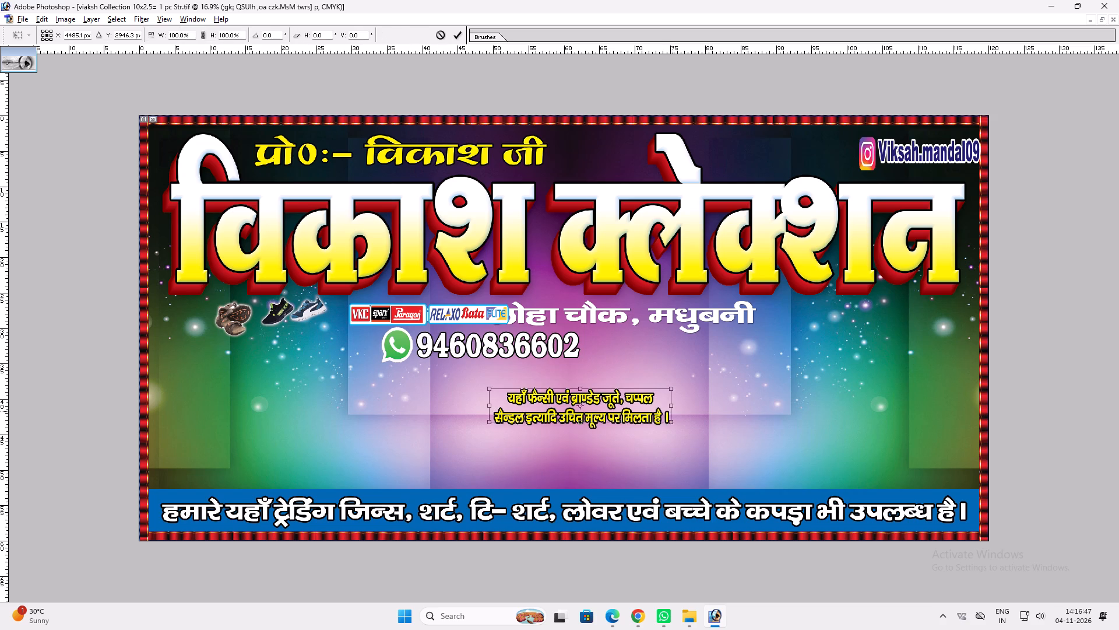
{"action": "left_click_drag", "start_coordinate": [673, 411], "coordinate": [742, 408], "text": "alt+shift"}
{"action": "left_click_drag", "start_coordinate": [736, 426], "coordinate": [861, 457], "text": "shift"}
{"action": "key", "text": "shift+Return"}
{"action": "key", "text": "v"}
{"action": "left_click_drag", "start_coordinate": [737, 440], "coordinate": [669, 470]}
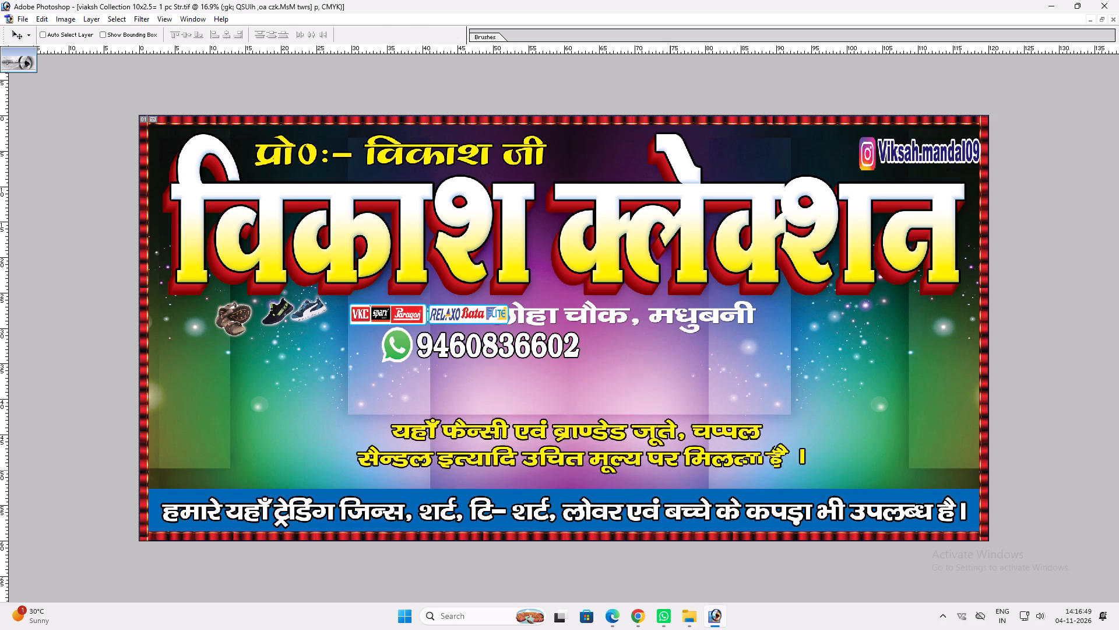
{"action": "left_click_drag", "start_coordinate": [669, 470], "coordinate": [659, 481]}
{"action": "key", "text": "ctrl+t"}
{"action": "left_click_drag", "start_coordinate": [627, 423], "coordinate": [631, 408], "text": "shift"}
{"action": "key", "text": "shift+Return"}
{"action": "key", "text": "v"}
{"action": "key", "text": "v"}
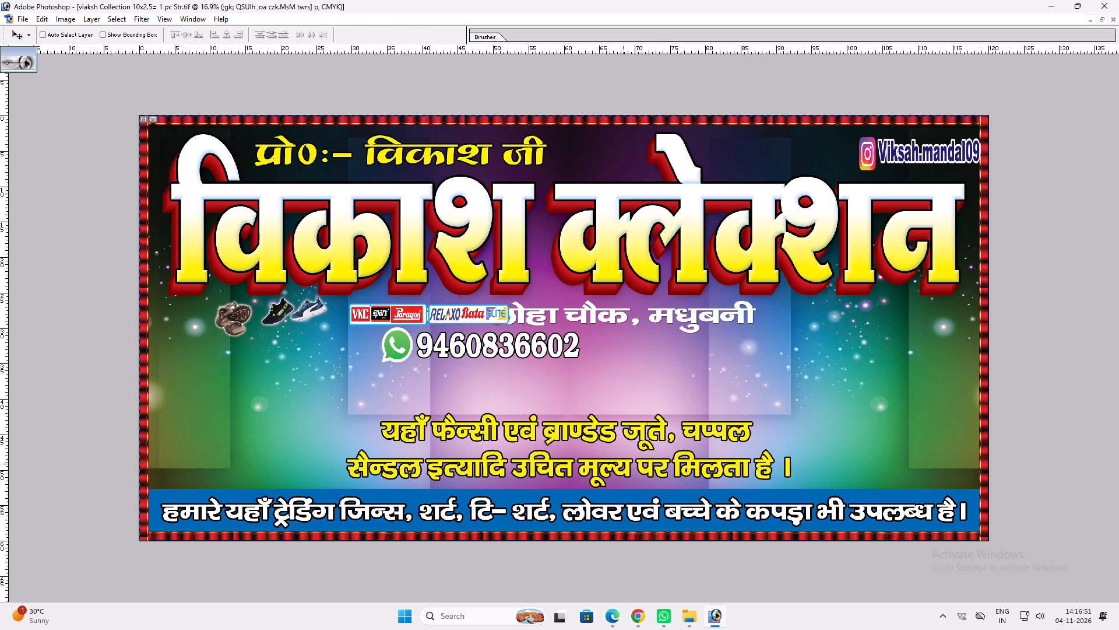
Raise the yellow note slightly off the blue strip and enlarge it a little more.
{"action": "left_click_drag", "start_coordinate": [618, 464], "coordinate": [611, 457]}
{"action": "key", "text": "ctrl+t"}
{"action": "left_click_drag", "start_coordinate": [782, 437], "coordinate": [797, 433], "text": "shift"}
{"action": "key", "text": "shift+Return"}
{"action": "key", "text": "v"}
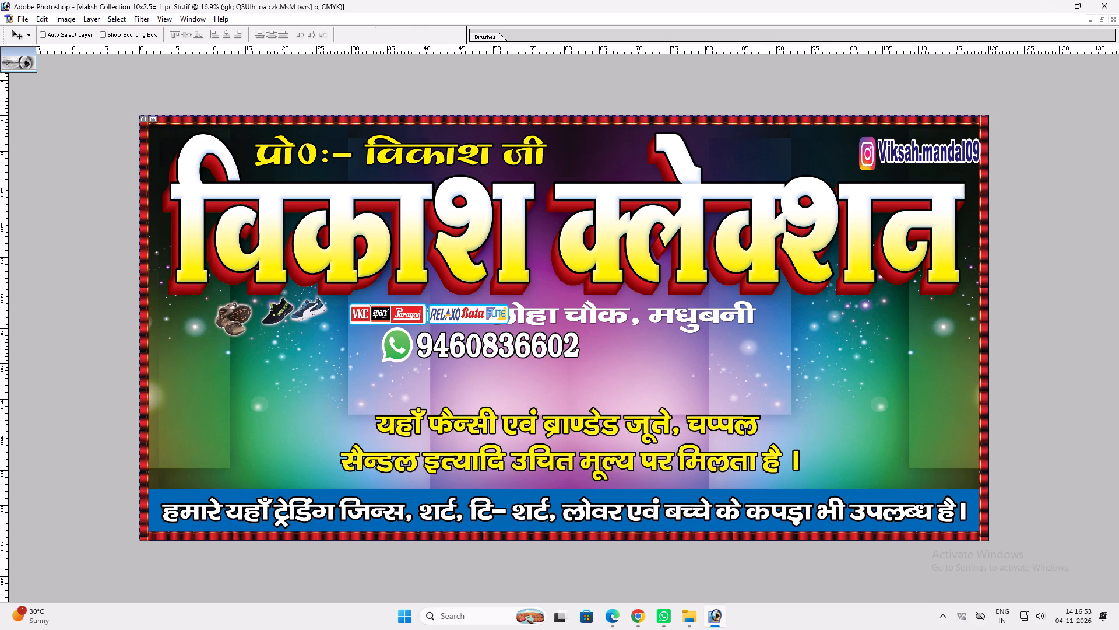
{"action": "key", "text": "v"}
{"action": "left_click", "coordinate": [684, 440]}
{"action": "key", "text": "v"}
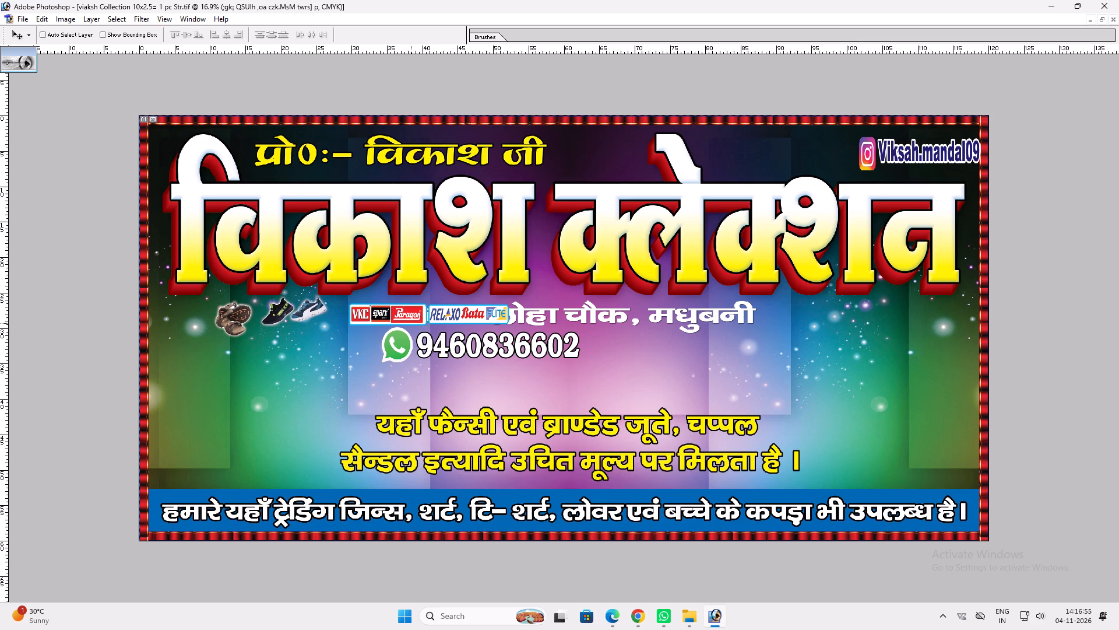
Move the footwear brand logos between the WhatsApp number and the yellow note and enlarge them to the note's width.
{"action": "left_click", "coordinate": [408, 312], "text": "ctrl"}
{"action": "left_click_drag", "start_coordinate": [408, 312], "coordinate": [423, 386]}
{"action": "key", "text": "ctrl+t"}
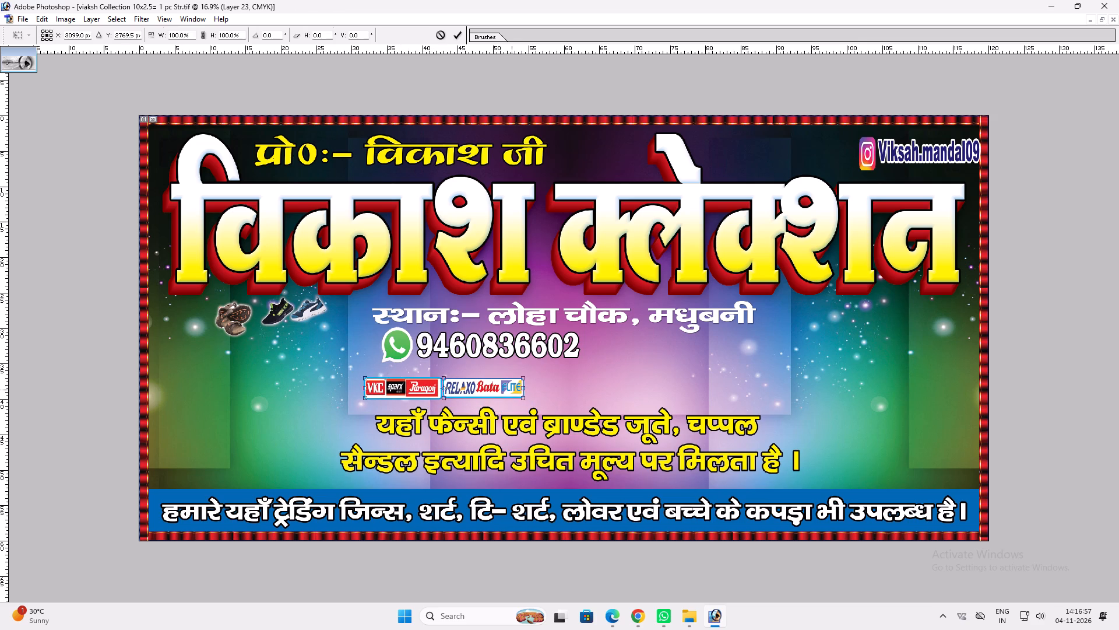
Stretch the footwear brand logos to about 260% width and centre the row between the WhatsApp number and the yellow note.
{"action": "left_click_drag", "start_coordinate": [523, 387], "coordinate": [758, 397], "text": "shift"}
{"action": "left_click_drag", "start_coordinate": [756, 401], "coordinate": [776, 405], "text": "shift"}
{"action": "left_click_drag", "start_coordinate": [754, 405], "coordinate": [748, 407], "text": "shift"}
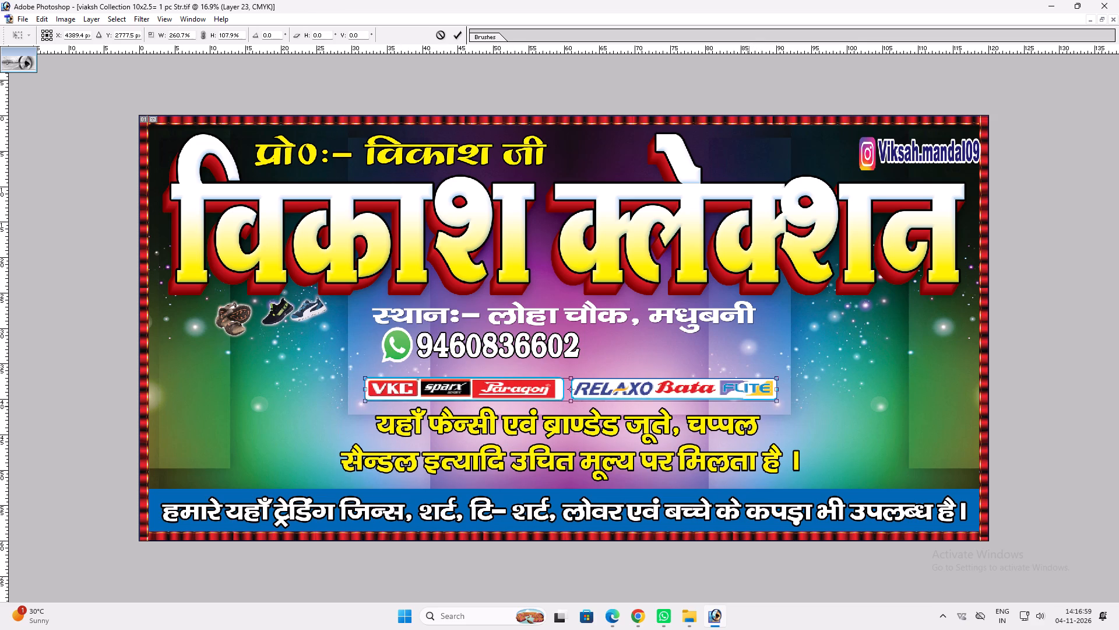
{"action": "left_click_drag", "start_coordinate": [748, 407], "coordinate": [744, 408], "text": "shift"}
{"action": "key", "text": "shift+Return"}
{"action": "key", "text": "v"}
{"action": "left_click_drag", "start_coordinate": [722, 405], "coordinate": [715, 407]}
{"action": "key", "text": "ctrl+t"}
{"action": "left_click", "coordinate": [680, 377]}
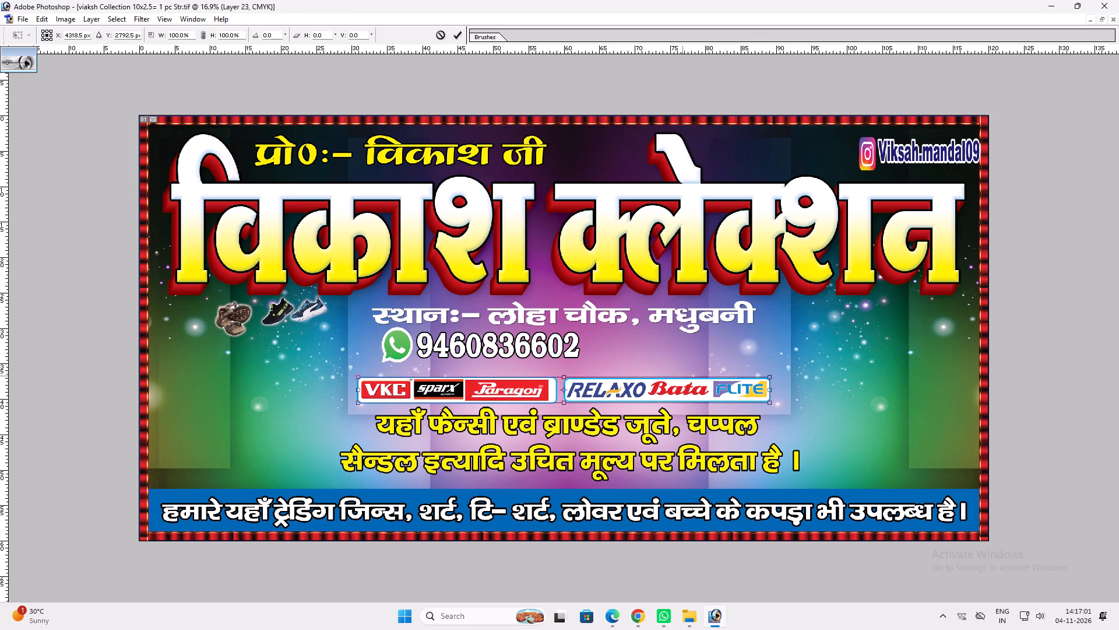
{"action": "key", "text": "Return"}
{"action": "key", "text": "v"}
{"action": "left_click", "coordinate": [681, 391]}
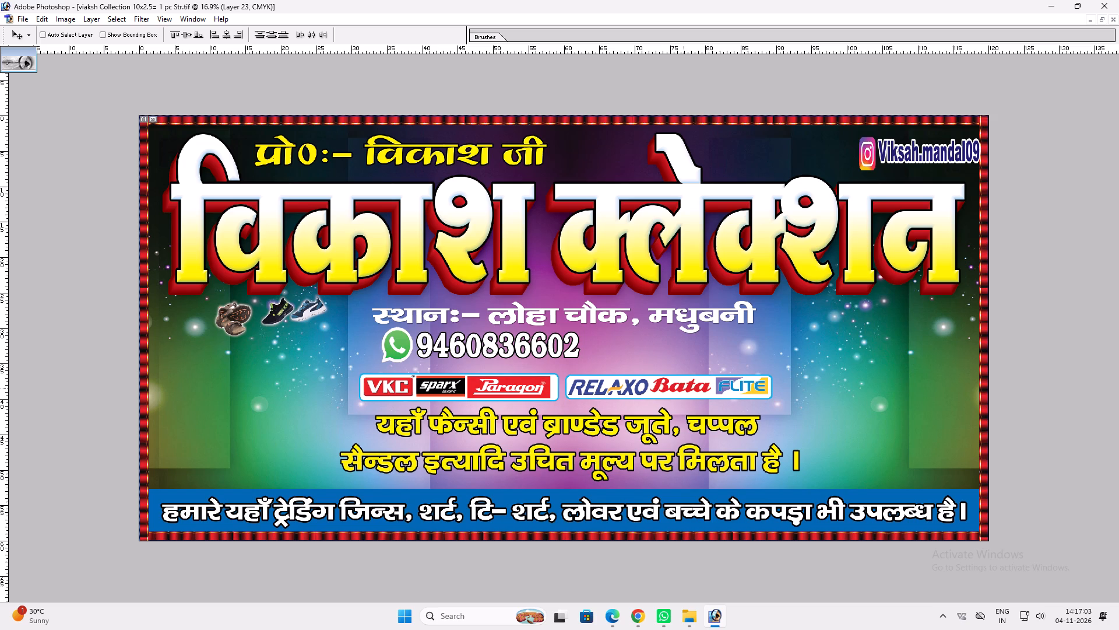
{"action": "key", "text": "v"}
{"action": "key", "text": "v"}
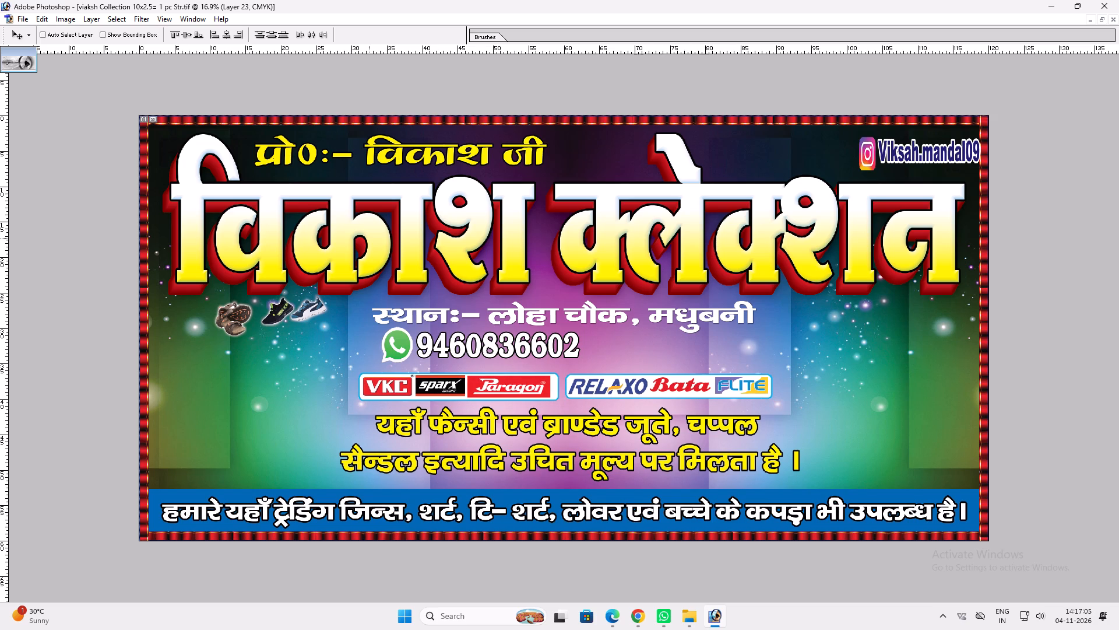
Move the Instagram icon and handle inward from the banner's upper-right corner and widen them to clear the border.
{"action": "left_click", "coordinate": [861, 160], "text": "ctrl"}
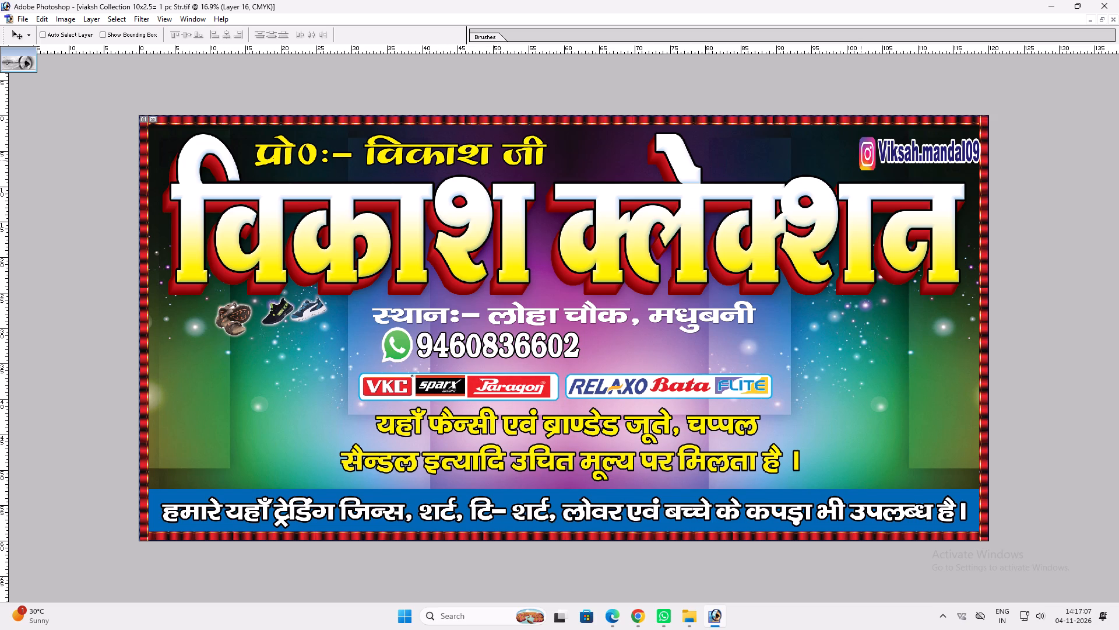
{"action": "left_click", "coordinate": [866, 152], "text": "ctrl"}
{"action": "left_click_drag", "start_coordinate": [865, 154], "coordinate": [736, 156]}
{"action": "key", "text": "ctrl+t"}
{"action": "left_click_drag", "start_coordinate": [852, 157], "coordinate": [941, 155], "text": "shift"}
{"action": "key", "text": "shift+Return"}
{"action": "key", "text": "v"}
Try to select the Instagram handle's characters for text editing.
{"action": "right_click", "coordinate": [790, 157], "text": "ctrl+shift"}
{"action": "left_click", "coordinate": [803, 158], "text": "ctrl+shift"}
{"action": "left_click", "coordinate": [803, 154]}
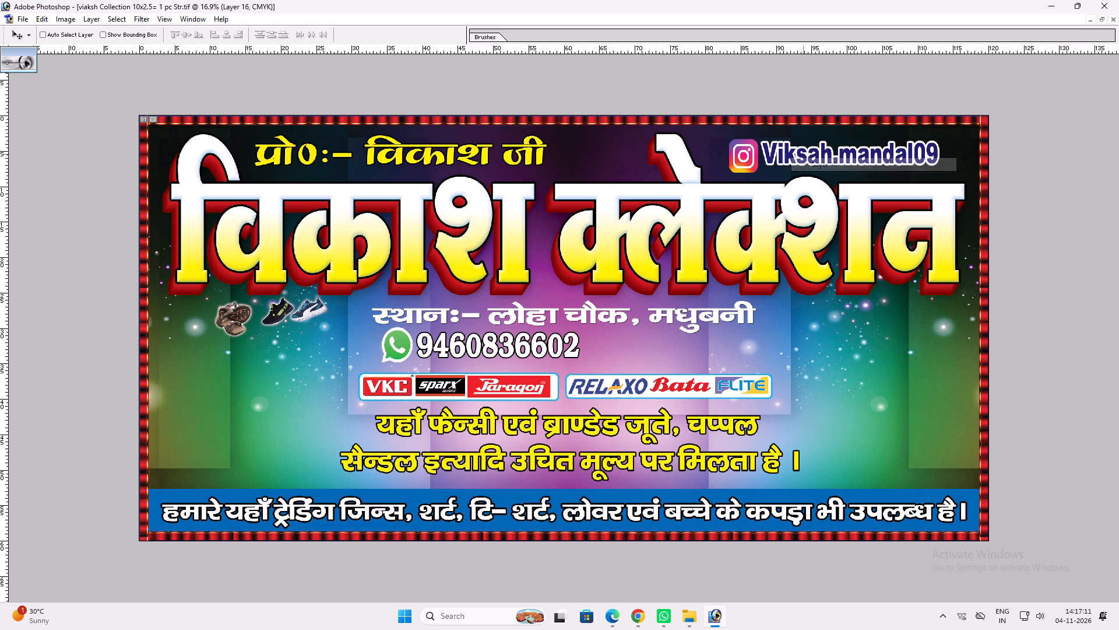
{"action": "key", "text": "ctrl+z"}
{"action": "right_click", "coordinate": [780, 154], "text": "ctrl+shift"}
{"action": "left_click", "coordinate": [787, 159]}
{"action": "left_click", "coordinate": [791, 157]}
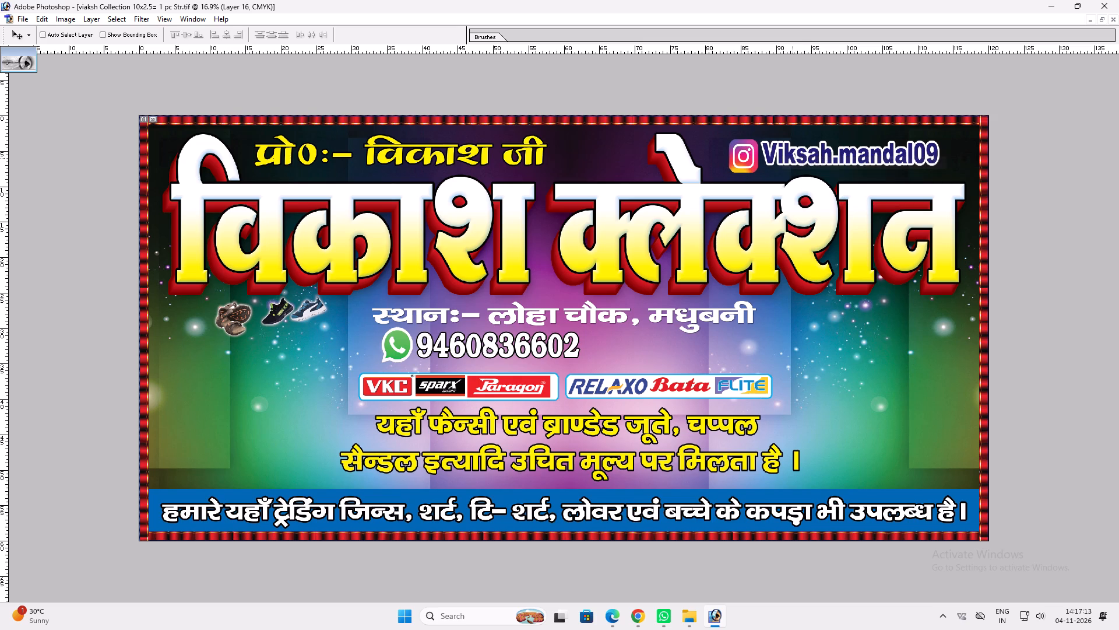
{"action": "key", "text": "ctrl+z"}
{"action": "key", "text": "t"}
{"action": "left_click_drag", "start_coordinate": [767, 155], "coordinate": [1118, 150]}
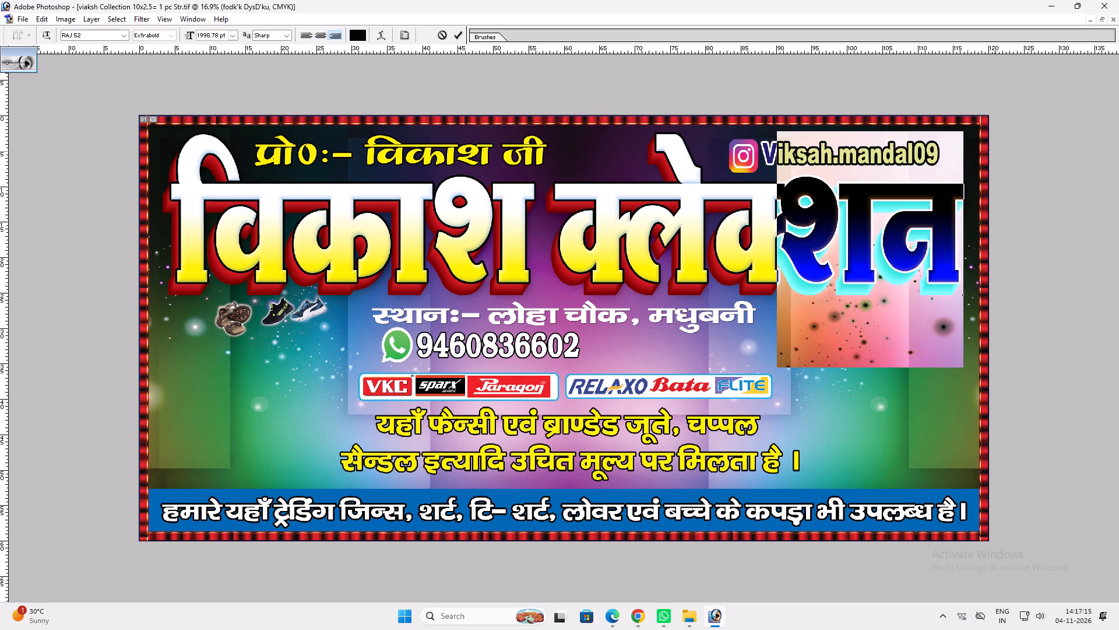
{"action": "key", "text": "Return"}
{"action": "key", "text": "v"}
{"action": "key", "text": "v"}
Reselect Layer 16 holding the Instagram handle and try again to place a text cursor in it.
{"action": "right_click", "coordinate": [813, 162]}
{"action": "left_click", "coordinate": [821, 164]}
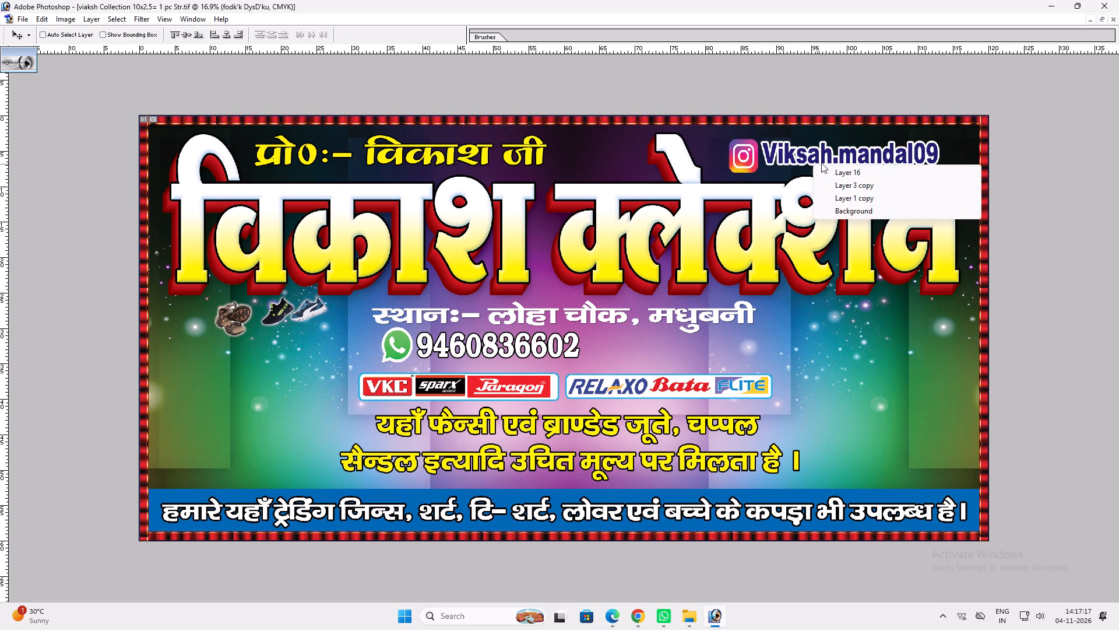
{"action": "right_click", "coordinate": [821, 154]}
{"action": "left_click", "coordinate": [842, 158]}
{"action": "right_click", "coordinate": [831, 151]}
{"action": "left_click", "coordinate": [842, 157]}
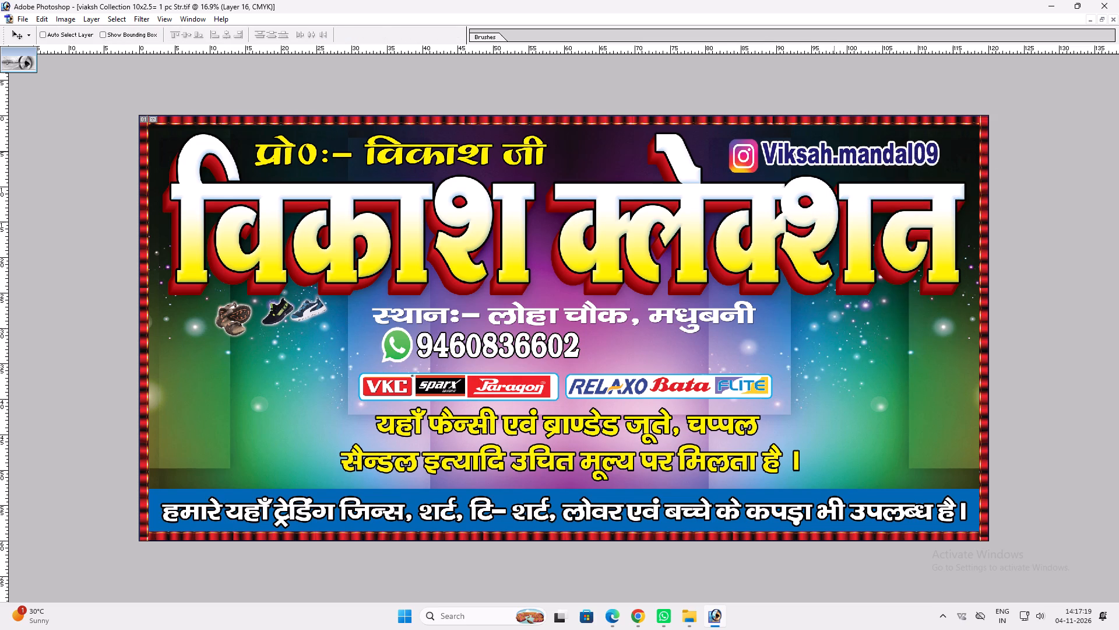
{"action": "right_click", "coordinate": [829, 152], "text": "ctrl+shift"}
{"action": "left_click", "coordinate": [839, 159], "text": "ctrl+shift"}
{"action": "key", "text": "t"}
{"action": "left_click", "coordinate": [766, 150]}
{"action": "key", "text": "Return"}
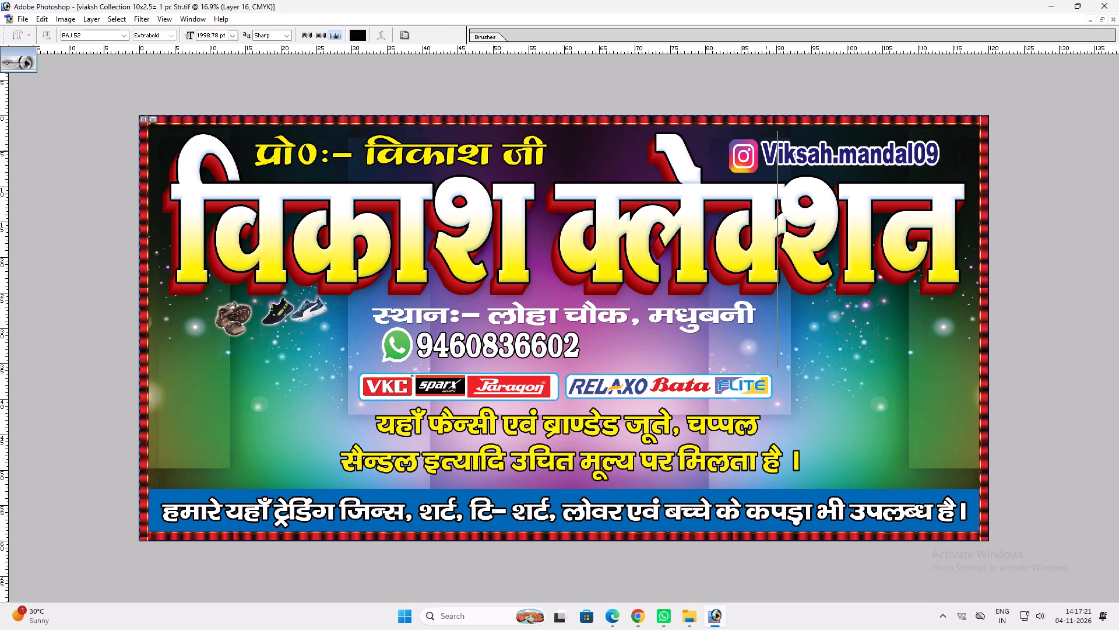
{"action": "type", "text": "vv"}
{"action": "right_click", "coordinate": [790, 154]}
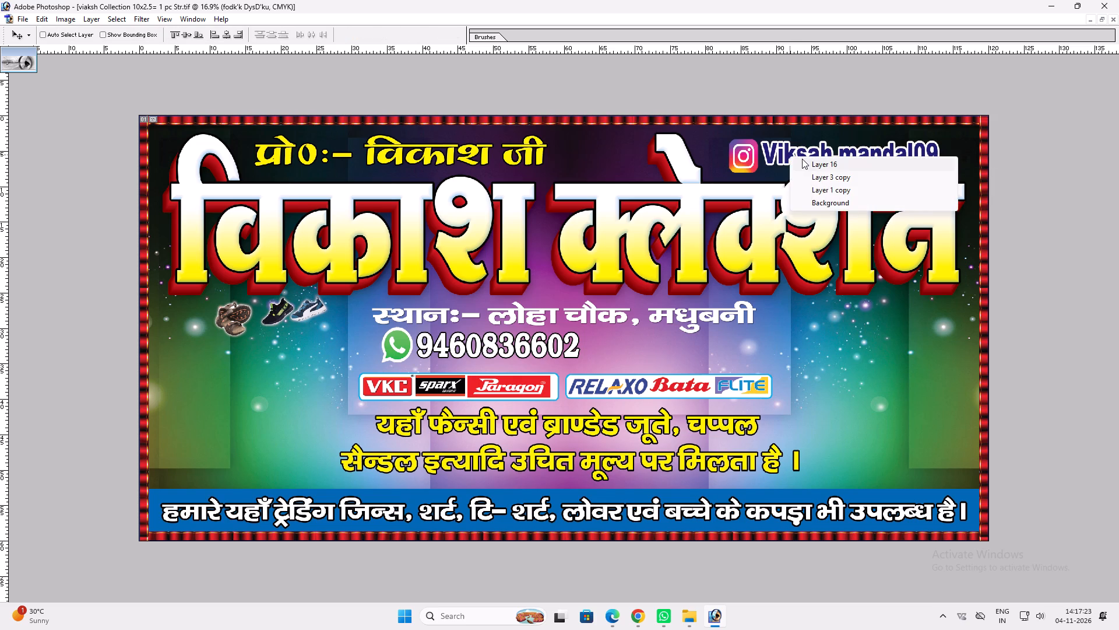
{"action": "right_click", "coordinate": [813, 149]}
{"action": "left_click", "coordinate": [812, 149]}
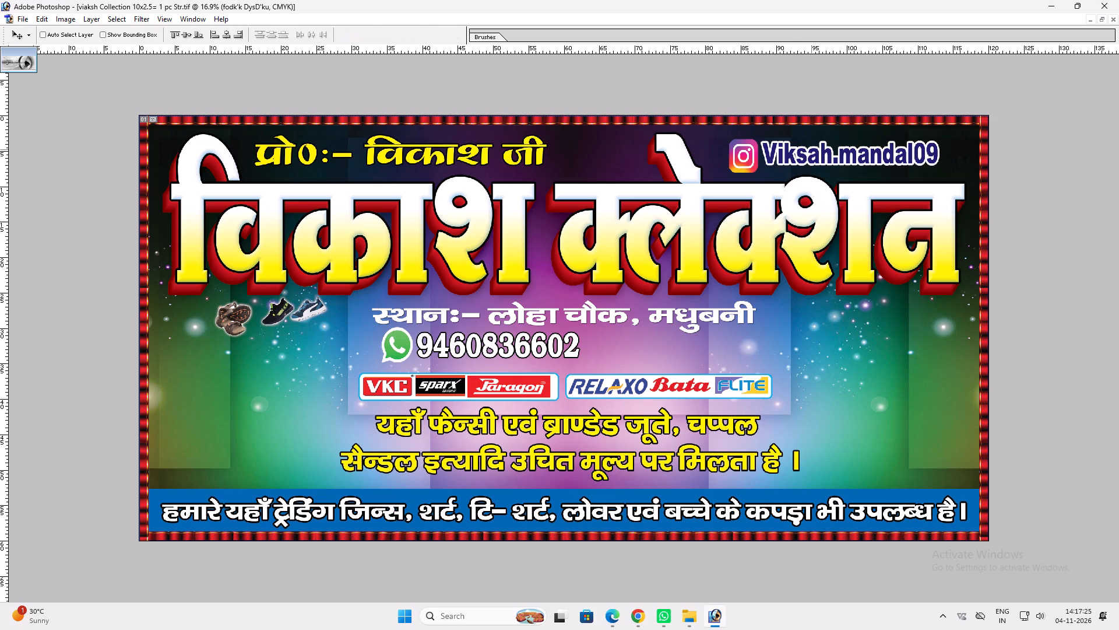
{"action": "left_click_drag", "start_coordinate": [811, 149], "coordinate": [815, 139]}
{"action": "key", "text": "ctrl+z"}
Select Layer 16, which holds the Instagram icon and handle.
{"action": "right_click", "coordinate": [747, 150], "text": "ctrl"}
{"action": "left_click", "coordinate": [765, 153]}
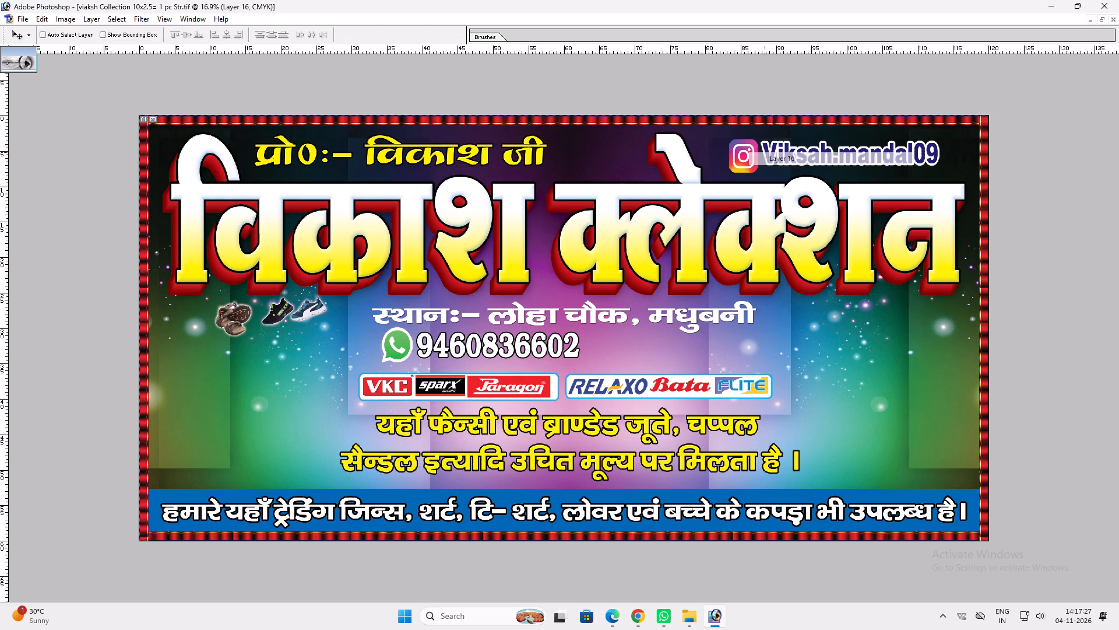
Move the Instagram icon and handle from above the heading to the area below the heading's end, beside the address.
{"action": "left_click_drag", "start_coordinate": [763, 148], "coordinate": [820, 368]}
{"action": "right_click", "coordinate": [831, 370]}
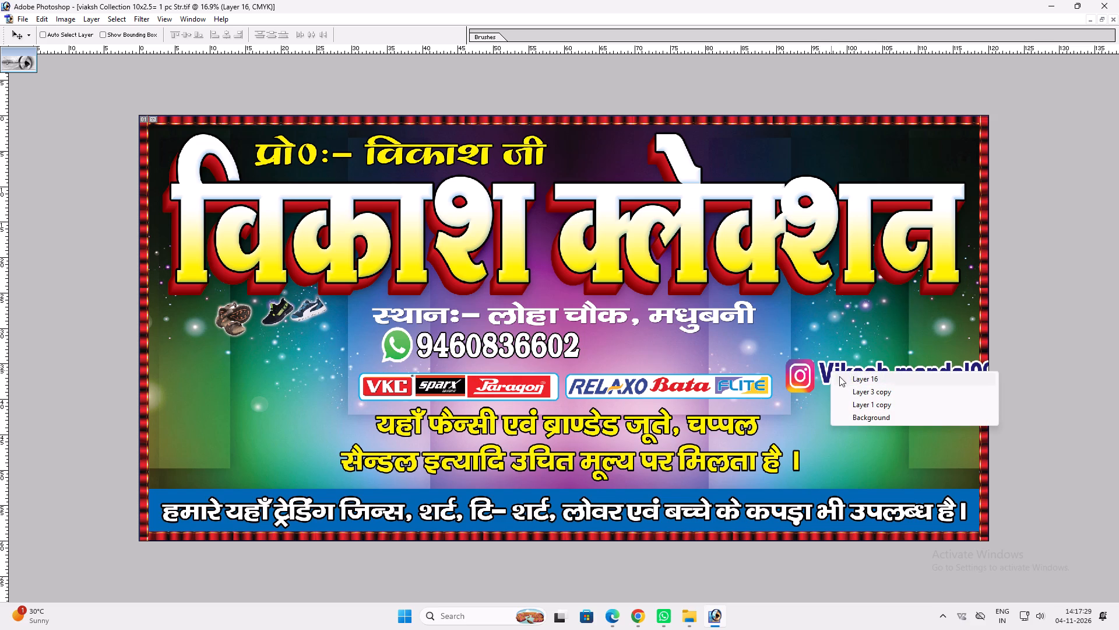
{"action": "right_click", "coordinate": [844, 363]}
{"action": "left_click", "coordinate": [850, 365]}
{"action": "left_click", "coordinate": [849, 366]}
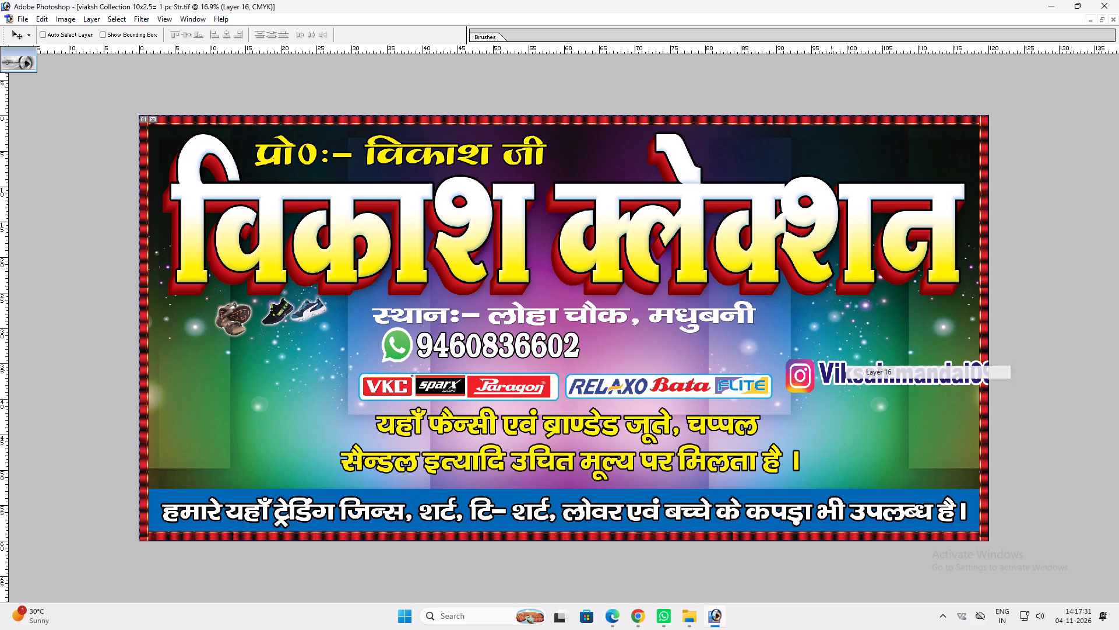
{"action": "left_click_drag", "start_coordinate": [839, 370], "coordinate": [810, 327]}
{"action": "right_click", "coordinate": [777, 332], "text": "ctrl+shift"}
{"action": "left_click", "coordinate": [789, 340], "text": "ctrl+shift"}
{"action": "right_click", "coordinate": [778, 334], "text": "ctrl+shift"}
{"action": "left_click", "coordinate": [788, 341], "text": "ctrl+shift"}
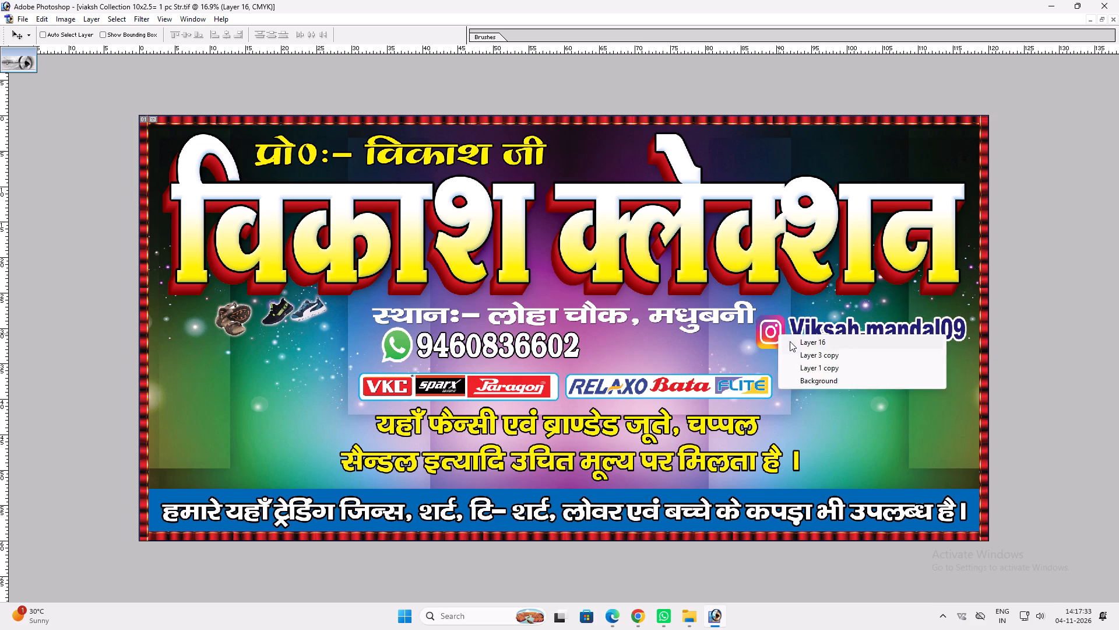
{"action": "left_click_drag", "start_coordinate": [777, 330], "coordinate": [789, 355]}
Delete the layers of the Instagram icon and handle from the clothing banner.
{"action": "key", "text": "alt+l"}
{"action": "key", "text": "alt+l"}
{"action": "key", "text": "alt+l"}
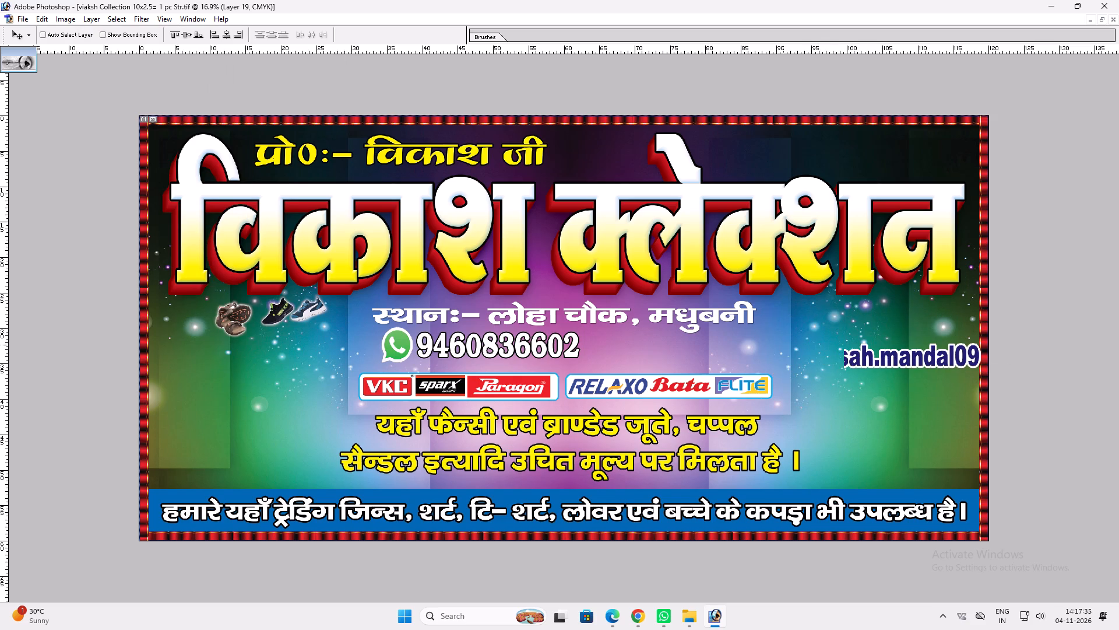
{"action": "type", "text": "vv"}
{"action": "key", "text": "v"}
{"action": "key", "text": "v"}
{"action": "left_click", "coordinate": [639, 468]}
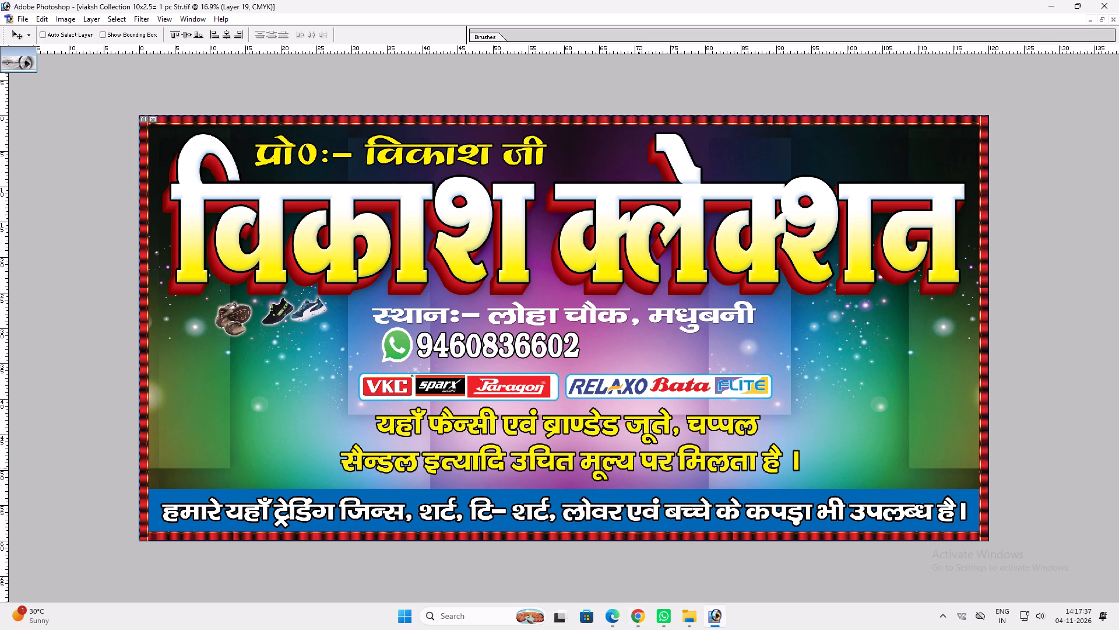
{"action": "left_click", "coordinate": [646, 460], "text": "ctrl"}
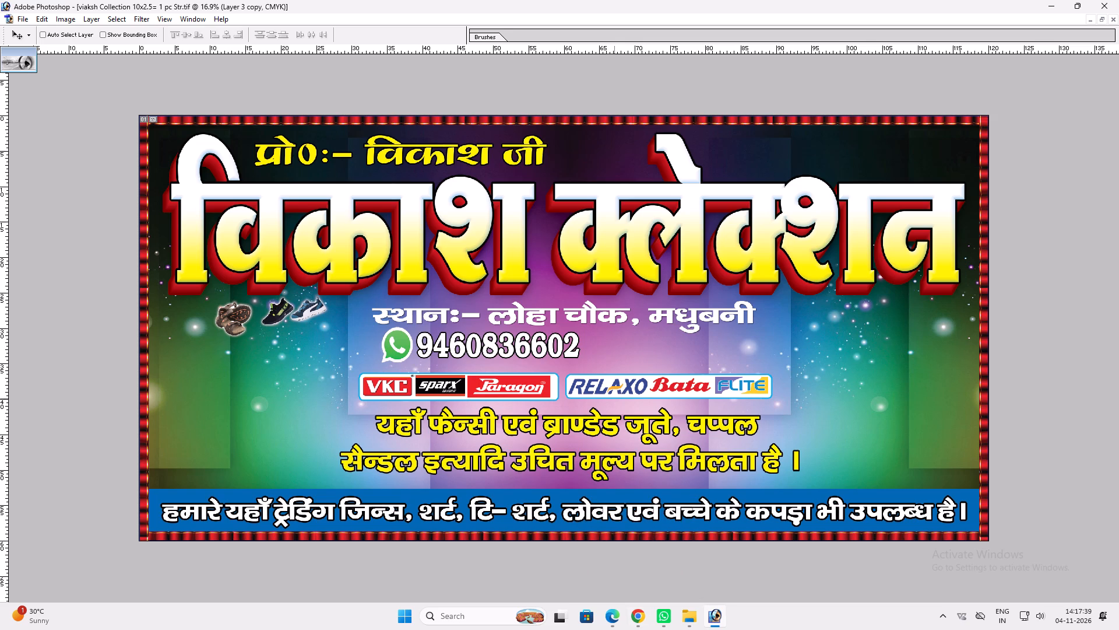
Select a band around the address line, copy that area of the Background layer, and paste it in front of everything.
{"action": "key", "text": "m"}
{"action": "left_click_drag", "start_coordinate": [344, 301], "coordinate": [777, 336]}
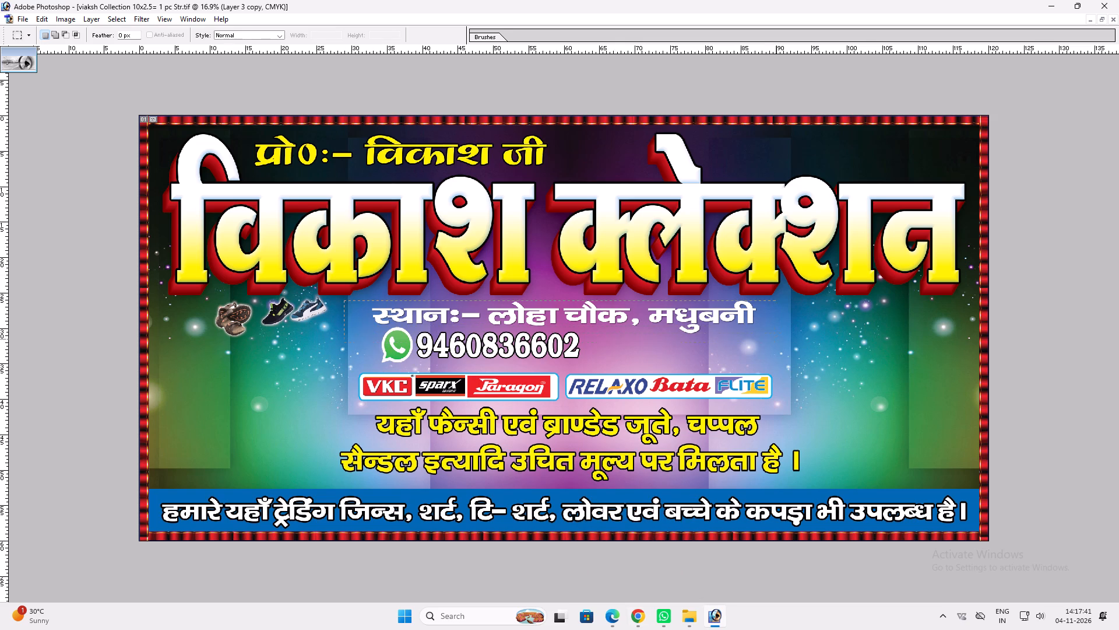
{"action": "left_click_drag", "start_coordinate": [777, 336], "coordinate": [776, 330]}
{"action": "key", "text": "v"}
{"action": "right_click", "coordinate": [771, 352]}
{"action": "left_click", "coordinate": [806, 381]}
{"action": "key", "text": "ctrl+c"}
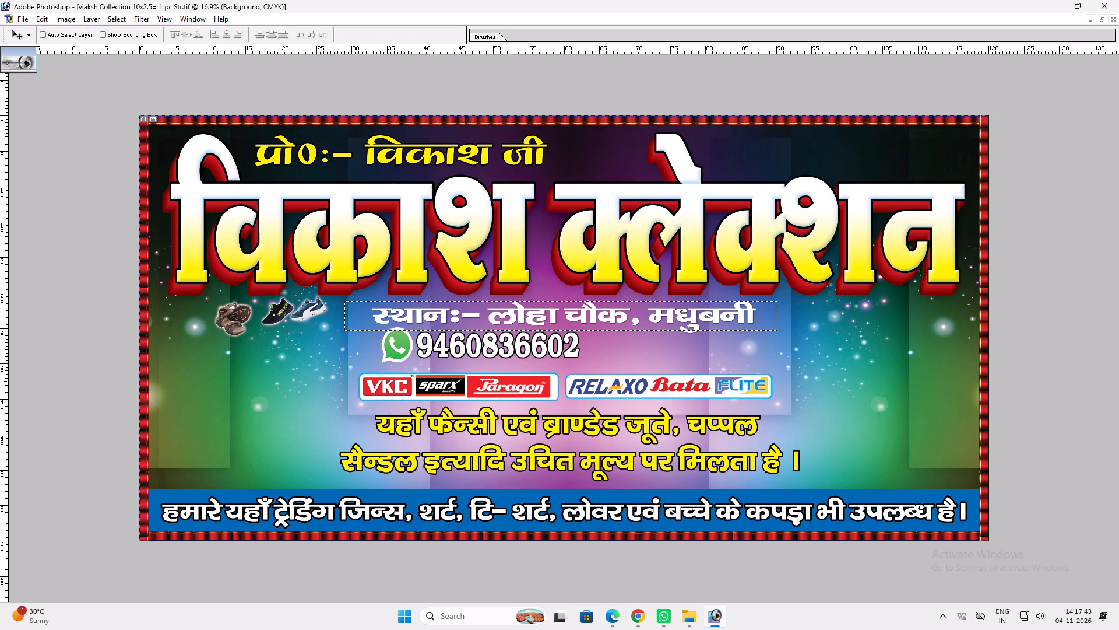
{"action": "key", "text": "ctrl+v"}
{"action": "key", "text": "ctrl+shift+bracketright"}
Apply a Motion Blur at angle 0 to the pasted brown strip to soften its ends.
{"action": "key", "text": "alt+t"}
{"action": "type", "text": "bm"}
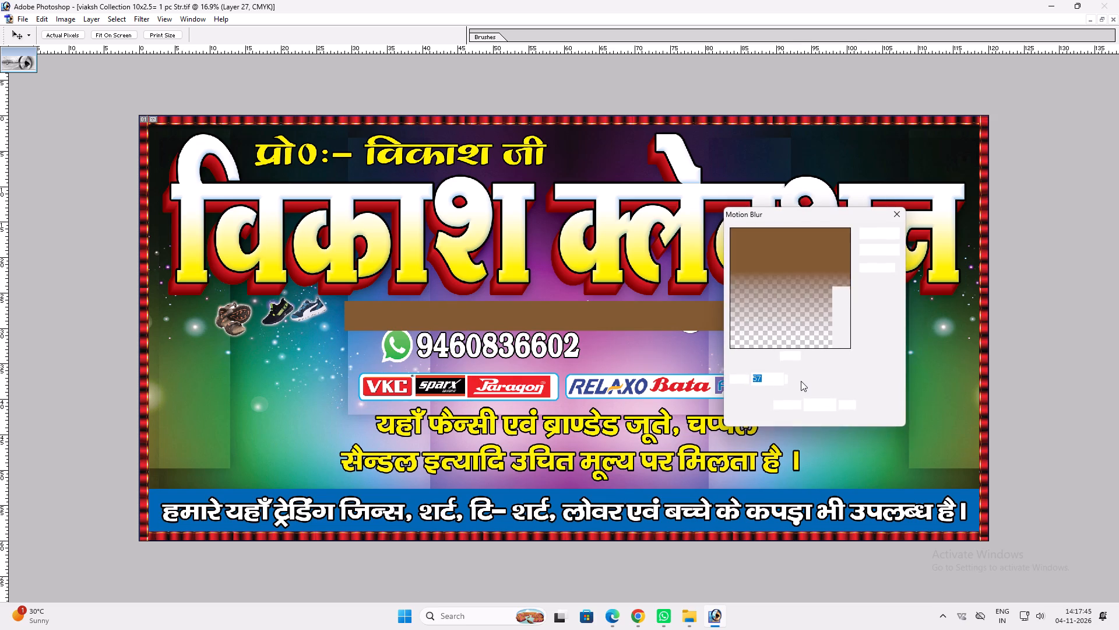
{"action": "key", "text": "0"}
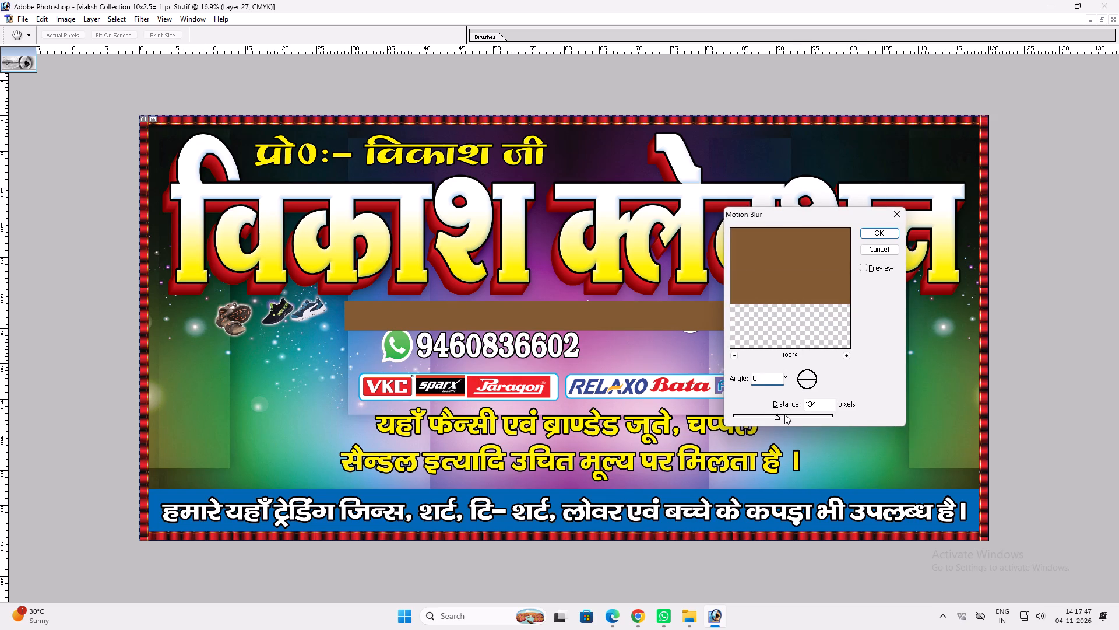
{"action": "left_click", "coordinate": [784, 414]}
{"action": "key", "text": "Return"}
Shift the blurred brown strip so it covers the address line.
{"action": "left_click_drag", "start_coordinate": [723, 326], "coordinate": [751, 329]}
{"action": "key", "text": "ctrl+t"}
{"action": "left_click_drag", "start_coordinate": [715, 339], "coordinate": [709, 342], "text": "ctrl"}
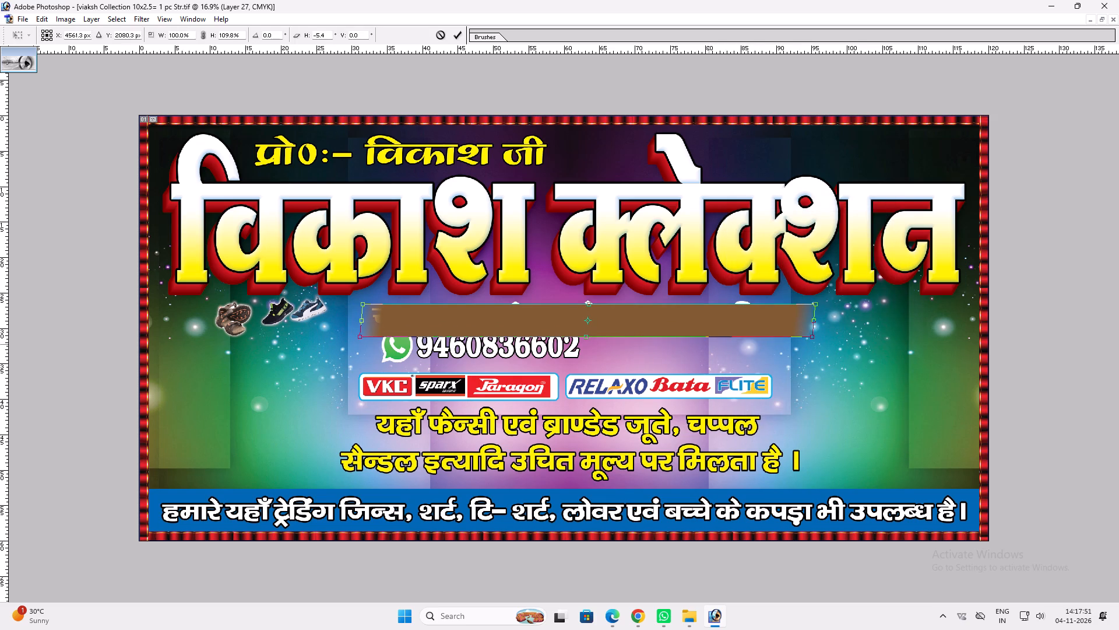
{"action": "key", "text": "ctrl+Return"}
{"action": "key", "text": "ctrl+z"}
Stretch the brown strip downward to about 118% height and nudge it over the address line.
{"action": "key", "text": "ctrl+t"}
{"action": "left_click_drag", "start_coordinate": [673, 332], "coordinate": [670, 338], "text": "shift"}
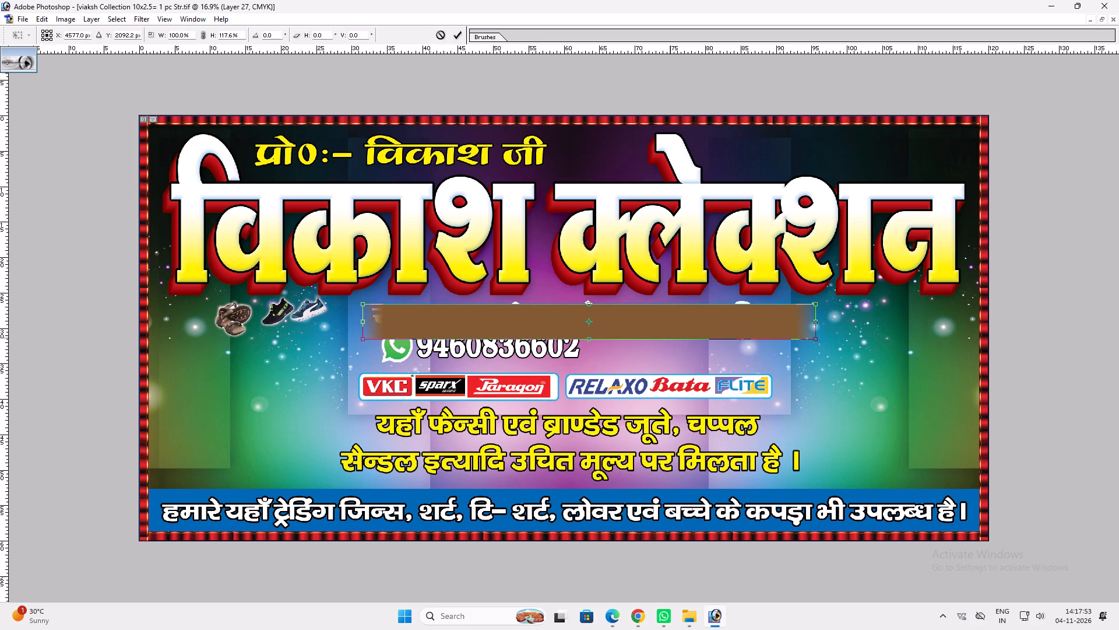
{"action": "key", "text": "Return"}
{"action": "key", "text": "v"}
{"action": "left_click_drag", "start_coordinate": [667, 338], "coordinate": [656, 339], "text": "shift"}
Add a red Color Overlay to the strip, with magenta set to 100%.
{"action": "key", "text": "alt+l"}
{"action": "key", "text": "alt+y"}
{"action": "key", "text": "n"}
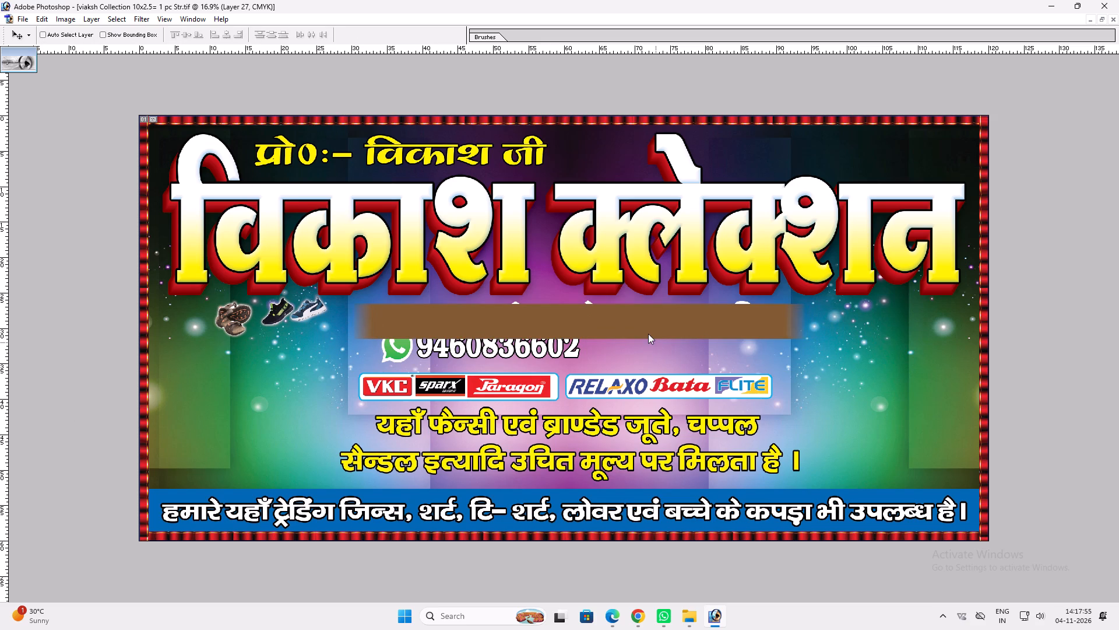
{"action": "left_click", "coordinate": [516, 506]}
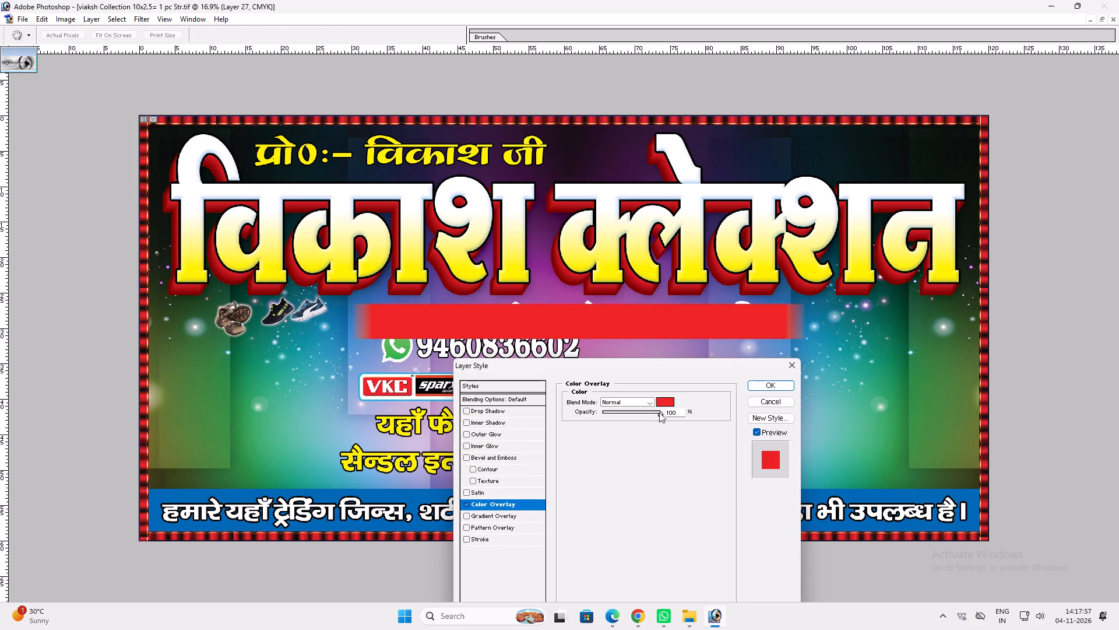
{"action": "left_click", "coordinate": [662, 400]}
{"action": "key", "text": "Tab"}
{"action": "key", "text": "0"}
{"action": "key", "text": "shift+Tab"}
{"action": "key", "text": "Tab"}
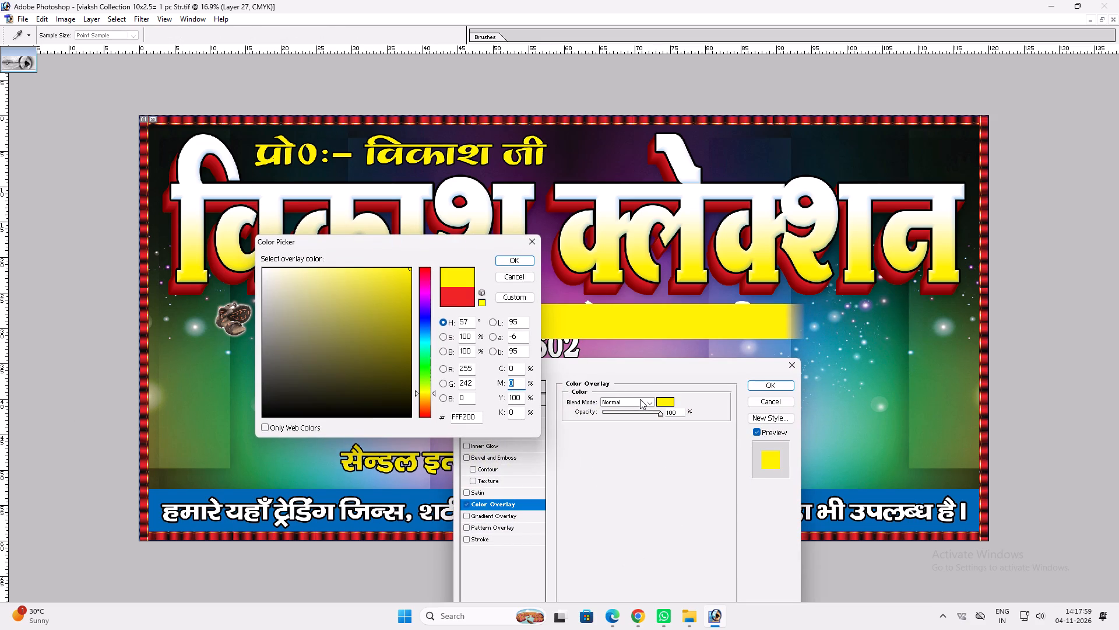
{"action": "key", "text": "1"}
{"action": "key", "text": "0"}
{"action": "key", "text": "0"}
{"action": "key", "text": "Return"}
{"action": "key", "text": "Return"}
{"action": "type", "text": "vv"}
Bring the address text to the front of the strip and nudge it into place within the band.
{"action": "key", "text": "t"}
{"action": "left_click", "coordinate": [572, 321]}
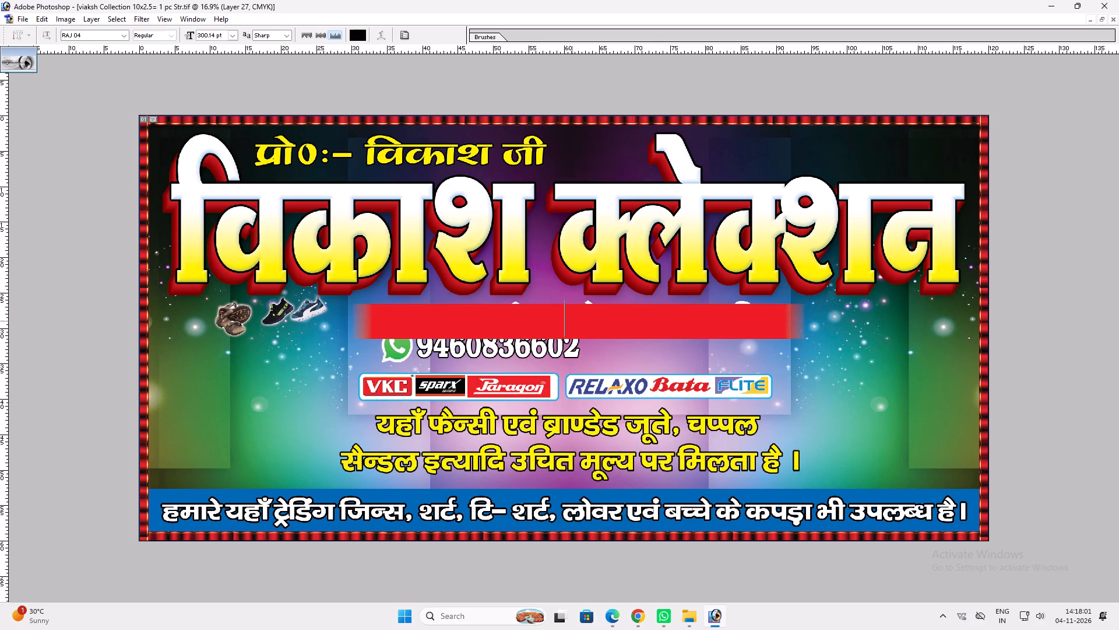
{"action": "key", "text": "Return"}
{"action": "key", "text": "ctrl+shift+bracketright"}
{"action": "type", "text": "vv"}
{"action": "left_click_drag", "start_coordinate": [594, 329], "coordinate": [595, 335]}
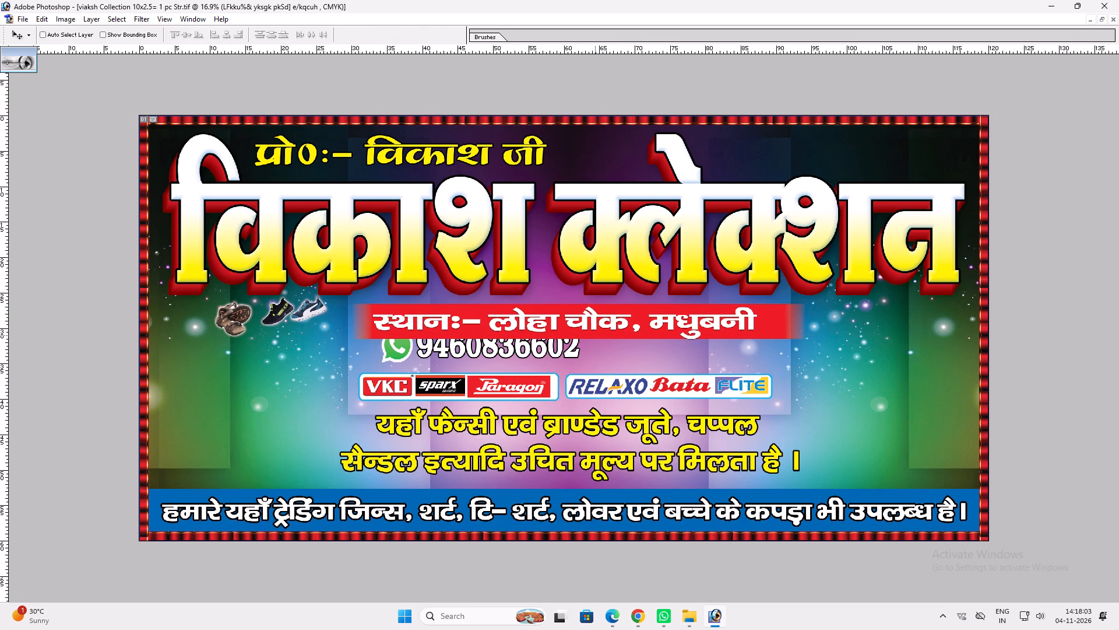
{"action": "left_click_drag", "start_coordinate": [595, 335], "coordinate": [599, 335]}
Reduce the address text to about 81% height and widen it to nearly fill the red strip.
{"action": "key", "text": "ctrl+t"}
{"action": "left_click_drag", "start_coordinate": [694, 336], "coordinate": [706, 332], "text": "shift"}
{"action": "left_click", "coordinate": [761, 323], "text": "alt+shift"}
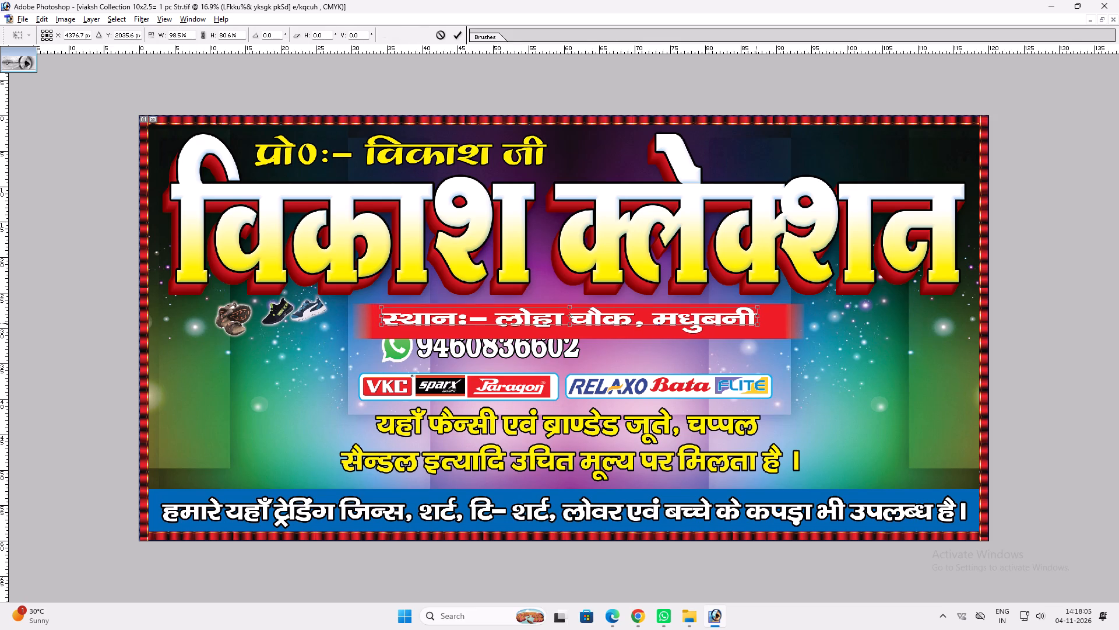
{"action": "key", "text": "Return"}
{"action": "key", "text": "v"}
{"action": "left_click", "coordinate": [720, 324]}
{"action": "key", "text": "ctrl+t"}
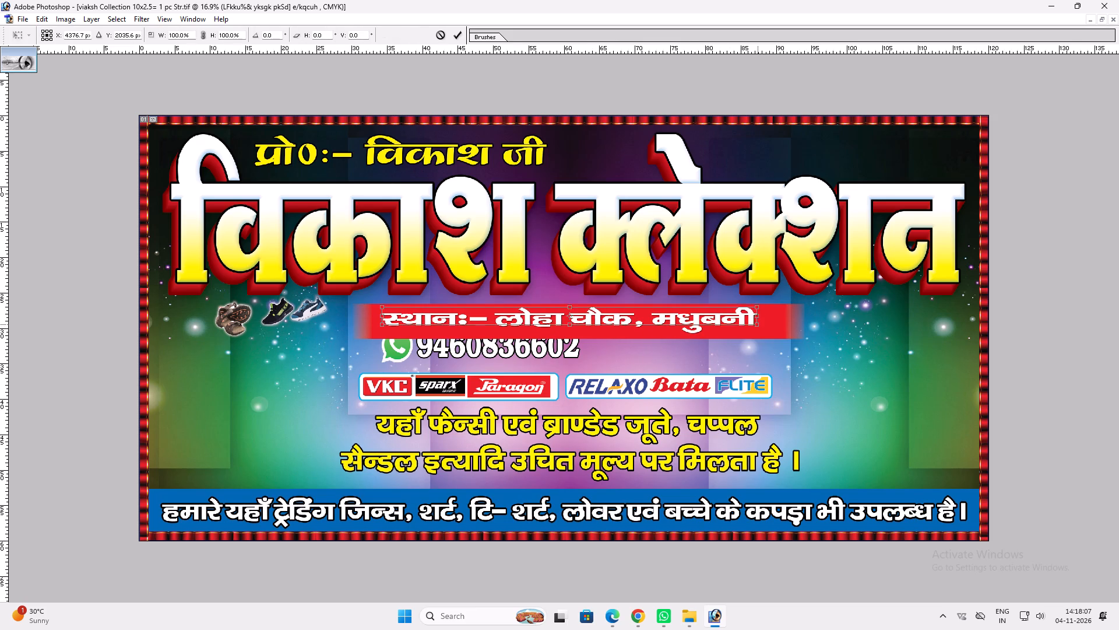
{"action": "left_click_drag", "start_coordinate": [758, 321], "coordinate": [779, 321], "text": "shift"}
{"action": "key", "text": "Return"}
{"action": "type", "text": "vv"}
Add a Drop Shadow to the address text with distance 16 px and size 0 px.
{"action": "key", "text": "alt+l"}
{"action": "type", "text": "yd"}
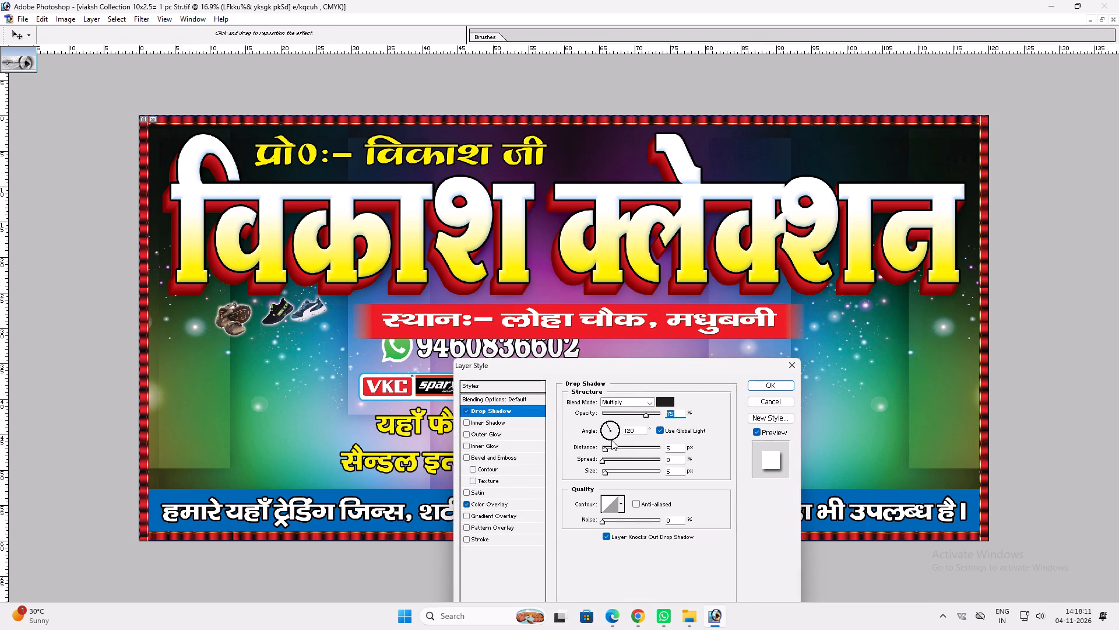
{"action": "left_click", "coordinate": [609, 447]}
{"action": "left_click_drag", "start_coordinate": [605, 474], "coordinate": [590, 474]}
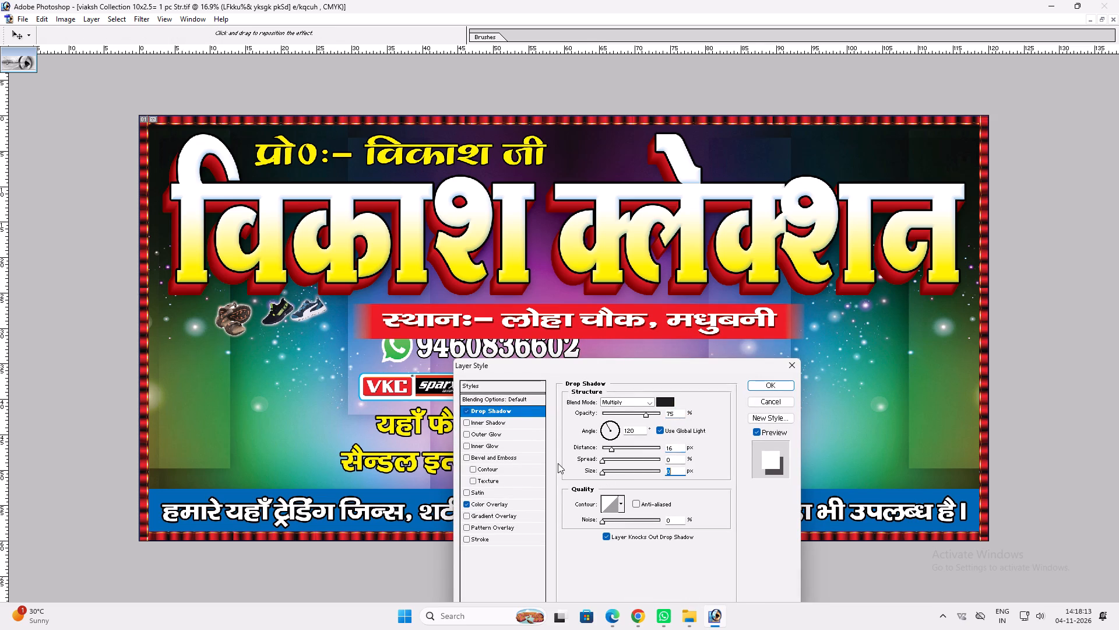
{"action": "key", "text": "Return"}
{"action": "key", "text": "Return"}
Widen the yellow proprietor line above the heading, extending its end toward the second heading word.
{"action": "key", "text": "v"}
{"action": "left_click", "coordinate": [540, 155], "text": "ctrl"}
{"action": "key", "text": "ctrl+t"}
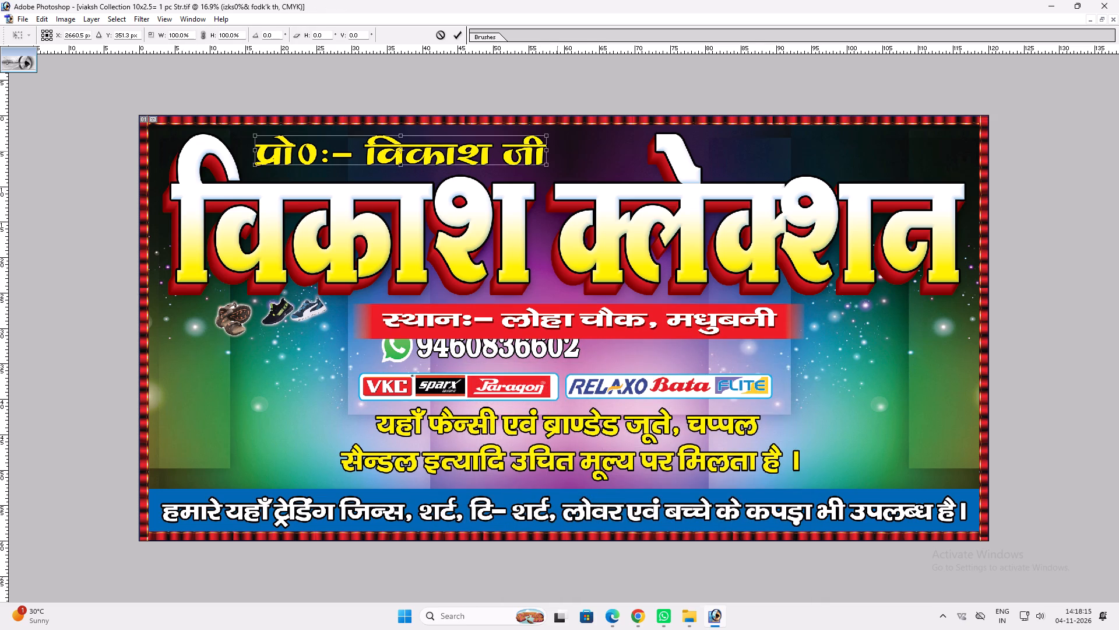
{"action": "left_click_drag", "start_coordinate": [546, 152], "coordinate": [597, 152], "text": "shift"}
{"action": "key", "text": "shift+Return"}
{"action": "key", "text": "v"}
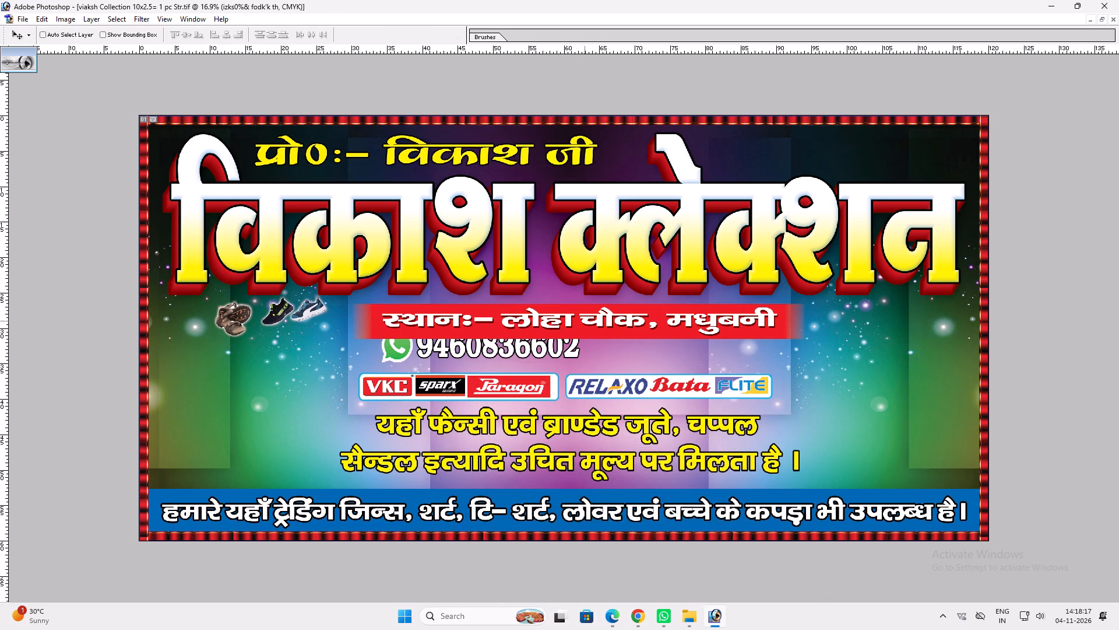
Move the phone number from below the address strip up to the top of the heading's second word.
{"action": "left_click", "coordinate": [568, 354], "text": "ctrl"}
{"action": "left_click_drag", "start_coordinate": [568, 354], "coordinate": [844, 173]}
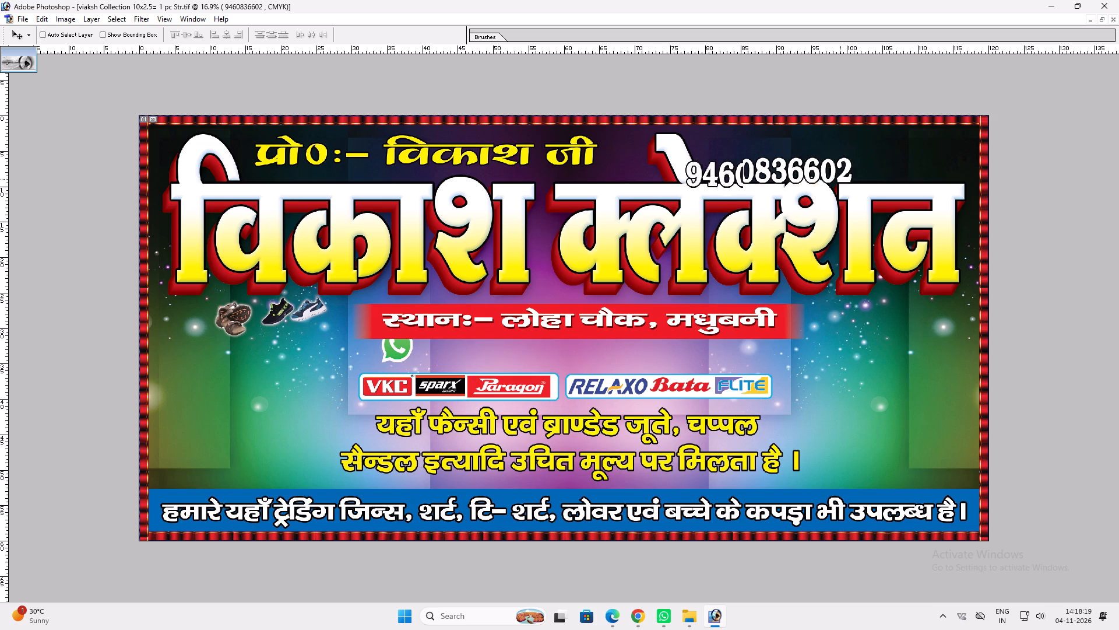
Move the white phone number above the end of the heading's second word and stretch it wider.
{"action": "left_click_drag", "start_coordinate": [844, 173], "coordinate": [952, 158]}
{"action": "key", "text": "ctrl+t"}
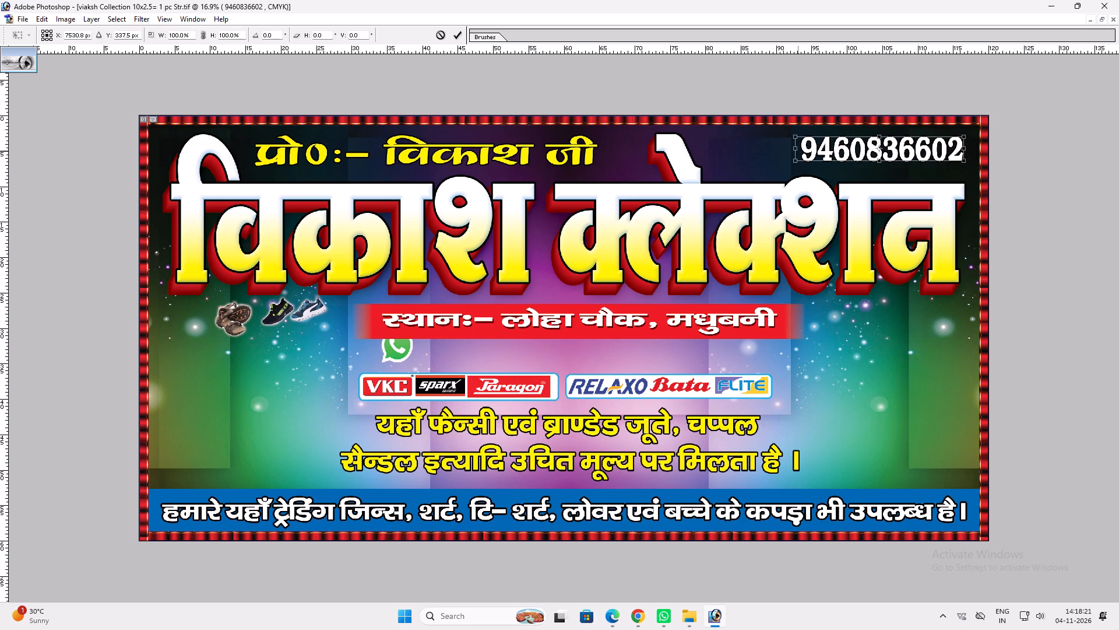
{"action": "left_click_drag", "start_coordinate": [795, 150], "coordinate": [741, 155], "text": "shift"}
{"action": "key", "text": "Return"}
Cut all the digits out of the white phone number text layer.
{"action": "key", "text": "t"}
{"action": "left_click", "coordinate": [793, 150]}
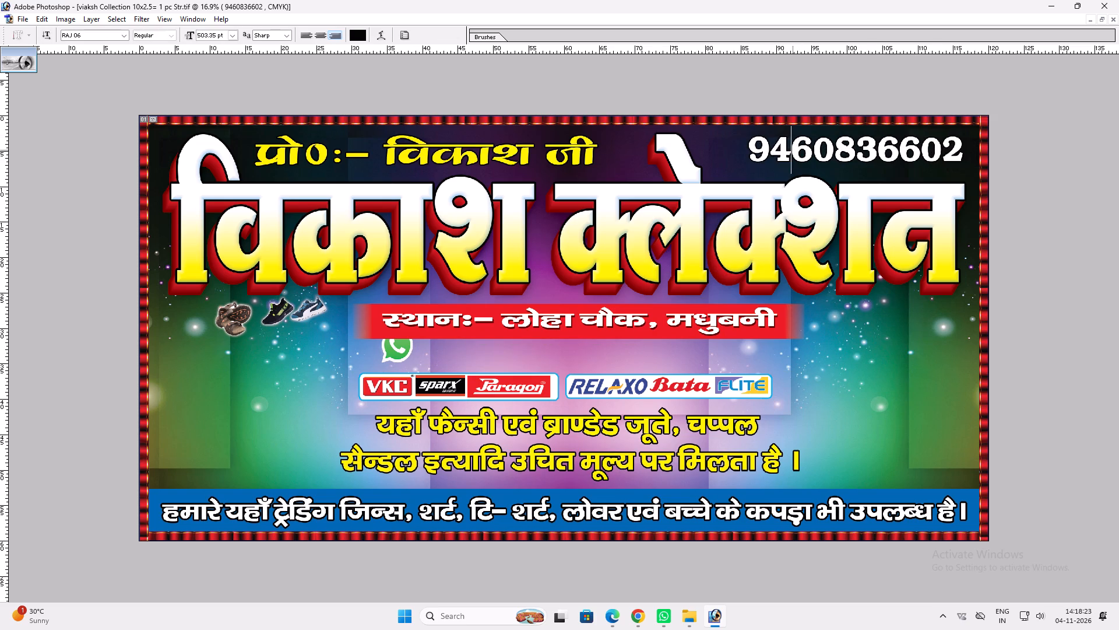
{"action": "key", "text": "ctrl+a"}
{"action": "key", "text": "ctrl+x"}
{"action": "key", "text": "ctrl+Return"}
Narrow the yellow proprietor line so it ends above the middle of the heading's first word.
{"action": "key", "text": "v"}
{"action": "left_click", "coordinate": [590, 156], "text": "ctrl"}
{"action": "key", "text": "ctrl+t"}
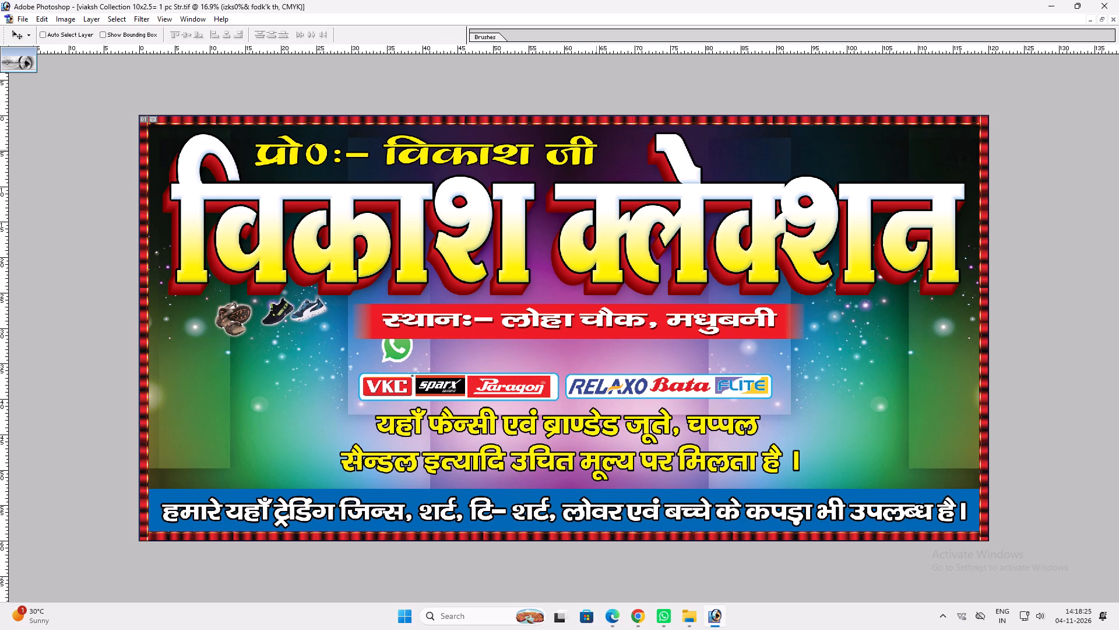
{"action": "left_click_drag", "start_coordinate": [597, 140], "coordinate": [360, 131], "text": "shift"}
{"action": "left_click_drag", "start_coordinate": [353, 153], "coordinate": [353, 138], "text": "shift"}
{"action": "left_click_drag", "start_coordinate": [363, 152], "coordinate": [414, 147], "text": "shift"}
{"action": "key", "text": "shift+Return"}
Move the WhatsApp icon from below the address strip to just after the proprietor line and shrink it slightly.
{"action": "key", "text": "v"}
{"action": "left_click", "coordinate": [400, 344], "text": "ctrl"}
{"action": "left_click_drag", "start_coordinate": [397, 344], "coordinate": [483, 172]}
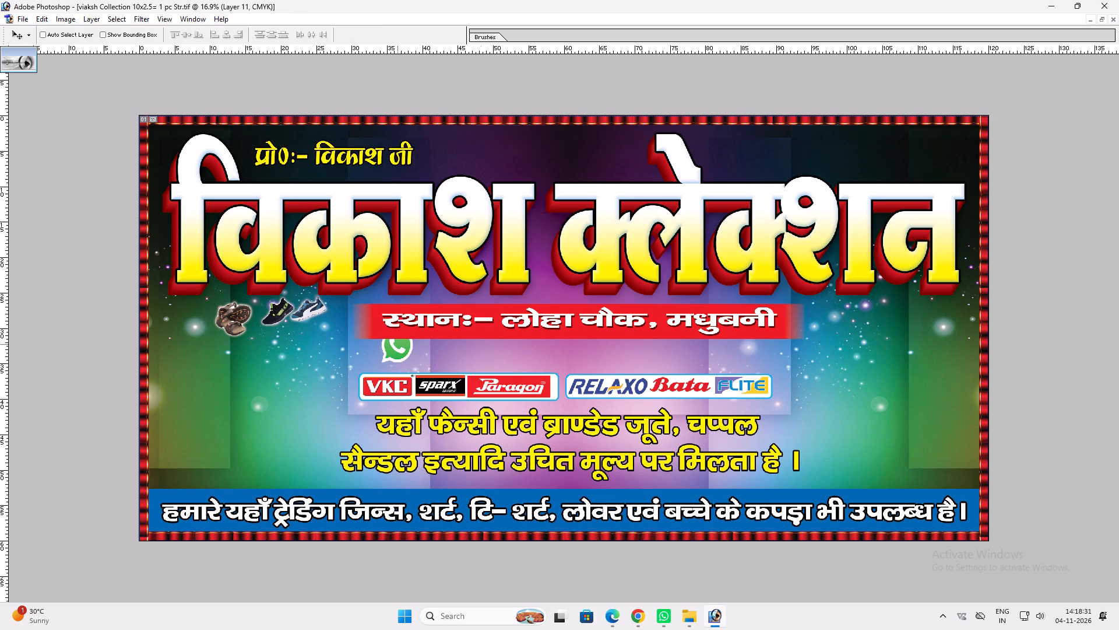
{"action": "left_click_drag", "start_coordinate": [483, 172], "coordinate": [465, 153]}
{"action": "key", "text": "ctrl+t"}
{"action": "left_click_drag", "start_coordinate": [474, 135], "coordinate": [468, 141], "text": "shift"}
{"action": "key", "text": "shift+Return"}
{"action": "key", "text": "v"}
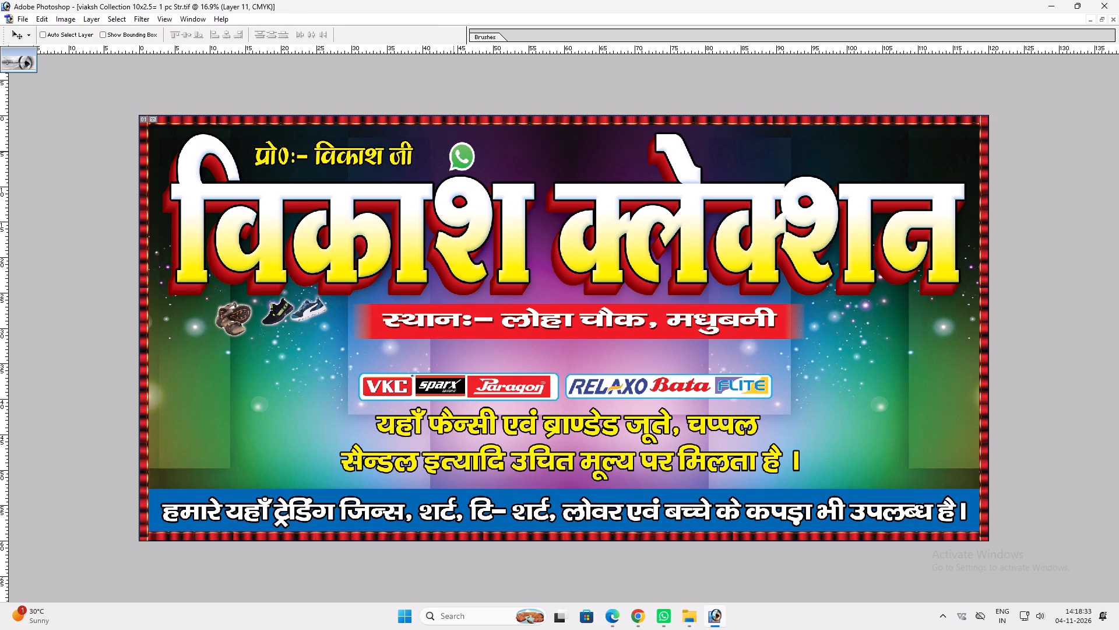
{"action": "left_click_drag", "start_coordinate": [453, 150], "coordinate": [427, 148]}
{"action": "key", "text": "ctrl+t"}
{"action": "left_click", "coordinate": [446, 147], "text": "shift"}
{"action": "key", "text": "Return"}
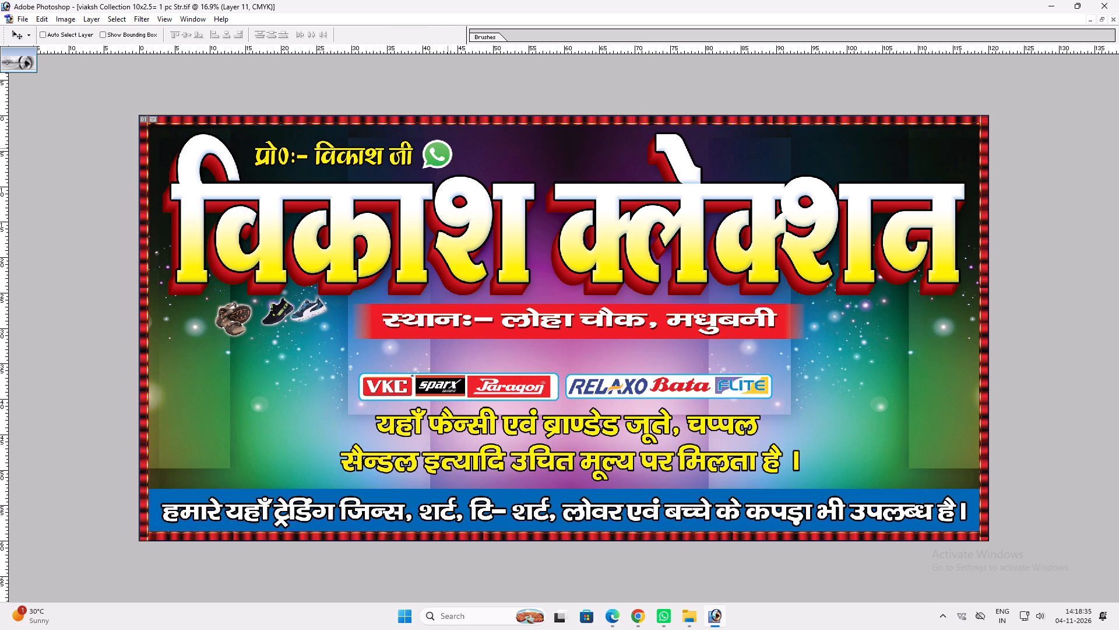
Duplicate the proprietor line beyond the WhatsApp icon and replace the copy's text with the cut phone number.
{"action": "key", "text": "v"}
{"action": "left_click", "coordinate": [409, 154], "text": "ctrl"}
{"action": "left_click_drag", "start_coordinate": [408, 155], "coordinate": [554, 163], "text": "alt+shift"}
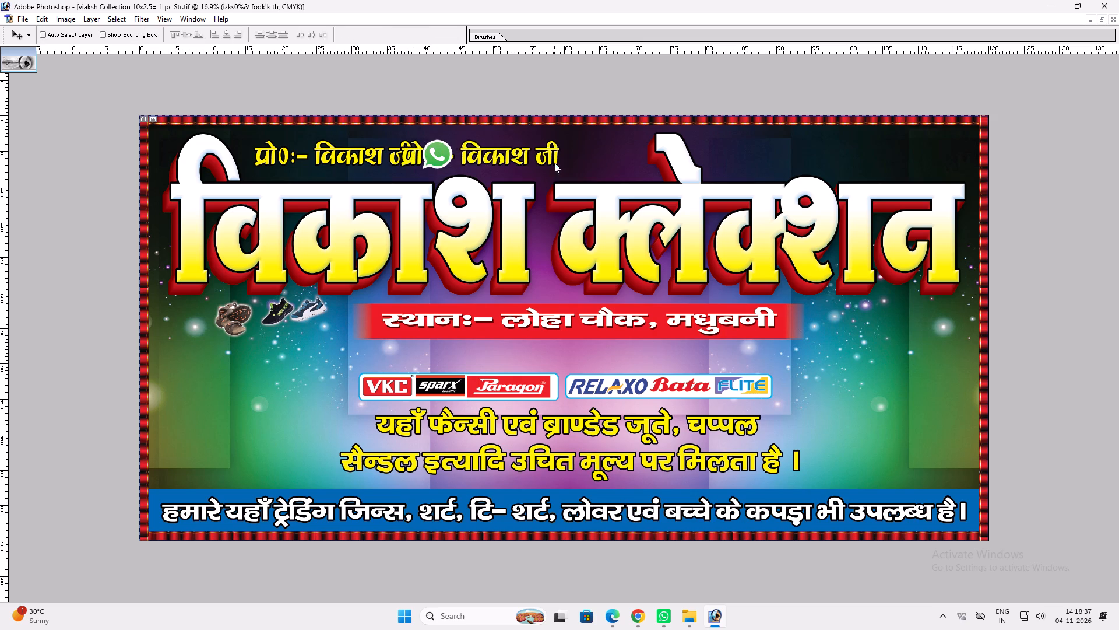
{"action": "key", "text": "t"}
{"action": "left_click", "coordinate": [521, 158]}
{"action": "key", "text": "ctrl+a"}
{"action": "key", "text": "ctrl+v"}
{"action": "key", "text": "Return"}
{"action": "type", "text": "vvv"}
Place the yellow phone number after the WhatsApp icon and widen it to nearly reach the heading's second-word top stroke.
{"action": "left_click_drag", "start_coordinate": [497, 160], "coordinate": [540, 155]}
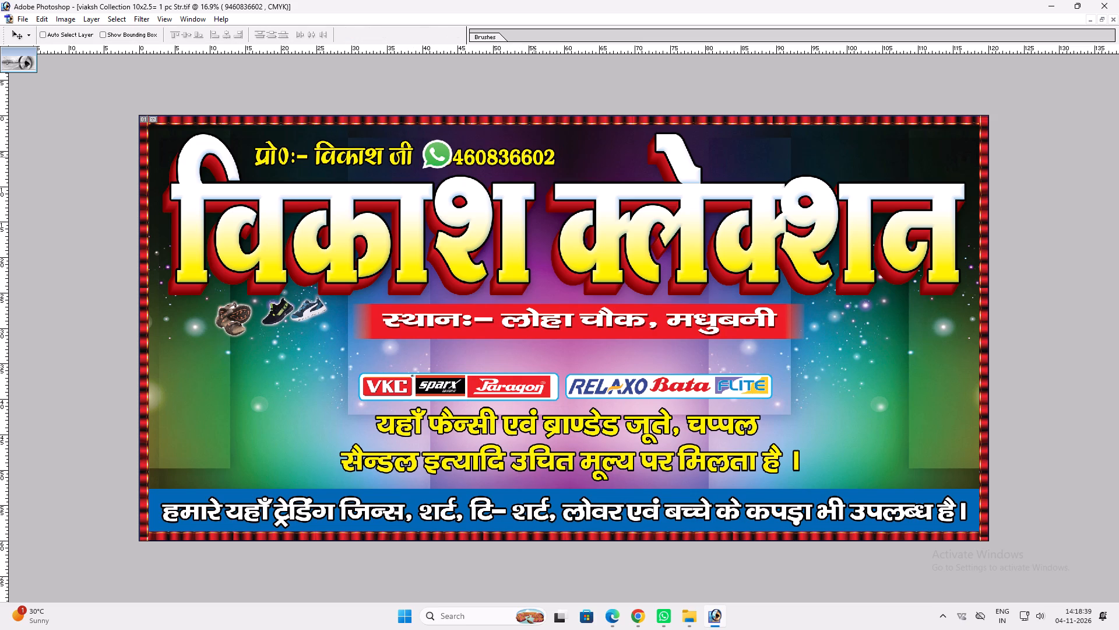
{"action": "left_click_drag", "start_coordinate": [540, 155], "coordinate": [512, 155]}
{"action": "key", "text": "ctrl+t"}
{"action": "left_click_drag", "start_coordinate": [568, 158], "coordinate": [585, 158], "text": "shift"}
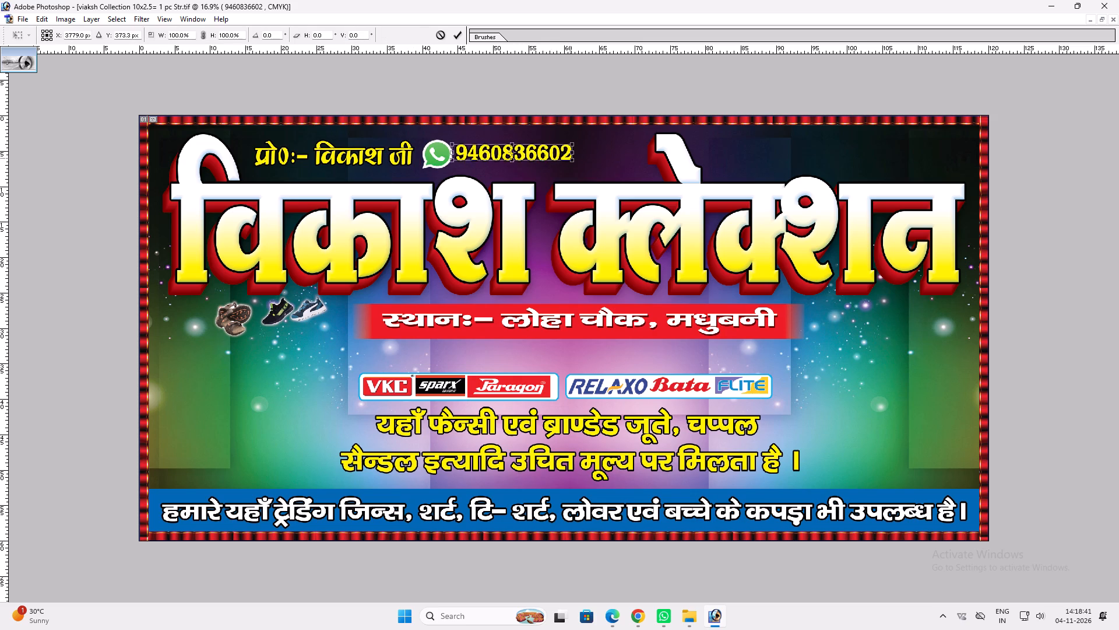
{"action": "left_click_drag", "start_coordinate": [585, 158], "coordinate": [629, 162], "text": "shift"}
{"action": "key", "text": "shift+Return"}
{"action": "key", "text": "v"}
{"action": "left_click_drag", "start_coordinate": [607, 163], "coordinate": [613, 162]}
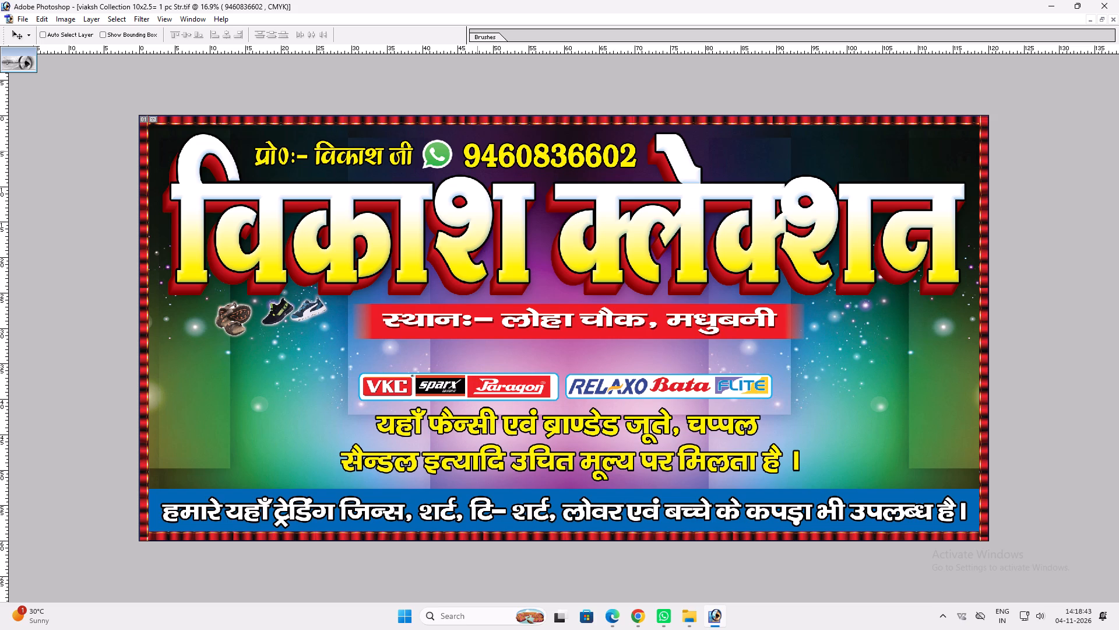
Move the WhatsApp icon close against the start of the phone number and fine-tune the number's height.
{"action": "left_click", "coordinate": [450, 148], "text": "ctrl"}
{"action": "left_click", "coordinate": [448, 152], "text": "ctrl"}
{"action": "left_click_drag", "start_coordinate": [455, 149], "coordinate": [458, 148], "text": "shift"}
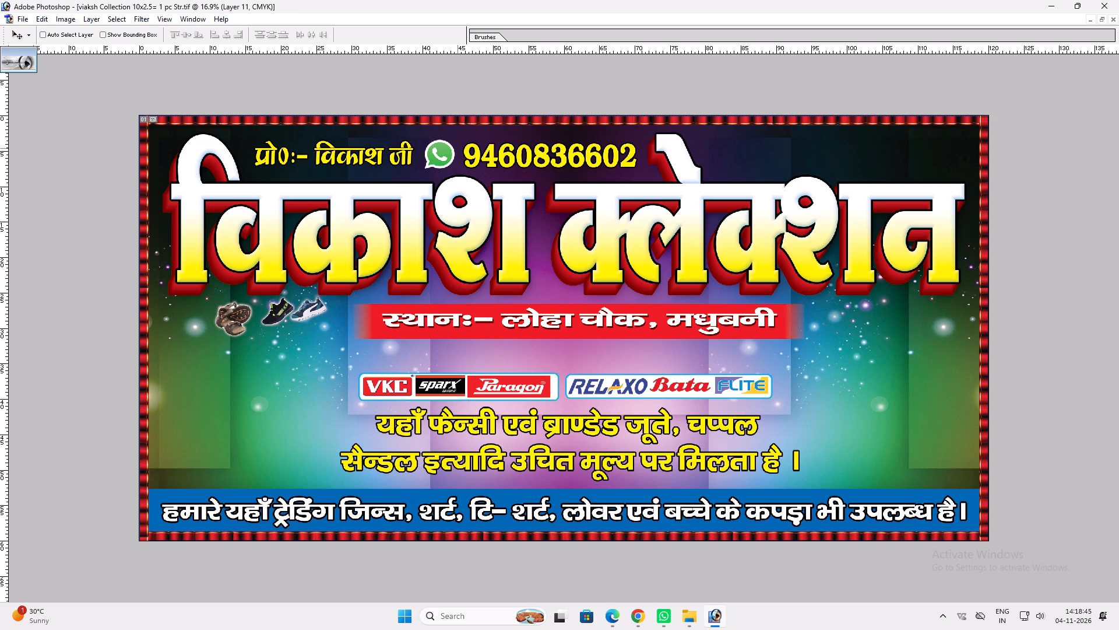
{"action": "left_click_drag", "start_coordinate": [458, 148], "coordinate": [462, 146], "text": "shift"}
{"action": "left_click", "coordinate": [468, 155], "text": "ctrl"}
{"action": "key", "text": "ctrl+t"}
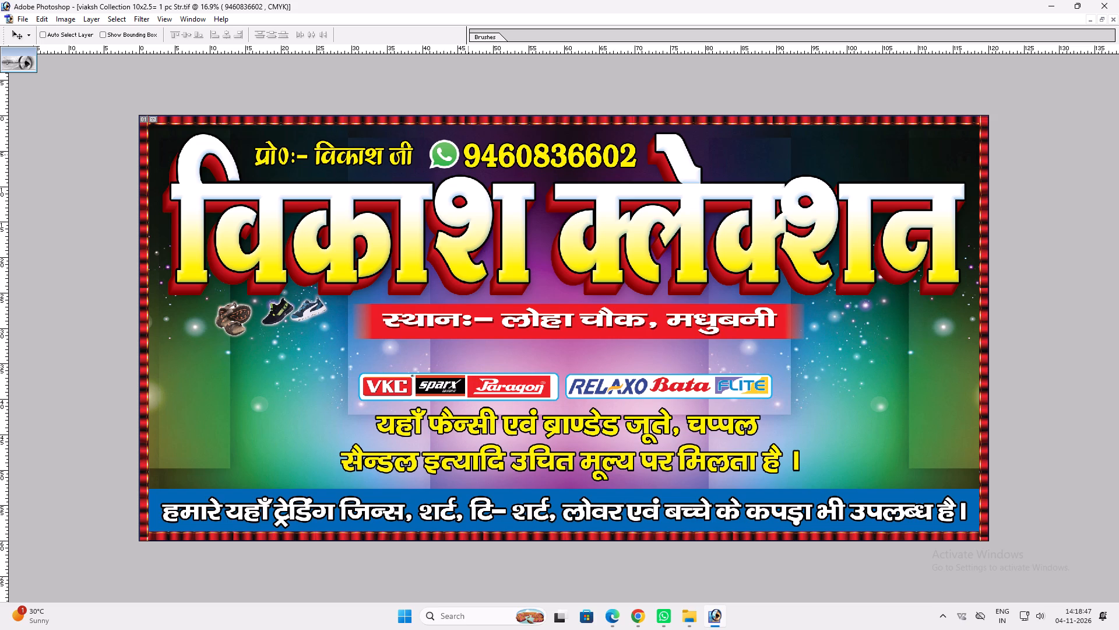
{"action": "left_click", "coordinate": [510, 144], "text": "shift"}
{"action": "key", "text": "shift+Return"}
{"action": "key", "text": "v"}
{"action": "left_click", "coordinate": [531, 159], "text": "shift"}
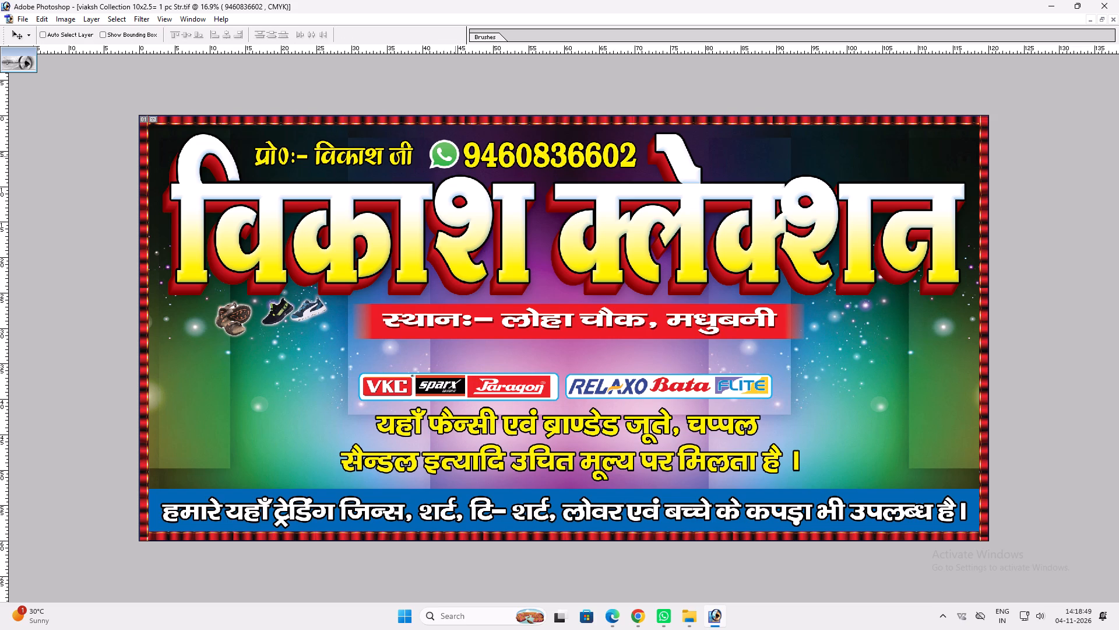
Link the WhatsApp icon with the phone number and shift both slightly closer to the proprietor line.
{"action": "left_click", "coordinate": [440, 150], "text": "ctrl+shift"}
{"action": "key", "text": "ctrl+t"}
{"action": "left_click", "coordinate": [592, 139], "text": "shift"}
{"action": "key", "text": "shift+Return"}
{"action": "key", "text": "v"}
{"action": "left_click_drag", "start_coordinate": [545, 171], "coordinate": [546, 171]}
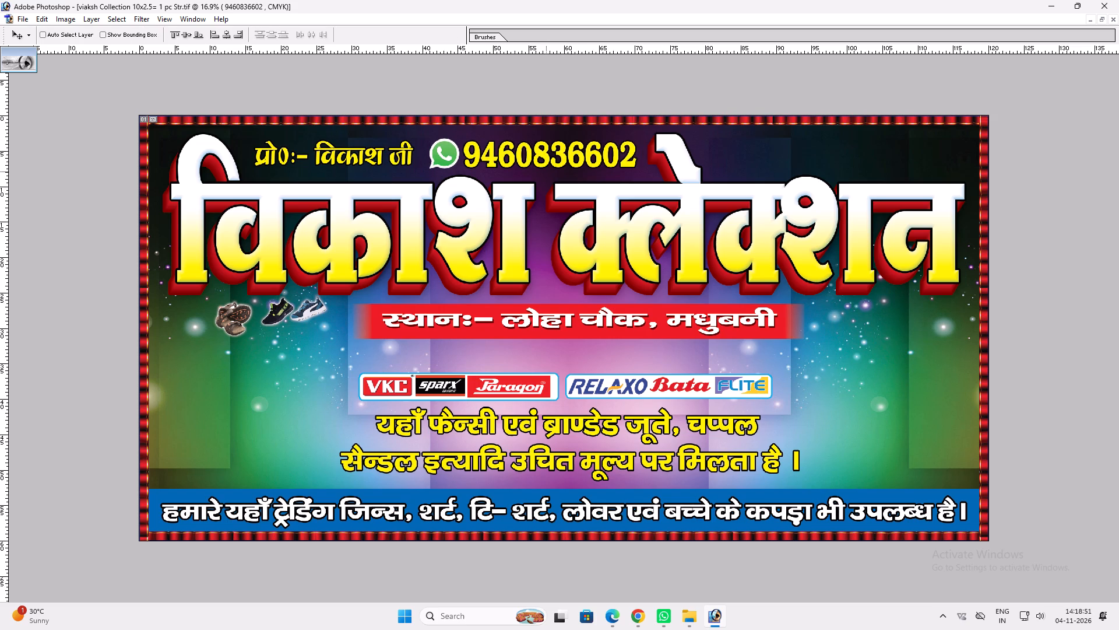
{"action": "left_click_drag", "start_coordinate": [546, 171], "coordinate": [539, 170]}
{"action": "key", "text": "ctrl+t"}
{"action": "left_click", "coordinate": [546, 141], "text": "shift"}
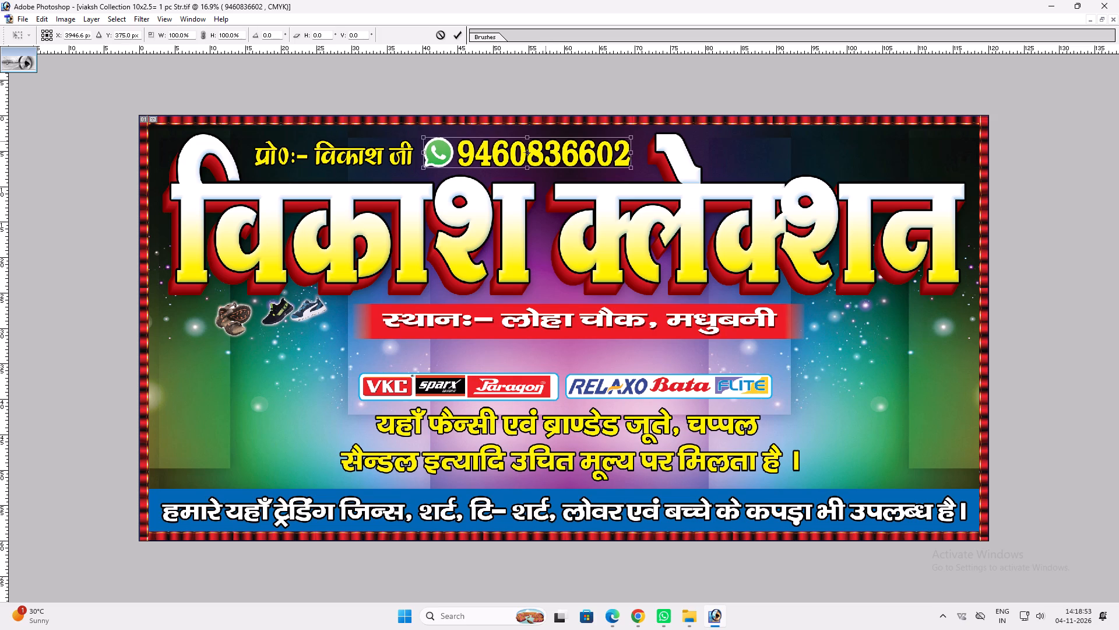
{"action": "key", "text": "shift+Return"}
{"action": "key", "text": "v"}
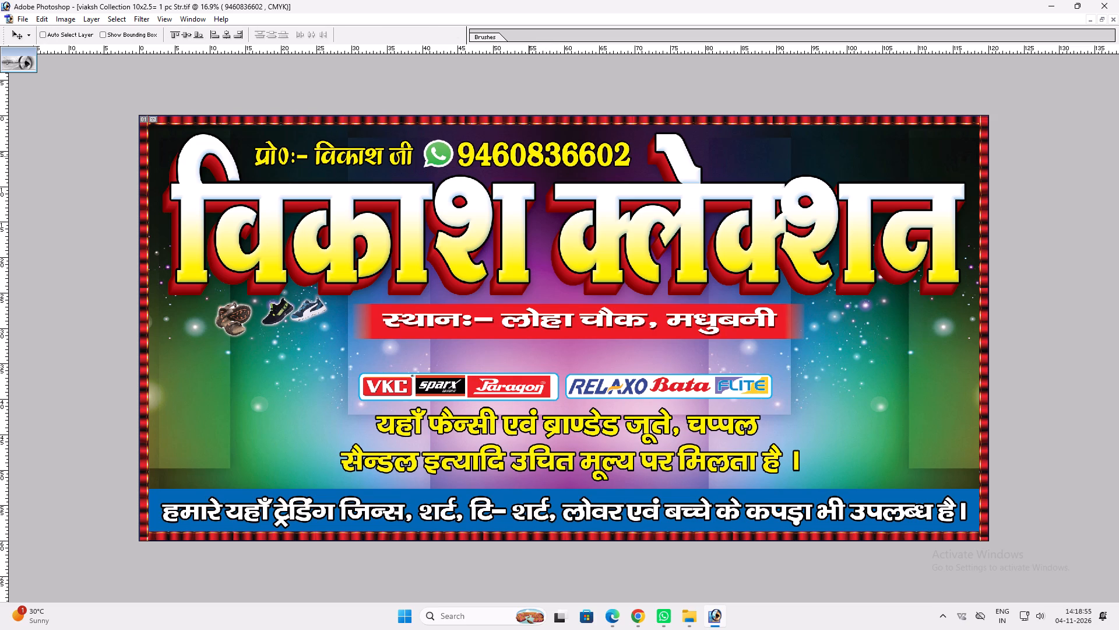
Duplicate the yellow phone number and place the copy above the latter part of the heading's second word.
{"action": "right_click", "coordinate": [532, 152]}
{"action": "left_click", "coordinate": [541, 160]}
{"action": "right_click", "coordinate": [537, 153], "text": "ctrl+shift"}
{"action": "left_click", "coordinate": [553, 163], "text": "ctrl+shift"}
{"action": "left_click_drag", "start_coordinate": [546, 160], "coordinate": [821, 165], "text": "alt"}
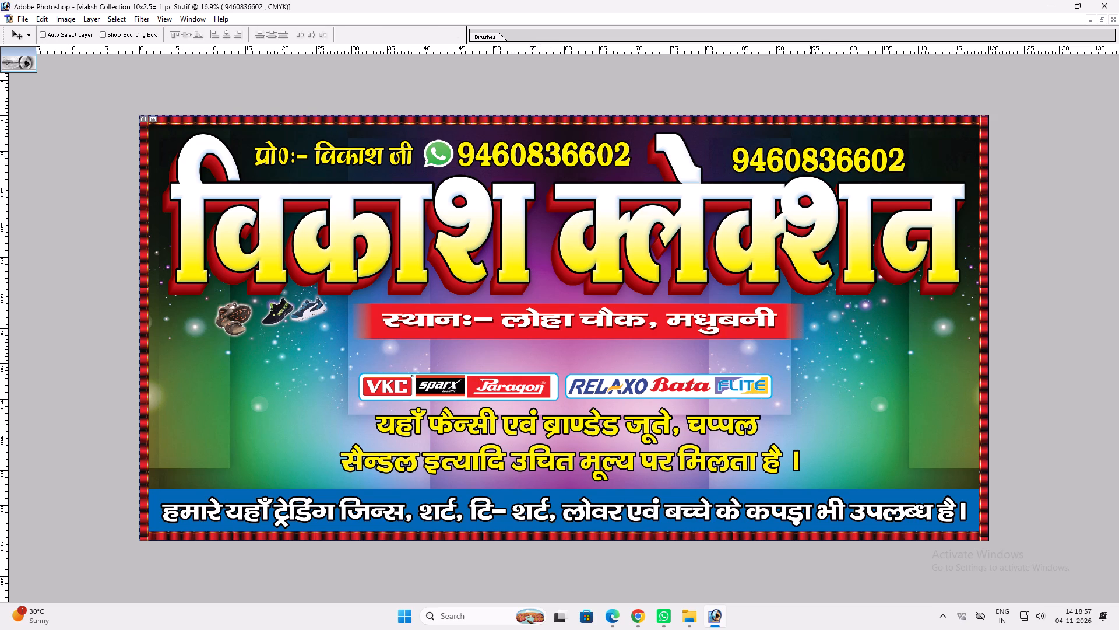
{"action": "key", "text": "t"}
{"action": "left_click", "coordinate": [807, 165]}
{"action": "key", "text": "ctrl+a"}
{"action": "key", "text": "ctrl+v"}
{"action": "left_click_drag", "start_coordinate": [874, 200], "coordinate": [854, 196]}
Set the duplicated text's font to Arial with the Black style and open the text for editing.
{"action": "key", "text": "ctrl+a"}
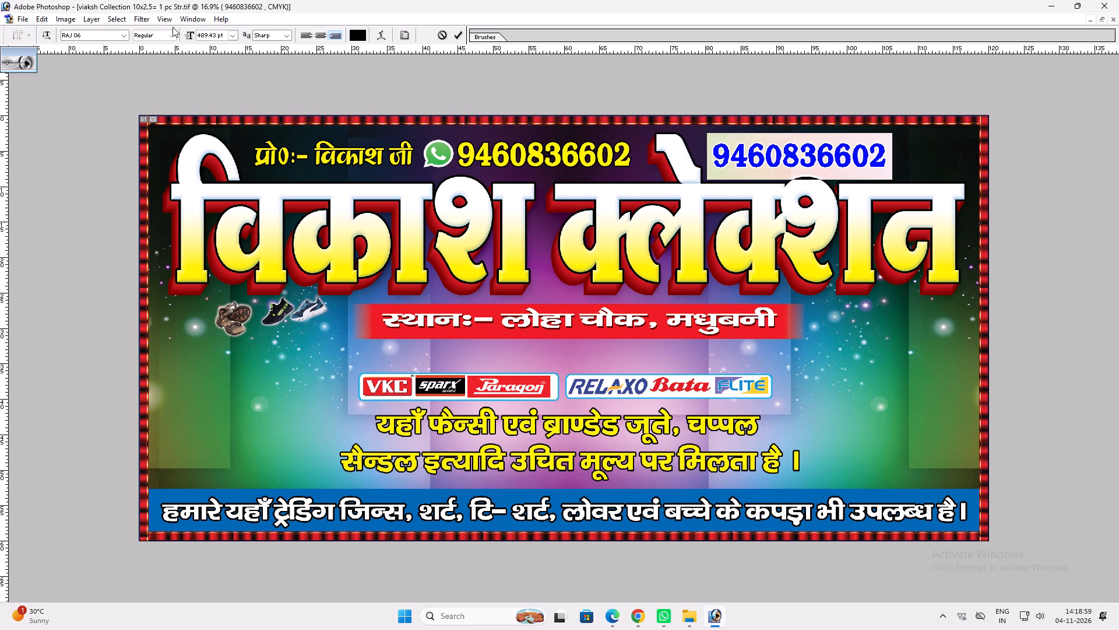
{"action": "left_click", "coordinate": [115, 32]}
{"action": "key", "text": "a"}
{"action": "key", "text": "Return"}
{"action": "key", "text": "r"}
{"action": "key", "text": "ctrl+a"}
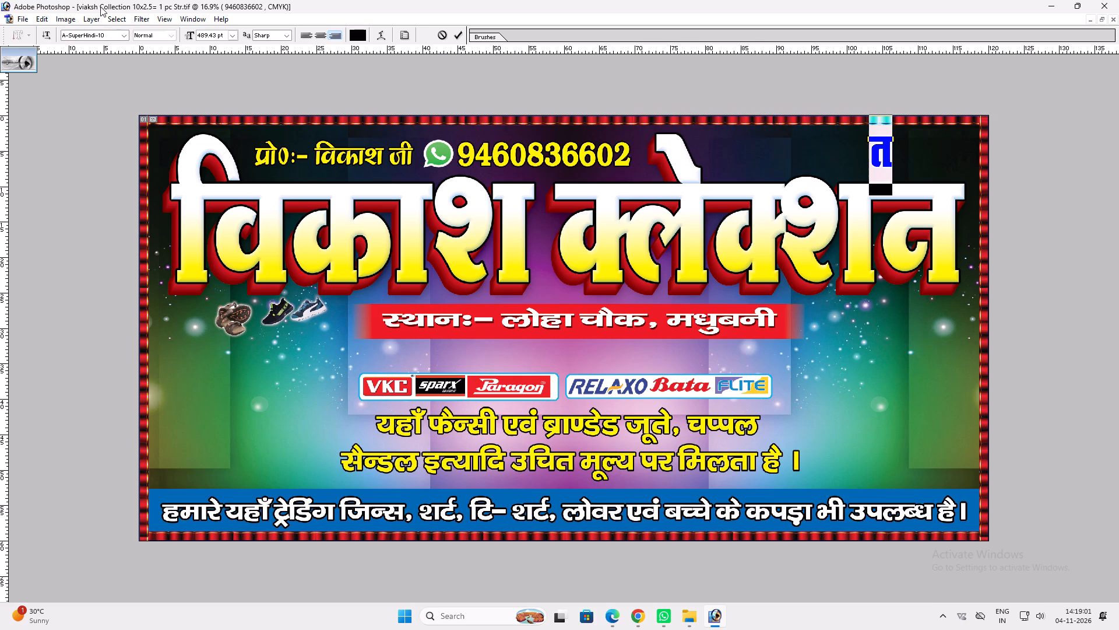
{"action": "left_click", "coordinate": [104, 35]}
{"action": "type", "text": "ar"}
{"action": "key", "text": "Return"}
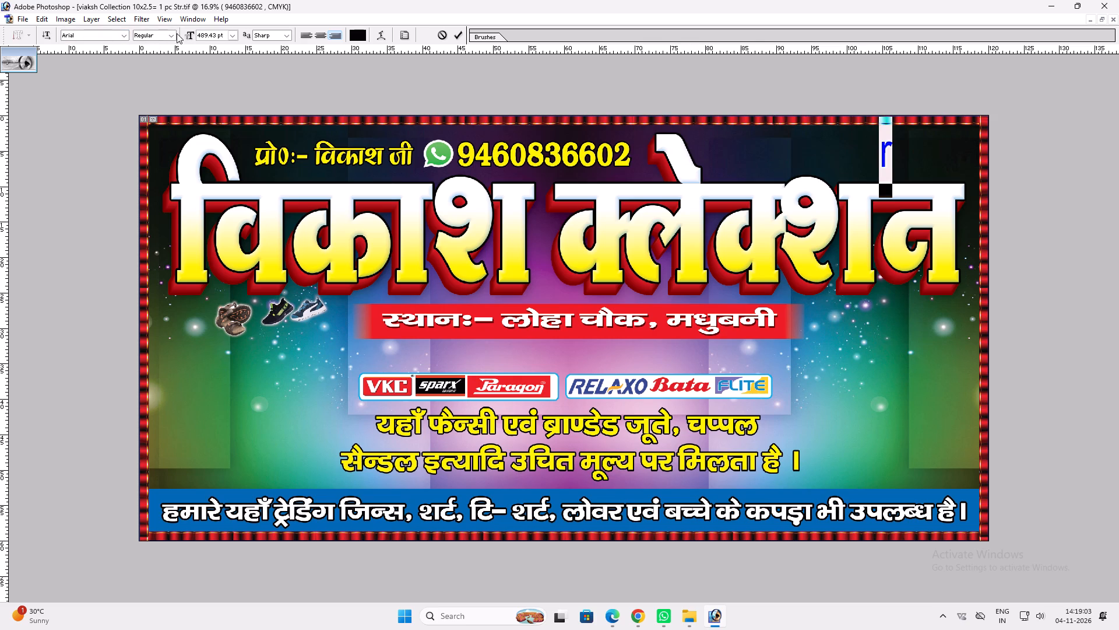
{"action": "left_click", "coordinate": [170, 33]}
{"action": "left_click", "coordinate": [158, 99]}
{"action": "left_click", "coordinate": [882, 159]}
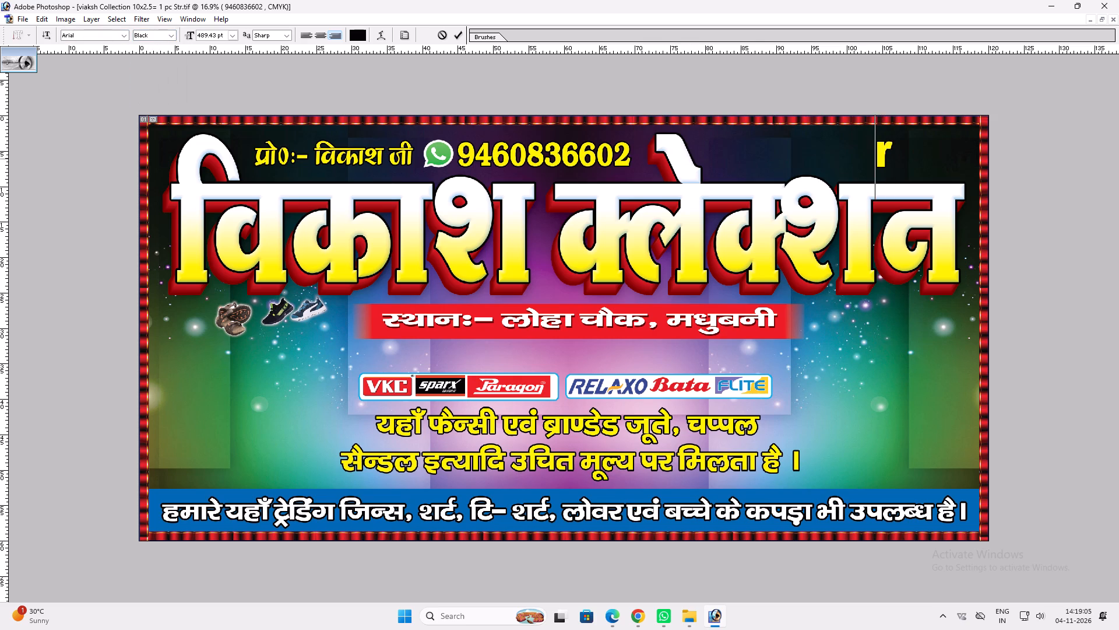
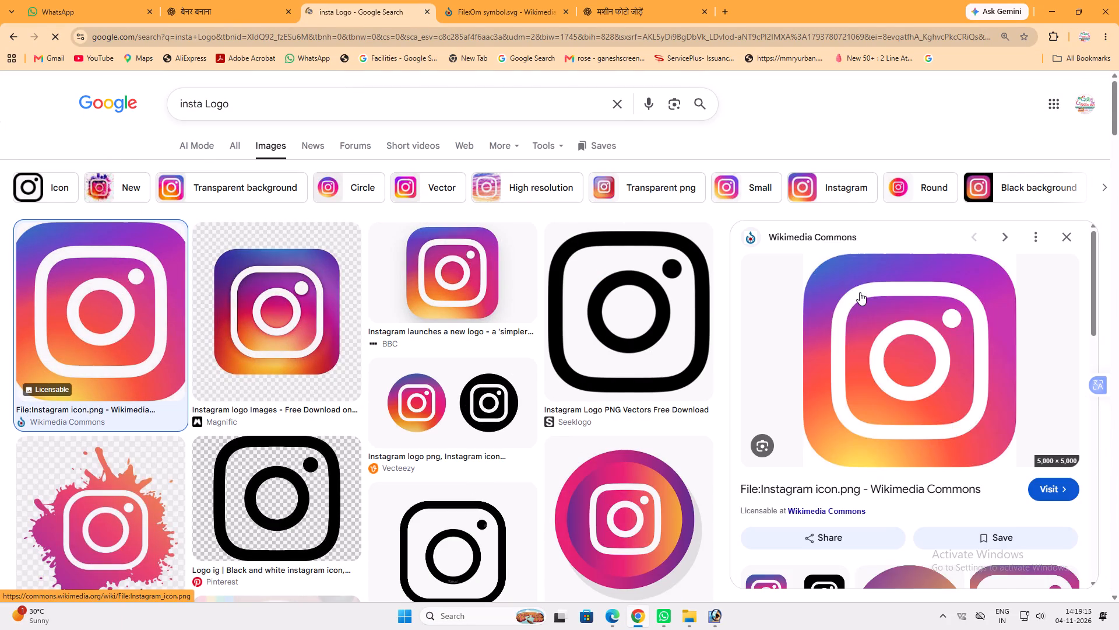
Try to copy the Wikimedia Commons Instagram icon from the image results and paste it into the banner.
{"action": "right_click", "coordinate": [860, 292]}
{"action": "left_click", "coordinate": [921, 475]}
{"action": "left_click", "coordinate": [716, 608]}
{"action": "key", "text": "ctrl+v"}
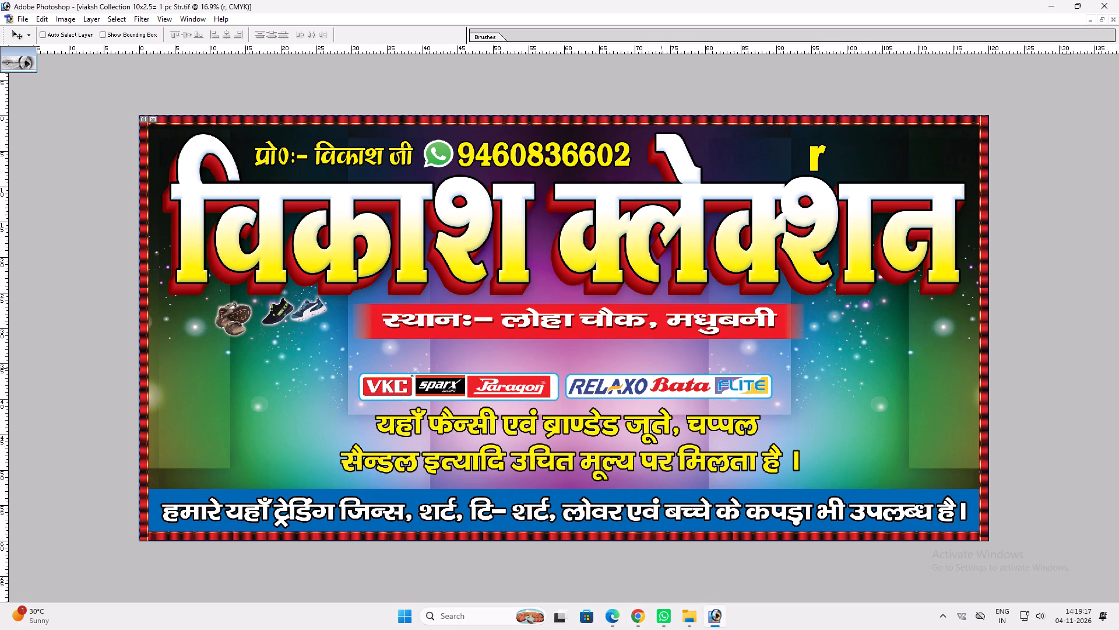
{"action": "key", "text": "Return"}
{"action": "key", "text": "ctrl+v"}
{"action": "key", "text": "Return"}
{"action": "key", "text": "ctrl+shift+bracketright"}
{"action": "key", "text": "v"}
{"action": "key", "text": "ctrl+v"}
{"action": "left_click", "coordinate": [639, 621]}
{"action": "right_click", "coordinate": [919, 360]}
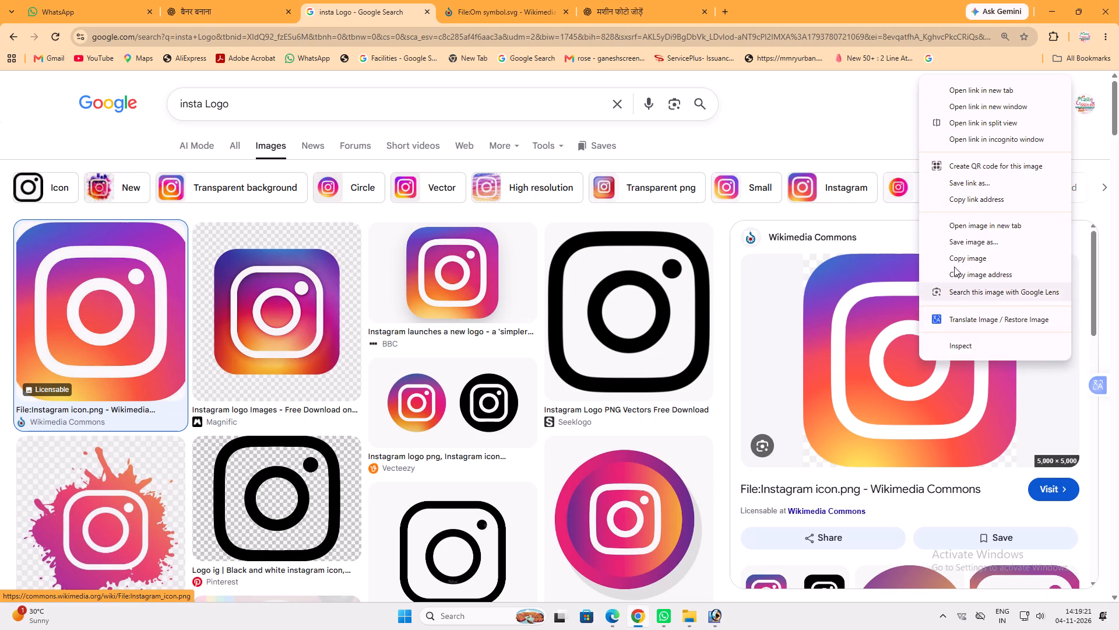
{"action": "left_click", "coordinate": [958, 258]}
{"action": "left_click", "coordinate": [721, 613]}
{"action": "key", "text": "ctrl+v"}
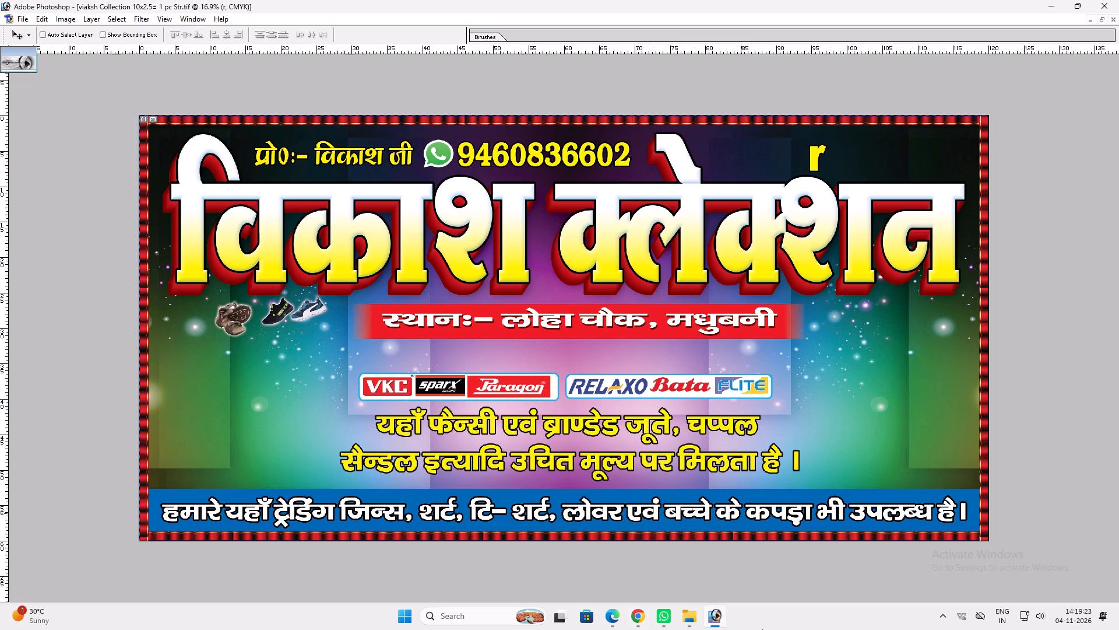
Copy the BBC result's Instagram logo from the image search and paste it into the Photoshop banner.
{"action": "left_click", "coordinate": [641, 611]}
{"action": "left_click", "coordinate": [287, 303]}
{"action": "left_click", "coordinate": [440, 274]}
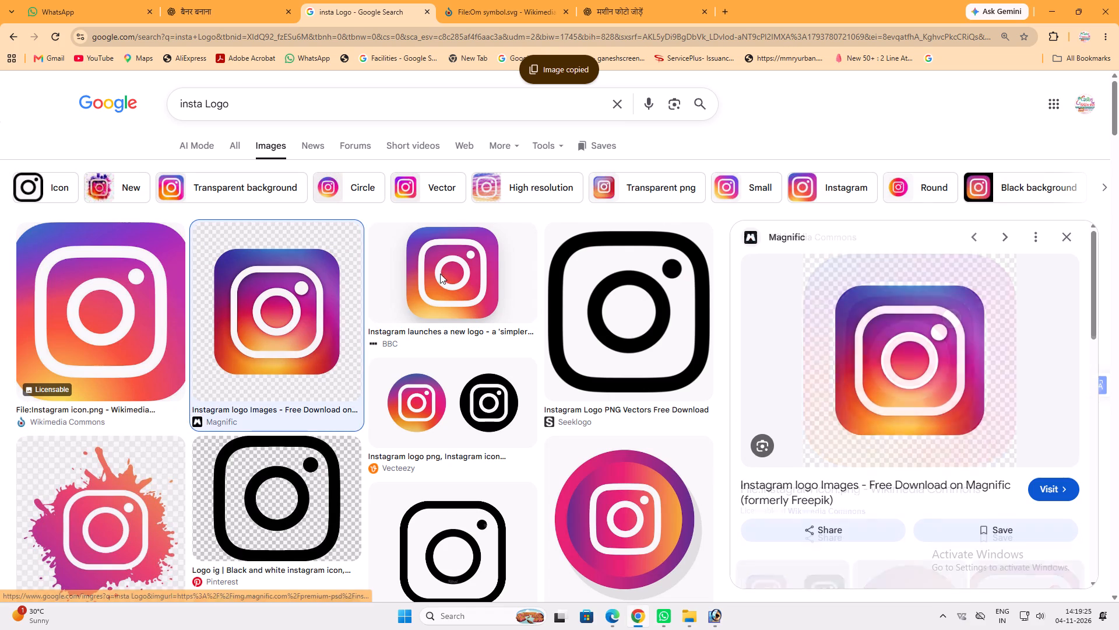
{"action": "left_click", "coordinate": [490, 278]}
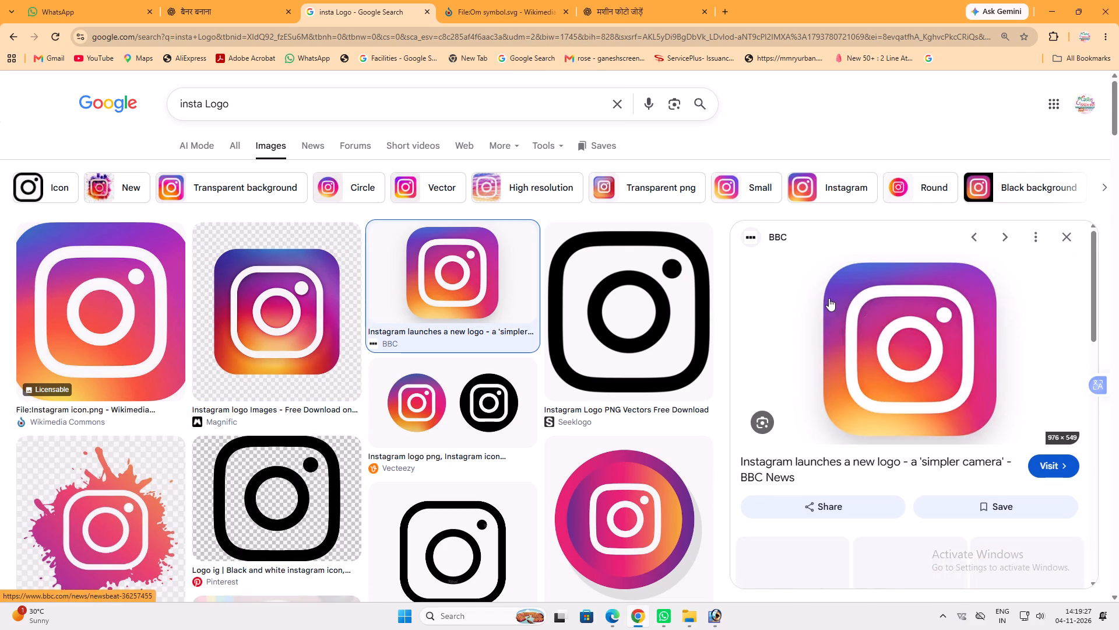
{"action": "right_click", "coordinate": [829, 298]}
{"action": "left_click", "coordinate": [898, 482]}
{"action": "left_click", "coordinate": [707, 625]}
{"action": "key", "text": "ctrl+v"}
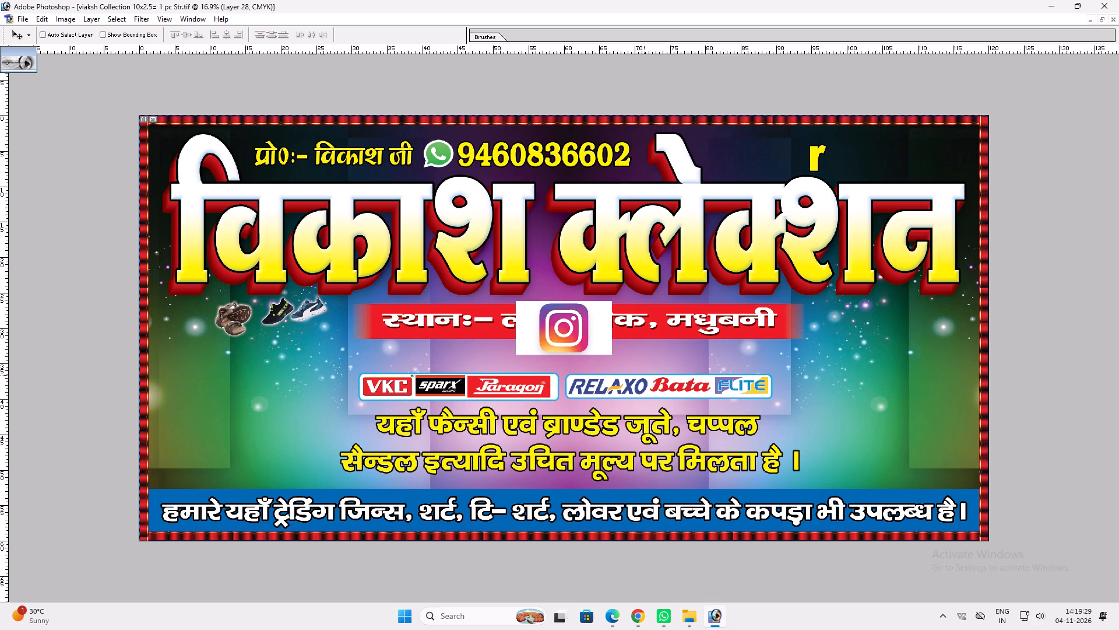
Delete the white background around the pasted Instagram logo with the Magic Wand and deselect.
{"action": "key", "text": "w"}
{"action": "left_click", "coordinate": [603, 332]}
{"action": "key", "text": "Delete"}
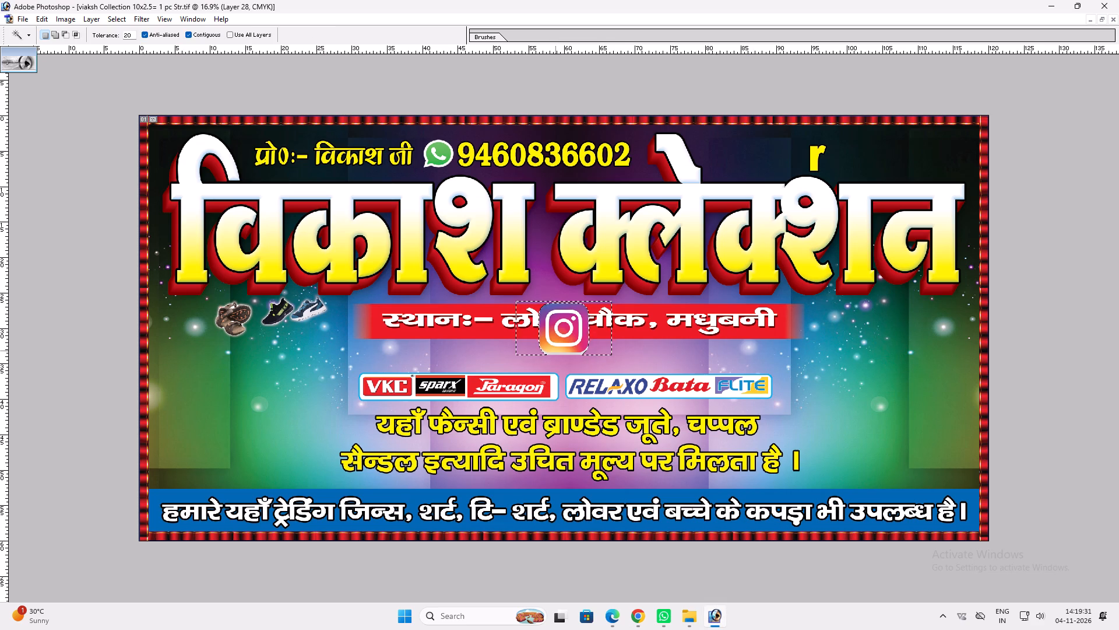
{"action": "key", "text": "ctrl+d"}
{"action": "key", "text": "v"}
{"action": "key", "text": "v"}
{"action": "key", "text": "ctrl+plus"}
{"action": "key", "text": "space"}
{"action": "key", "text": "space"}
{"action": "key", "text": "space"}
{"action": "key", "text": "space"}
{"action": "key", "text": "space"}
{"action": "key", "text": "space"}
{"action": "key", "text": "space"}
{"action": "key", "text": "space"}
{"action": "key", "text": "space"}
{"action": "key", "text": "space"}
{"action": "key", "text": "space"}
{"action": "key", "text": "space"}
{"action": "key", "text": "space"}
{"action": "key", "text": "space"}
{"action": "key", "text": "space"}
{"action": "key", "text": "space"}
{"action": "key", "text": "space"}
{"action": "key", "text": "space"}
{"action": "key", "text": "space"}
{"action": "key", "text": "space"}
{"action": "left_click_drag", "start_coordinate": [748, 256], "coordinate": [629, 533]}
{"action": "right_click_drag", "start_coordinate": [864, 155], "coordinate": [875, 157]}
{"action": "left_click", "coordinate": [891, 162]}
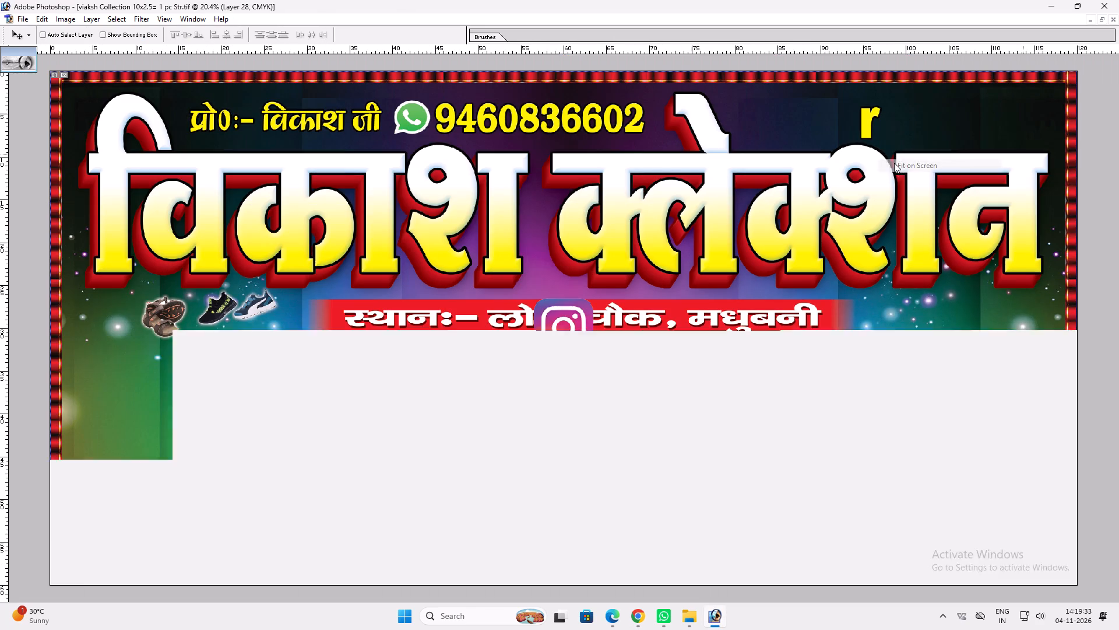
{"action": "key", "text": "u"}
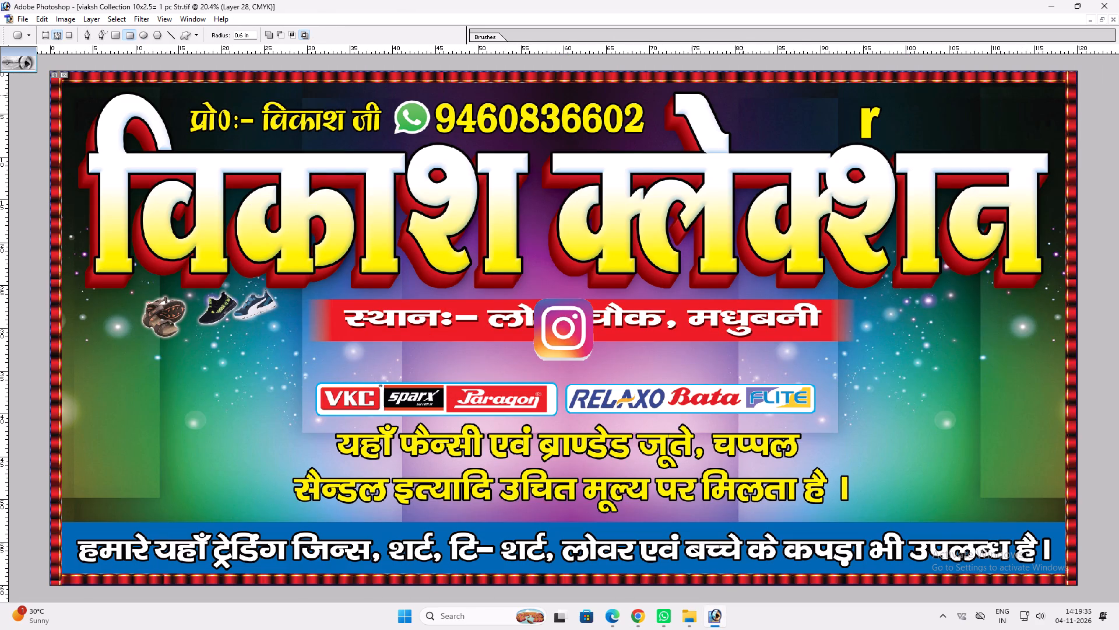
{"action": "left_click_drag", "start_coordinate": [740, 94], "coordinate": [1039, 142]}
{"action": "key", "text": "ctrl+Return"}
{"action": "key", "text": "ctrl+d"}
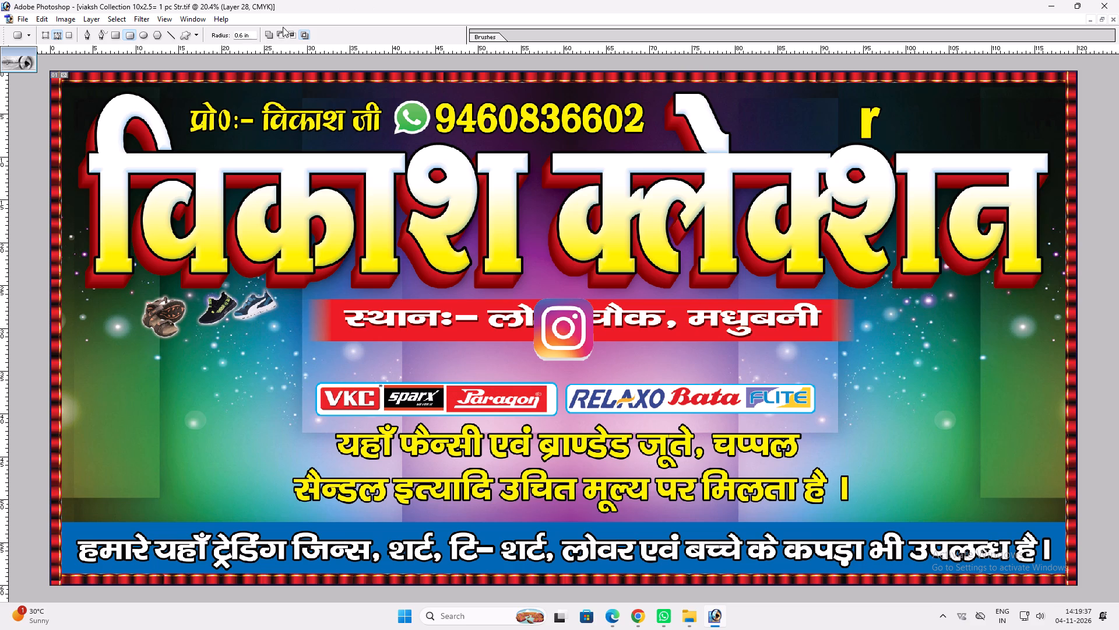
Draw a rounded rectangle with 0.7 in radius above the heading's second word and copy that Background area to a new frontmost layer.
{"action": "left_click_drag", "start_coordinate": [253, 33], "coordinate": [98, 3]}
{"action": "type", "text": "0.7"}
{"action": "left_click_drag", "start_coordinate": [741, 98], "coordinate": [1055, 140]}
{"action": "key", "text": "ctrl+Return"}
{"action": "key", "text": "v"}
{"action": "right_click", "coordinate": [930, 302]}
{"action": "left_click", "coordinate": [966, 330]}
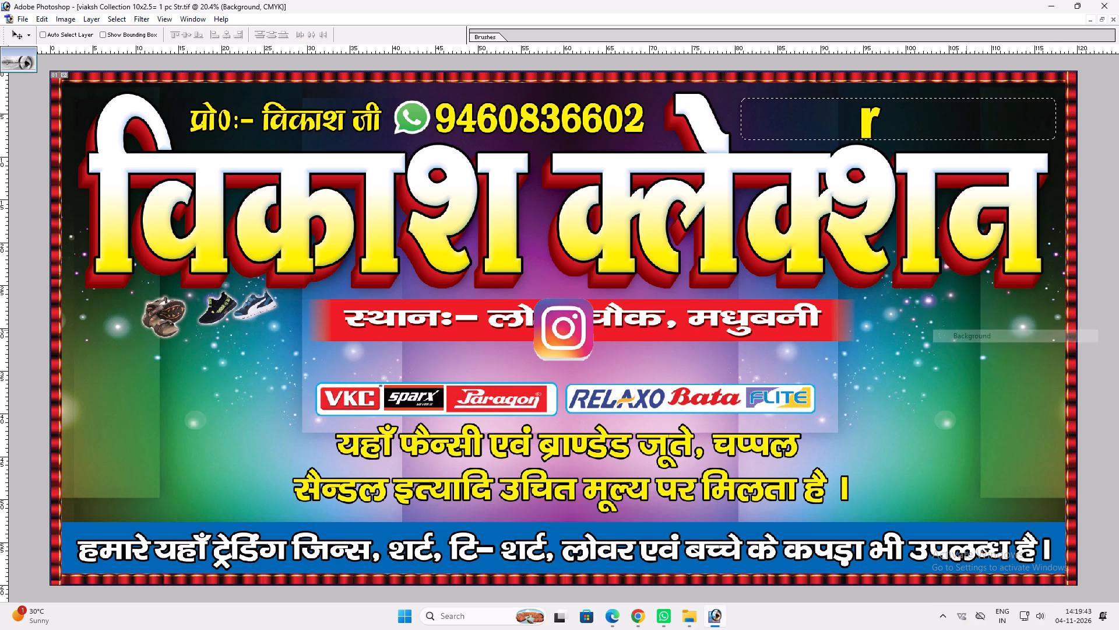
{"action": "key", "text": "ctrl+c"}
{"action": "key", "text": "ctrl+v"}
{"action": "key", "text": "ctrl+shift+bracketright"}
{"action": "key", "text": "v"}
Stretch the new rounded bar slightly taller at its upper edge.
{"action": "key", "text": "ctrl+t"}
{"action": "left_click_drag", "start_coordinate": [916, 102], "coordinate": [927, 100], "text": "shift"}
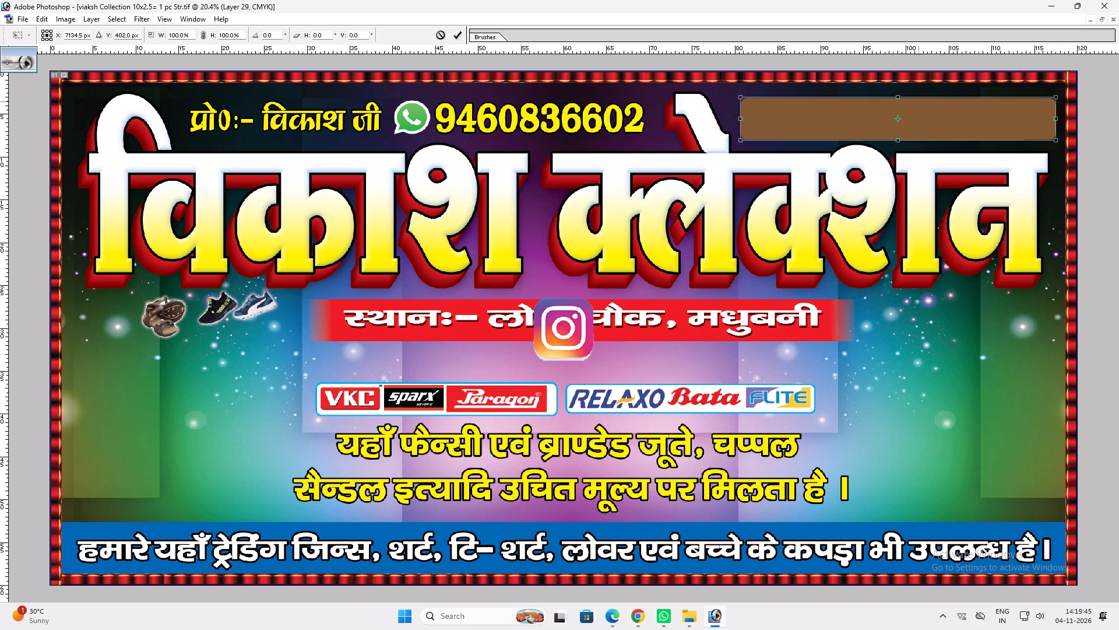
{"action": "left_click_drag", "start_coordinate": [927, 100], "coordinate": [927, 99], "text": "shift"}
{"action": "key", "text": "Return"}
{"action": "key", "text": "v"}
Apply a white (FFFFFF) Color Overlay to the rounded bar.
{"action": "key", "text": "alt+l"}
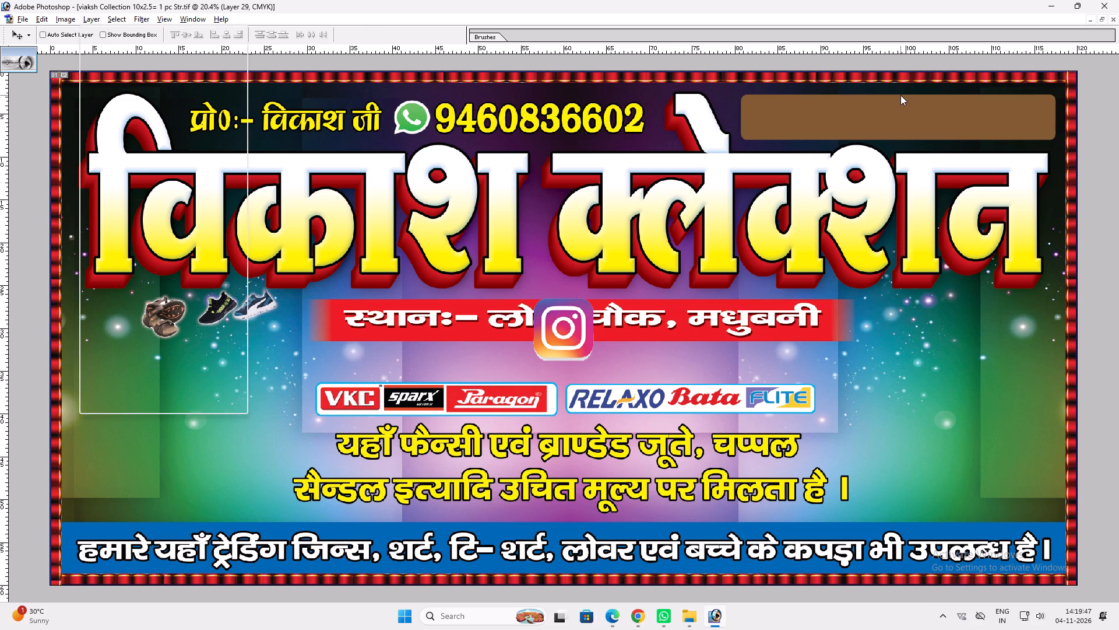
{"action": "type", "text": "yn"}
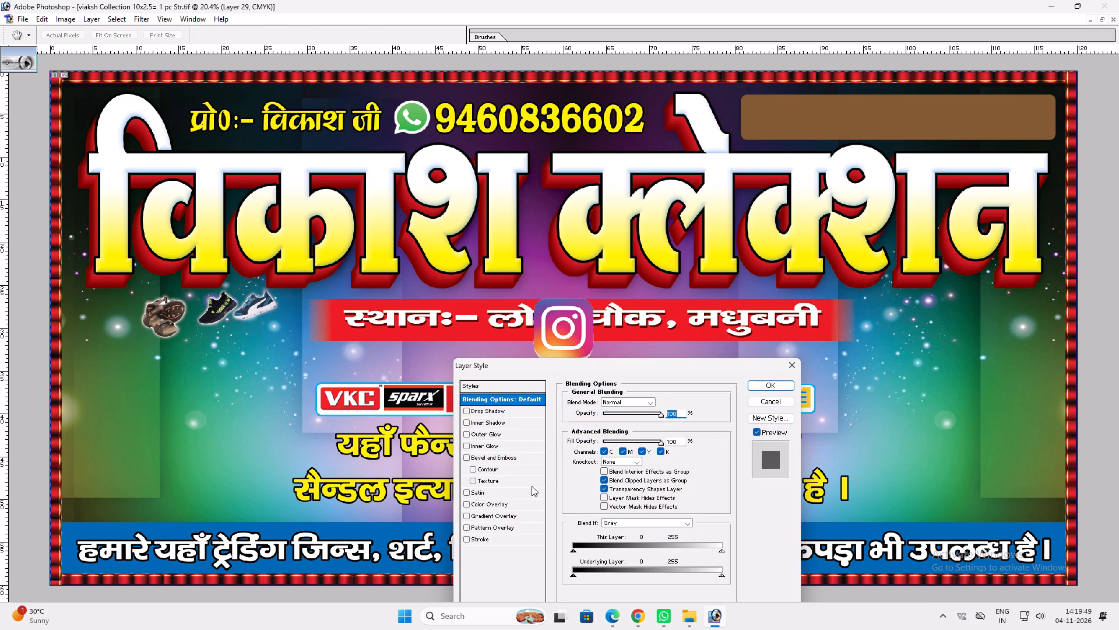
{"action": "left_click", "coordinate": [503, 508]}
{"action": "left_click", "coordinate": [666, 403]}
{"action": "left_click_drag", "start_coordinate": [373, 332], "coordinate": [159, 185]}
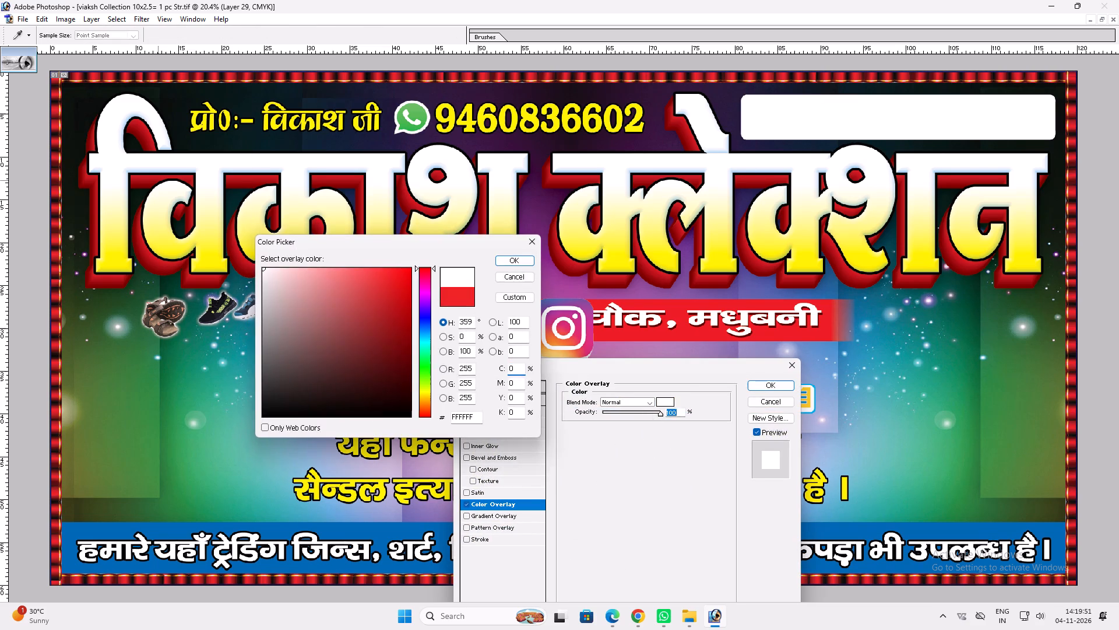
{"action": "key", "text": "Return"}
{"action": "key", "text": "Return"}
Reduce the white bar's height slightly from its lower edge.
{"action": "key", "text": "ctrl+t"}
{"action": "left_click_drag", "start_coordinate": [981, 139], "coordinate": [990, 136], "text": "shift"}
{"action": "key", "text": "shift+Return"}
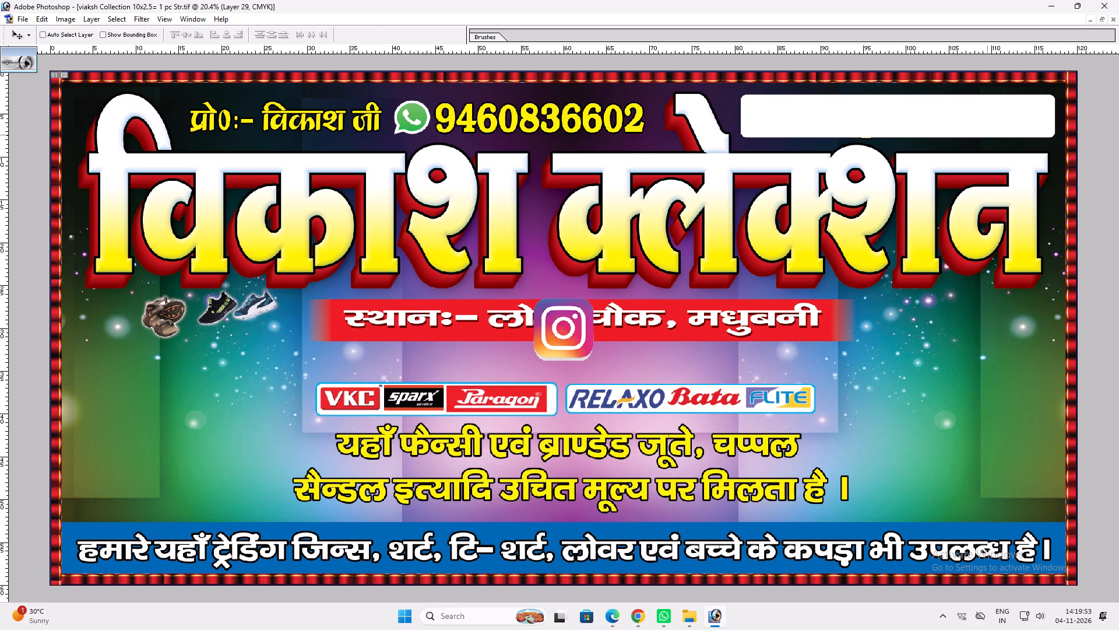
Place the Instagram logo in front at the white bar's left end, scaled down to fit the bar's height.
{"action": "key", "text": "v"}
{"action": "left_click", "coordinate": [578, 328], "text": "ctrl"}
{"action": "left_click_drag", "start_coordinate": [578, 327], "coordinate": [791, 124]}
{"action": "key", "text": "ctrl+shift+bracketright"}
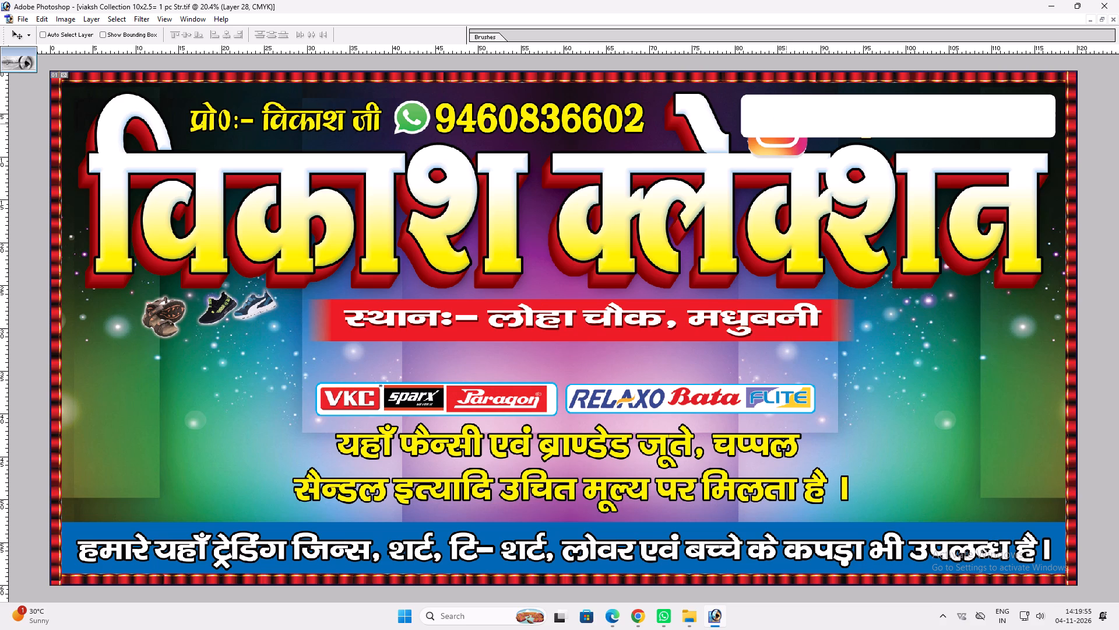
{"action": "key", "text": "ctrl+t"}
{"action": "left_click_drag", "start_coordinate": [808, 162], "coordinate": [791, 133], "text": "shift"}
{"action": "key", "text": "shift+Return"}
{"action": "key", "text": "ctrl+t"}
{"action": "left_click_drag", "start_coordinate": [775, 94], "coordinate": [770, 96], "text": "shift"}
{"action": "key", "text": "shift+Return"}
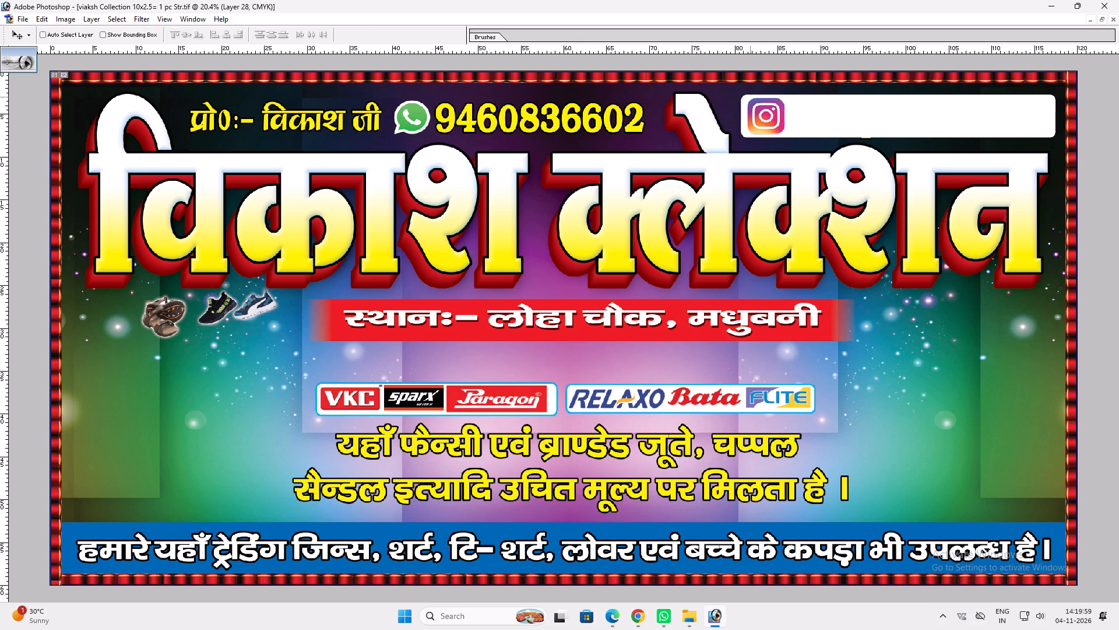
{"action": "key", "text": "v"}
{"action": "key", "text": "Up"}
{"action": "key", "text": "Up"}
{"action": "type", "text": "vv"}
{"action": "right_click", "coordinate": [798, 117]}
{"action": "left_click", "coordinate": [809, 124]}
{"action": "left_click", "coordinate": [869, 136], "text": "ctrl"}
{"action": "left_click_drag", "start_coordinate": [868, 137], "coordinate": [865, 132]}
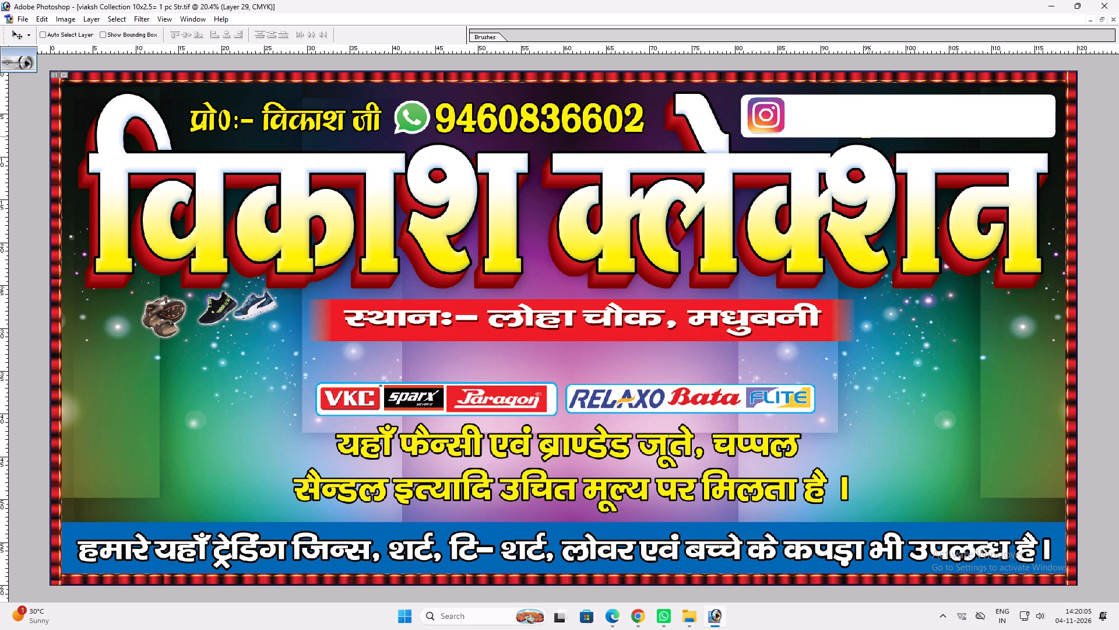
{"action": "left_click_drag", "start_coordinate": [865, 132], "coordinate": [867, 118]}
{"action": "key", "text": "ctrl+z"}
Bring the yellow letter "r" text layer in front of the white bar.
{"action": "right_click", "coordinate": [868, 124]}
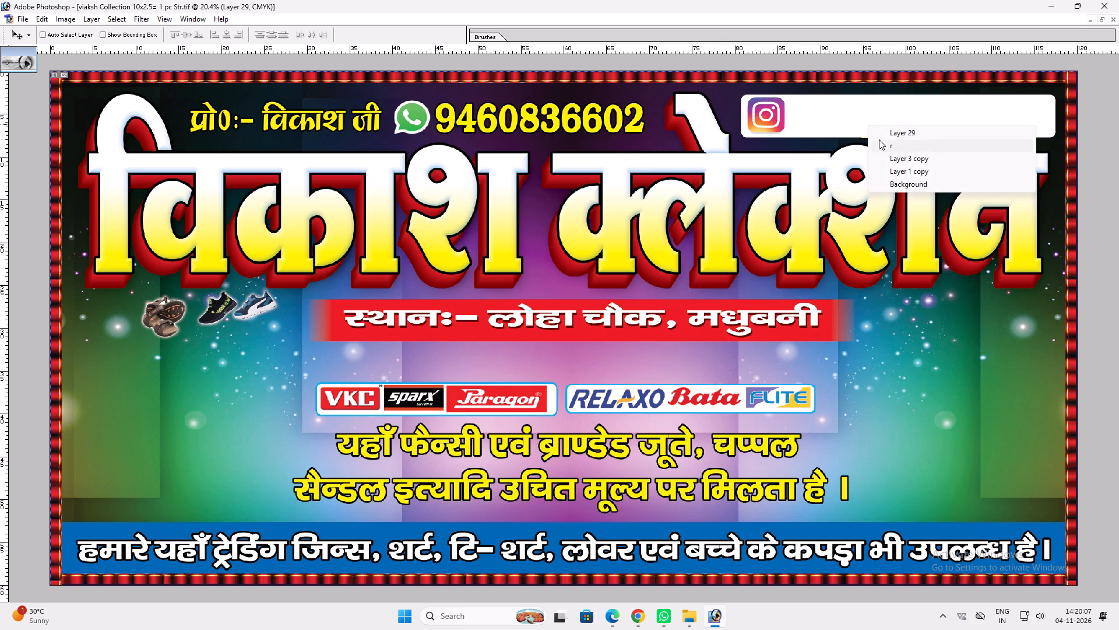
{"action": "left_click", "coordinate": [879, 139]}
{"action": "key", "text": "ctrl+shift+bracketright"}
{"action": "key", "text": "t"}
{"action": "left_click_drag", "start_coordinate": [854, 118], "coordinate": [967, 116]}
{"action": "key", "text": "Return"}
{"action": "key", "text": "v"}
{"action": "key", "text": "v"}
Scale the yellow letter "r" down to about half size so it fits inside the white bar.
{"action": "right_click", "coordinate": [865, 114]}
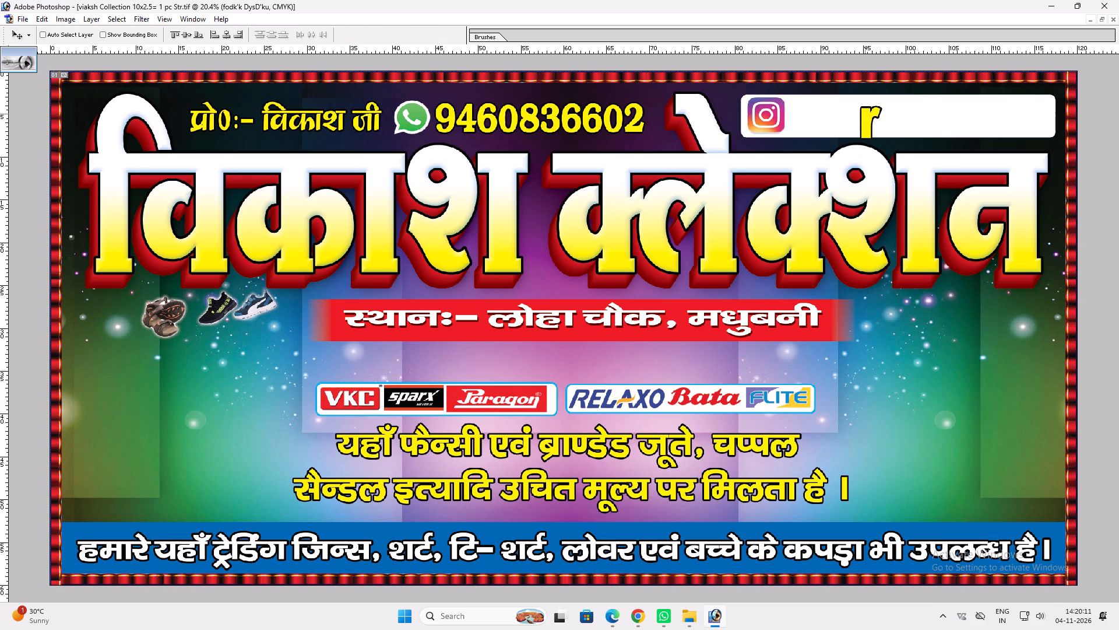
{"action": "left_click", "coordinate": [882, 123]}
{"action": "key", "text": "ctrl+t"}
{"action": "left_click_drag", "start_coordinate": [878, 139], "coordinate": [867, 121], "text": "shift"}
{"action": "key", "text": "Return"}
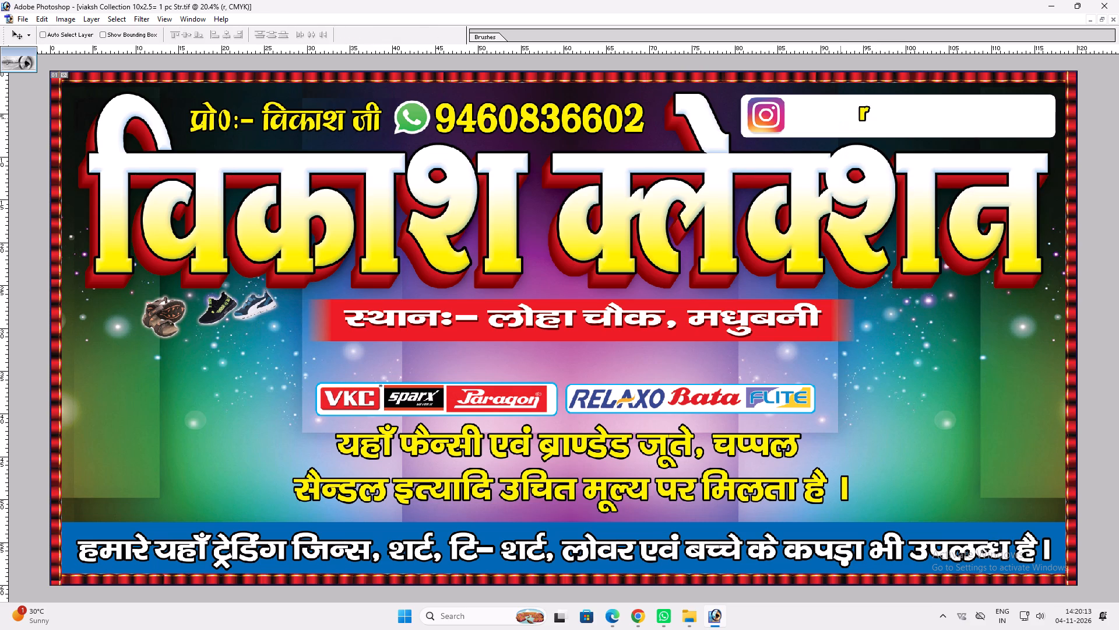
Replace the letter "r" in the white bar with the Instagram handle text "Vikash.collection".
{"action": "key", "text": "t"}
{"action": "left_click_drag", "start_coordinate": [859, 114], "coordinate": [868, 113]}
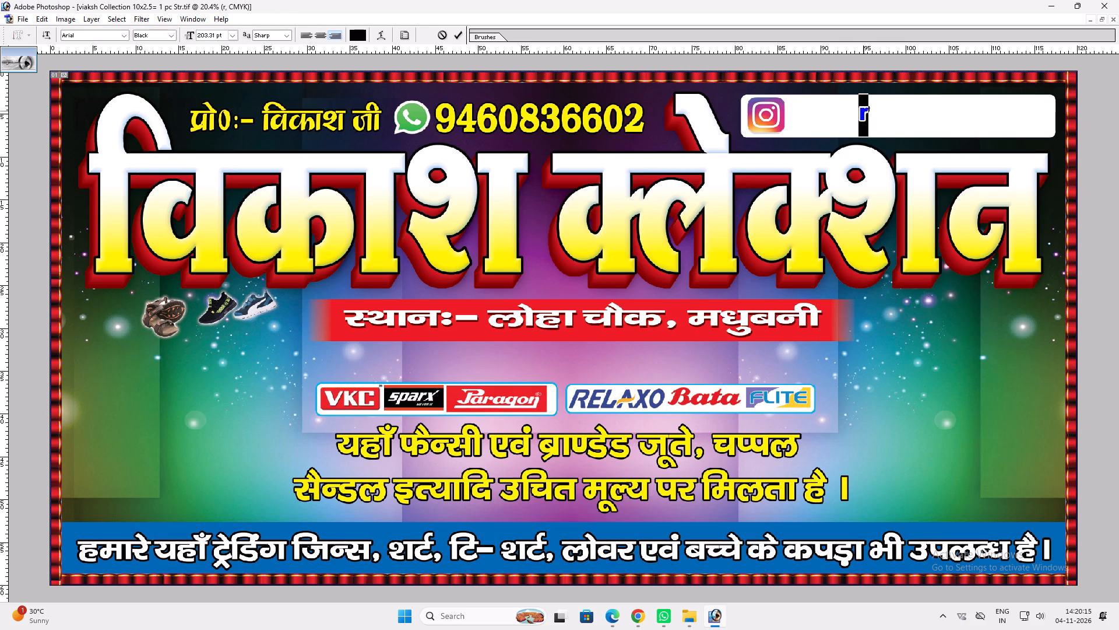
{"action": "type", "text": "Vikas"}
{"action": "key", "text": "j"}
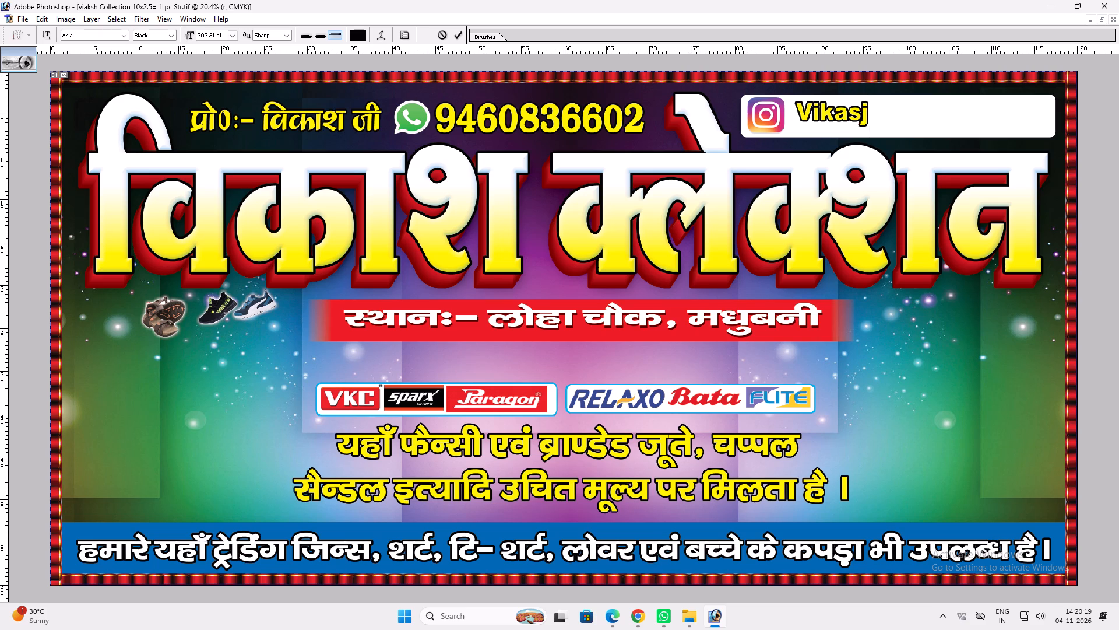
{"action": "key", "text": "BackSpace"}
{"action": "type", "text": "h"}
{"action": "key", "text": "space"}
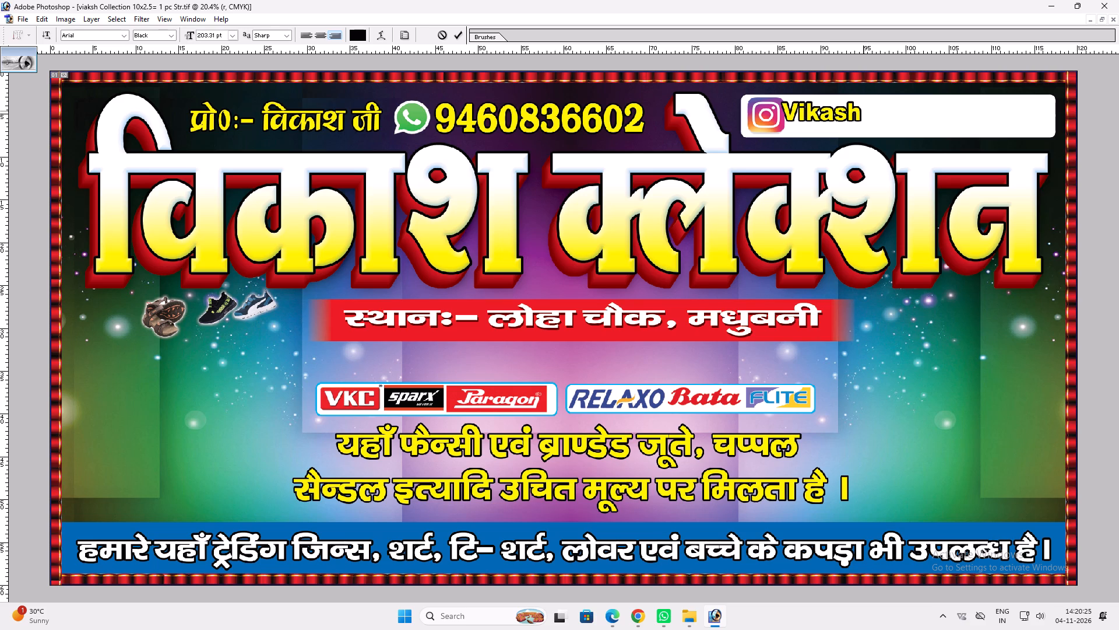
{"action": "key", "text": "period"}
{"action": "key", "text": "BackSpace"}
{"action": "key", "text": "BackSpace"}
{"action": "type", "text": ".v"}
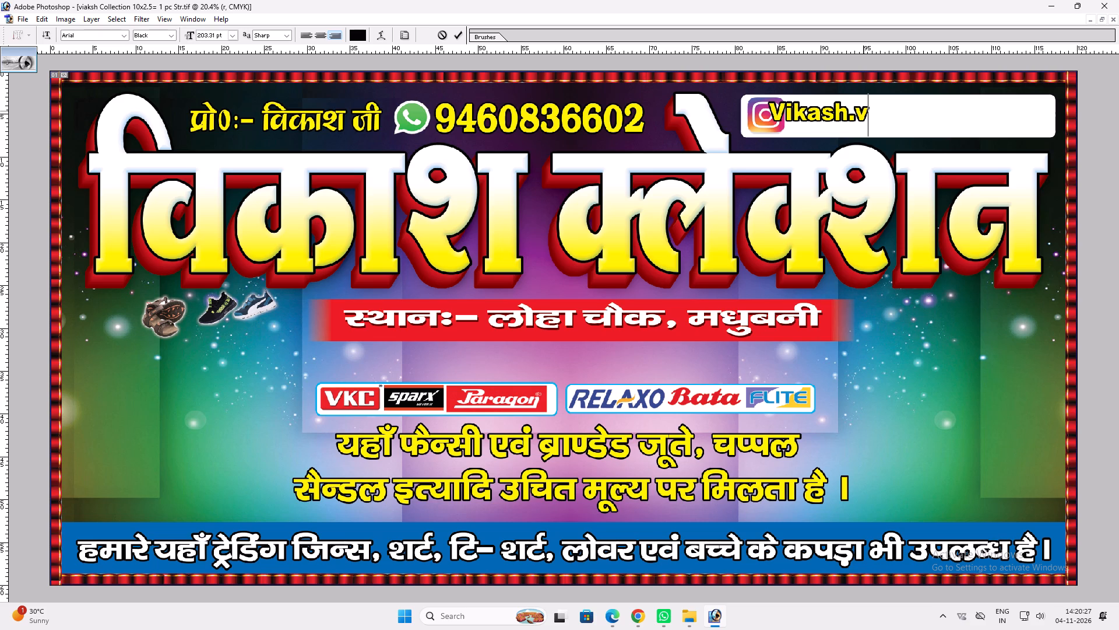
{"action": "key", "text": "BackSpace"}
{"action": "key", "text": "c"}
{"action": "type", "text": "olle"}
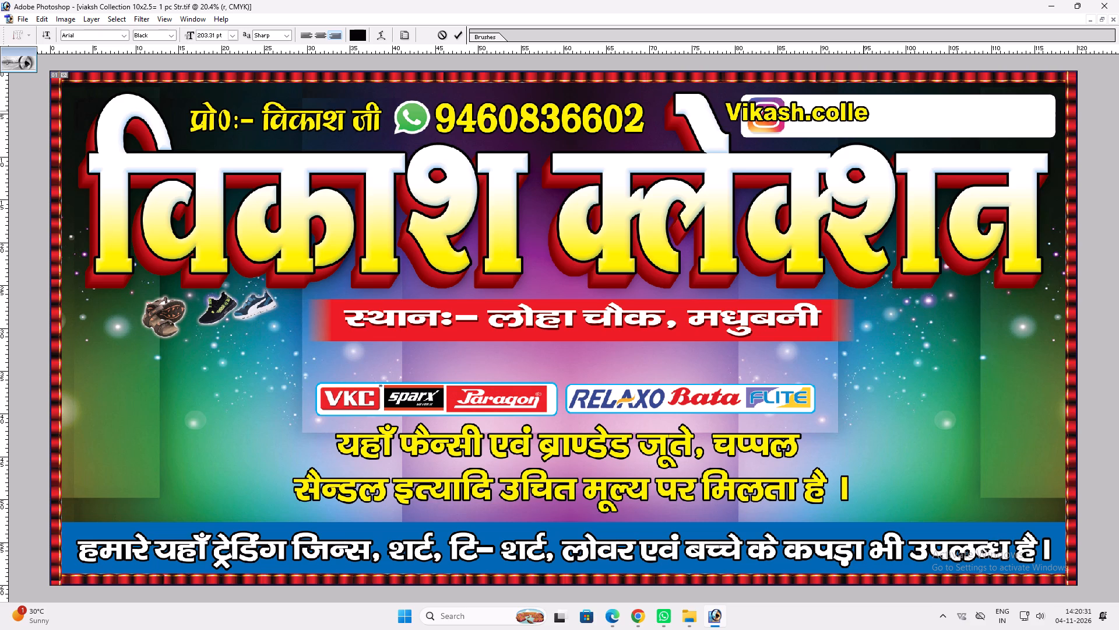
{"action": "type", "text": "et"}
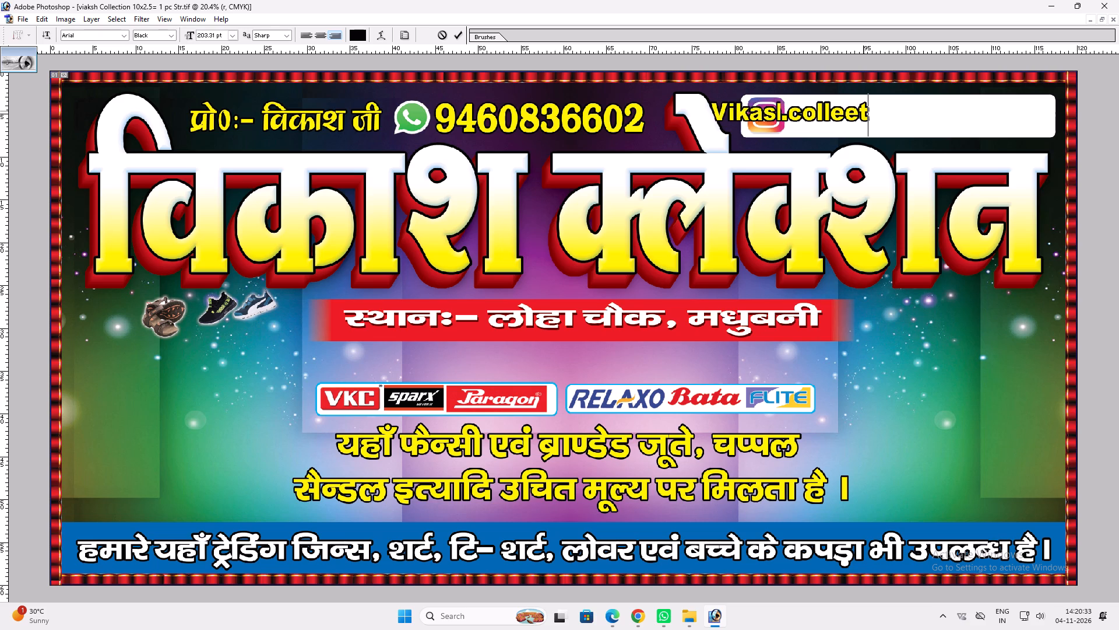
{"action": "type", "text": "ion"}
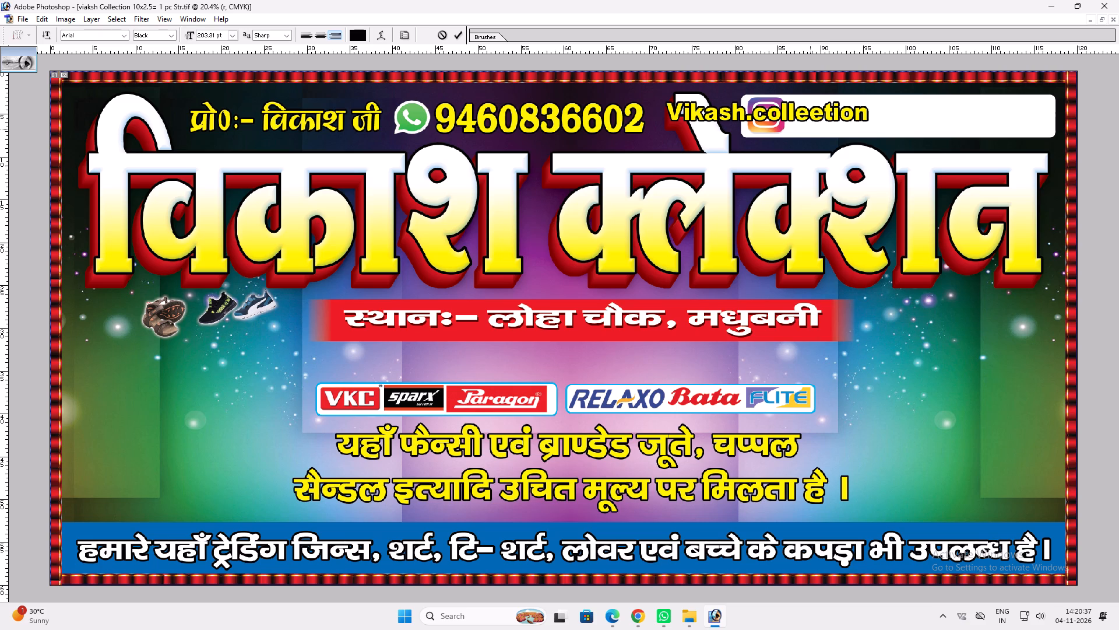
{"action": "left_click_drag", "start_coordinate": [808, 118], "coordinate": [800, 120]}
{"action": "key", "text": "BackSpace"}
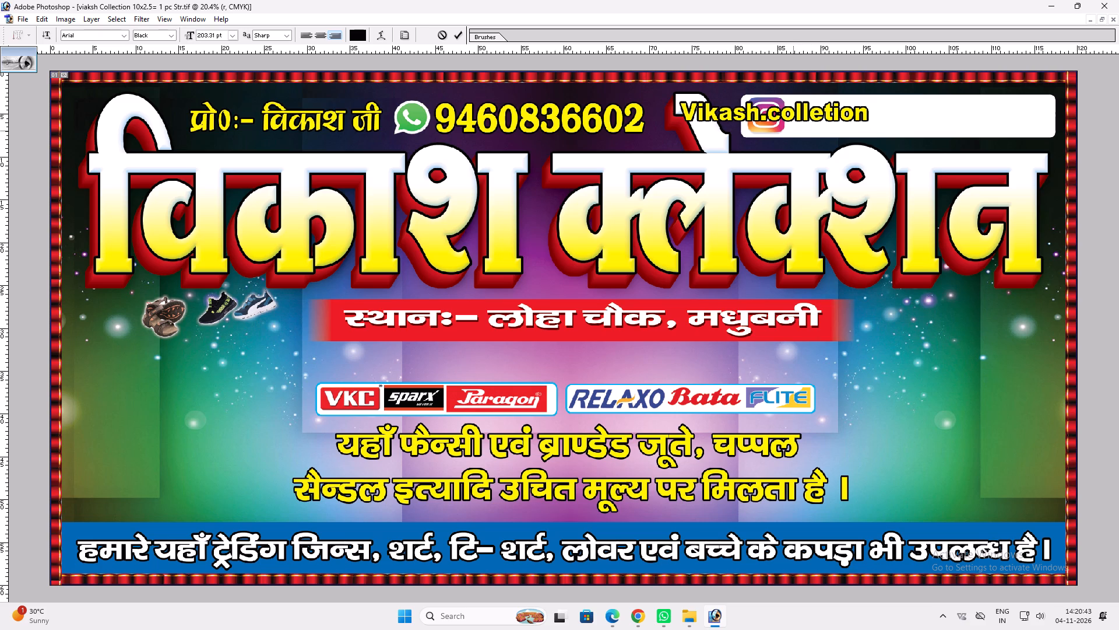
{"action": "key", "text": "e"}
{"action": "left_click_drag", "start_coordinate": [821, 121], "coordinate": [812, 124]}
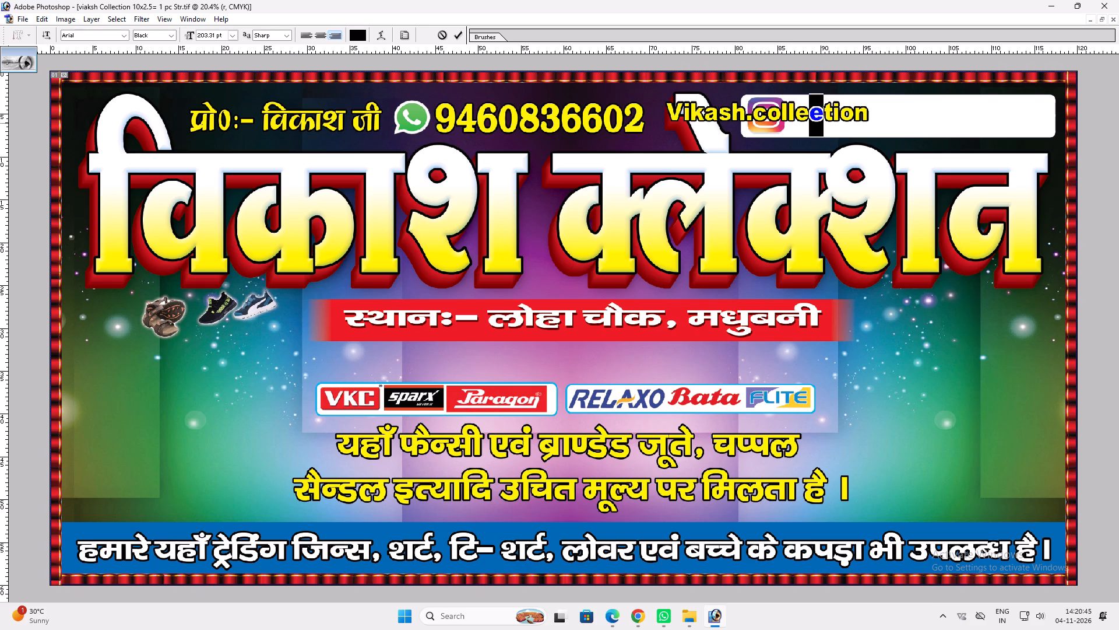
{"action": "left_click_drag", "start_coordinate": [812, 124], "coordinate": [811, 125]}
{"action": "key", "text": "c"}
Move the handle text inside the white bar, just beside the Instagram logo.
{"action": "left_click_drag", "start_coordinate": [811, 139], "coordinate": [942, 139]}
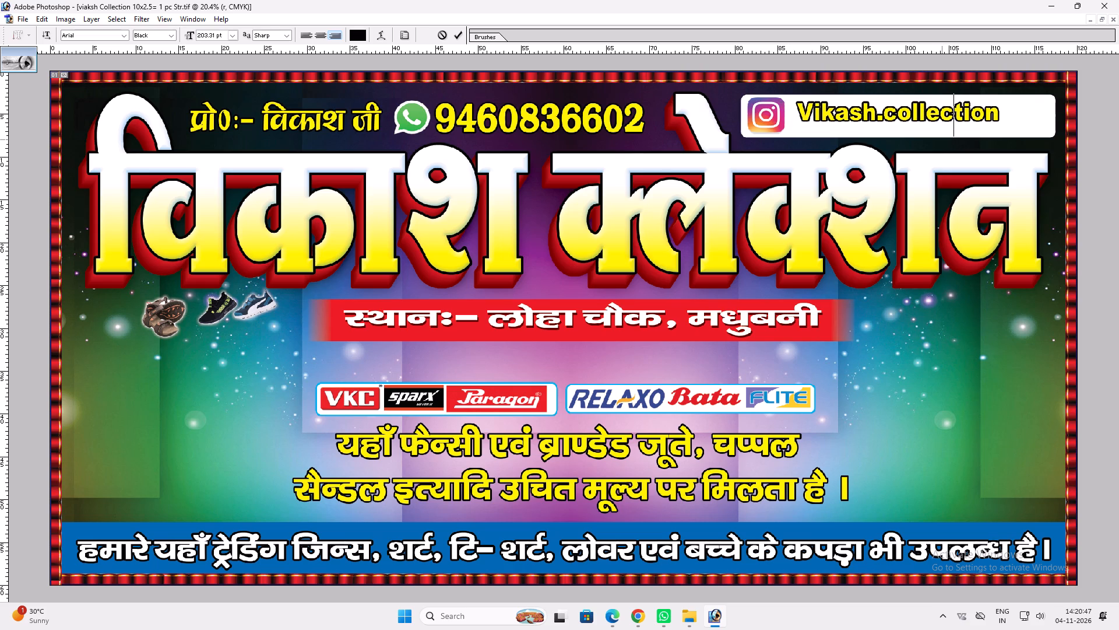
{"action": "left_click_drag", "start_coordinate": [942, 139], "coordinate": [941, 139]}
{"action": "left_click", "coordinate": [1000, 125]}
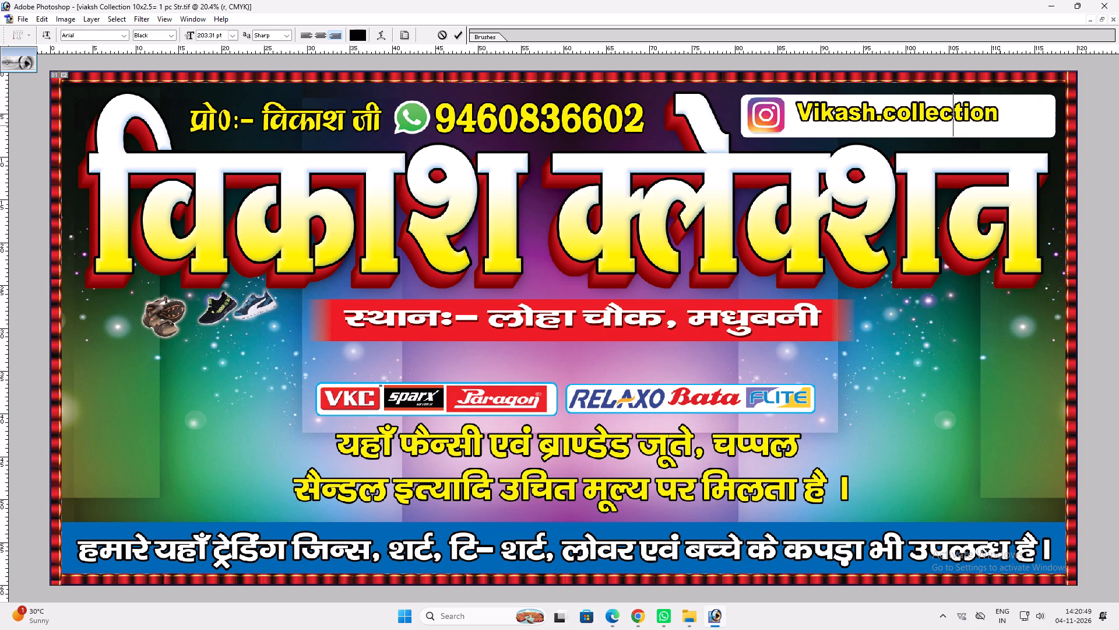
{"action": "left_click", "coordinate": [998, 120]}
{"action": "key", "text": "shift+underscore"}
{"action": "key", "text": "Return"}
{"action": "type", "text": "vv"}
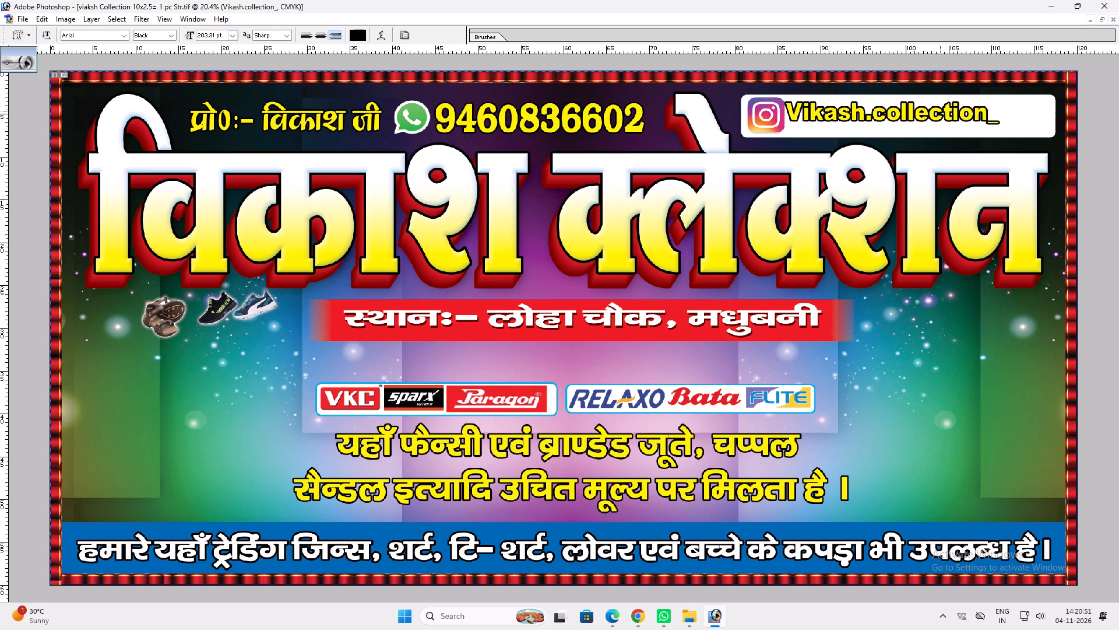
Shift the Instagram handle text slightly away from the logo and stretch it to fill the rest of the white bar.
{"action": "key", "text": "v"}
{"action": "left_click_drag", "start_coordinate": [899, 115], "coordinate": [907, 117]}
{"action": "key", "text": "ctrl+t"}
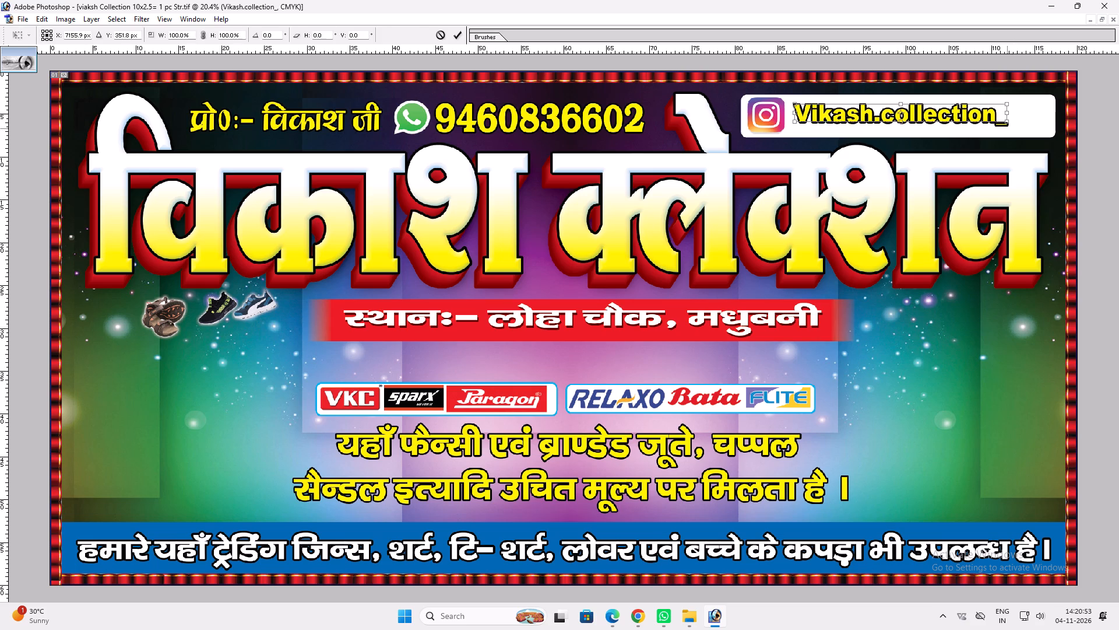
{"action": "left_click_drag", "start_coordinate": [1008, 125], "coordinate": [1040, 125], "text": "shift"}
{"action": "key", "text": "Return"}
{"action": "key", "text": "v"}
Set the Instagram handle text's colour overlay to blue with CMYK values 100, 60, 0, 0.
{"action": "key", "text": "alt+y"}
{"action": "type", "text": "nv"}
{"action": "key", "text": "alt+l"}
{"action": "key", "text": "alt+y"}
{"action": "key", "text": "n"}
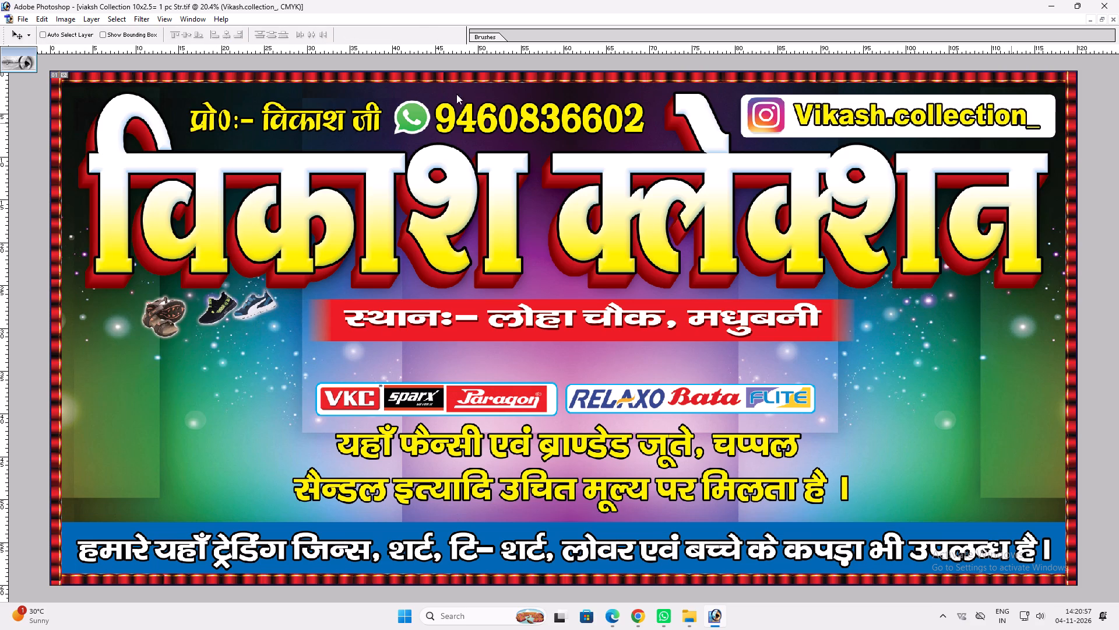
{"action": "left_click", "coordinate": [512, 503]}
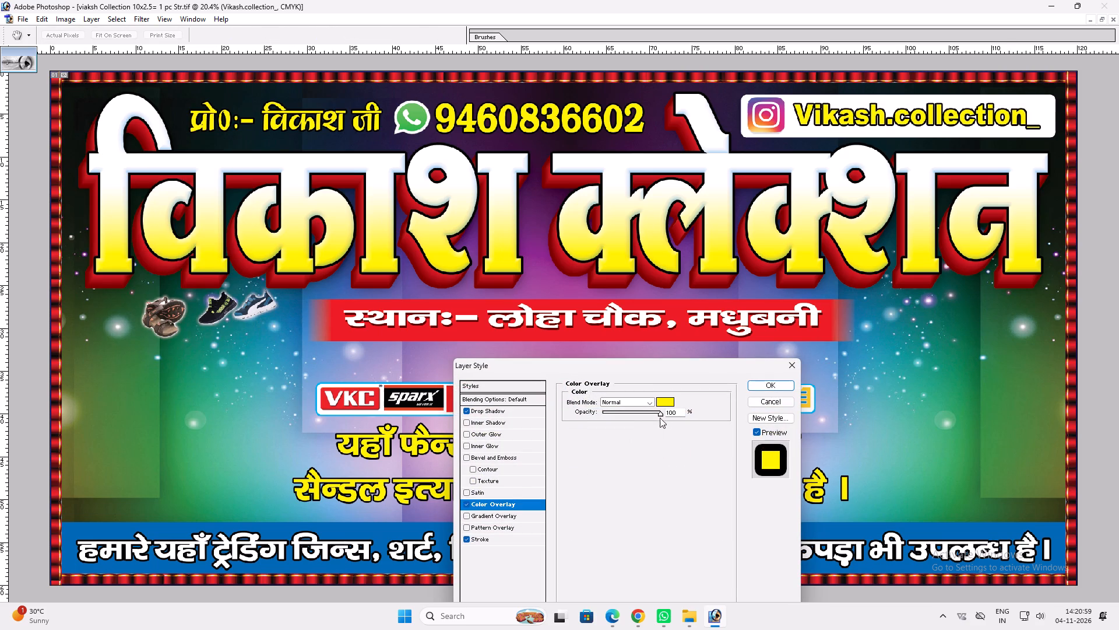
{"action": "left_click", "coordinate": [669, 405]}
{"action": "key", "text": "Tab"}
{"action": "key", "text": "shift+Tab"}
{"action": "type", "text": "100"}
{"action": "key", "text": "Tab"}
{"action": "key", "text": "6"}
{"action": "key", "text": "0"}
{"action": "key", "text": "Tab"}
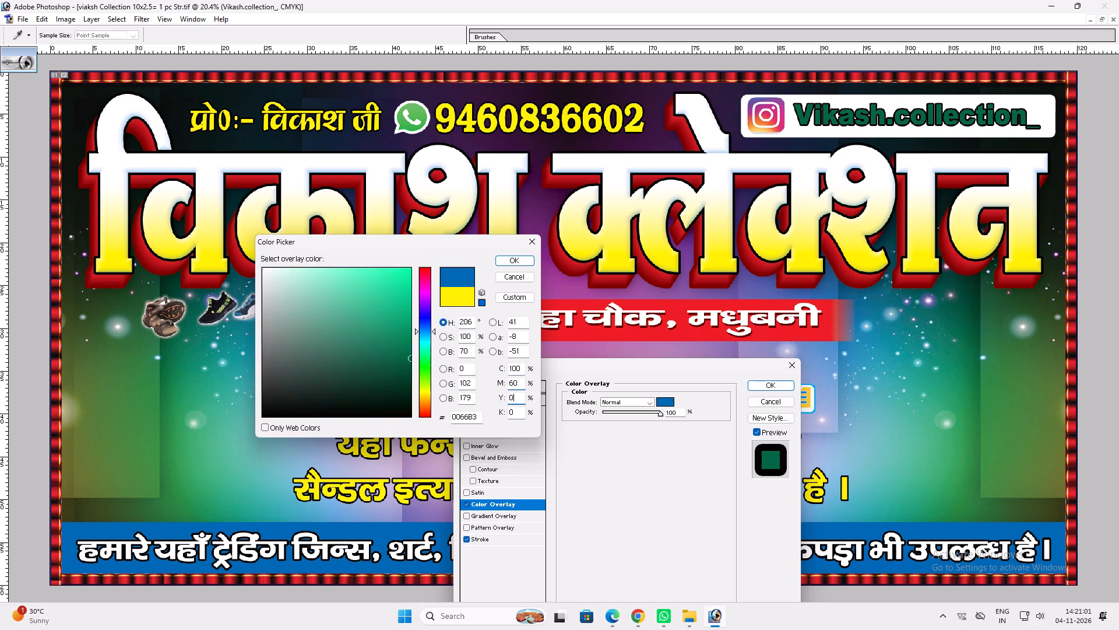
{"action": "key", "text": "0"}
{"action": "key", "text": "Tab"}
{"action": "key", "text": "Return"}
Change the Instagram handle text's stroke colour to white and apply the layer style.
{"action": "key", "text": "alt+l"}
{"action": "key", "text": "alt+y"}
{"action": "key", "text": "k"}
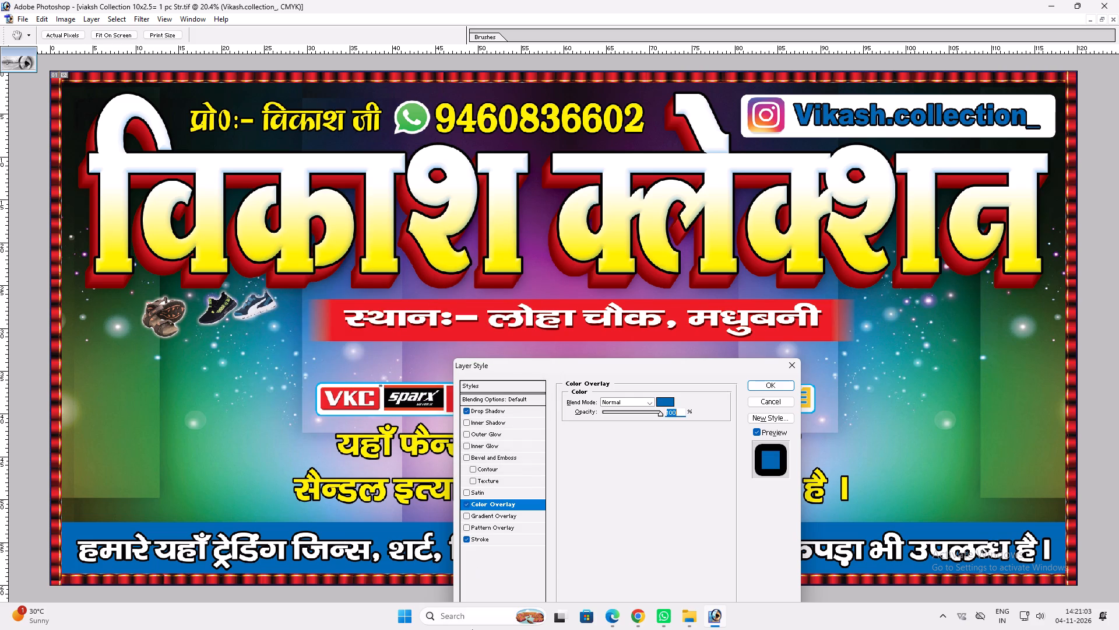
{"action": "left_click", "coordinate": [490, 538]}
{"action": "left_click", "coordinate": [593, 465]}
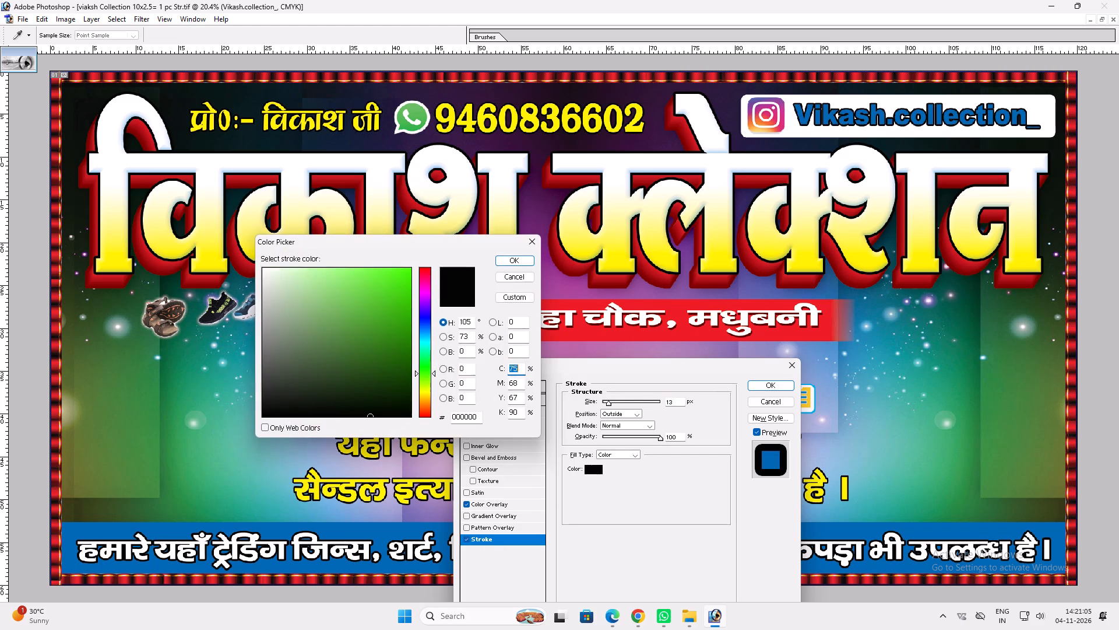
{"action": "left_click_drag", "start_coordinate": [346, 332], "coordinate": [101, 142]}
{"action": "key", "text": "Return"}
{"action": "scroll", "coordinate": [665, 464], "scroll_direction": "up", "scroll_amount": 1}
{"action": "key", "text": "Return"}
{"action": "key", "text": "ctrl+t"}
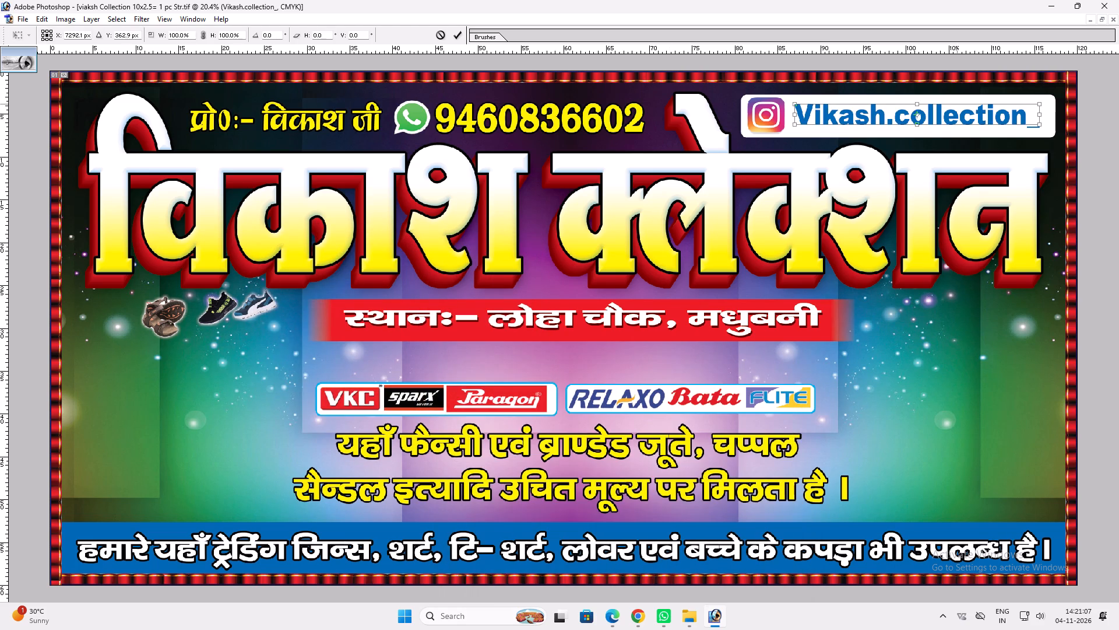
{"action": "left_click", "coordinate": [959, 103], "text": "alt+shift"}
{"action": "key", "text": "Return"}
Move the two-line yellow footwear tagline slightly down and widen it to about 108%, keeping it above the blue strip.
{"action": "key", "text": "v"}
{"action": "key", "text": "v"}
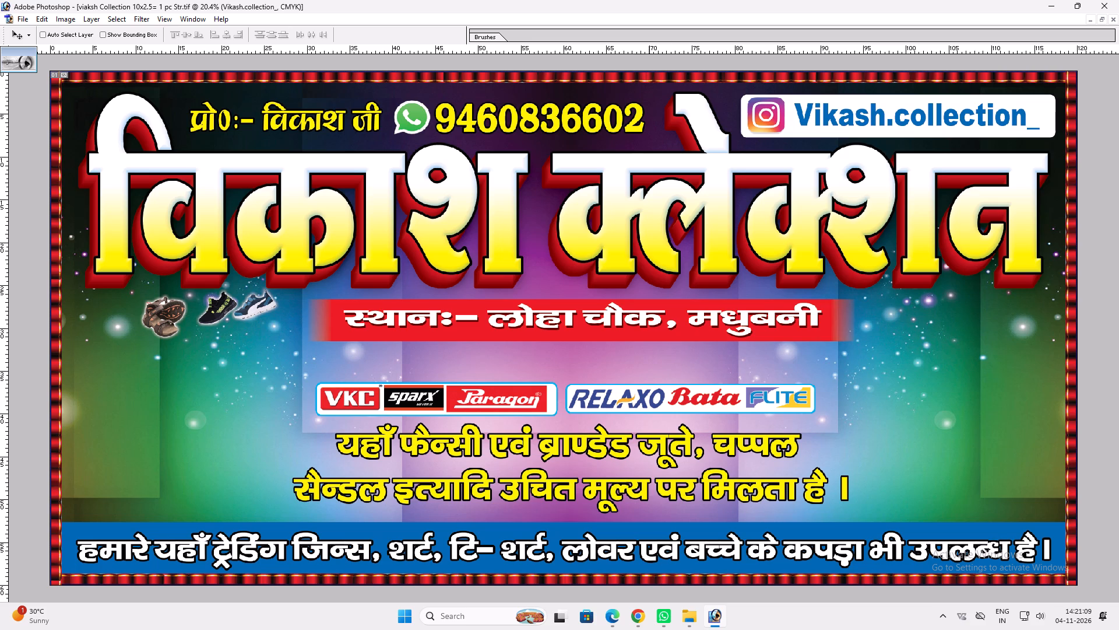
{"action": "left_click", "coordinate": [632, 495], "text": "ctrl"}
{"action": "left_click_drag", "start_coordinate": [631, 495], "coordinate": [613, 500]}
{"action": "key", "text": "ctrl+t"}
{"action": "left_click_drag", "start_coordinate": [828, 459], "coordinate": [872, 450], "text": "shift"}
{"action": "key", "text": "Return"}
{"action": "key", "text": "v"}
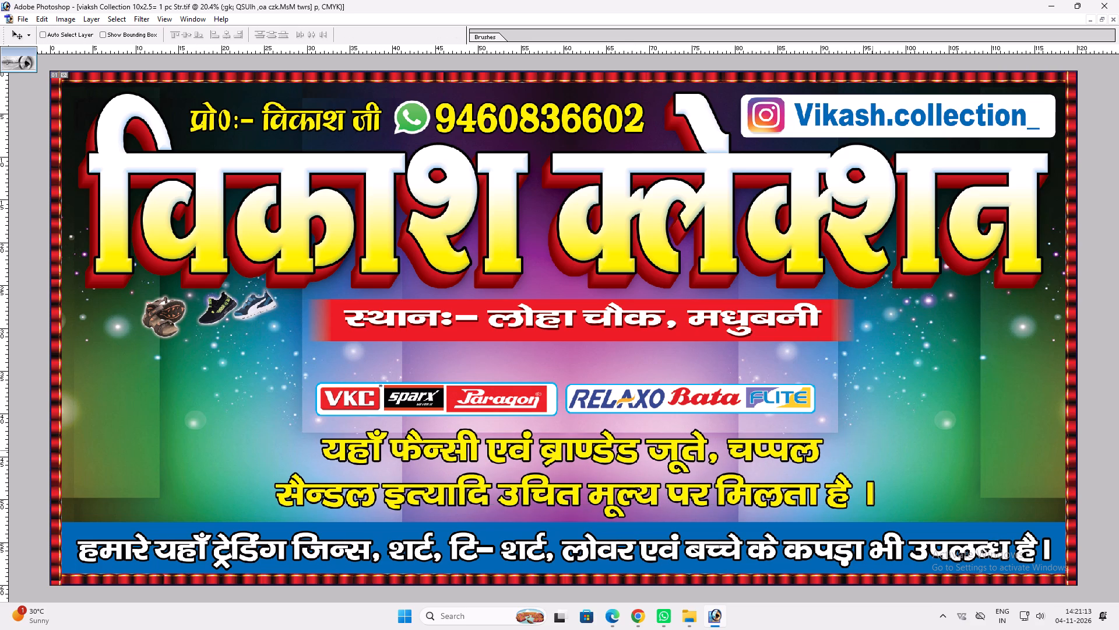
Thicken the black stroke around the two-line yellow footwear tagline.
{"action": "key", "text": "alt+l"}
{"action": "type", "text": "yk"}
{"action": "scroll", "coordinate": [578, 485], "scroll_direction": "up", "scroll_amount": 4}
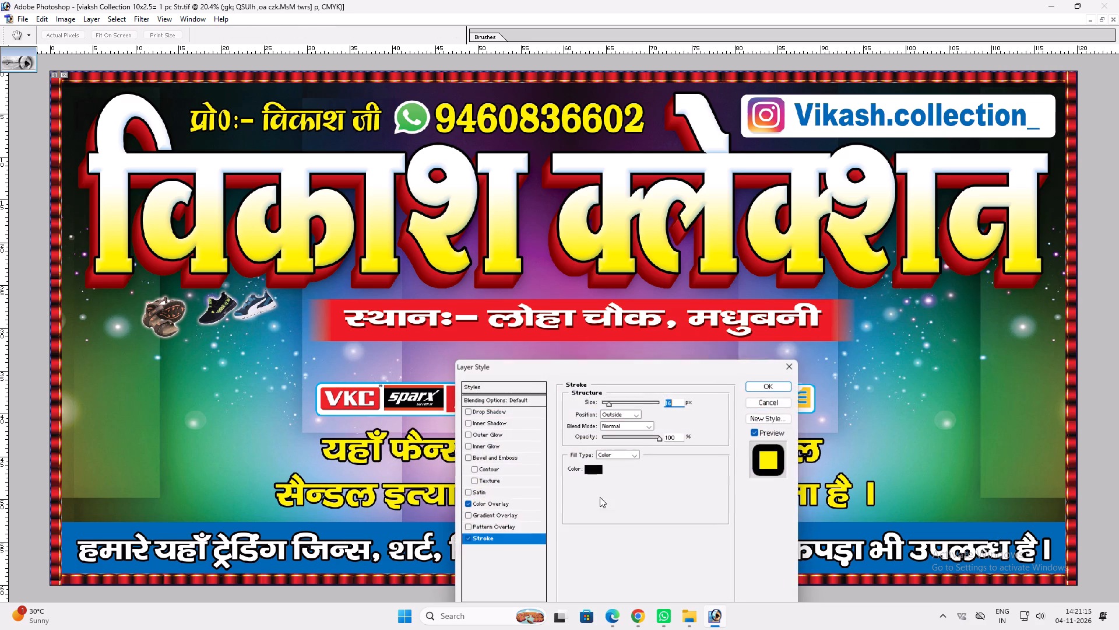
{"action": "scroll", "coordinate": [600, 497], "scroll_direction": "up", "scroll_amount": 6}
{"action": "key", "text": "Return"}
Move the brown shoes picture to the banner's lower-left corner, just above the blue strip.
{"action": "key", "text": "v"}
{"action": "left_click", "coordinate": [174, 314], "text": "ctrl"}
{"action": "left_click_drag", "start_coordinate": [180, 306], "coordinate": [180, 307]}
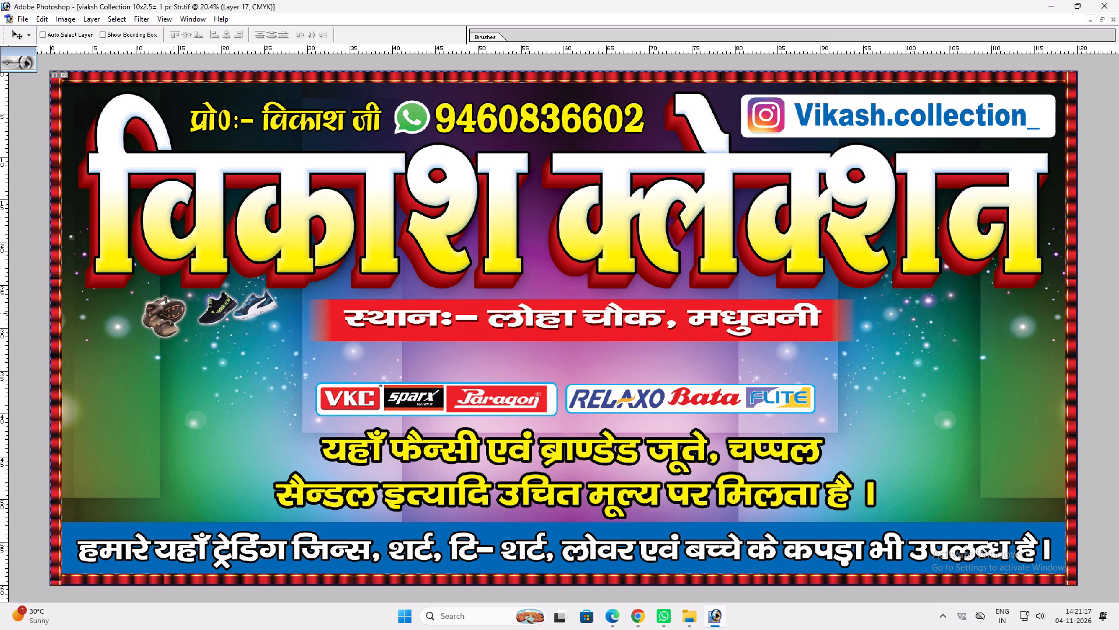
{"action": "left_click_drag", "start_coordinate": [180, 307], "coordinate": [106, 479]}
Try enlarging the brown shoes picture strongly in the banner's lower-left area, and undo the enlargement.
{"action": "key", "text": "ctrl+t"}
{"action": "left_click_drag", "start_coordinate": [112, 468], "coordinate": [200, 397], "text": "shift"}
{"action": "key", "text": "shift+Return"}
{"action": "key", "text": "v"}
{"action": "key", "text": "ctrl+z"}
Enlarge the brown shoes picture slightly and move it to the Paragon logo in the brand strip.
{"action": "key", "text": "ctrl+t"}
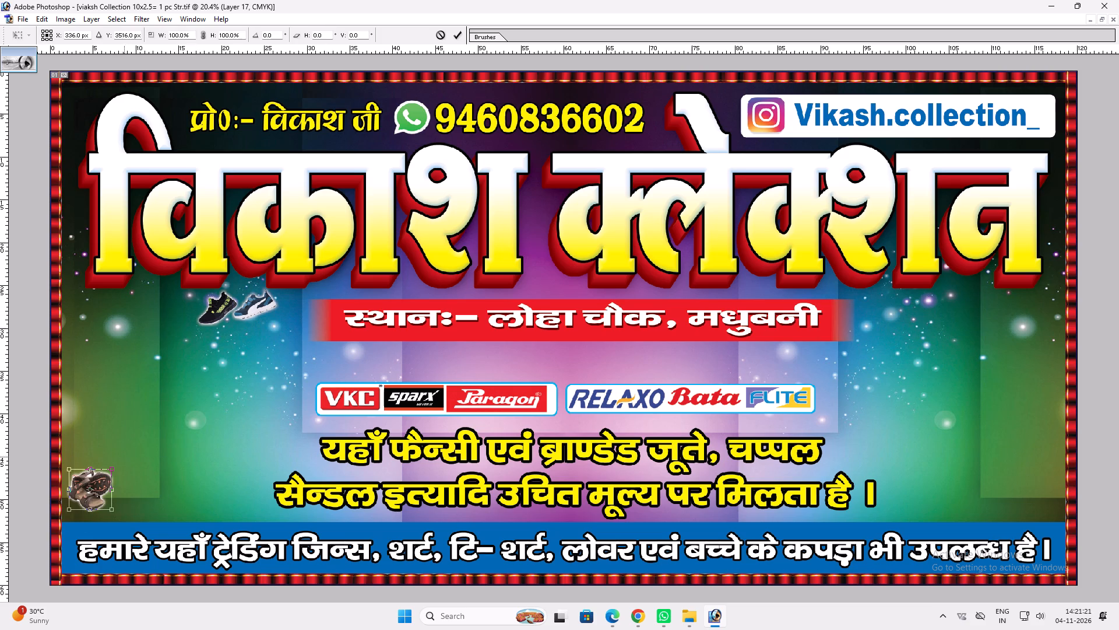
{"action": "left_click_drag", "start_coordinate": [116, 467], "coordinate": [128, 463], "text": "shift"}
{"action": "key", "text": "shift+Return"}
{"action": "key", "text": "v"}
{"action": "left_click_drag", "start_coordinate": [97, 481], "coordinate": [472, 402]}
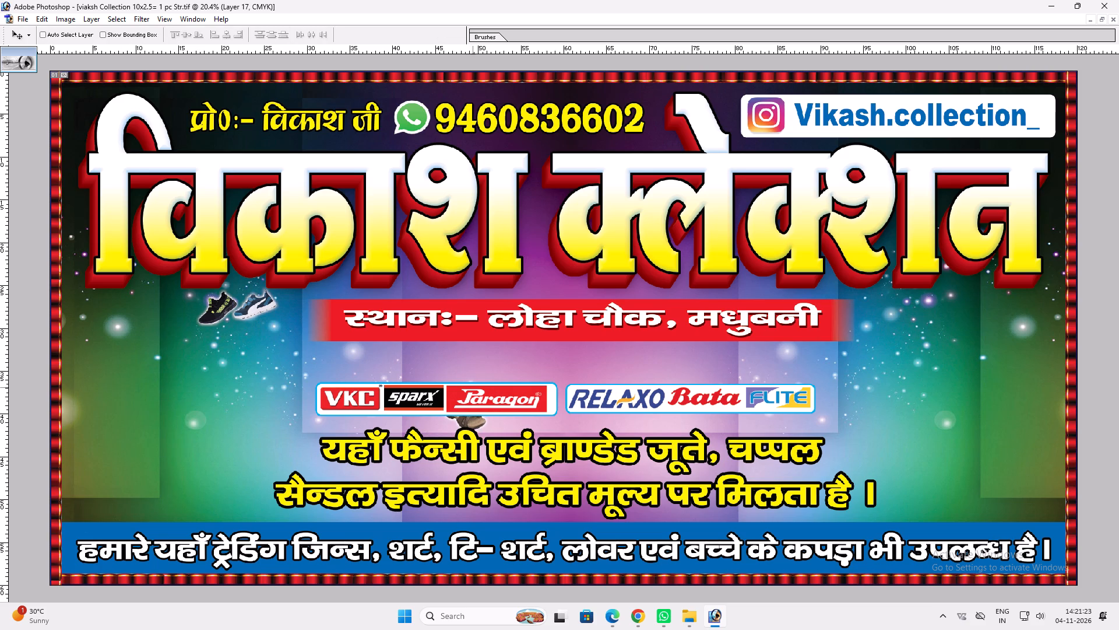
Draw a tall rounded-rectangle path with 0.7 in corners in the banner's left area, between the heading and the blue strip.
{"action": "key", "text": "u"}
{"action": "left_click_drag", "start_coordinate": [69, 300], "coordinate": [261, 514]}
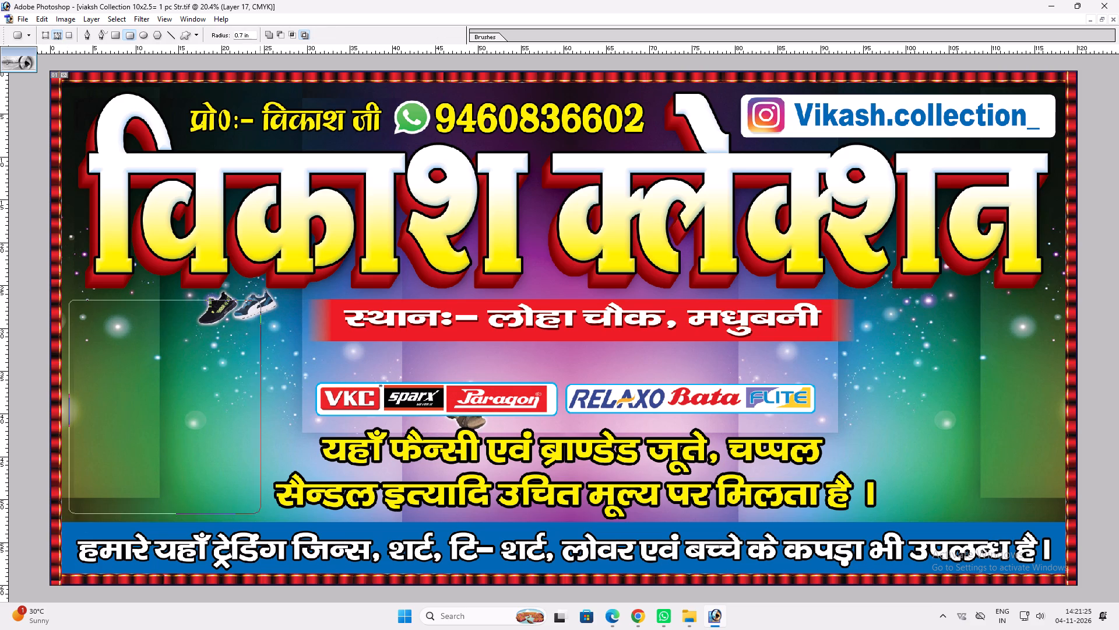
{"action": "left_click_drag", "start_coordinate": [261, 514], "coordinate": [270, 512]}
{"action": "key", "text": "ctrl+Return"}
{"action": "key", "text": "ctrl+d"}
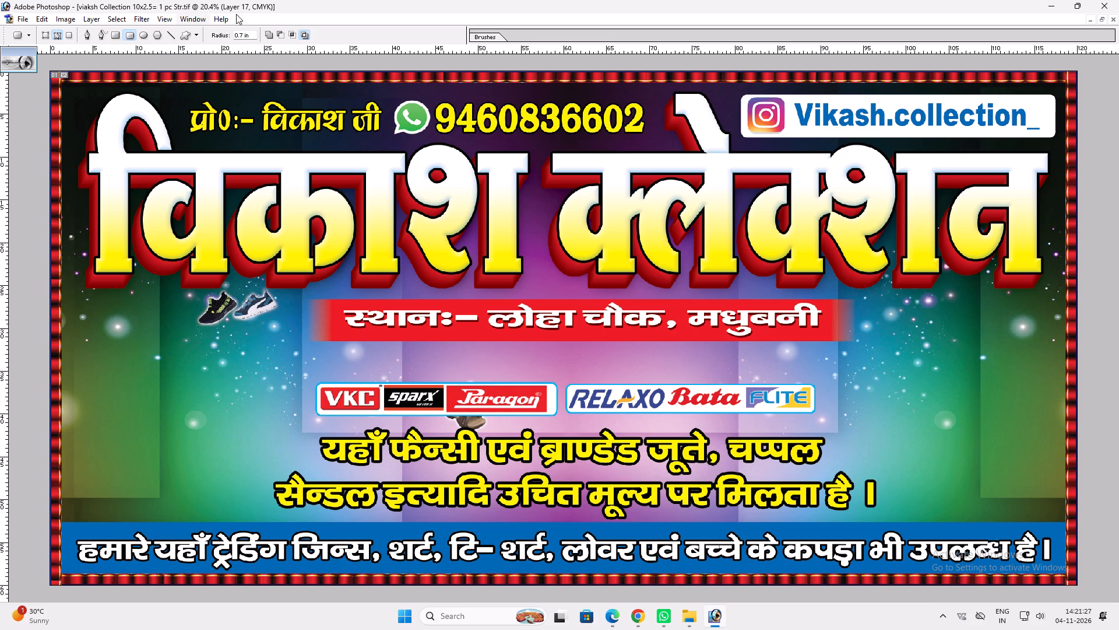
Draw a rounded rectangle selection with a 0.99 in corner radius below the heading's first word, beside the address strip.
{"action": "left_click_drag", "start_coordinate": [249, 33], "coordinate": [16, 23]}
{"action": "type", "text": "0.99"}
{"action": "left_click_drag", "start_coordinate": [67, 297], "coordinate": [252, 516]}
{"action": "key", "text": "ctrl+Return"}
Fill the rounded rectangle selection with white on a new layer to make a blank picture panel.
{"action": "key", "text": "v"}
{"action": "key", "text": "v"}
{"action": "right_click", "coordinate": [263, 442]}
{"action": "left_click", "coordinate": [288, 476]}
{"action": "key", "text": "ctrl+c"}
{"action": "key", "text": "ctrl+v"}
{"action": "key", "text": "ctrl+shift+bracketright"}
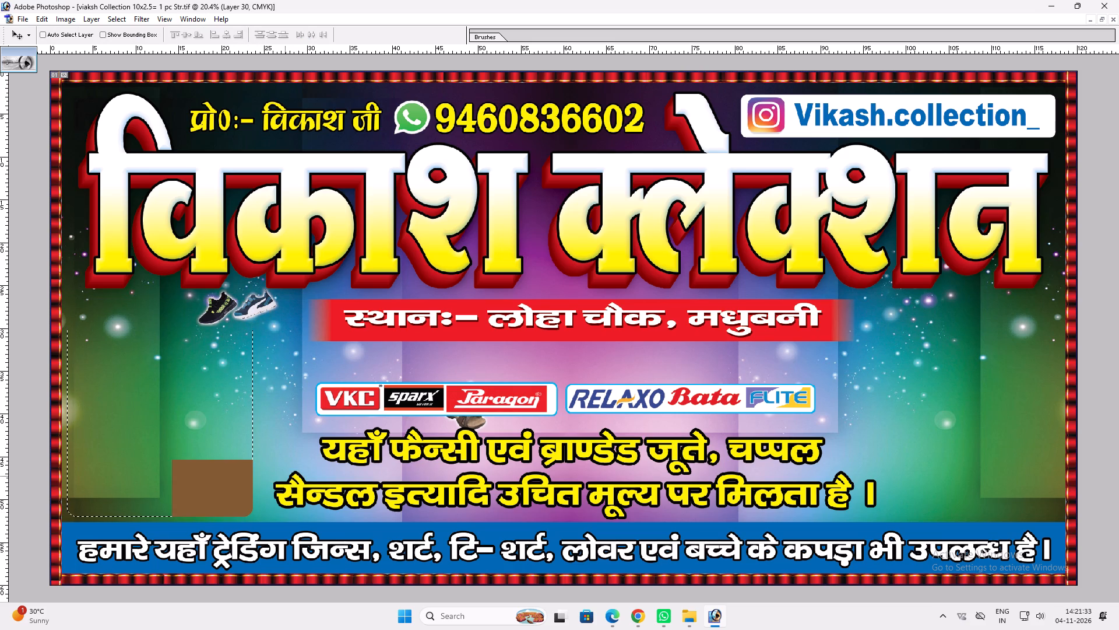
{"action": "key", "text": "v"}
{"action": "key", "text": "ctrl+shift+BackSpace"}
{"action": "key", "text": "v"}
{"action": "left_click_drag", "start_coordinate": [163, 405], "coordinate": [198, 435], "text": "alt"}
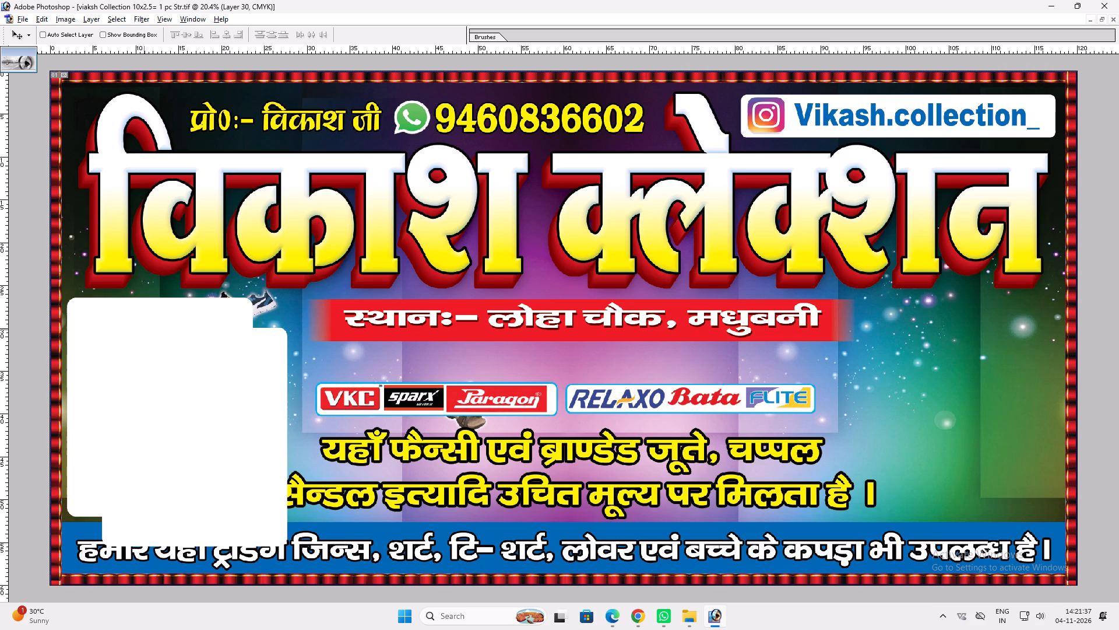
Copy the rounded white panel area onto its own layer and move the copy over the start of the address strip.
{"action": "left_click", "coordinate": [140, 325], "text": "ctrl"}
{"action": "key", "text": "w"}
{"action": "left_click", "coordinate": [140, 325]}
{"action": "key", "text": "ctrl+c"}
{"action": "key", "text": "v"}
{"action": "right_click", "coordinate": [271, 367]}
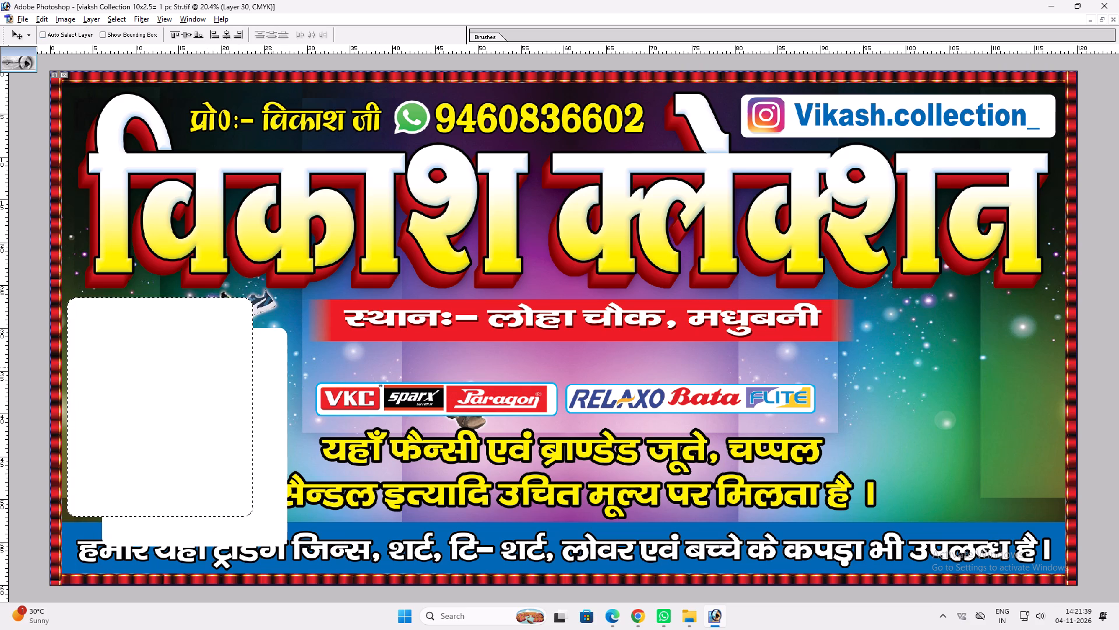
{"action": "left_click", "coordinate": [290, 375]}
{"action": "key", "text": "ctrl+c"}
{"action": "key", "text": "ctrl+v"}
{"action": "key", "text": "v"}
{"action": "left_click_drag", "start_coordinate": [265, 379], "coordinate": [515, 349]}
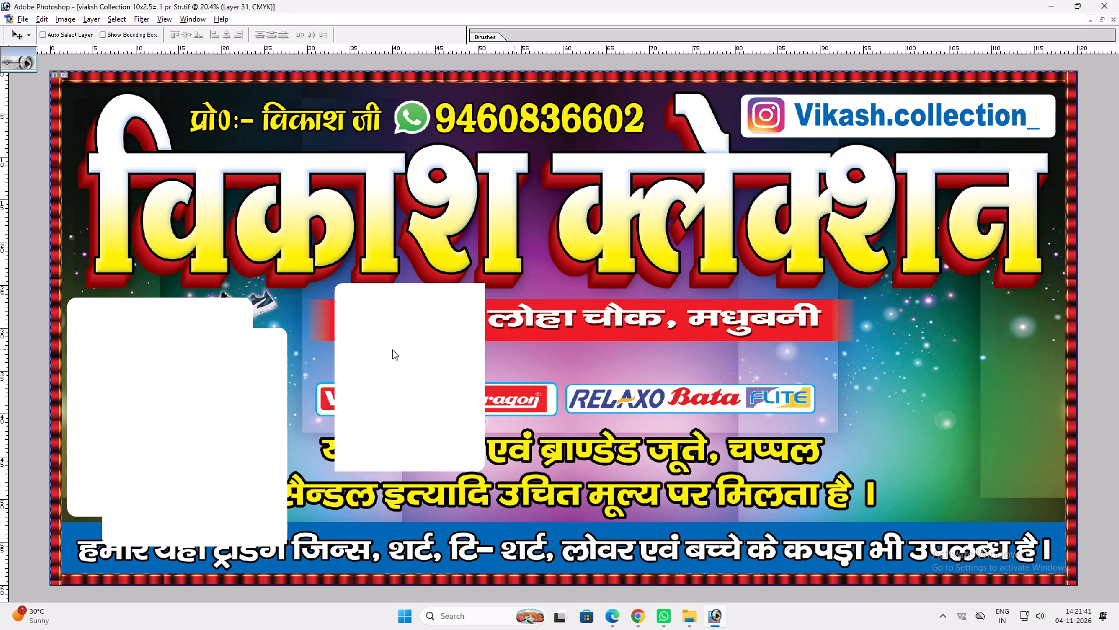
Delete the layer holding the two overlapping white panels, keeping the separate copy.
{"action": "left_click", "coordinate": [232, 380], "text": "ctrl"}
{"action": "left_click", "coordinate": [188, 321], "text": "ctrl"}
{"action": "left_click_drag", "start_coordinate": [184, 321], "coordinate": [166, 284]}
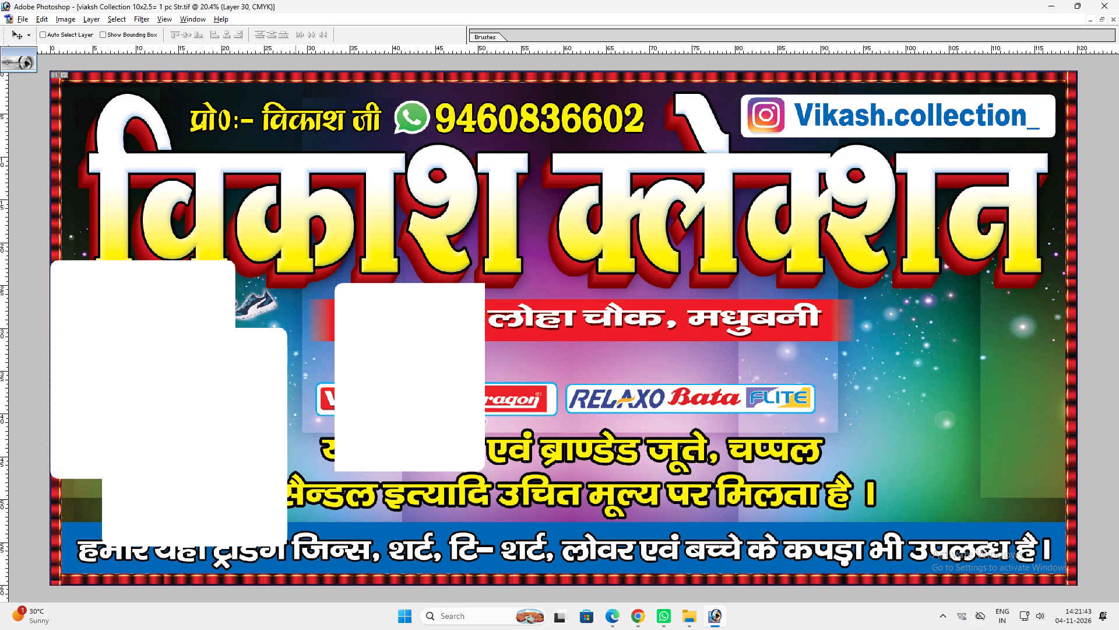
{"action": "key", "text": "ctrl+z"}
{"action": "left_click", "coordinate": [265, 375], "text": "ctrl+shift"}
{"action": "left_click_drag", "start_coordinate": [265, 375], "coordinate": [258, 313]}
{"action": "key", "text": "ctrl+e"}
{"action": "key", "text": "alt+l"}
{"action": "key", "text": "alt+l"}
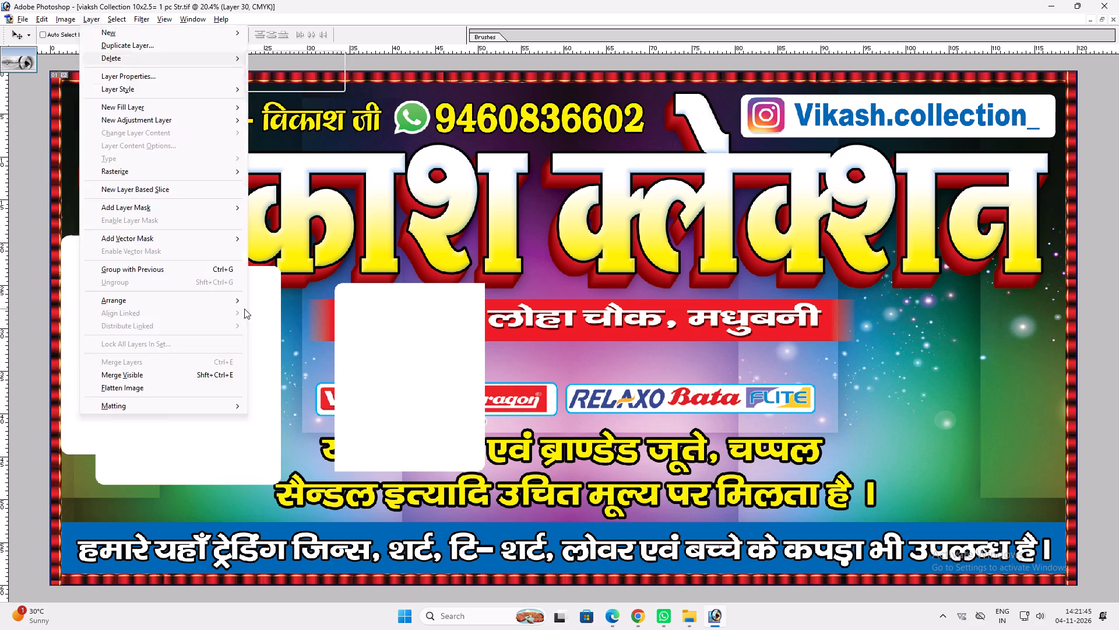
{"action": "key", "text": "alt+l"}
{"action": "type", "text": "vv"}
Move the white panel beside the banner's left border, scale it to about 117.5%, and trim its height to clear the blue strip.
{"action": "left_click", "coordinate": [469, 318], "text": "ctrl"}
{"action": "left_click_drag", "start_coordinate": [444, 320], "coordinate": [174, 344]}
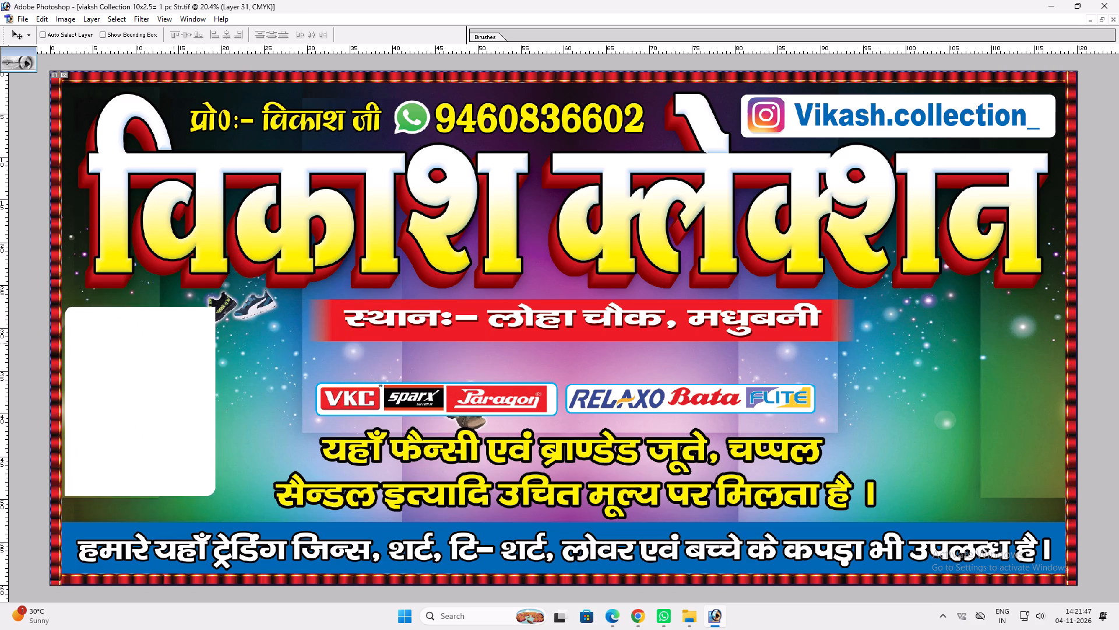
{"action": "left_click_drag", "start_coordinate": [174, 344], "coordinate": [182, 336]}
{"action": "key", "text": "ctrl+t"}
{"action": "left_click_drag", "start_coordinate": [226, 486], "coordinate": [266, 508], "text": "shift"}
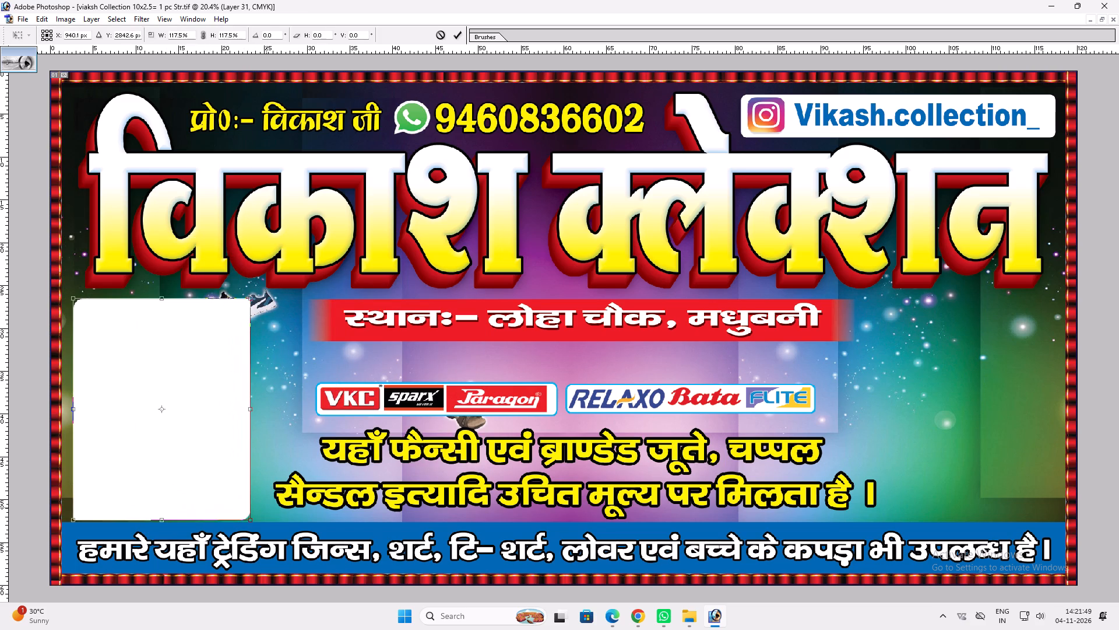
{"action": "key", "text": "shift+Return"}
{"action": "key", "text": "ctrl+t"}
{"action": "left_click_drag", "start_coordinate": [194, 520], "coordinate": [202, 516]}
{"action": "key", "text": "shift+Return"}
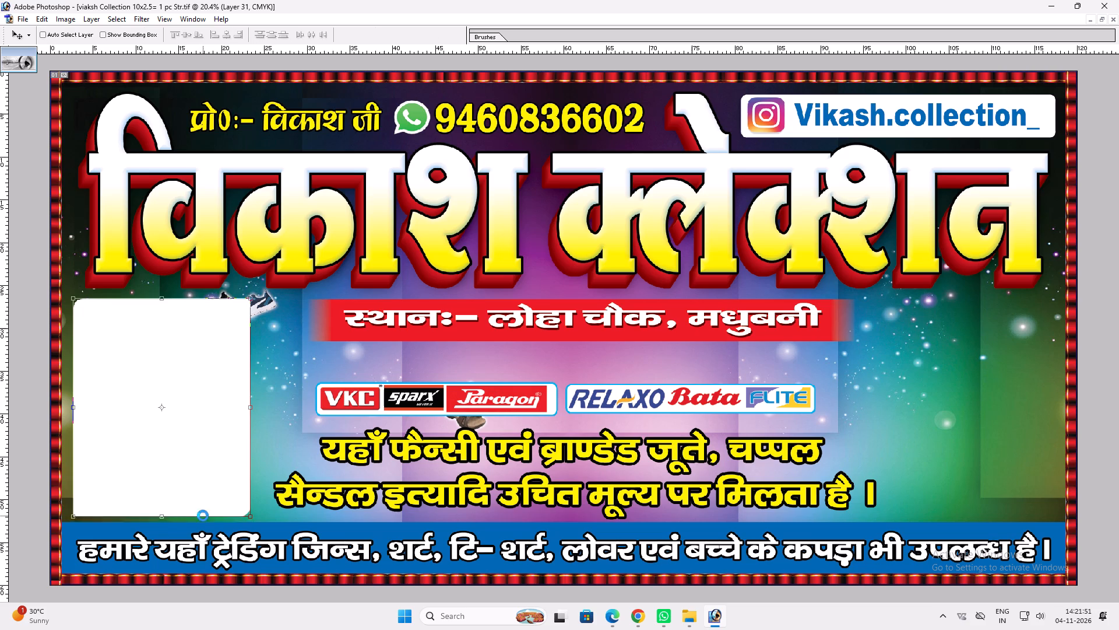
Duplicate the white panel, give the copy a yellow-violet-orange-blue Gradient Overlay, and send it behind the white panel.
{"action": "key", "text": "ctrl+j"}
{"action": "key", "text": "alt+l"}
{"action": "key", "text": "alt+y"}
{"action": "key", "text": "n"}
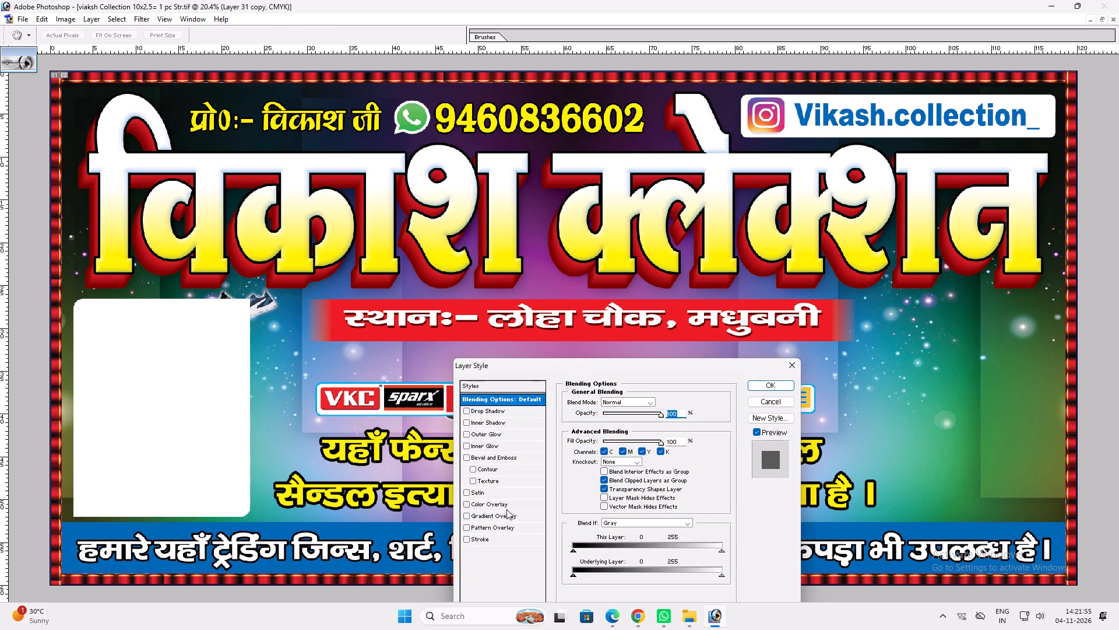
{"action": "left_click", "coordinate": [501, 518]}
{"action": "left_click", "coordinate": [642, 426]}
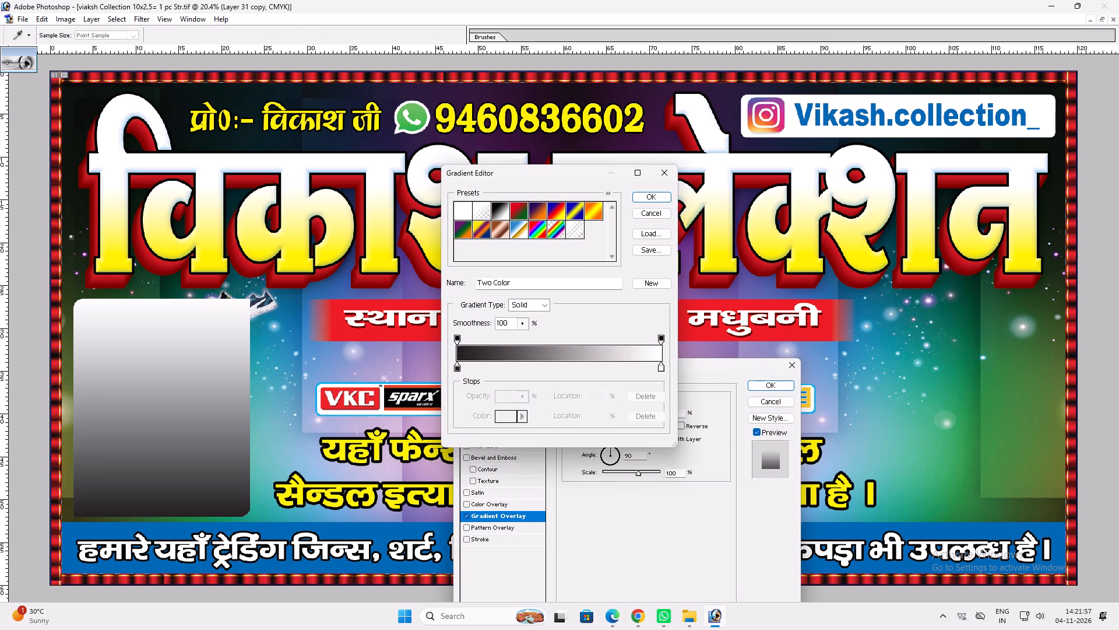
{"action": "left_click", "coordinate": [538, 236]}
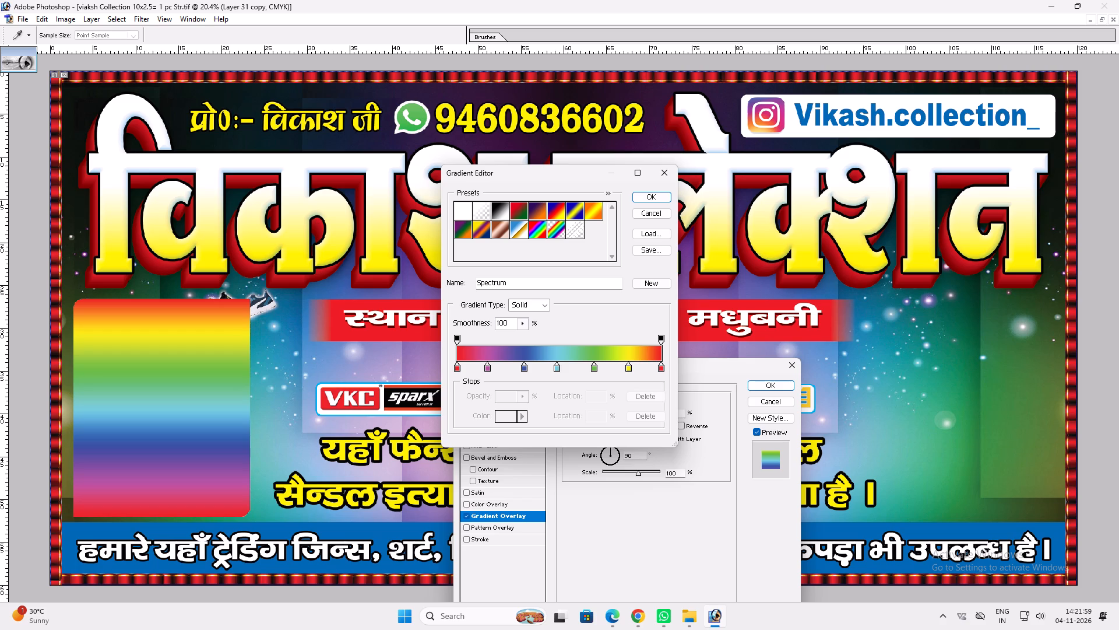
{"action": "left_click", "coordinate": [485, 233]}
{"action": "key", "text": "Return"}
{"action": "key", "text": "ctrl+bracketleft"}
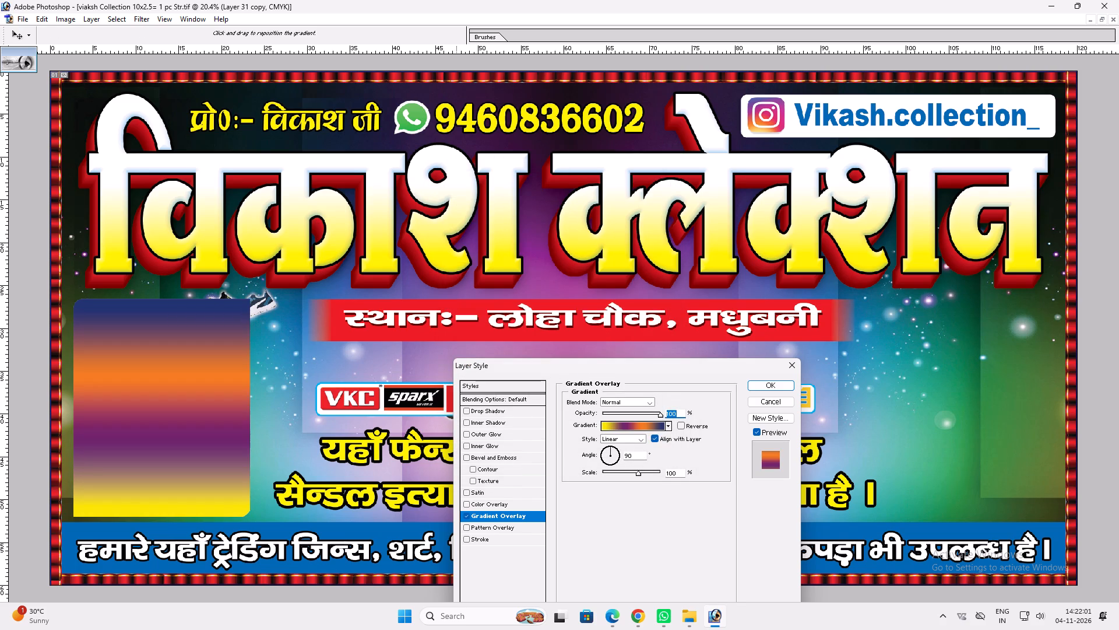
{"action": "key", "text": "Return"}
{"action": "key", "text": "ctrl+bracketleft"}
{"action": "key", "text": "v"}
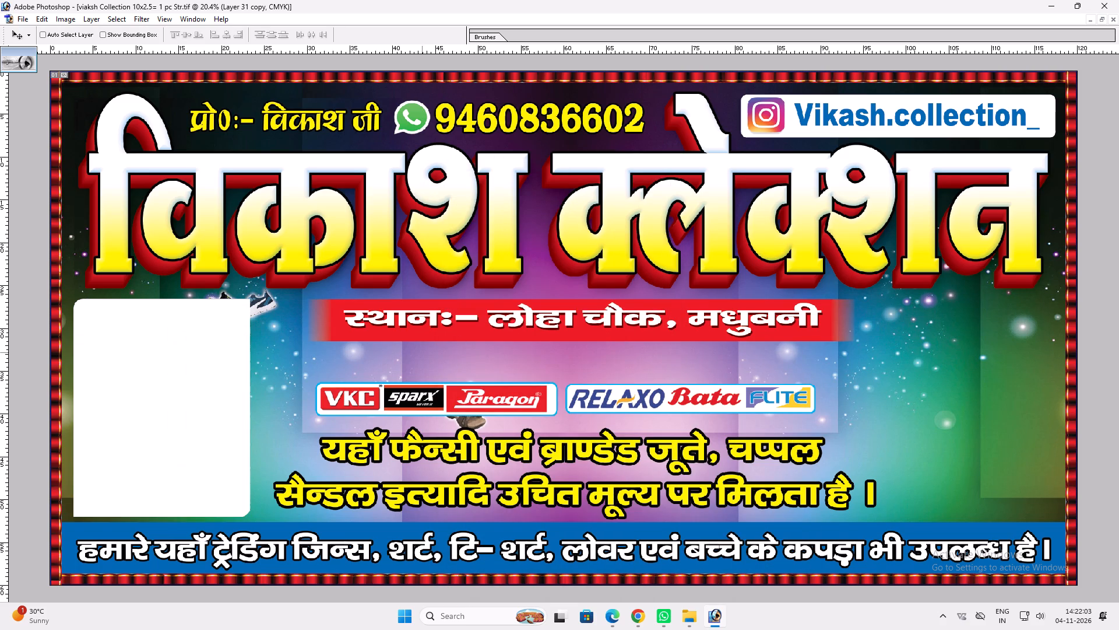
Enlarge the gradient copy slightly so it forms a thin coloured border around the white panel.
{"action": "key", "text": "ctrl+t"}
{"action": "left_click", "coordinate": [251, 297], "text": "alt+shift"}
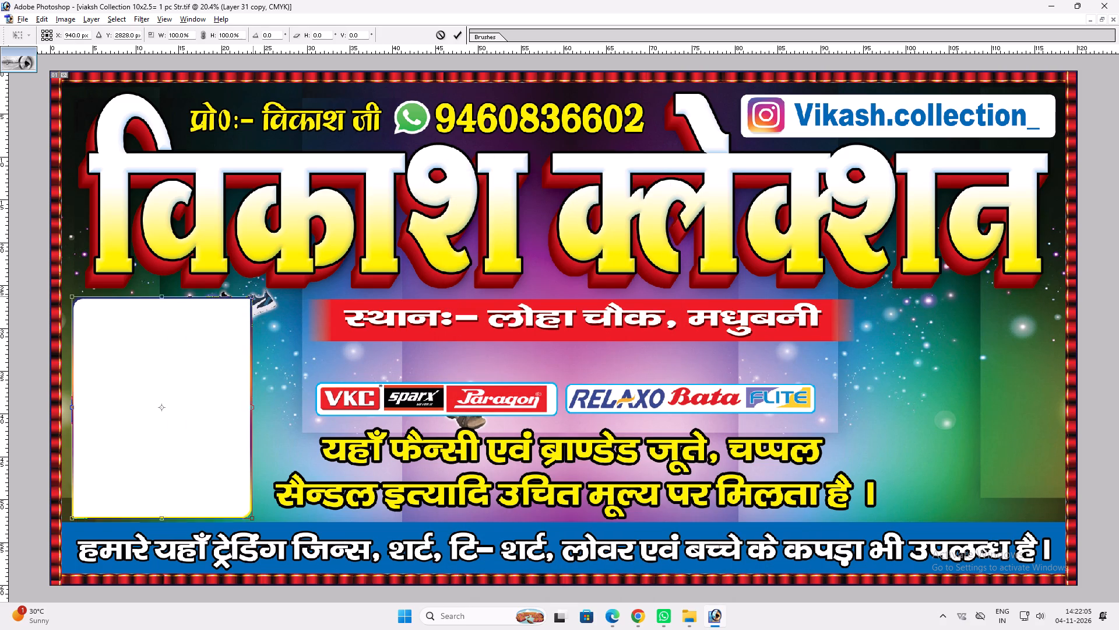
{"action": "key", "text": "Return"}
{"action": "key", "text": "v"}
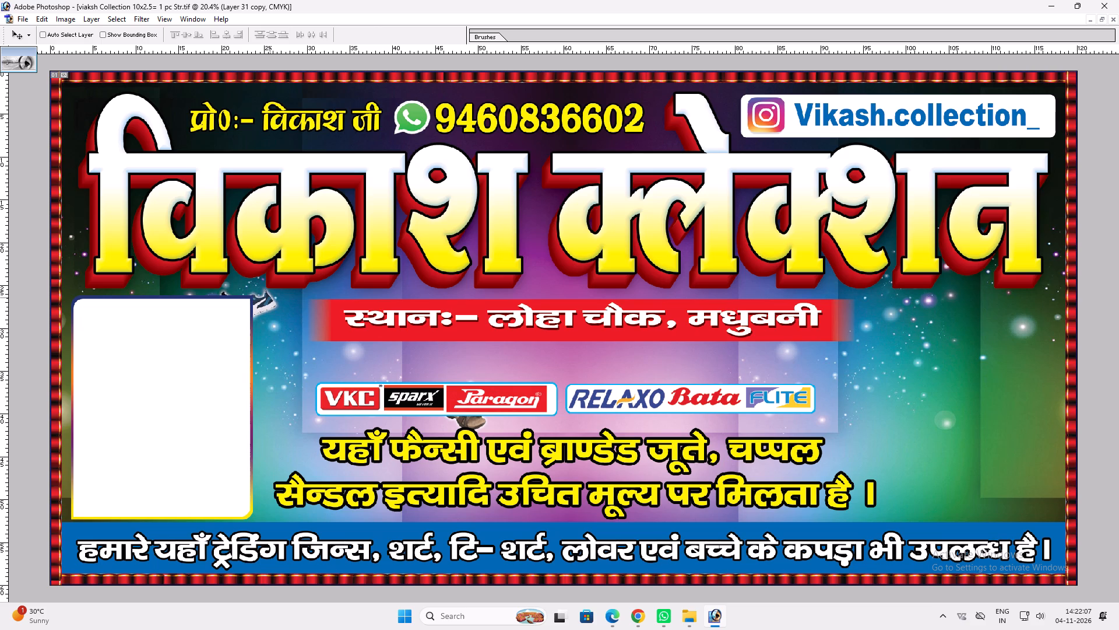
{"action": "key", "text": "ctrl+t"}
{"action": "left_click", "coordinate": [72, 297], "text": "ctrl"}
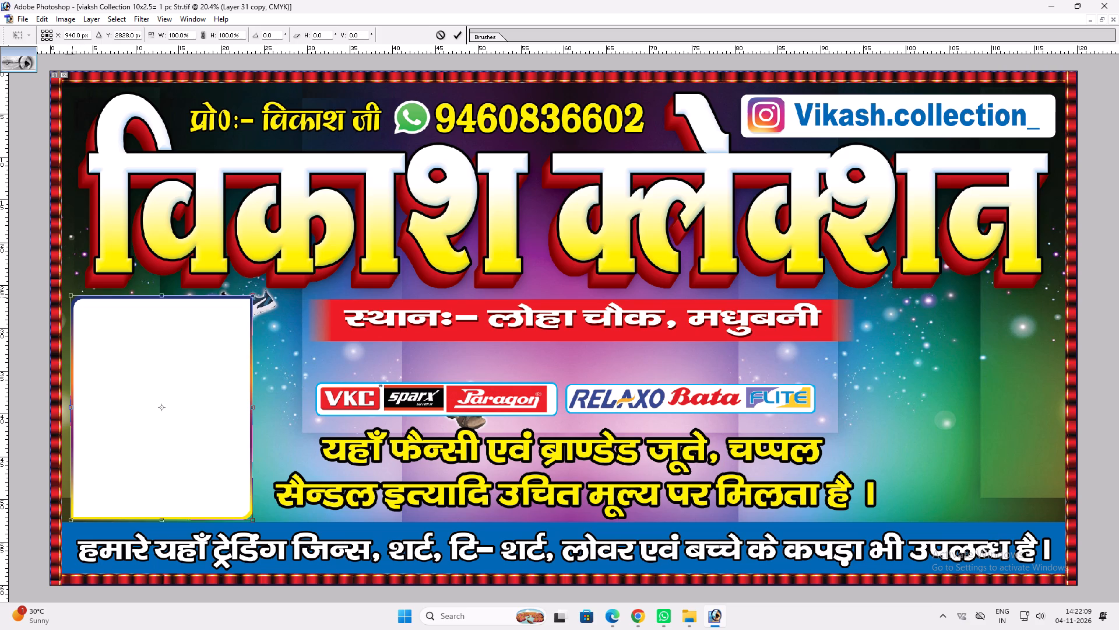
{"action": "key", "text": "Return"}
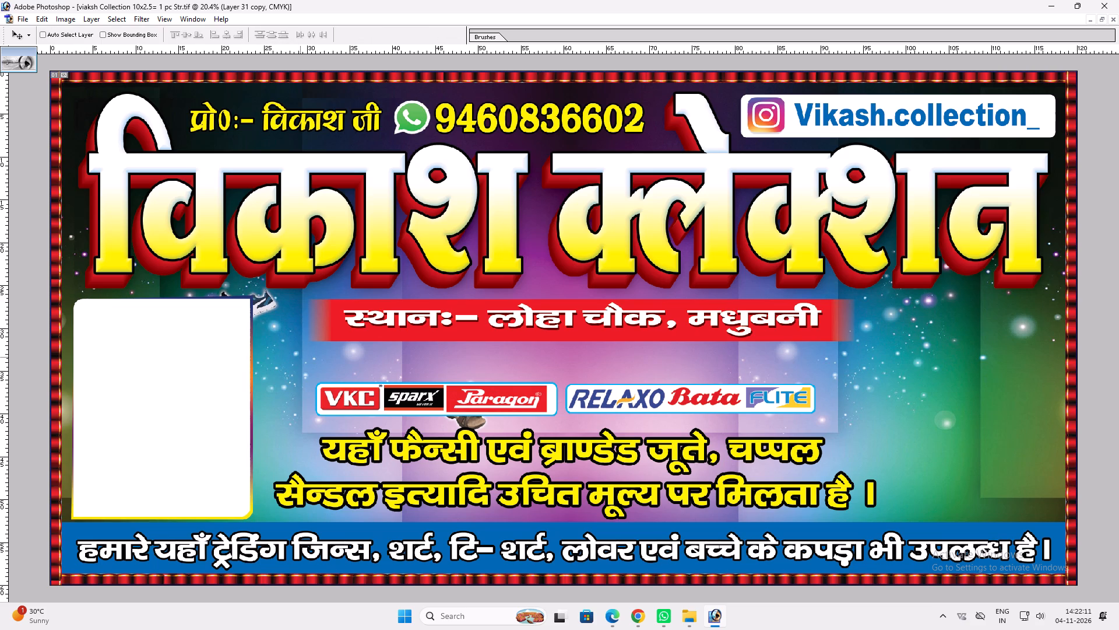
Add a Drop Shadow to the gradient border with opacity 100%, spread 12% and size 24 px, increasing its distance.
{"action": "key", "text": "alt+l"}
{"action": "type", "text": "yd"}
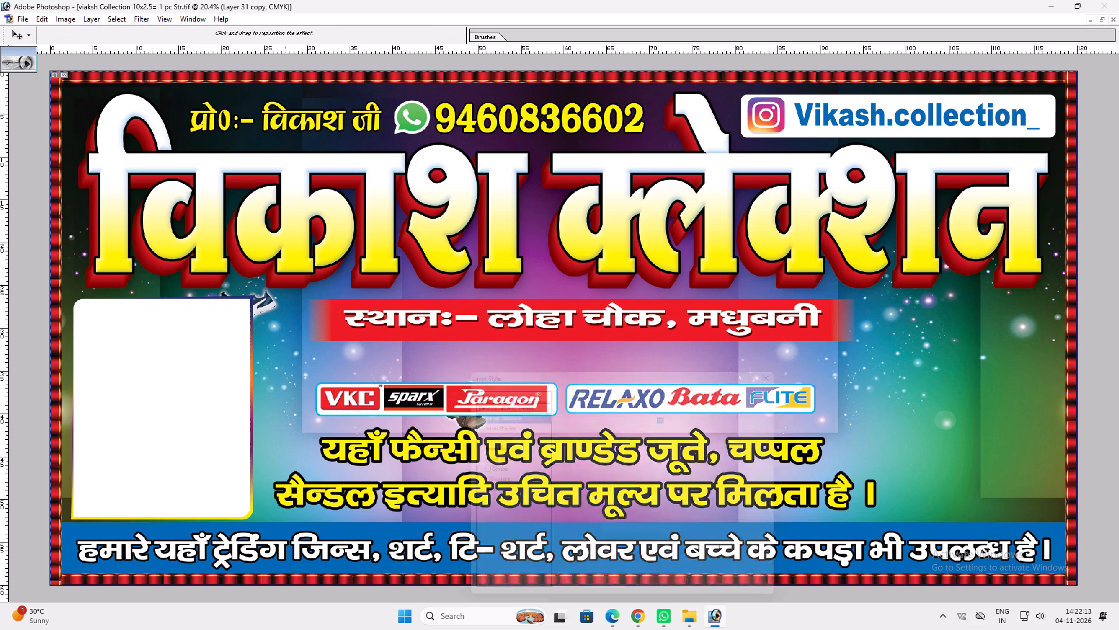
{"action": "left_click", "coordinate": [611, 470]}
{"action": "left_click", "coordinate": [609, 461]}
{"action": "left_click", "coordinate": [611, 448]}
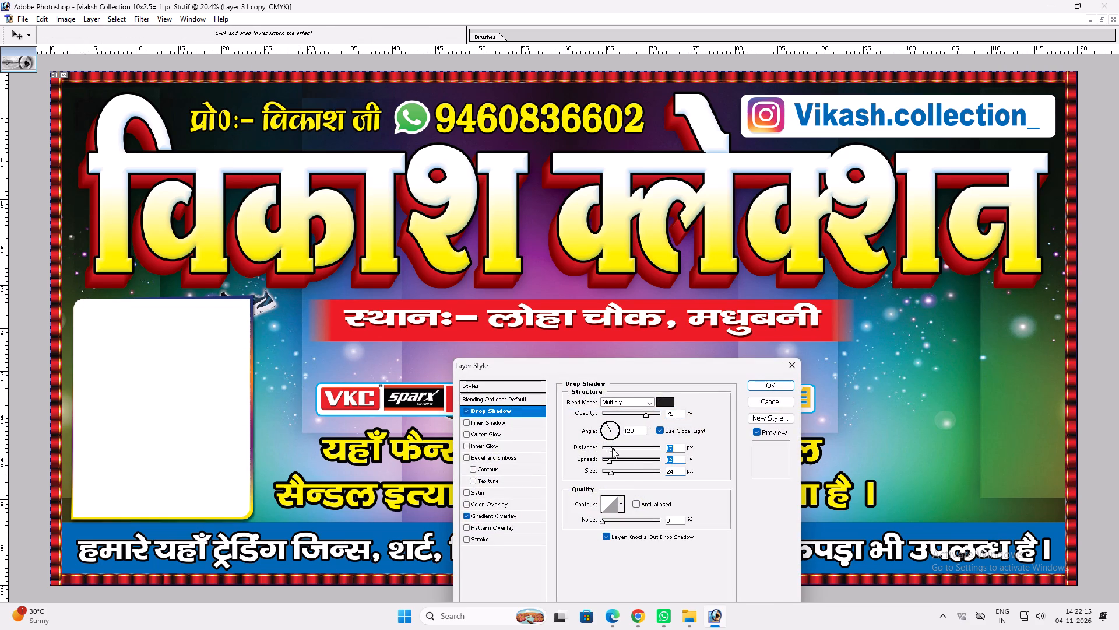
{"action": "left_click", "coordinate": [614, 448]}
{"action": "left_click", "coordinate": [618, 448]}
{"action": "left_click_drag", "start_coordinate": [645, 415], "coordinate": [708, 404]}
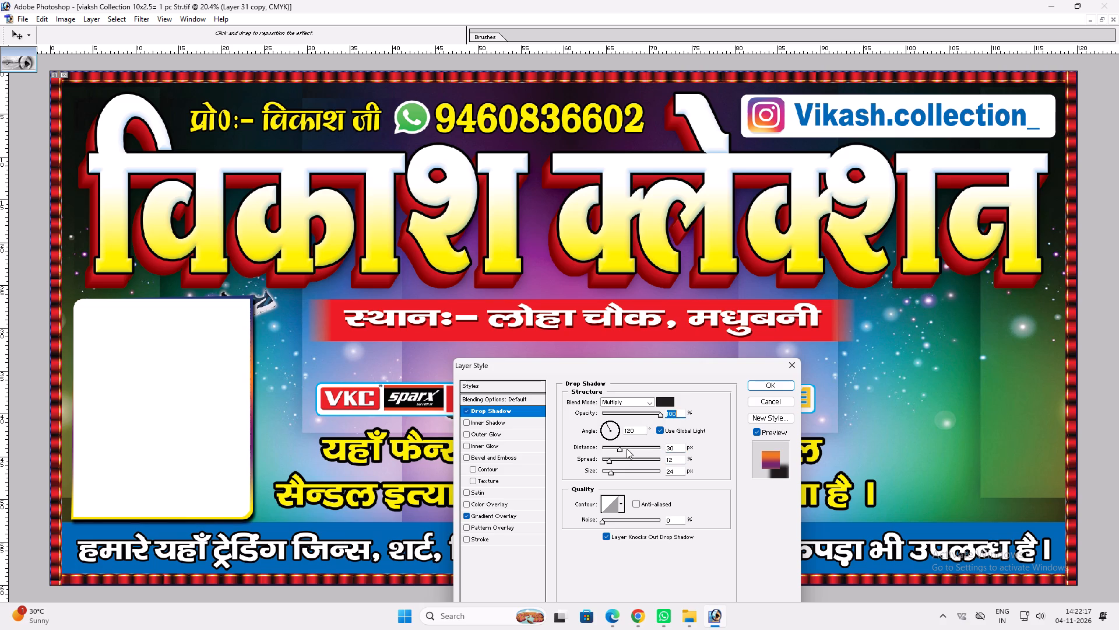
{"action": "left_click", "coordinate": [621, 448]}
{"action": "key", "text": "Return"}
{"action": "key", "text": "v"}
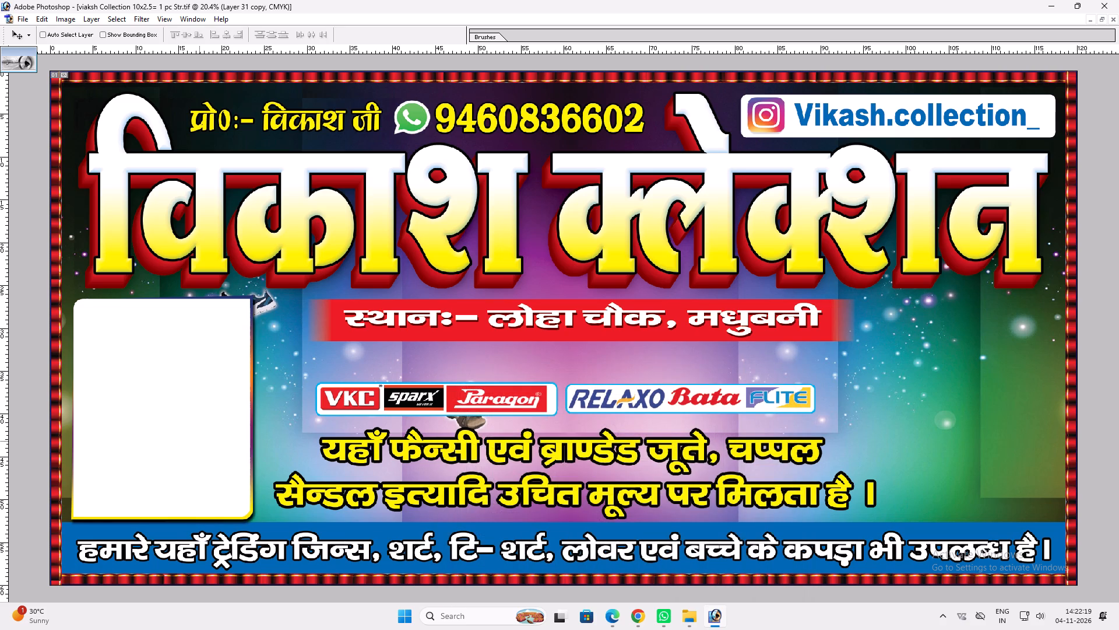
Scale the white panel and its gradient border together to 98% and shift them slightly toward the banner's left border.
{"action": "right_click", "coordinate": [199, 441], "text": "ctrl+shift"}
{"action": "left_click_drag", "start_coordinate": [214, 443], "coordinate": [224, 446], "text": "ctrl+shift"}
{"action": "key", "text": "ctrl+t"}
{"action": "left_click", "coordinate": [254, 519], "text": "shift"}
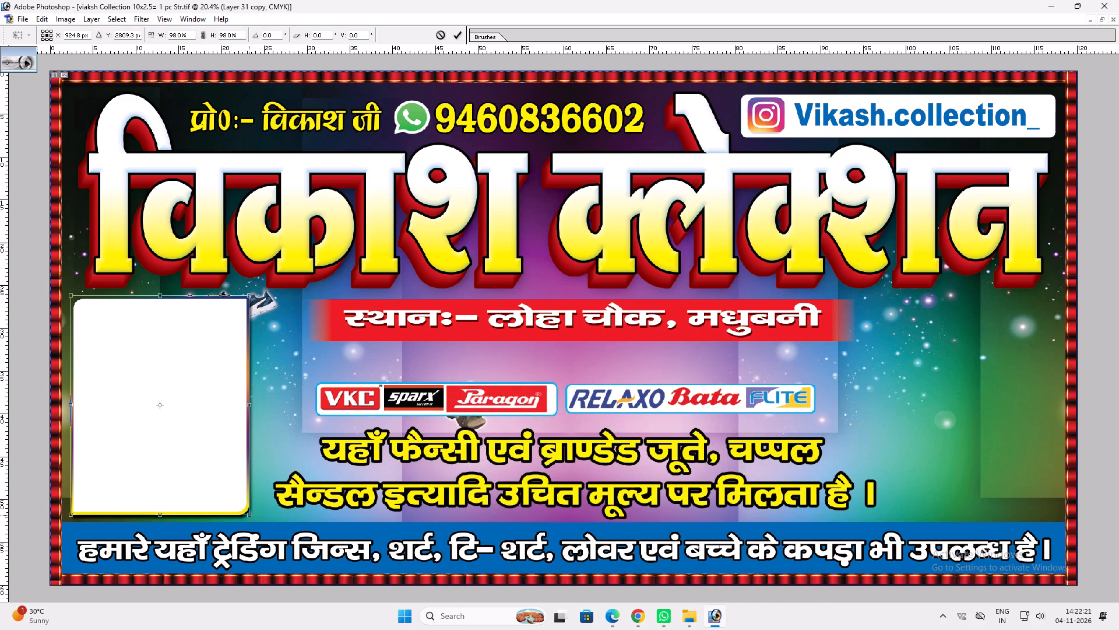
{"action": "key", "text": "Return"}
{"action": "key", "text": "v"}
{"action": "left_click", "coordinate": [230, 505]}
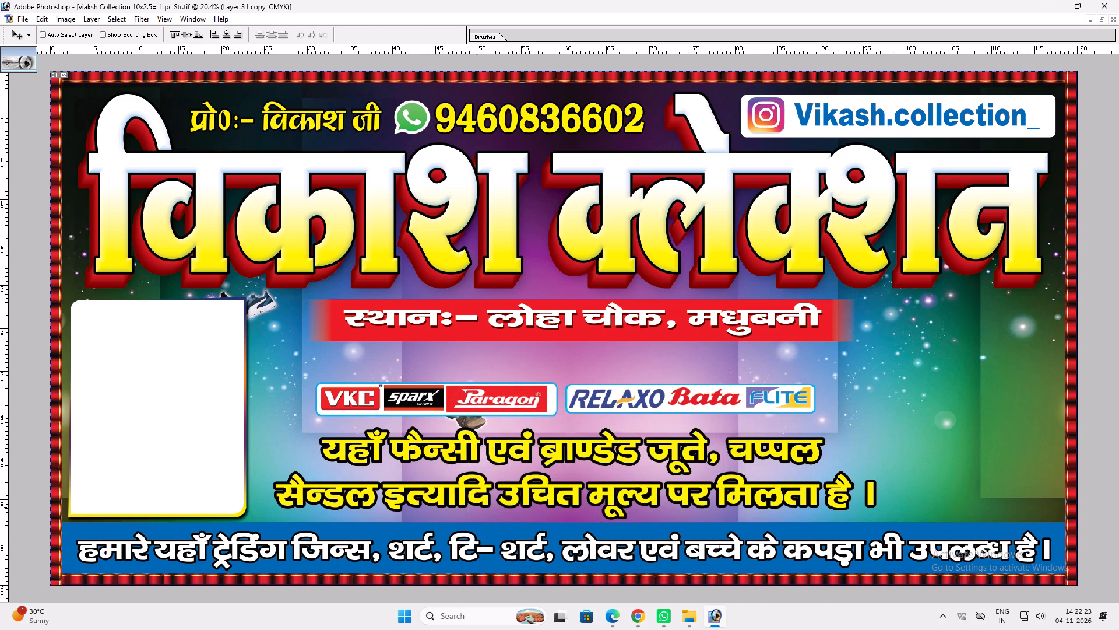
Bring the blue shoe image in front of the white panel and move the shoe pair just above the VKC logo.
{"action": "left_click", "coordinate": [262, 300], "text": "ctrl"}
{"action": "key", "text": "ctrl+shift+bracketright"}
{"action": "type", "text": "vv"}
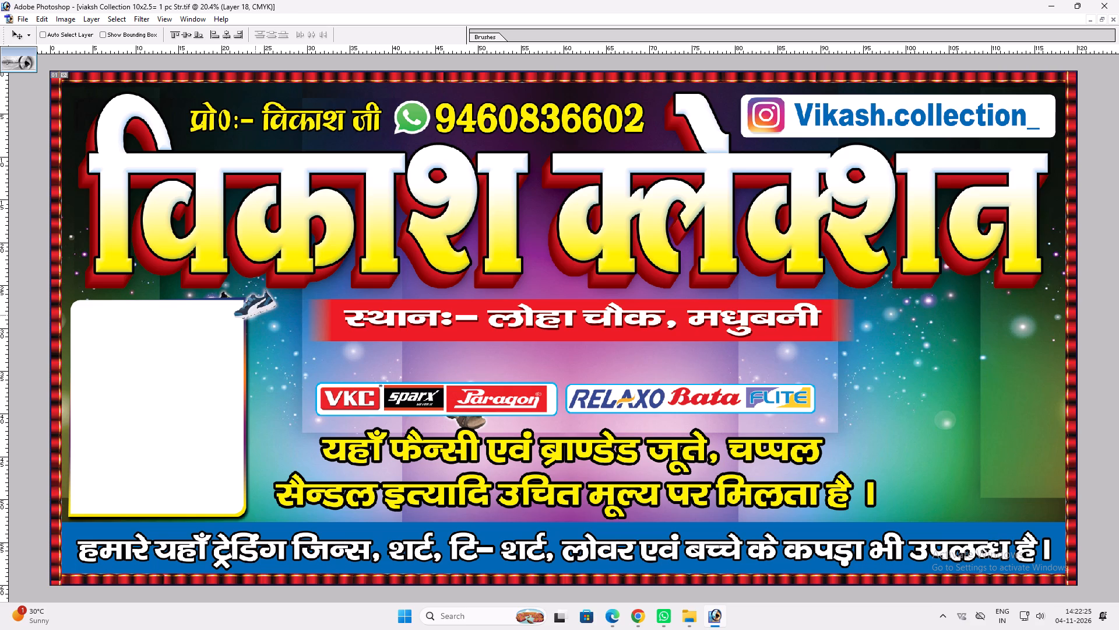
{"action": "left_click_drag", "start_coordinate": [256, 319], "coordinate": [336, 377]}
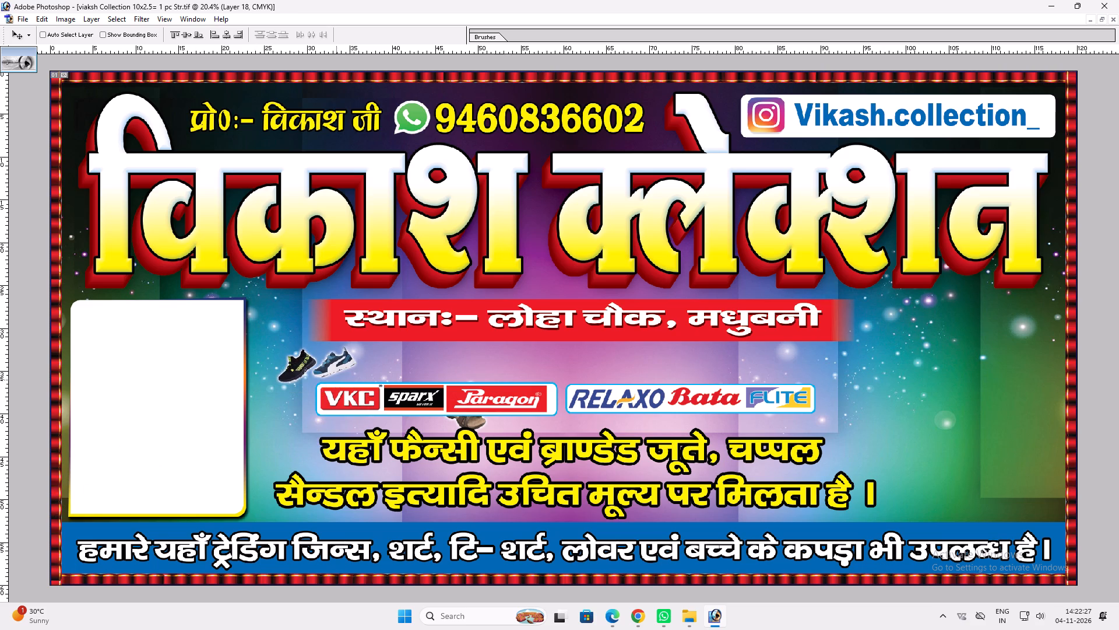
{"action": "right_click_drag", "start_coordinate": [323, 367], "coordinate": [332, 366]}
{"action": "left_click", "coordinate": [340, 372]}
{"action": "right_click", "coordinate": [333, 365], "text": "ctrl+shift"}
{"action": "left_click", "coordinate": [348, 369], "text": "ctrl+shift"}
{"action": "left_click_drag", "start_coordinate": [332, 364], "coordinate": [346, 364]}
{"action": "key", "text": "ctrl+z"}
Bring the black shoe image to the front so both shoes can sit over the white panel.
{"action": "left_click", "coordinate": [295, 371], "text": "ctrl+shift"}
{"action": "key", "text": "ctrl+shift+bracketright"}
{"action": "key", "text": "v"}
{"action": "left_click_drag", "start_coordinate": [295, 371], "coordinate": [247, 381]}
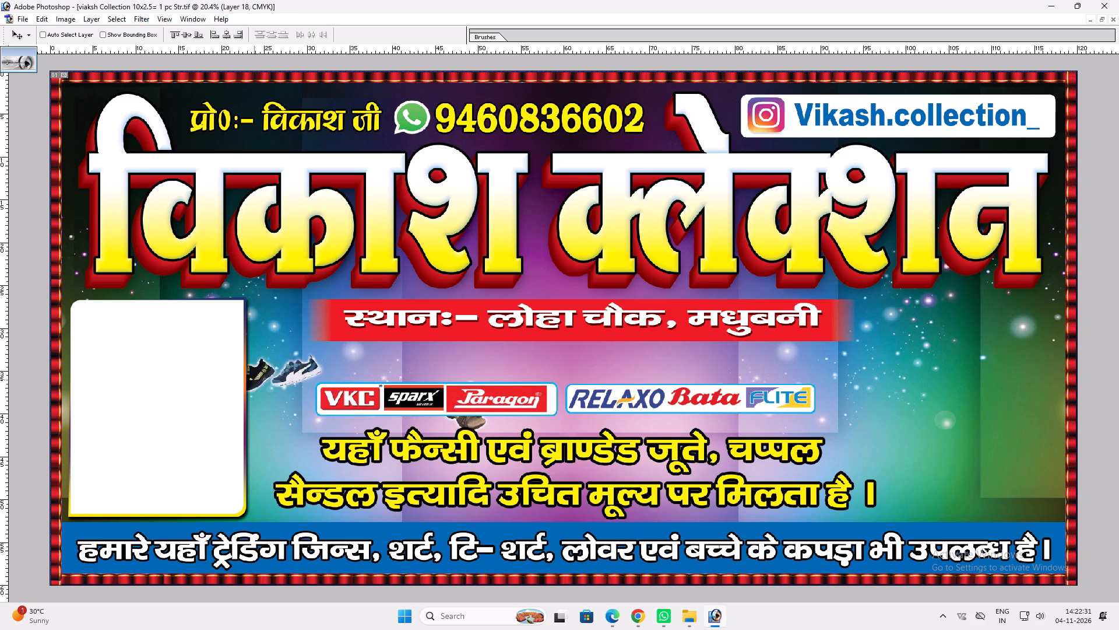
{"action": "left_click_drag", "start_coordinate": [247, 381], "coordinate": [333, 374]}
{"action": "right_click", "coordinate": [329, 377]}
{"action": "left_click", "coordinate": [340, 382]}
{"action": "right_click", "coordinate": [330, 372]}
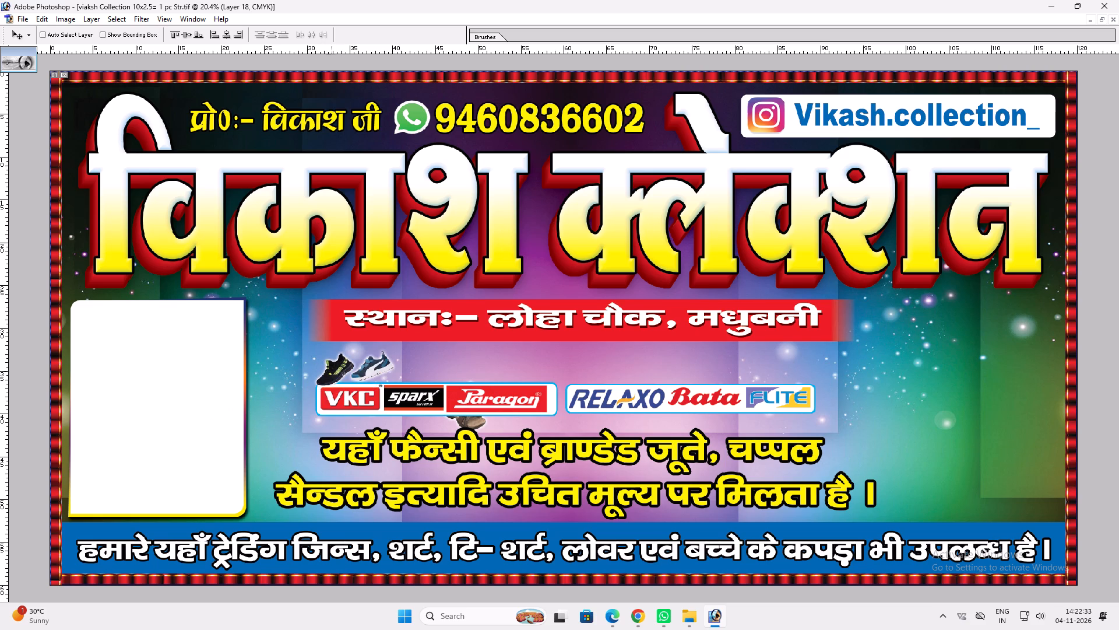
{"action": "left_click", "coordinate": [352, 380]}
{"action": "key", "text": "ctrl+shift+bracketright"}
{"action": "key", "text": "v"}
Move the black and blue shoe pair into the white panel's lower-left corner and enlarge it proportionally.
{"action": "left_click_drag", "start_coordinate": [388, 366], "coordinate": [235, 402]}
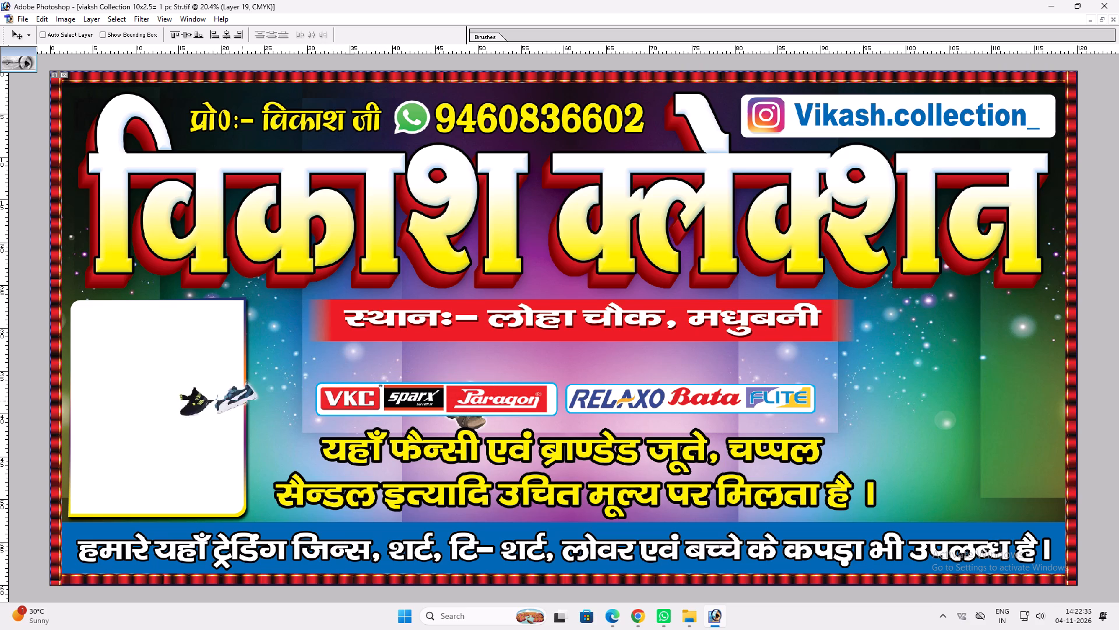
{"action": "left_click_drag", "start_coordinate": [235, 402], "coordinate": [171, 443]}
{"action": "left_click_drag", "start_coordinate": [164, 452], "coordinate": [142, 496]}
{"action": "left_click", "coordinate": [140, 481]}
{"action": "key", "text": "ctrl+t"}
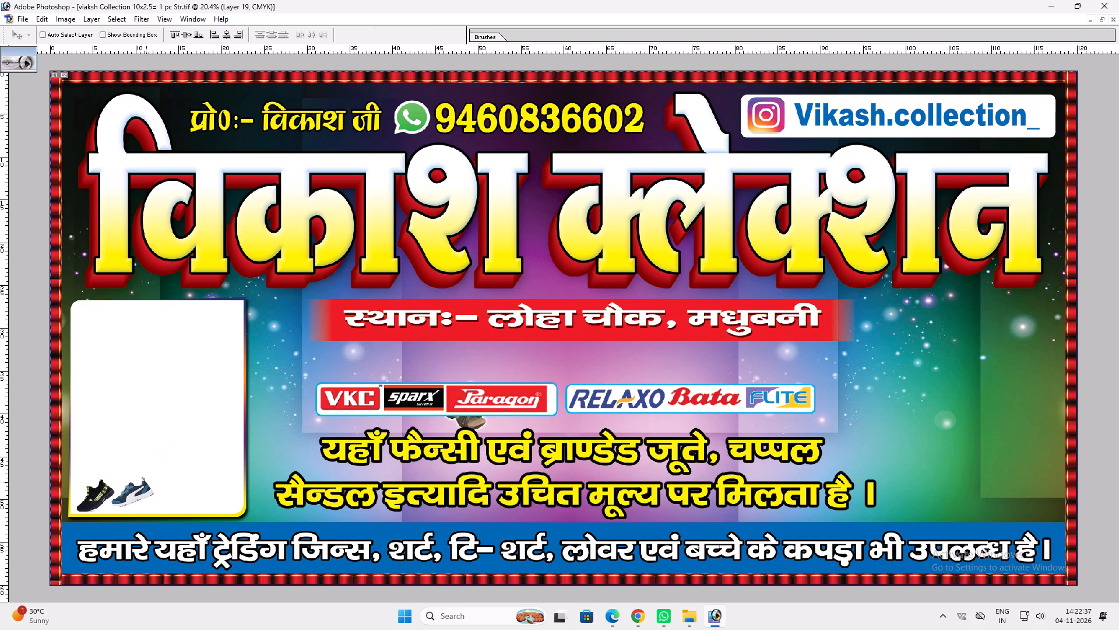
{"action": "left_click_drag", "start_coordinate": [157, 475], "coordinate": [235, 450], "text": "shift"}
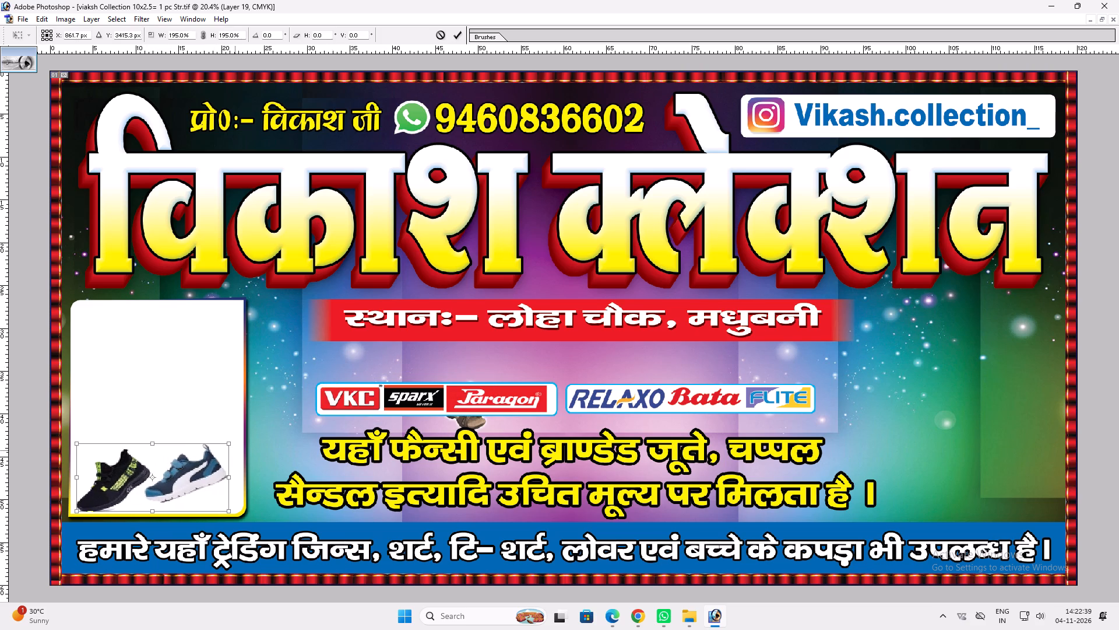
{"action": "left_click_drag", "start_coordinate": [235, 450], "coordinate": [205, 452], "text": "shift"}
{"action": "key", "text": "Return"}
{"action": "key", "text": "v"}
Move the brown sandals into the white panel's lower-right corner beside the blue shoe and bring them to the front.
{"action": "left_click", "coordinate": [466, 422], "text": "ctrl"}
{"action": "left_click_drag", "start_coordinate": [466, 422], "coordinate": [448, 424]}
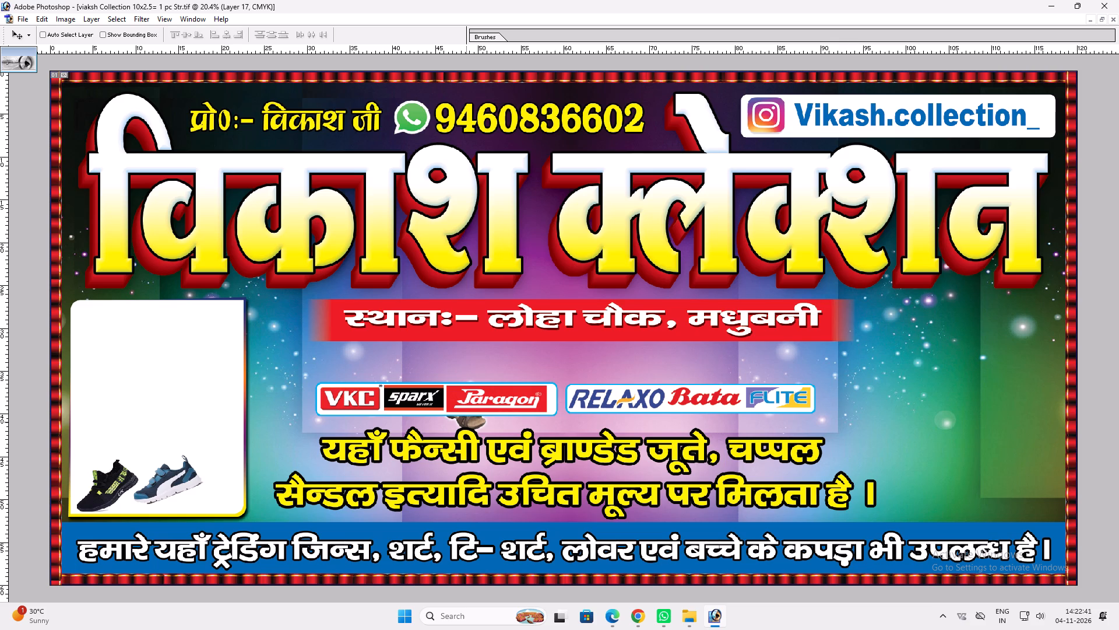
{"action": "left_click_drag", "start_coordinate": [448, 424], "coordinate": [205, 466]}
{"action": "key", "text": "ctrl+shift+bracketright"}
{"action": "key", "text": "v"}
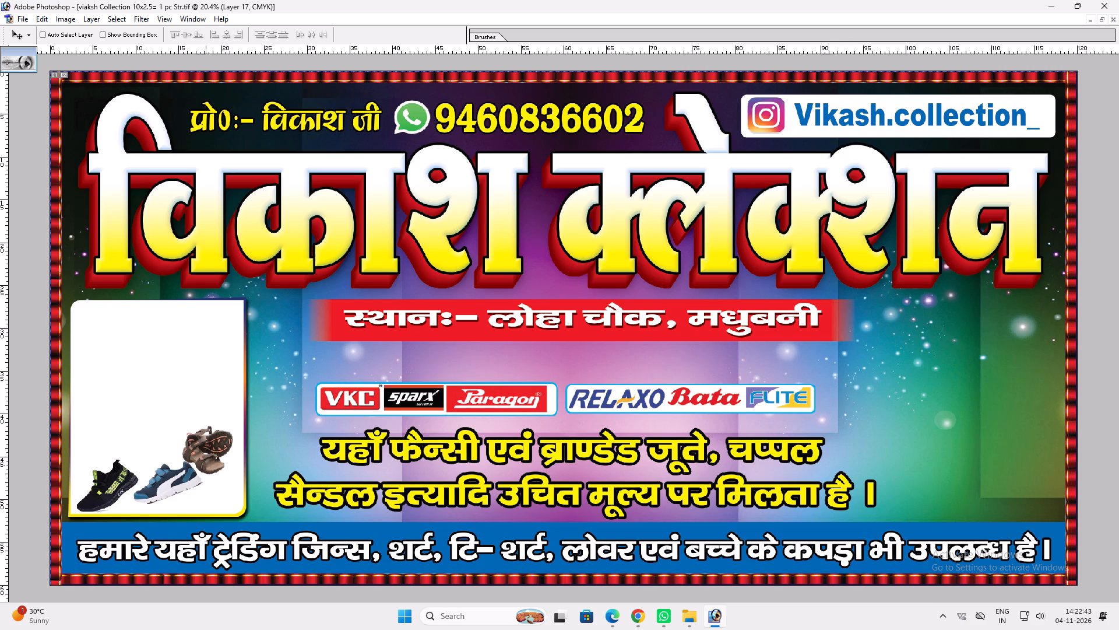
{"action": "left_click_drag", "start_coordinate": [206, 464], "coordinate": [214, 500]}
Narrow the black and blue shoe pair to about 97% width so it clears the brown sandals.
{"action": "left_click", "coordinate": [175, 488], "text": "ctrl"}
{"action": "key", "text": "ctrl+t"}
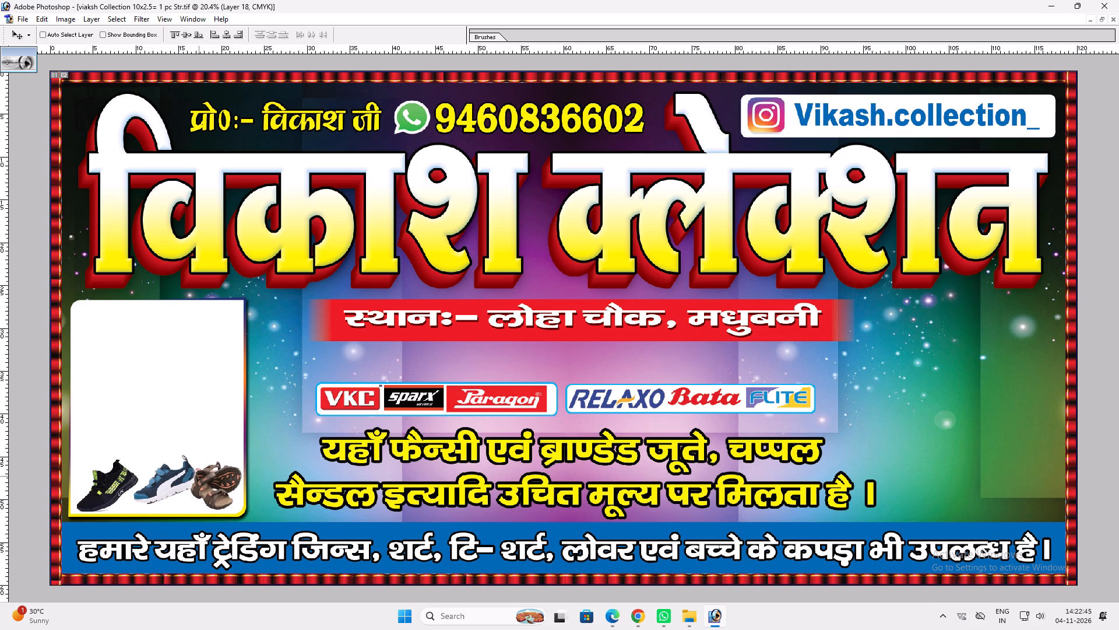
{"action": "right_click", "coordinate": [182, 478]}
{"action": "left_click", "coordinate": [204, 484]}
{"action": "key", "text": "ctrl+t"}
{"action": "left_click_drag", "start_coordinate": [200, 479], "coordinate": [189, 477], "text": "shift"}
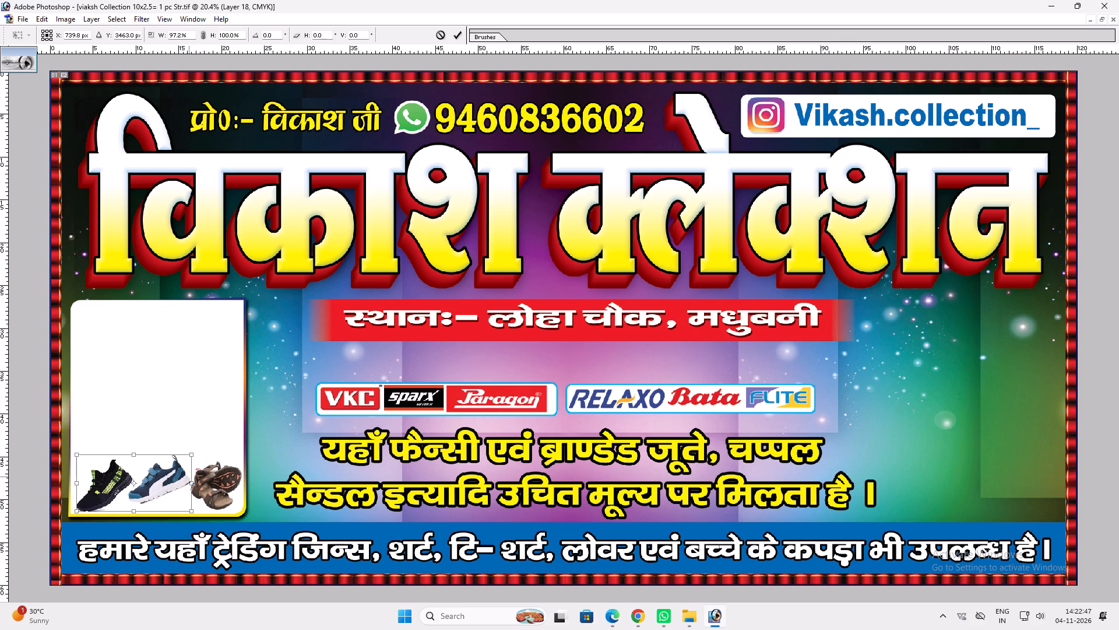
{"action": "key", "text": "shift+Return"}
{"action": "key", "text": "v"}
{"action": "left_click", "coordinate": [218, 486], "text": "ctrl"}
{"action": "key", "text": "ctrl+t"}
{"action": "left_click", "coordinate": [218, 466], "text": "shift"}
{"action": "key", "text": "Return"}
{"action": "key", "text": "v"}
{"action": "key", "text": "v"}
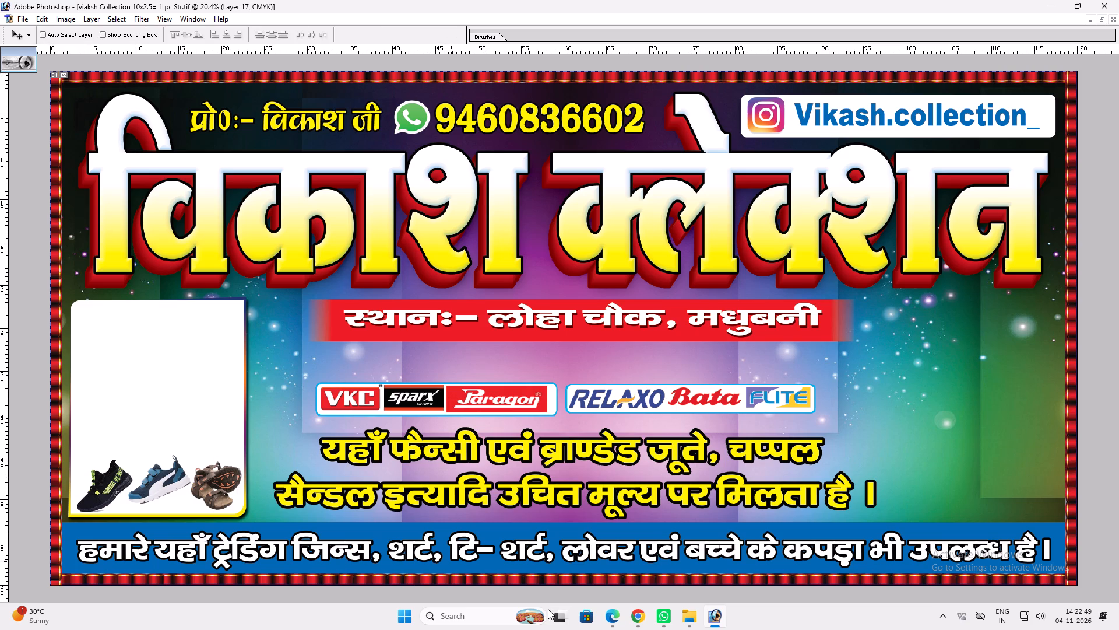
Switch to Chrome and search Google Images for "jeants Chapal".
{"action": "left_click", "coordinate": [636, 613]}
{"action": "left_click", "coordinate": [307, 111], "text": "ctrl"}
{"action": "key", "text": "ctrl+a"}
{"action": "type", "text": "jeants"}
{"action": "key", "text": "space"}
{"action": "left_click", "coordinate": [240, 96]}
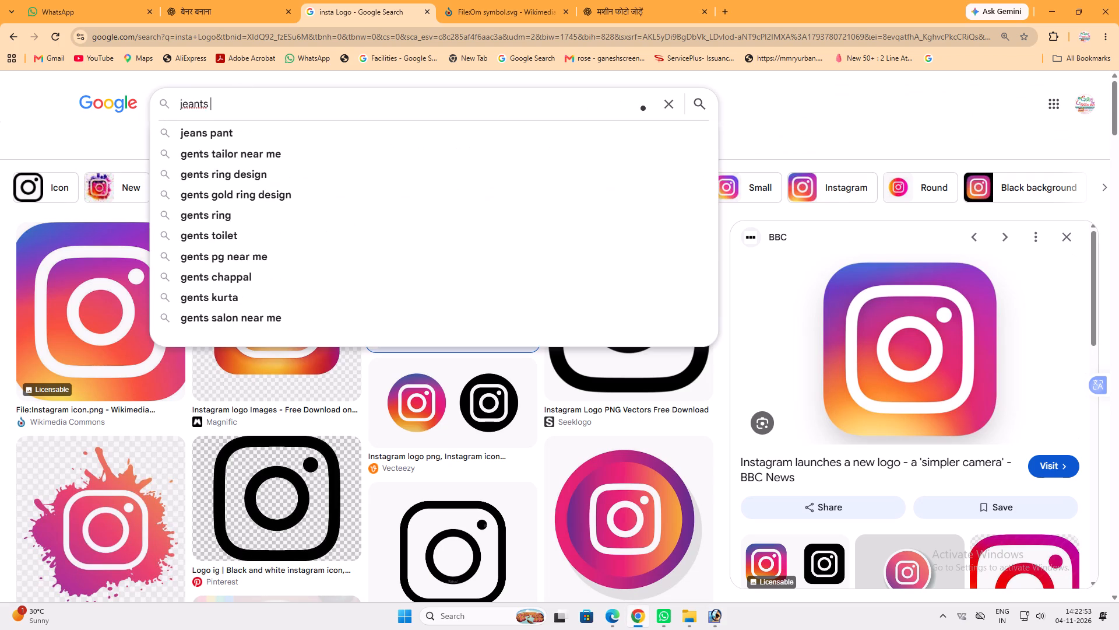
{"action": "type", "text": "Chapala"}
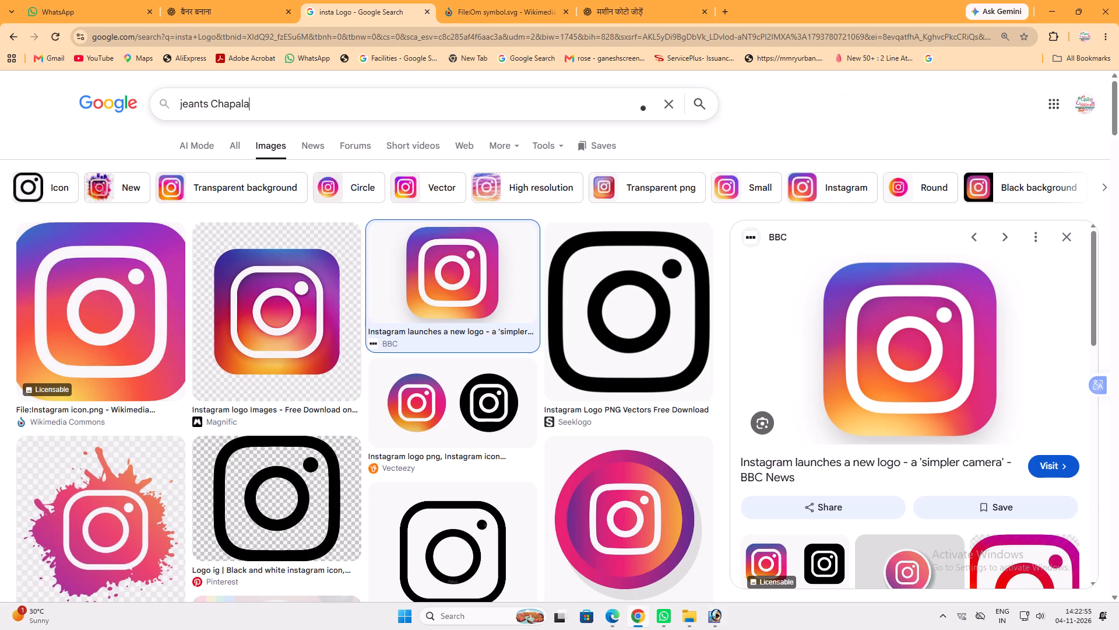
{"action": "key", "text": "BackSpace"}
{"action": "key", "text": "space"}
{"action": "key", "text": "Return"}
Add png to the image search and use the suggested spelling "gents Chappal png".
{"action": "left_click", "coordinate": [287, 97]}
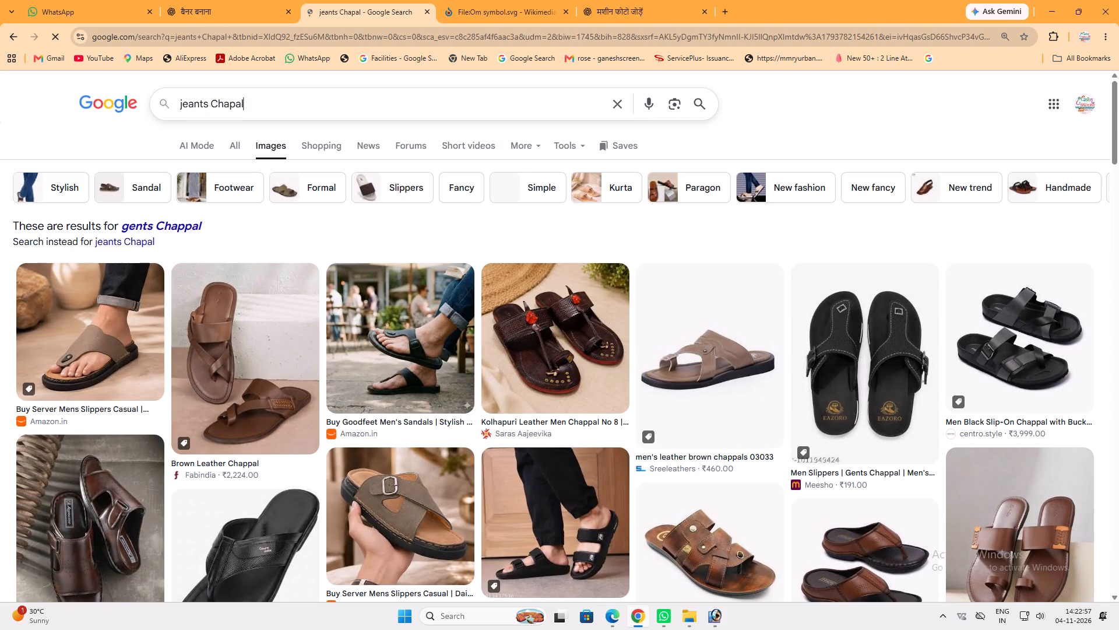
{"action": "key", "text": "space"}
{"action": "type", "text": "png"}
{"action": "key", "text": "space"}
{"action": "key", "text": "Return"}
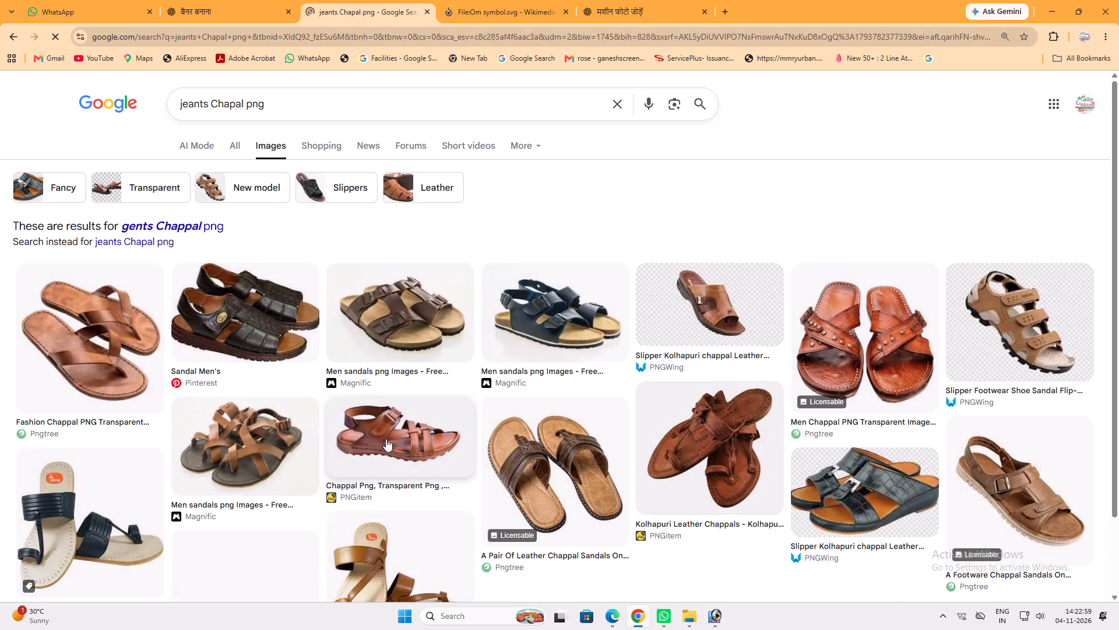
{"action": "left_click", "coordinate": [189, 230]}
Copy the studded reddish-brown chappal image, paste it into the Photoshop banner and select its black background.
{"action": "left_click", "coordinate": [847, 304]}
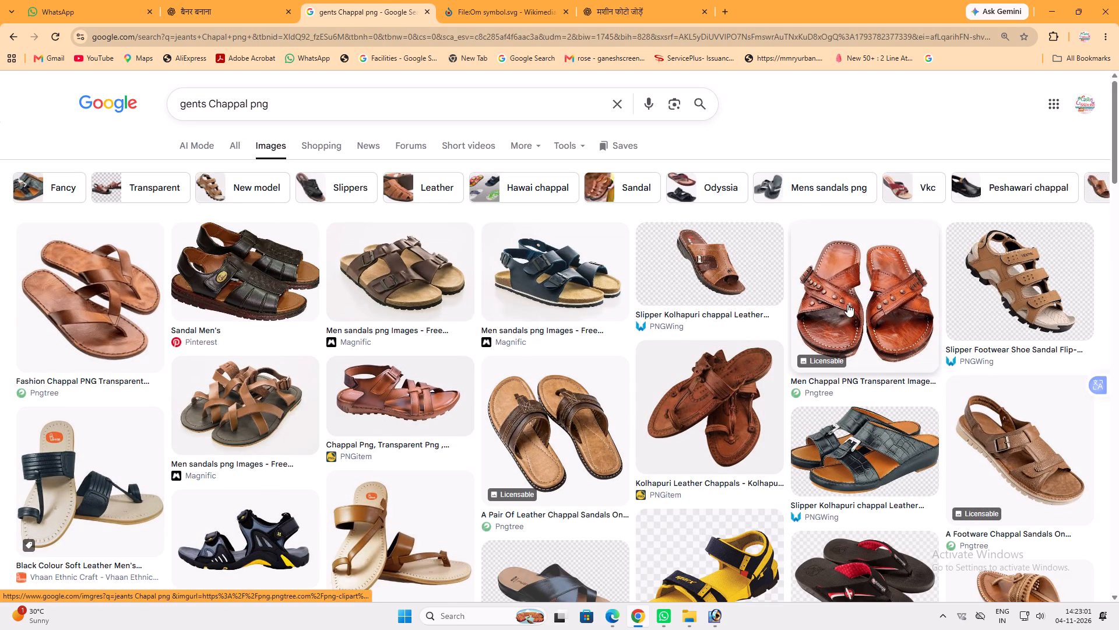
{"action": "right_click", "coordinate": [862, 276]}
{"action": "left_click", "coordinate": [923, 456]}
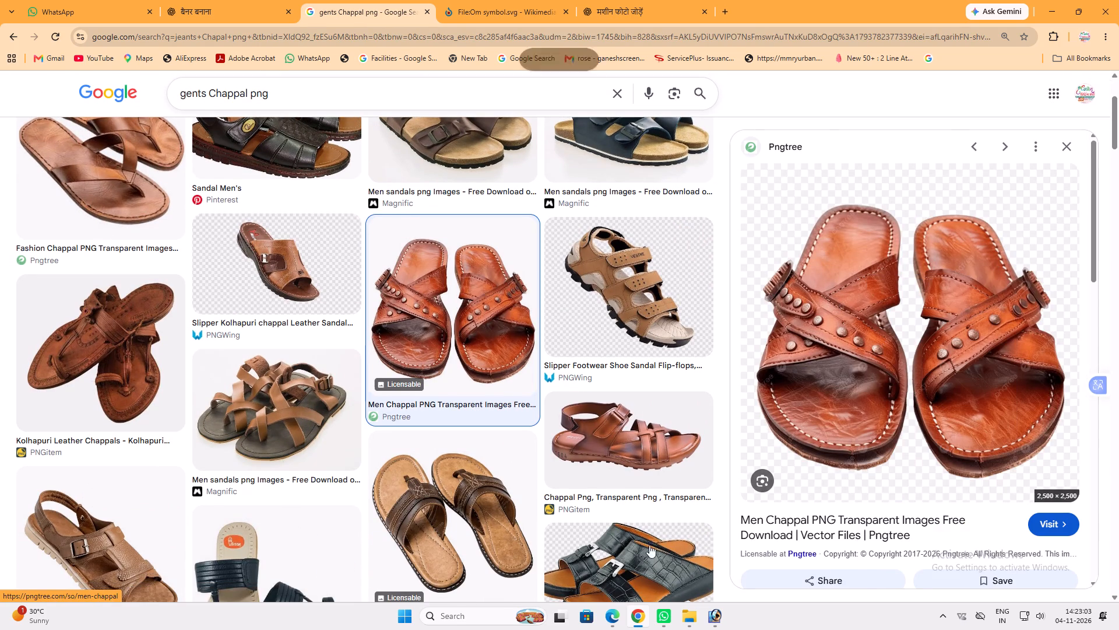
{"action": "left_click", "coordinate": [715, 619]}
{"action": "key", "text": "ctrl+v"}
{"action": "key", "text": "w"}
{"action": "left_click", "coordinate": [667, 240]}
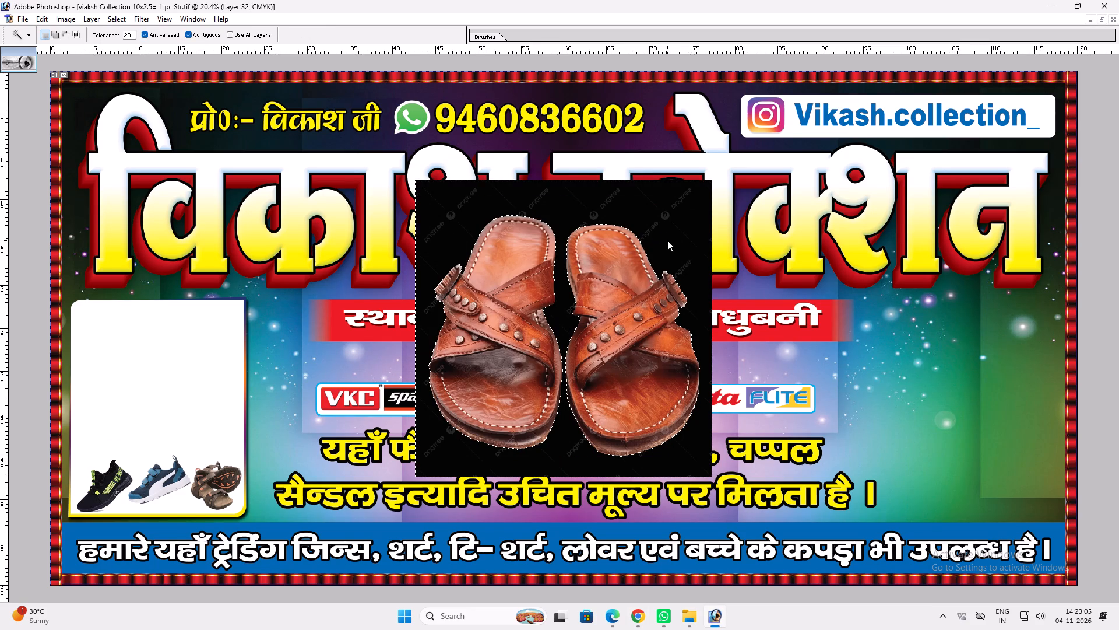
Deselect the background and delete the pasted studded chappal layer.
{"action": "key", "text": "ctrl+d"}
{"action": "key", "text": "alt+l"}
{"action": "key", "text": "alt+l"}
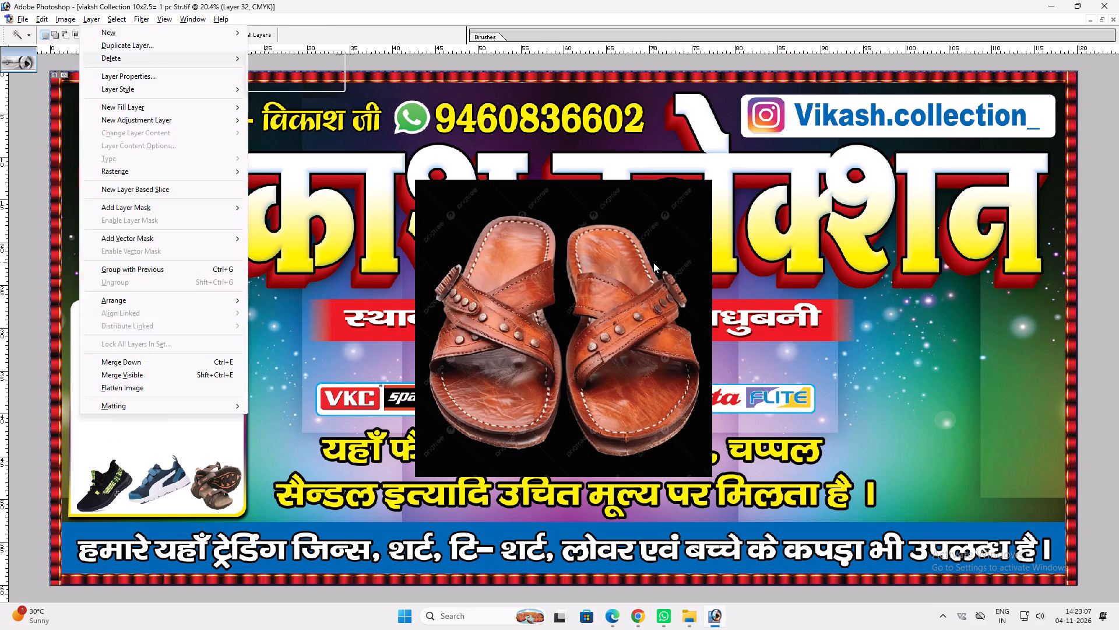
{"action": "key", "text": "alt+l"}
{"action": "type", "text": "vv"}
Return to Chrome and browse the gents chappal image results for a replacement sandal picture.
{"action": "left_click", "coordinate": [642, 615]}
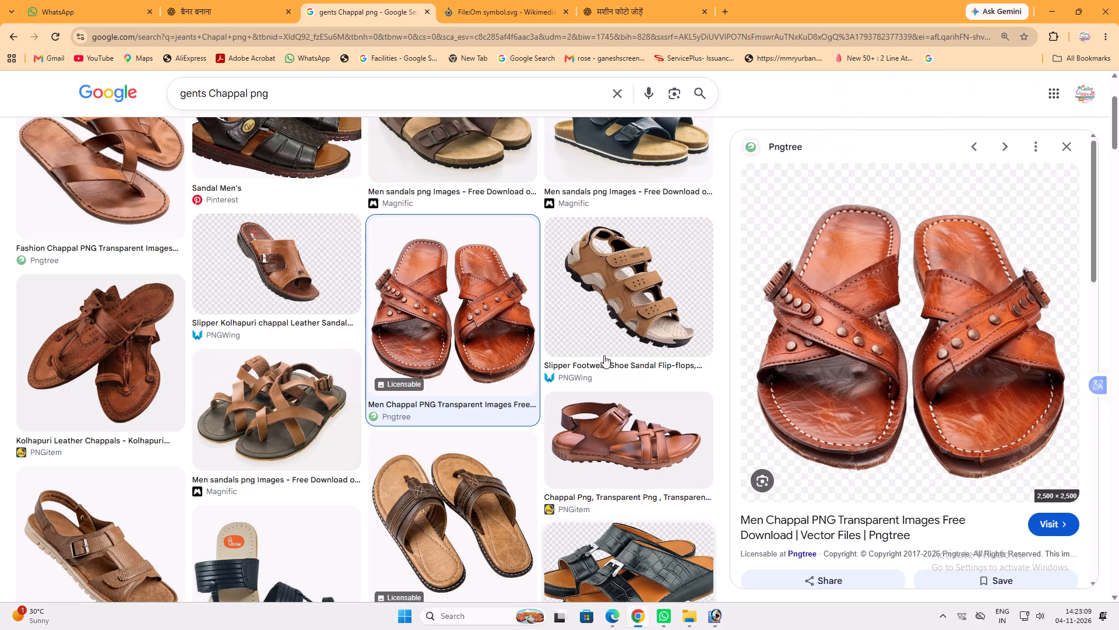
{"action": "scroll", "coordinate": [421, 388], "scroll_direction": "down", "scroll_amount": 2}
{"action": "scroll", "coordinate": [417, 388], "scroll_direction": "up", "scroll_amount": 3}
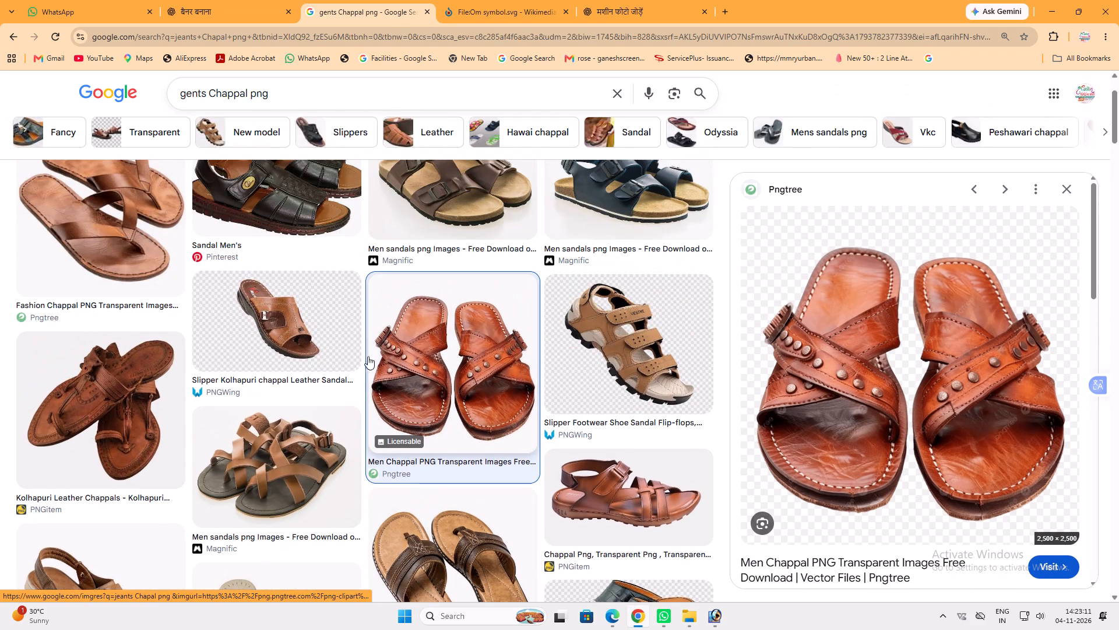
{"action": "scroll", "coordinate": [184, 421], "scroll_direction": "up", "scroll_amount": 2}
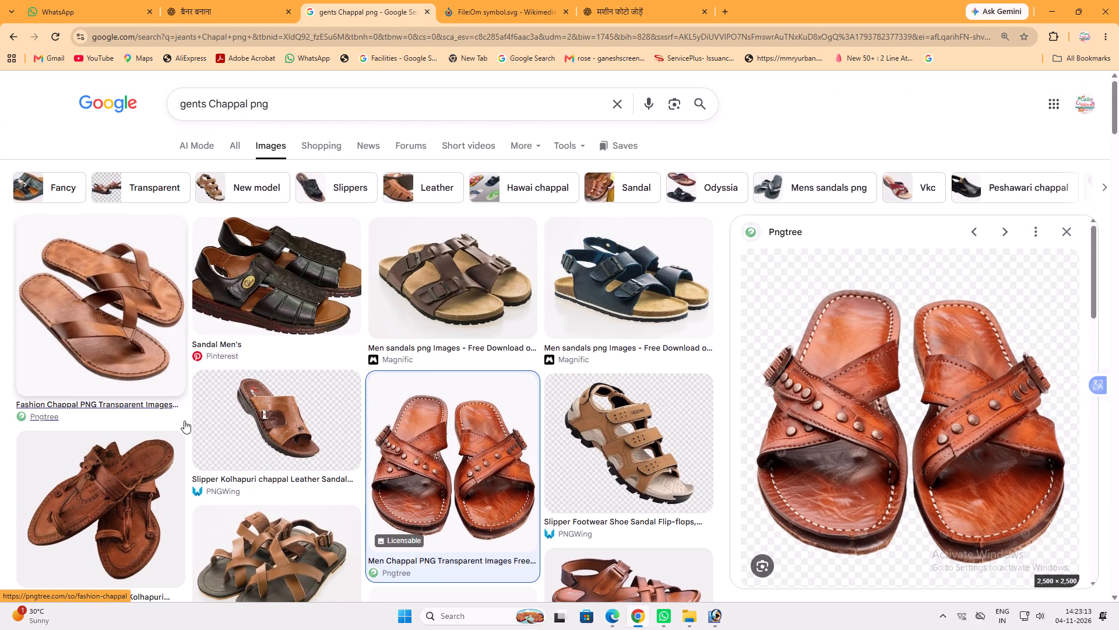
{"action": "scroll", "coordinate": [184, 421], "scroll_direction": "down", "scroll_amount": 8}
{"action": "scroll", "coordinate": [189, 421], "scroll_direction": "up", "scroll_amount": 1}
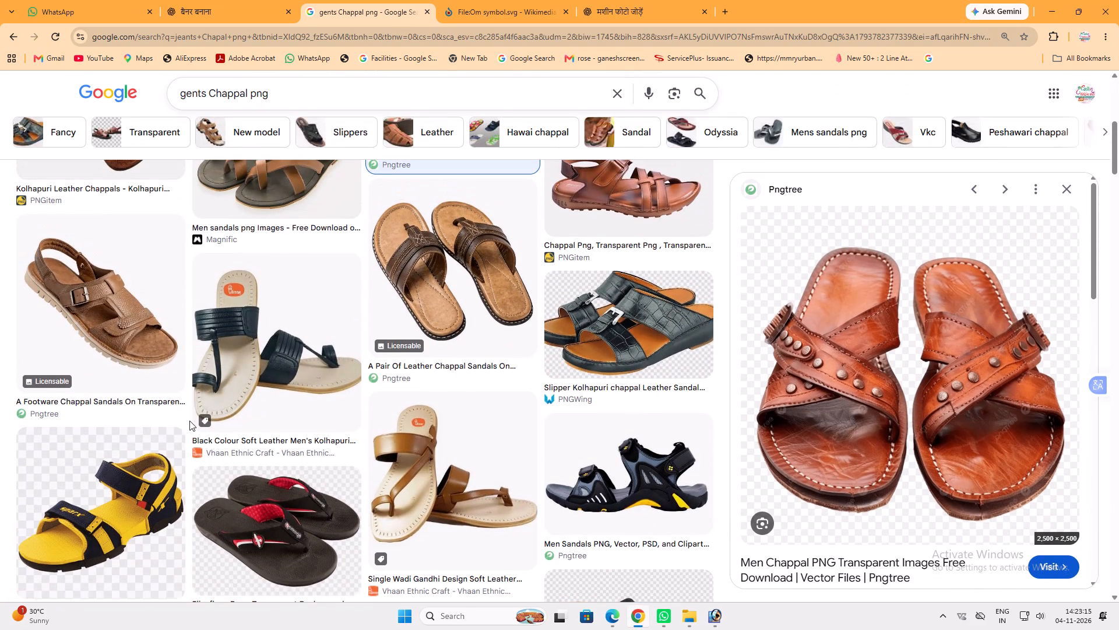
{"action": "scroll", "coordinate": [189, 421], "scroll_direction": "down", "scroll_amount": 6}
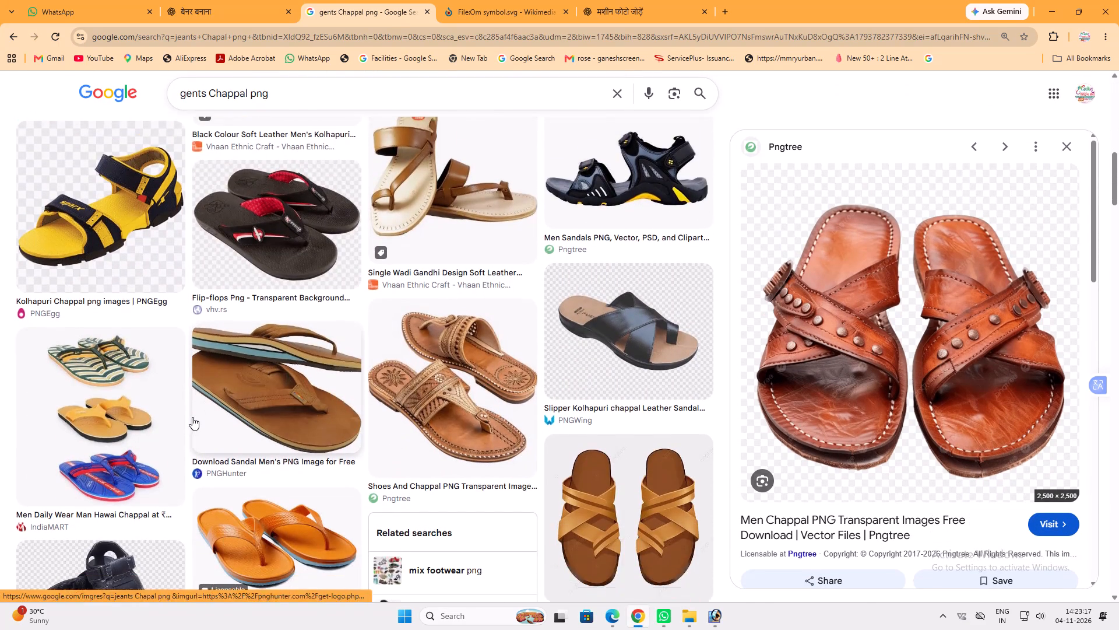
{"action": "scroll", "coordinate": [192, 416], "scroll_direction": "down", "scroll_amount": 5}
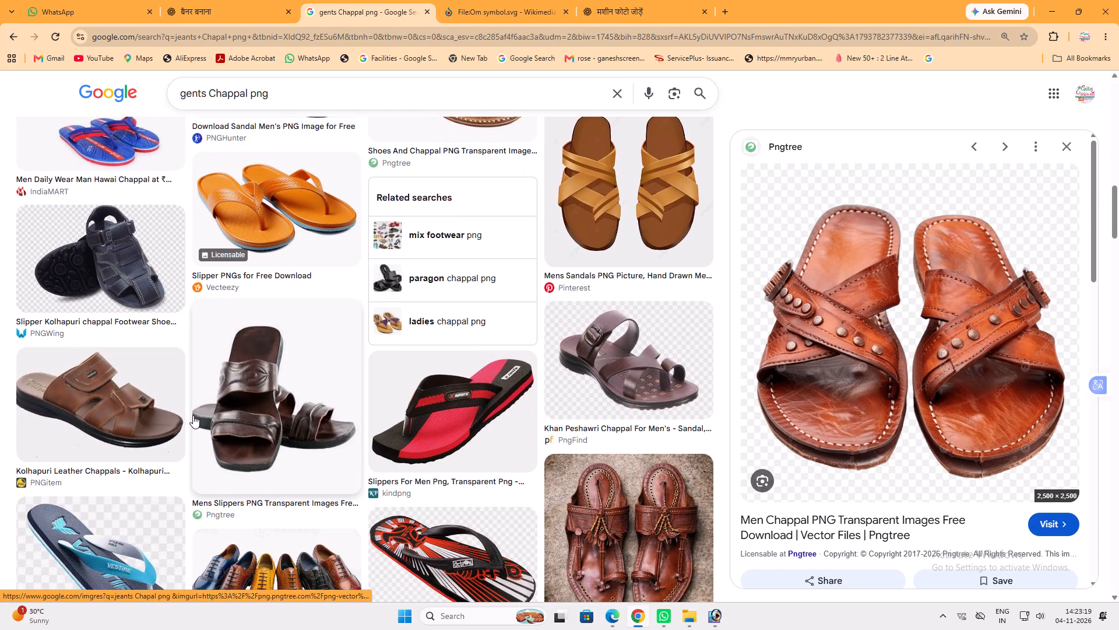
{"action": "scroll", "coordinate": [193, 415], "scroll_direction": "down", "scroll_amount": 9}
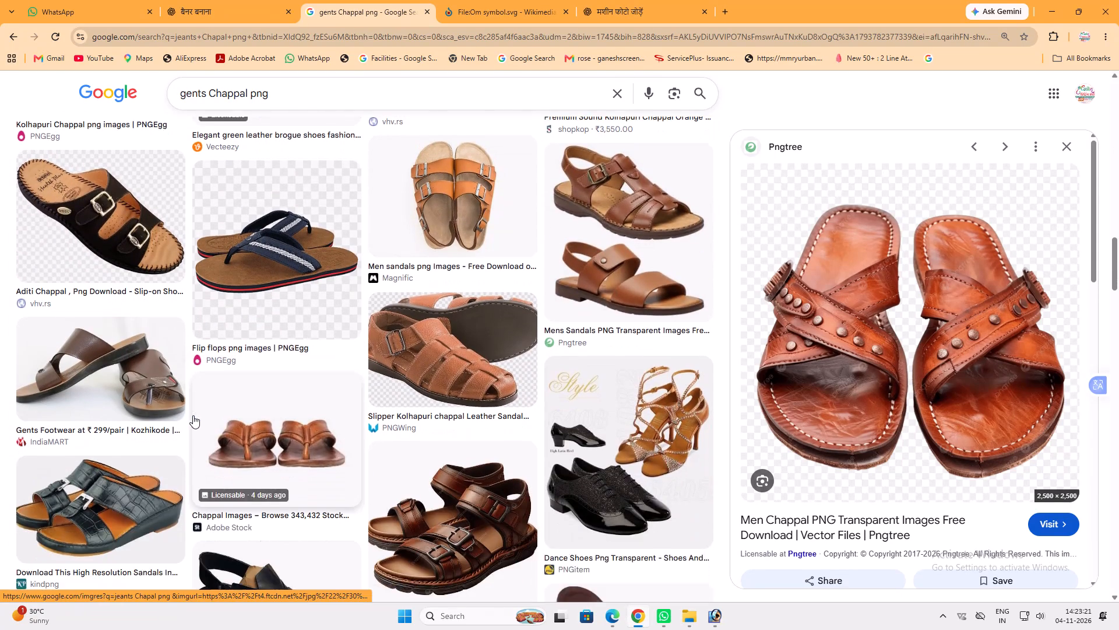
{"action": "scroll", "coordinate": [193, 415], "scroll_direction": "up", "scroll_amount": 2}
Copy the orange double-buckle sandals image, paste it into the Photoshop banner and delete its white background.
{"action": "left_click", "coordinate": [493, 307]}
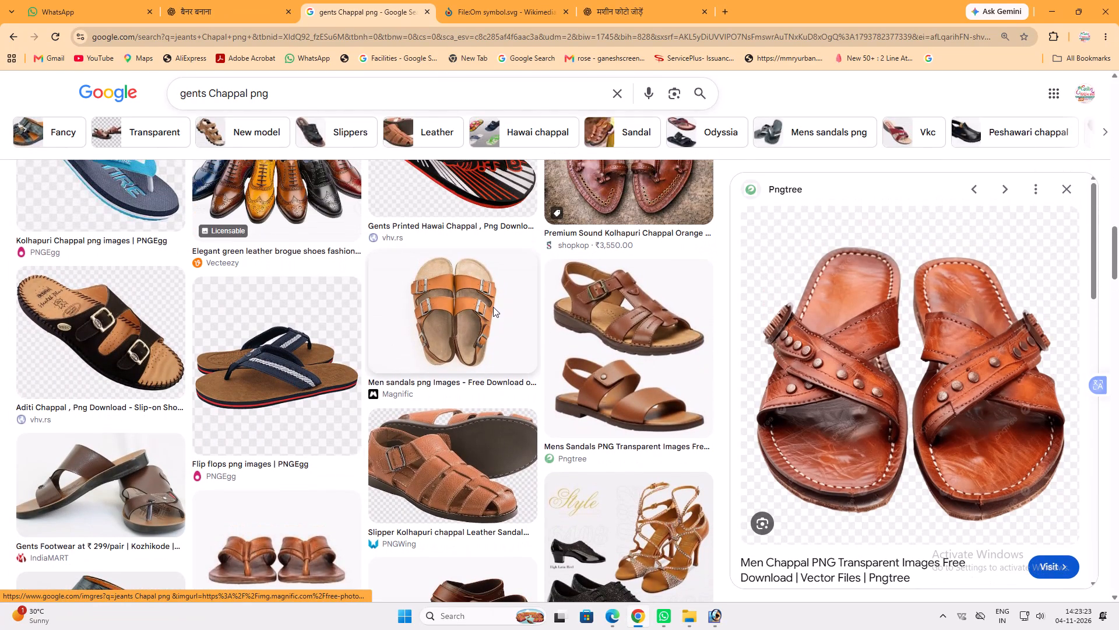
{"action": "right_click", "coordinate": [942, 301]}
{"action": "left_click", "coordinate": [1014, 482]}
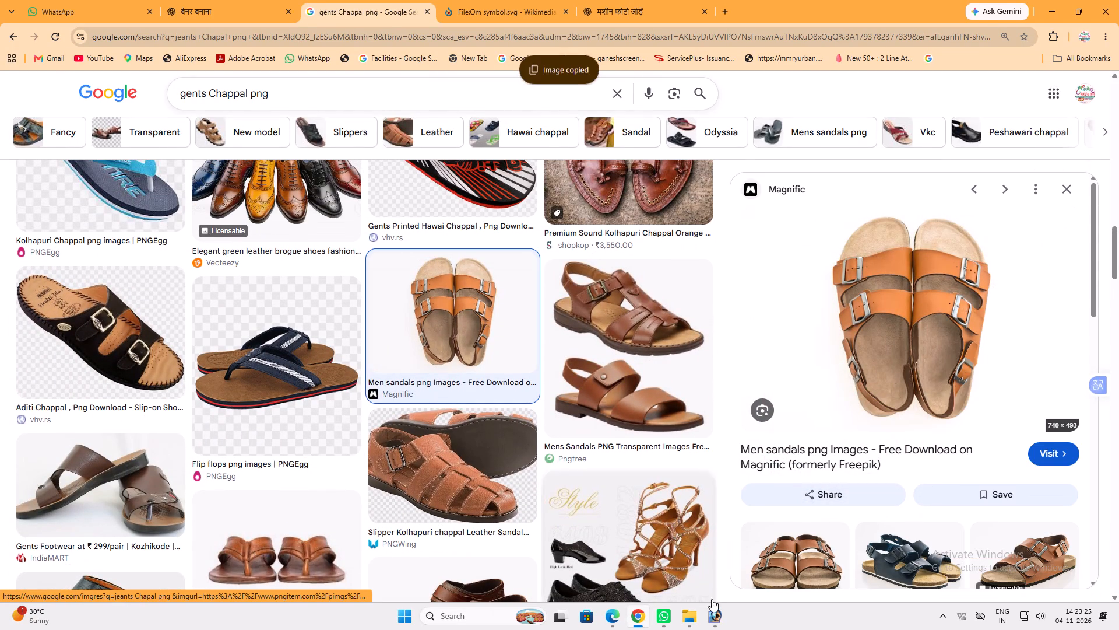
{"action": "left_click", "coordinate": [721, 621]}
{"action": "key", "text": "ctrl+v"}
{"action": "key", "text": "w"}
{"action": "left_click", "coordinate": [590, 331]}
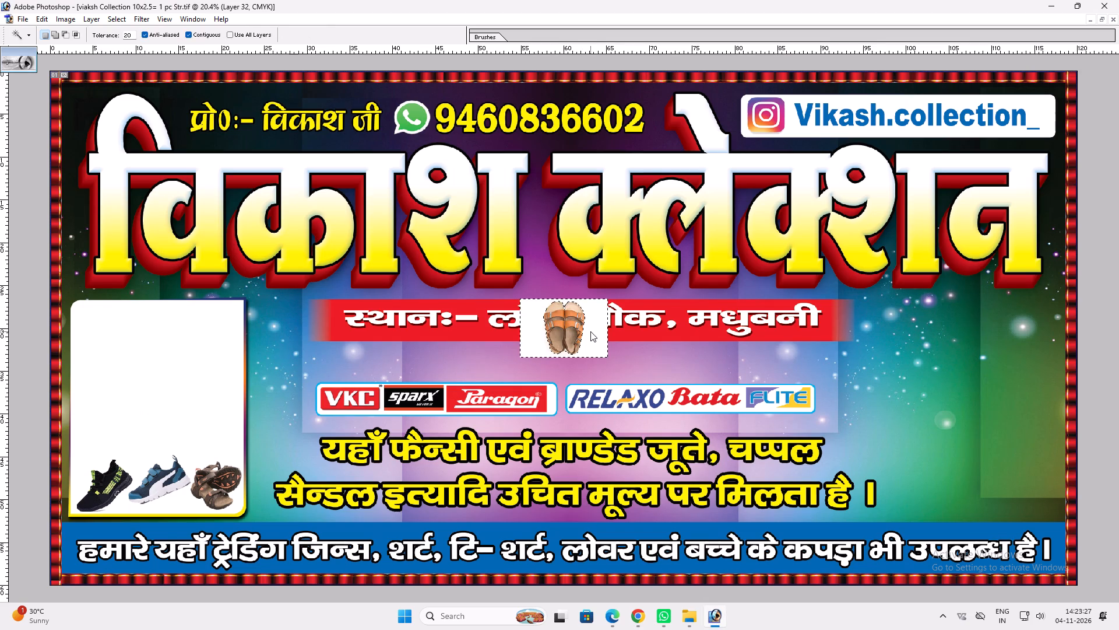
{"action": "key", "text": "Delete"}
{"action": "key", "text": "ctrl+d"}
Place the orange sandals along the white panel's left edge above the black shoe and enlarge them.
{"action": "key", "text": "v"}
{"action": "left_click_drag", "start_coordinate": [555, 335], "coordinate": [113, 422]}
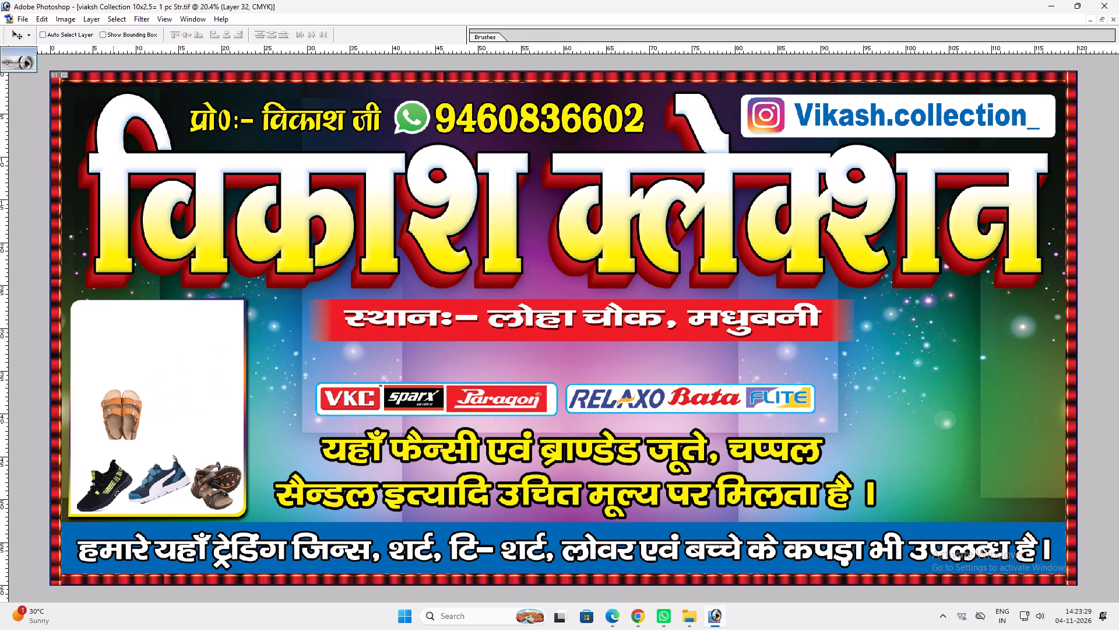
{"action": "left_click_drag", "start_coordinate": [113, 422], "coordinate": [107, 428]}
{"action": "left_click_drag", "start_coordinate": [110, 426], "coordinate": [86, 439]}
{"action": "key", "text": "ctrl+t"}
{"action": "left_click_drag", "start_coordinate": [110, 406], "coordinate": [140, 351], "text": "shift"}
{"action": "key", "text": "ctrl+z"}
{"action": "left_click_drag", "start_coordinate": [115, 404], "coordinate": [125, 381], "text": "shift"}
{"action": "key", "text": "shift+Return"}
{"action": "key", "text": "v"}
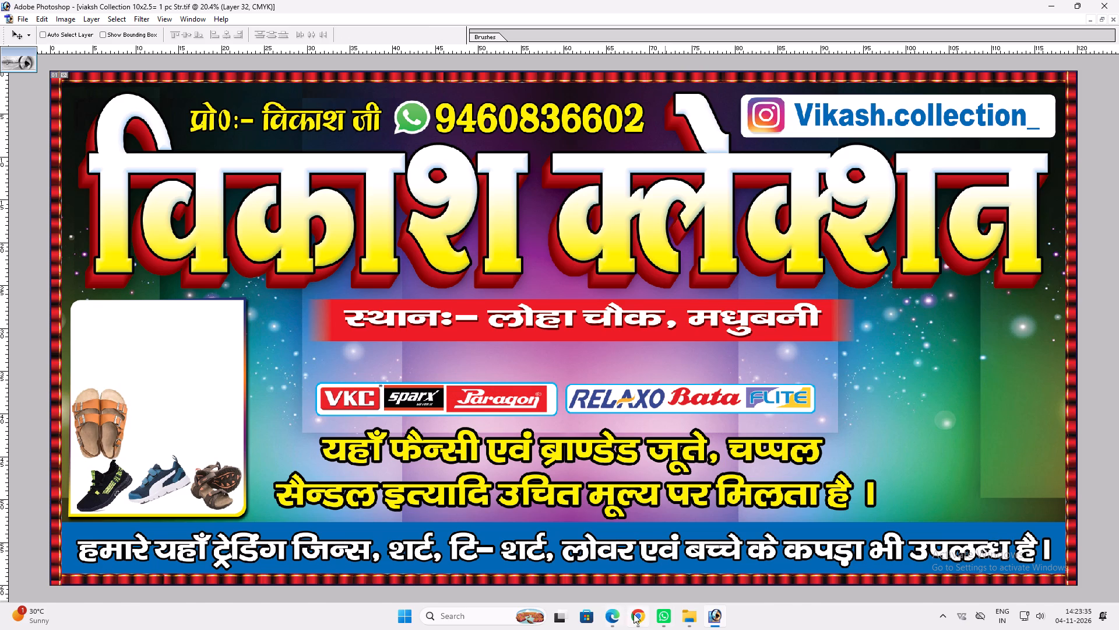
Switch to Chrome and change the image search to "gents Chappal Slipper png", using the suggested spelling.
{"action": "left_click", "coordinate": [634, 613]}
{"action": "scroll", "coordinate": [467, 352], "scroll_direction": "down", "scroll_amount": 4}
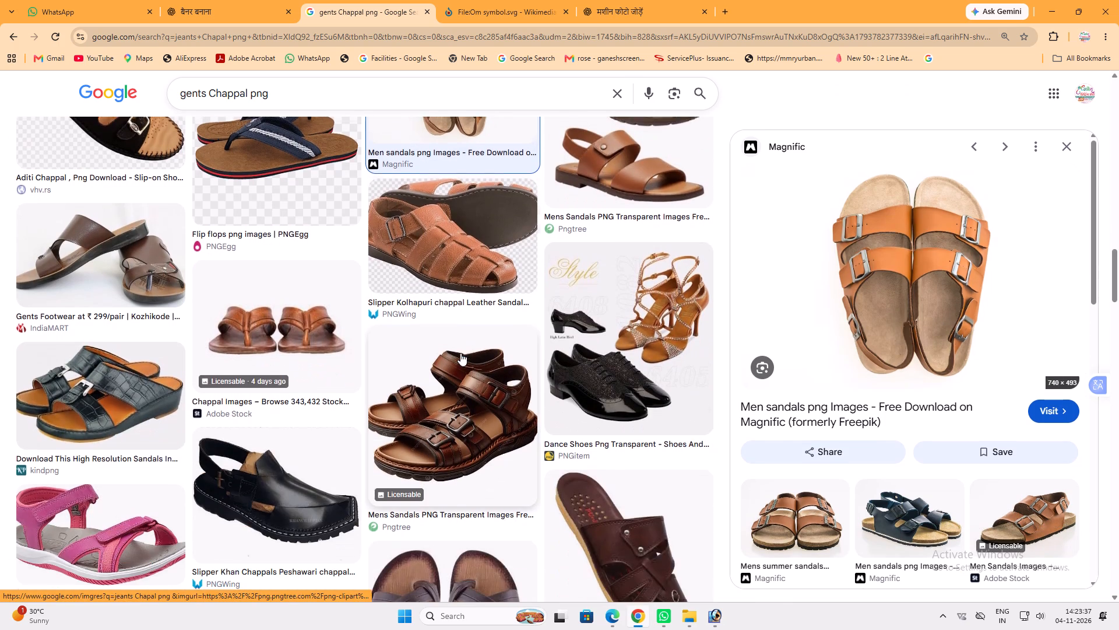
{"action": "scroll", "coordinate": [494, 370], "scroll_direction": "up", "scroll_amount": 4}
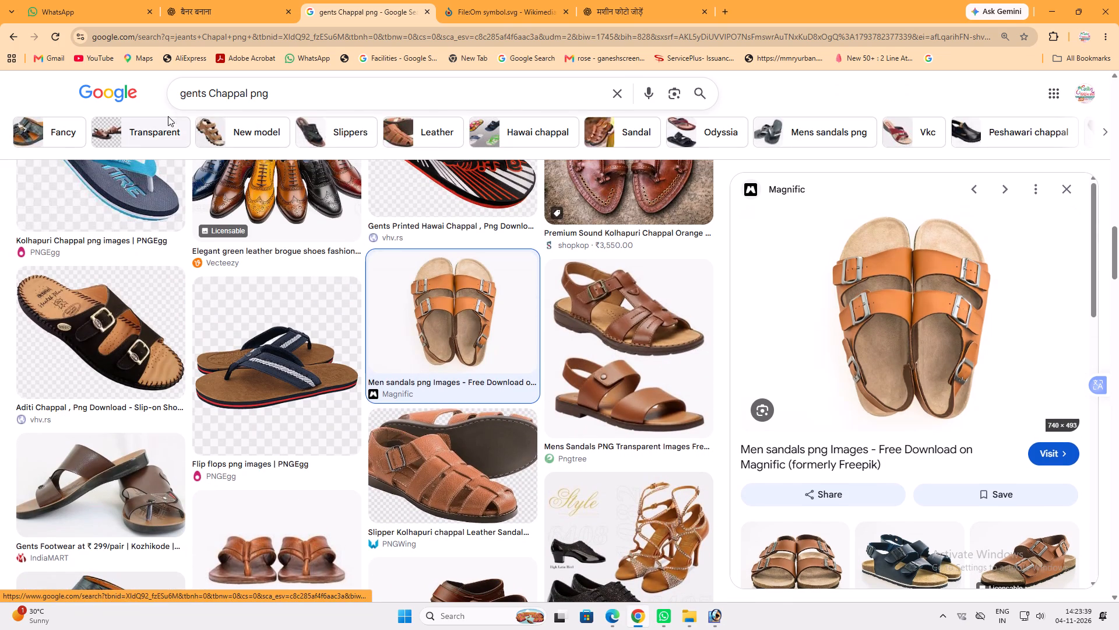
{"action": "left_click_drag", "start_coordinate": [206, 99], "coordinate": [24, 120]}
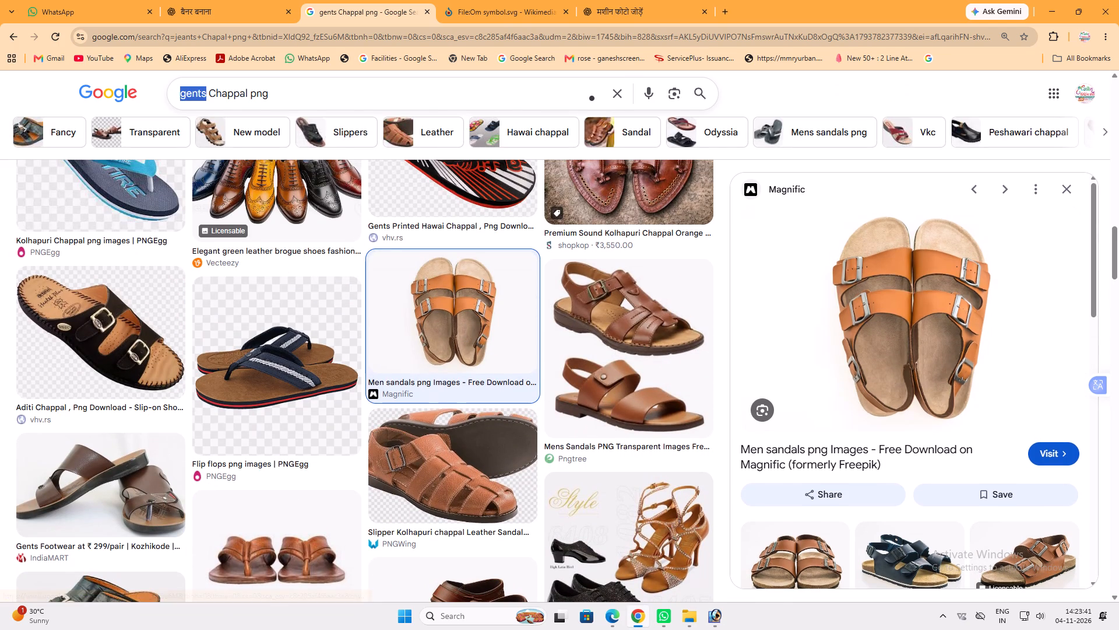
{"action": "left_click", "coordinate": [205, 94]}
{"action": "left_click", "coordinate": [249, 96]}
{"action": "key", "text": "space"}
{"action": "type", "text": "Cil"}
{"action": "key", "text": "i"}
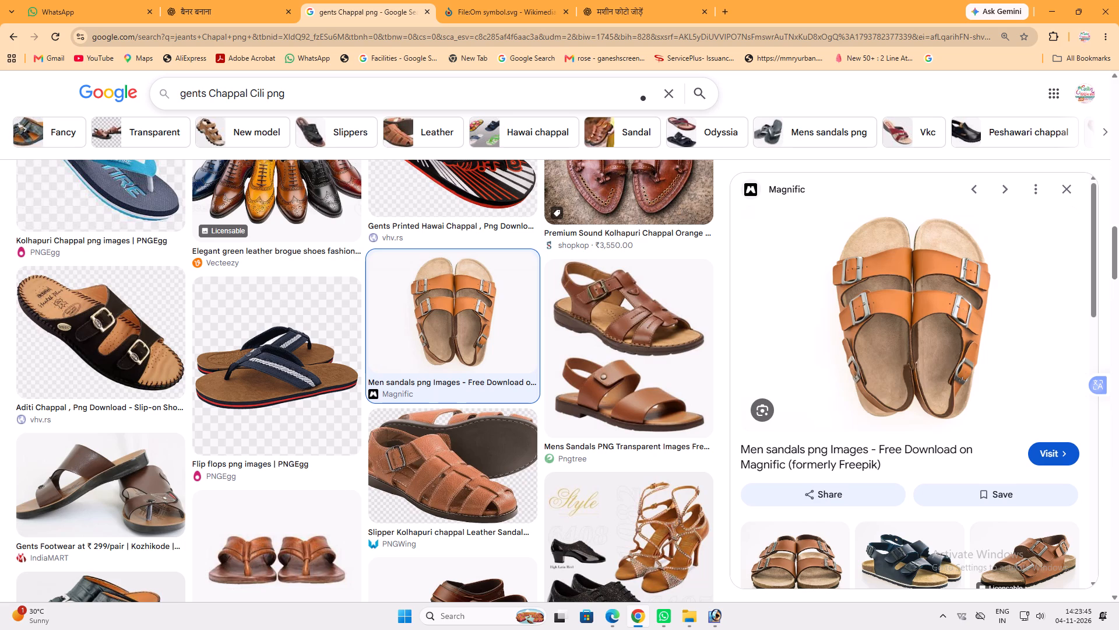
{"action": "type", "text": "per"}
{"action": "key", "text": "Return"}
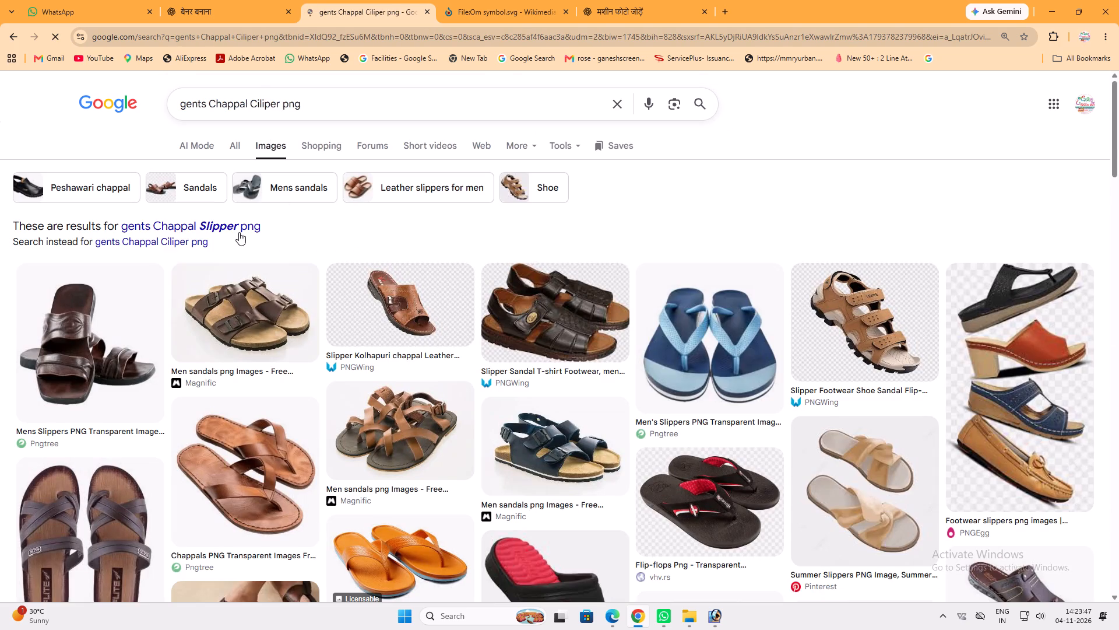
{"action": "left_click", "coordinate": [239, 232]}
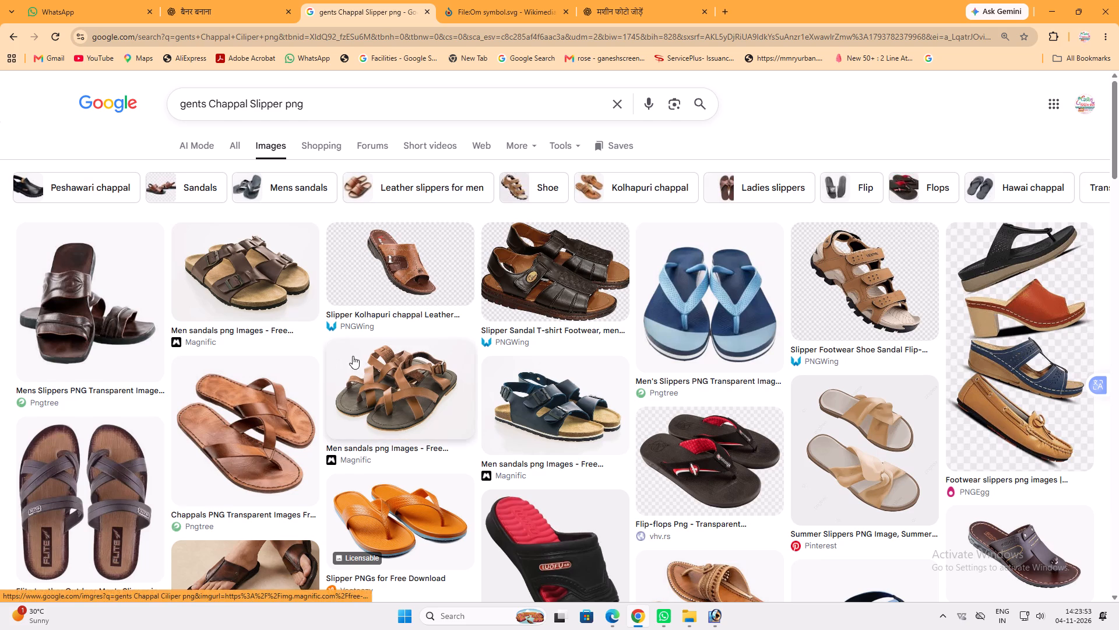
Browse the gents Chappal Slipper png image results for another slipper picture suitable for the banner.
{"action": "scroll", "coordinate": [353, 356], "scroll_direction": "down", "scroll_amount": 7}
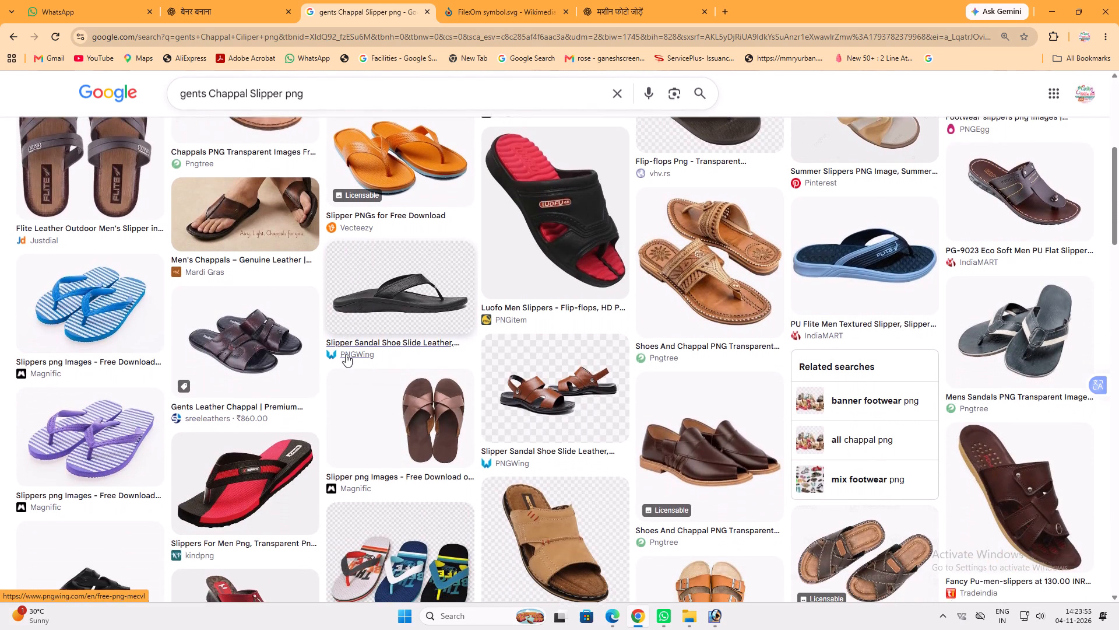
{"action": "scroll", "coordinate": [346, 354], "scroll_direction": "down", "scroll_amount": 1}
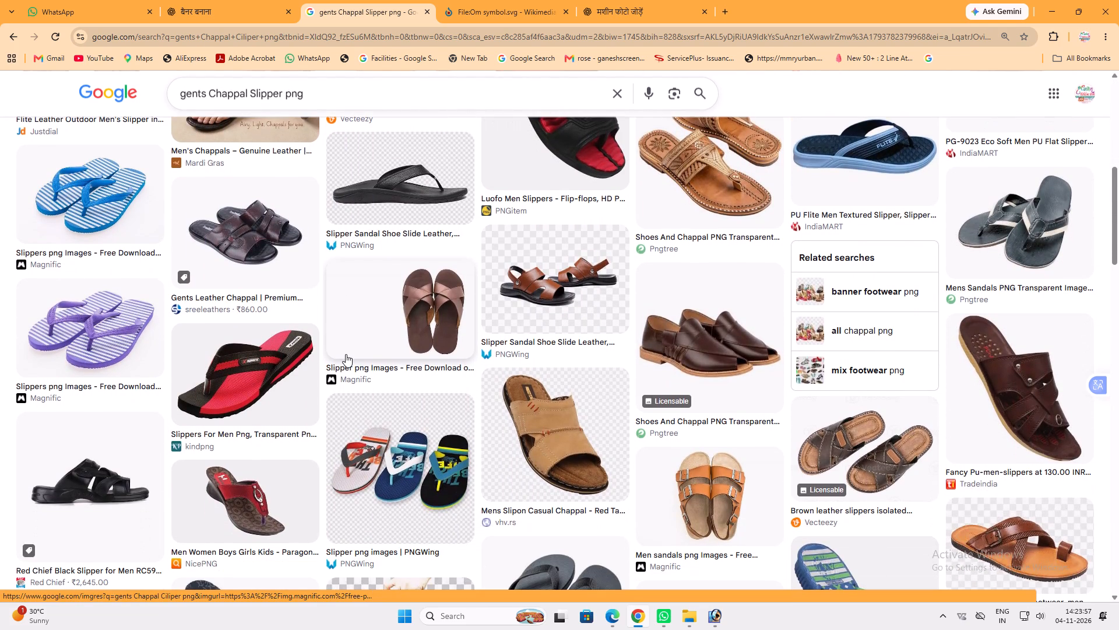
{"action": "scroll", "coordinate": [346, 354], "scroll_direction": "up", "scroll_amount": 4}
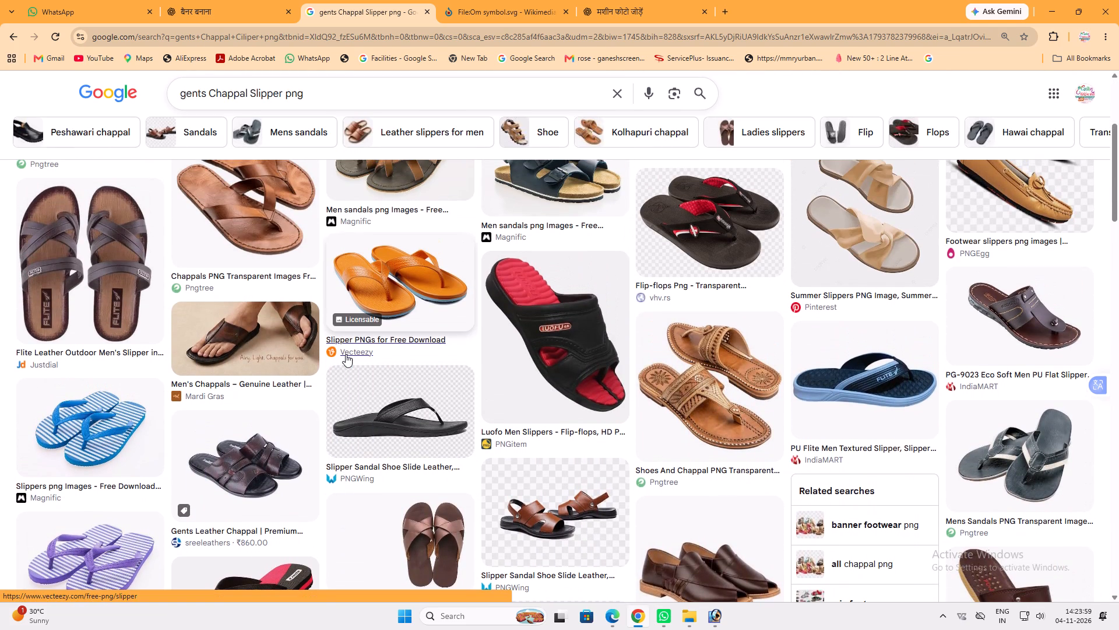
{"action": "scroll", "coordinate": [350, 353], "scroll_direction": "up", "scroll_amount": 7}
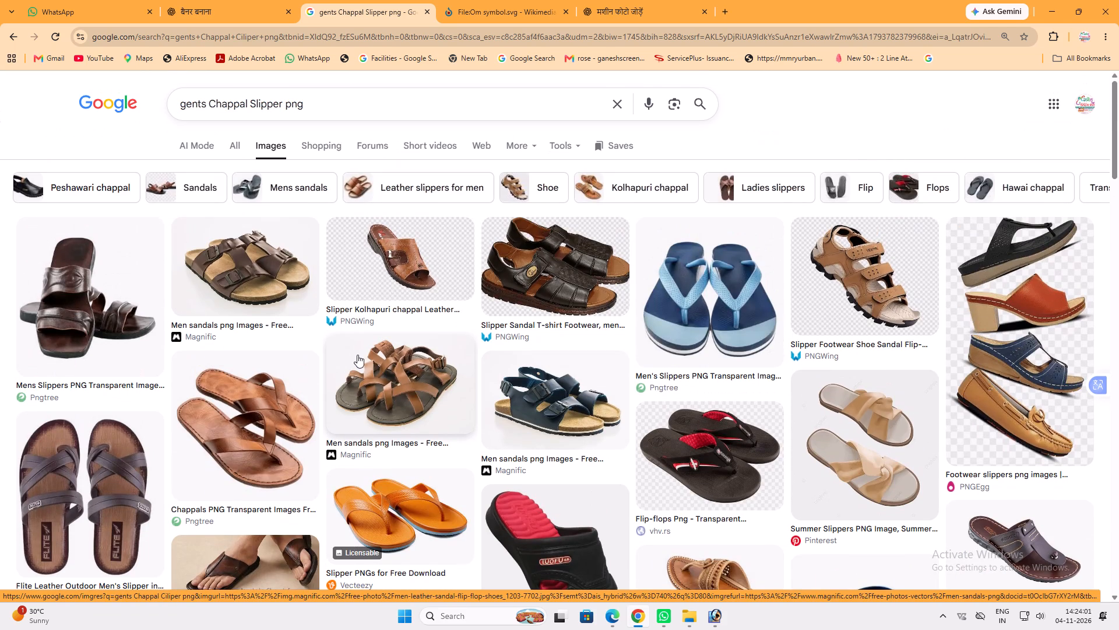
{"action": "scroll", "coordinate": [357, 355], "scroll_direction": "down", "scroll_amount": 8}
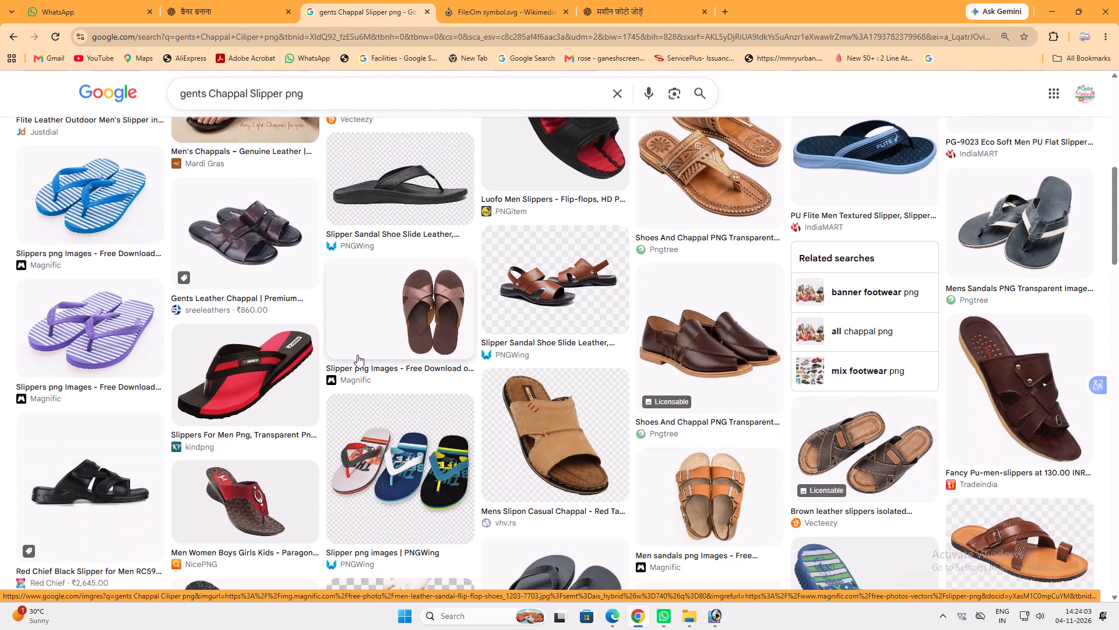
{"action": "scroll", "coordinate": [332, 335], "scroll_direction": "down", "scroll_amount": 7}
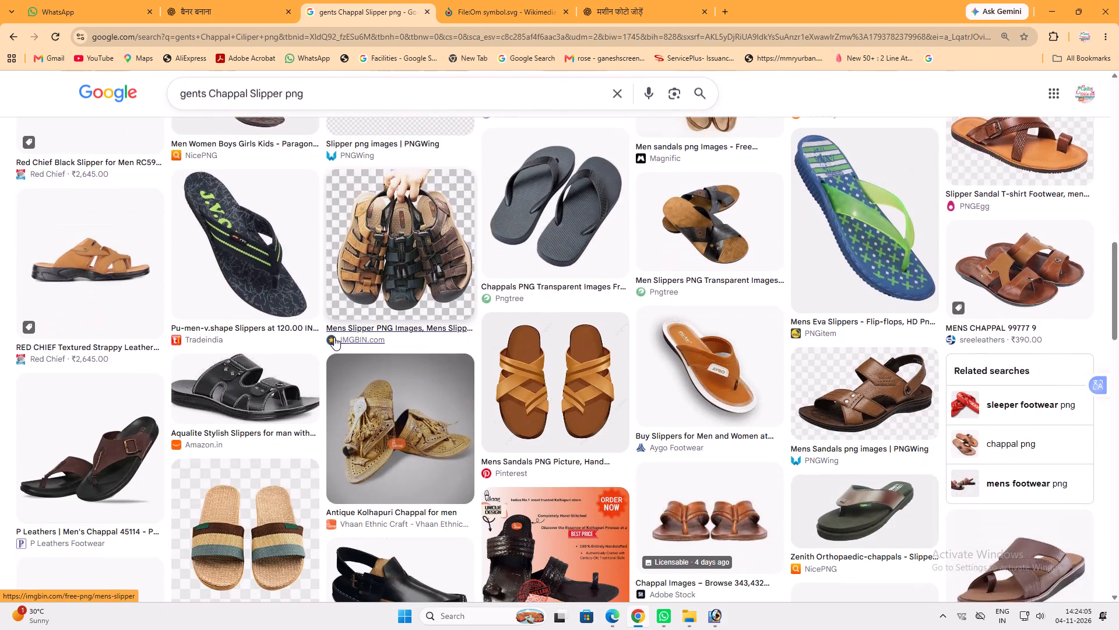
{"action": "scroll", "coordinate": [334, 337], "scroll_direction": "down", "scroll_amount": 5}
{"action": "scroll", "coordinate": [335, 337], "scroll_direction": "up", "scroll_amount": 2}
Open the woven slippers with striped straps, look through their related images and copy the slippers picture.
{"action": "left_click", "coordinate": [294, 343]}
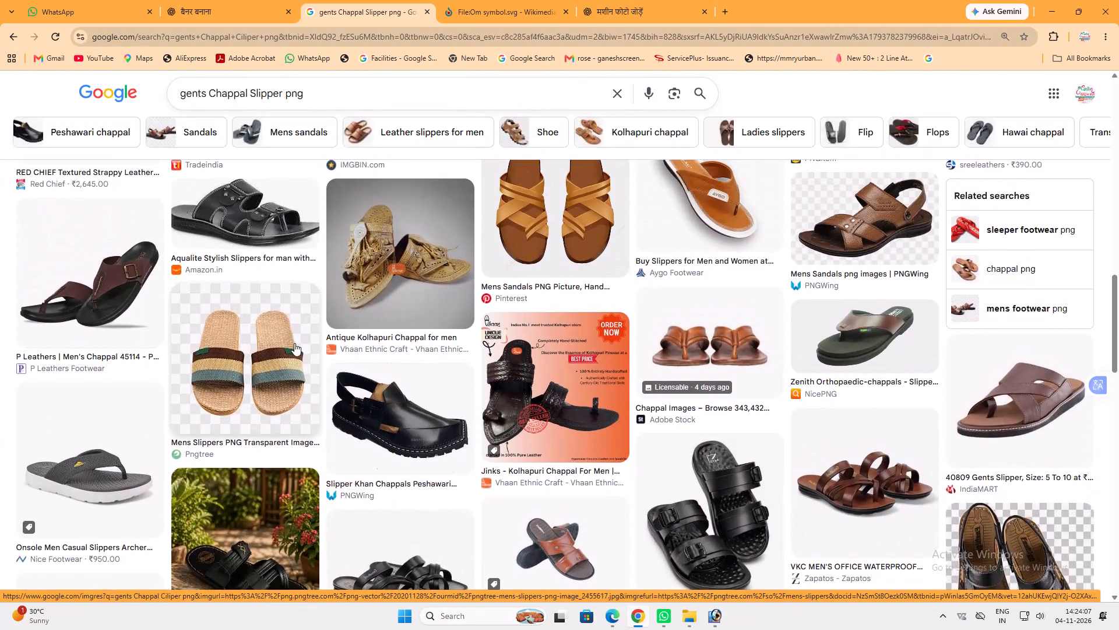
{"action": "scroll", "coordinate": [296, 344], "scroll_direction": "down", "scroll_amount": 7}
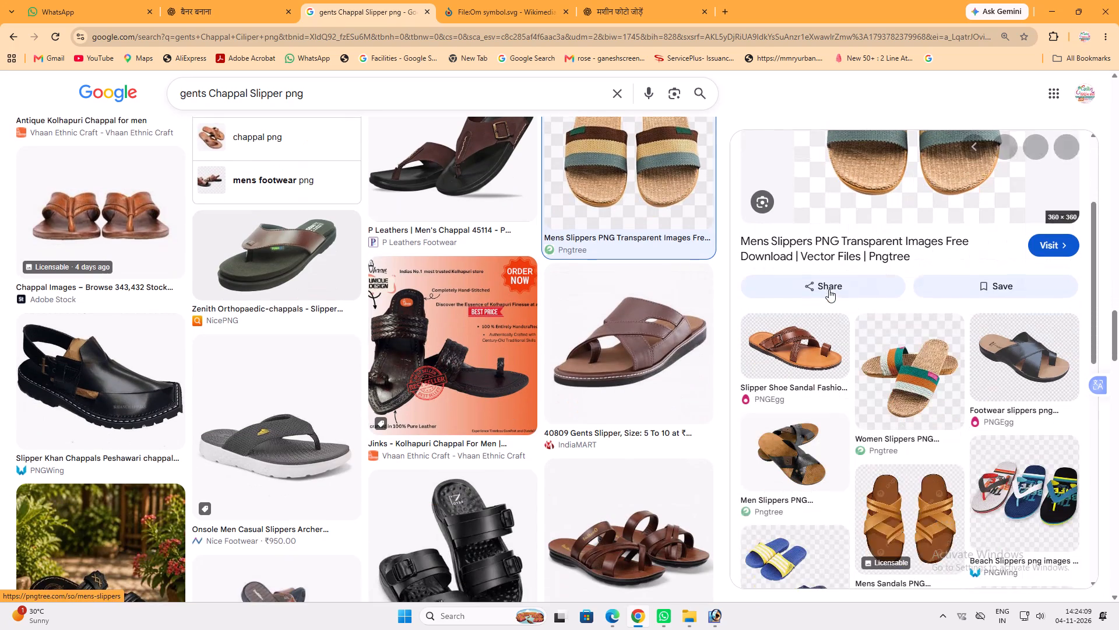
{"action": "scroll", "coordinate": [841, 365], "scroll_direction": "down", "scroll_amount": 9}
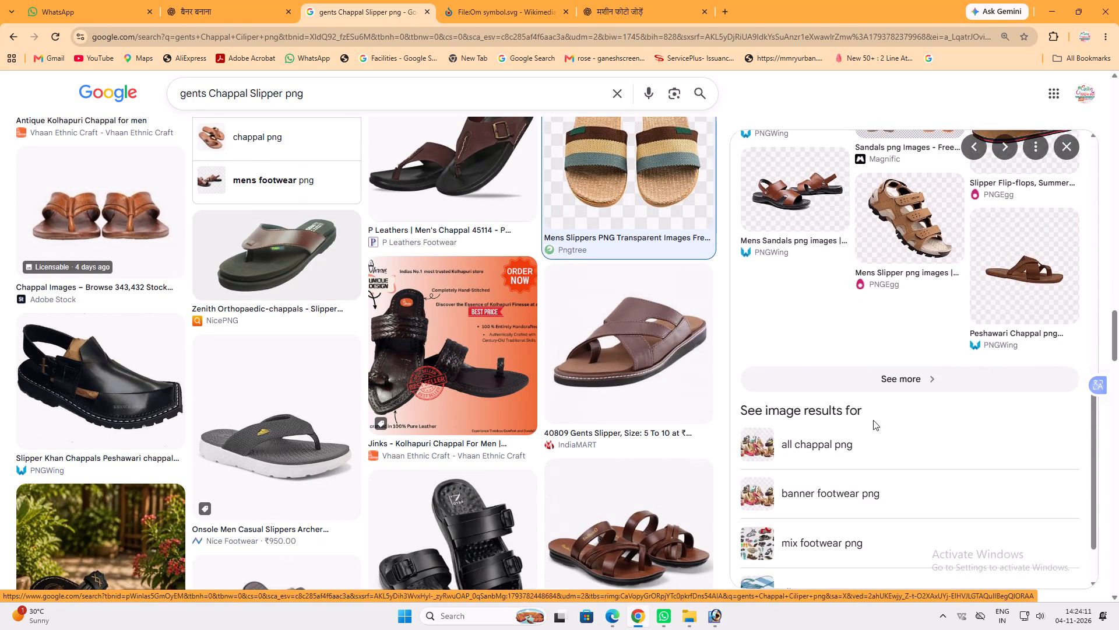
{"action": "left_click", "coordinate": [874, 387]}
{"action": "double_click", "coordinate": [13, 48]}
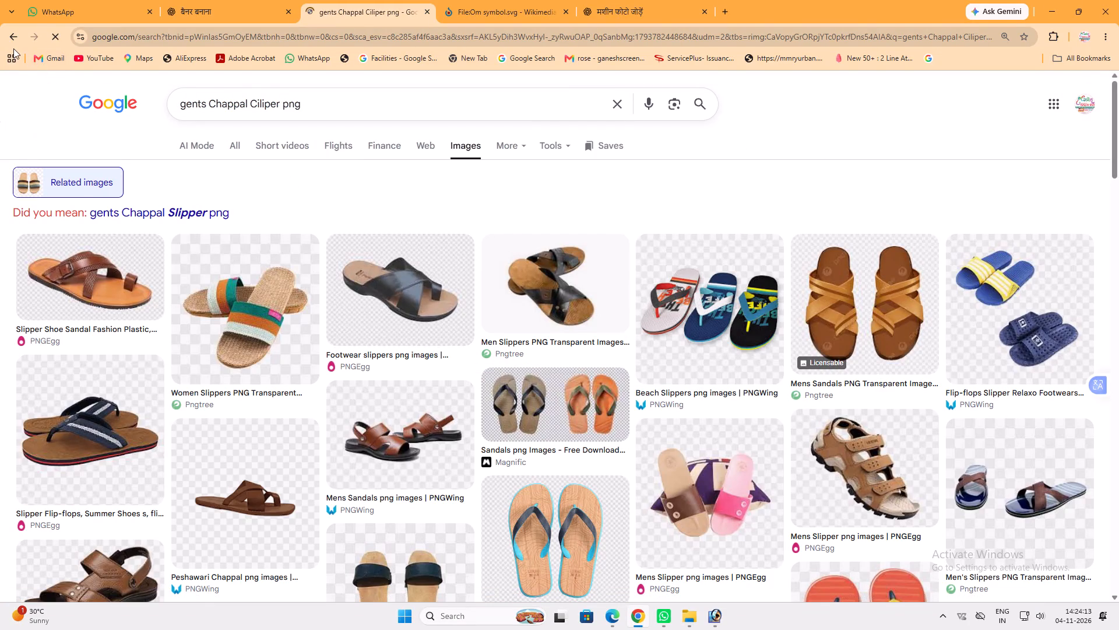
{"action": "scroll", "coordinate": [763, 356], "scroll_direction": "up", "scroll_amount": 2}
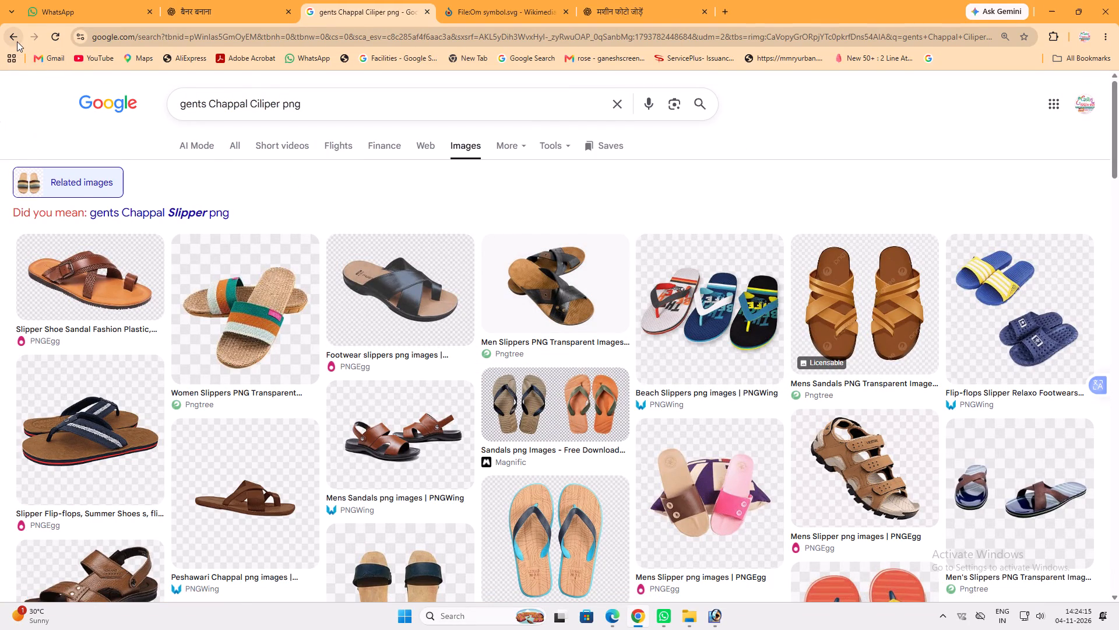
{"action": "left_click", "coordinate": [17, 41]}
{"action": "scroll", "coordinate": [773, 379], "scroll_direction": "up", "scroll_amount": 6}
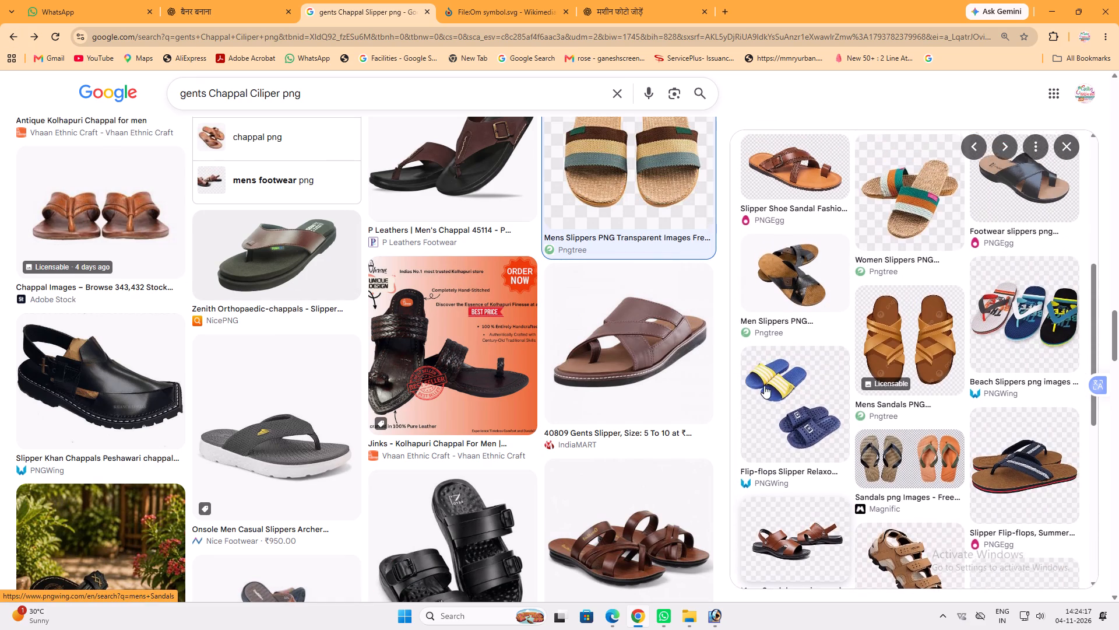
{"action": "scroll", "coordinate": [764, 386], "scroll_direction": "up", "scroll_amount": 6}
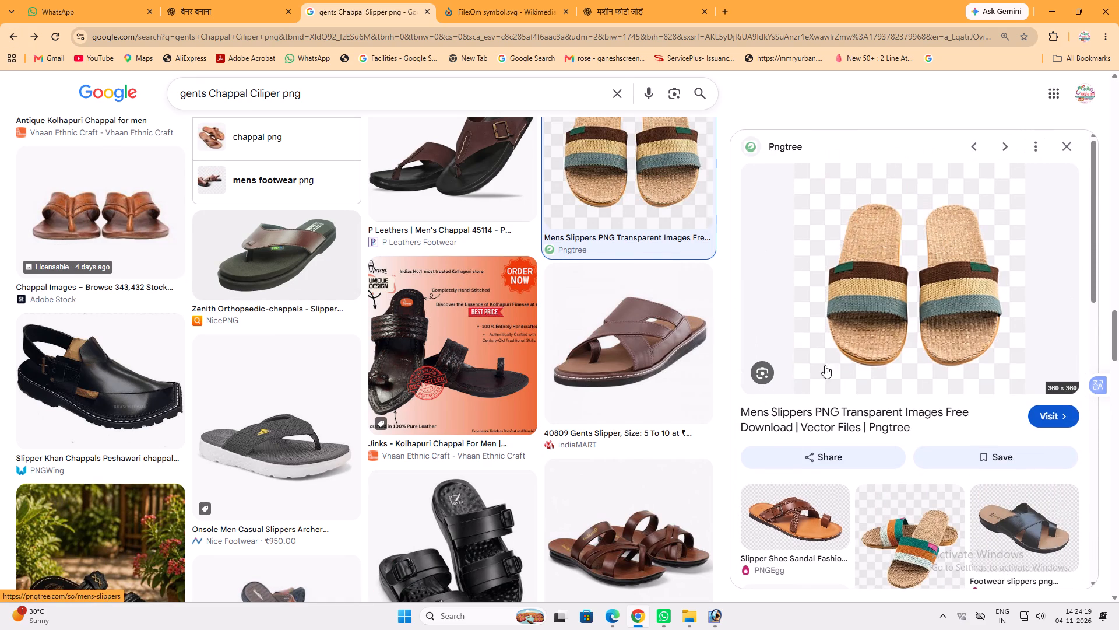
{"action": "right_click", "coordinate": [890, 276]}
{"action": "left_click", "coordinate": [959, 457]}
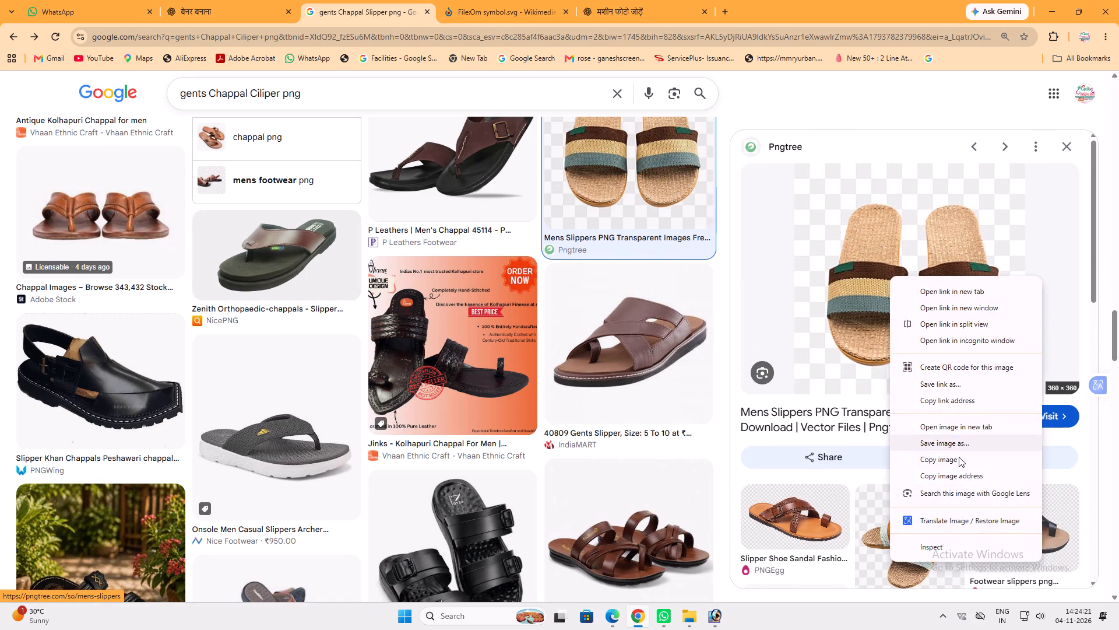
Open the full set of images related to the woven slippers and examine them for another footwear picture.
{"action": "scroll", "coordinate": [906, 360], "scroll_direction": "down", "scroll_amount": 9}
{"action": "left_click", "coordinate": [934, 546]}
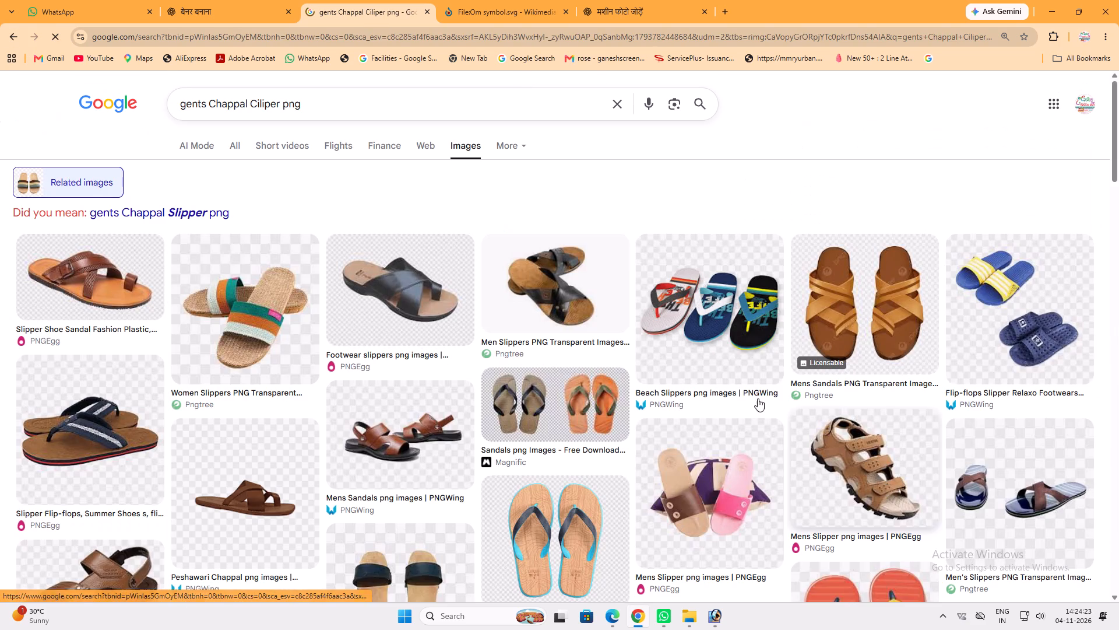
{"action": "scroll", "coordinate": [657, 350], "scroll_direction": "down", "scroll_amount": 2}
{"action": "scroll", "coordinate": [544, 315], "scroll_direction": "down", "scroll_amount": 3}
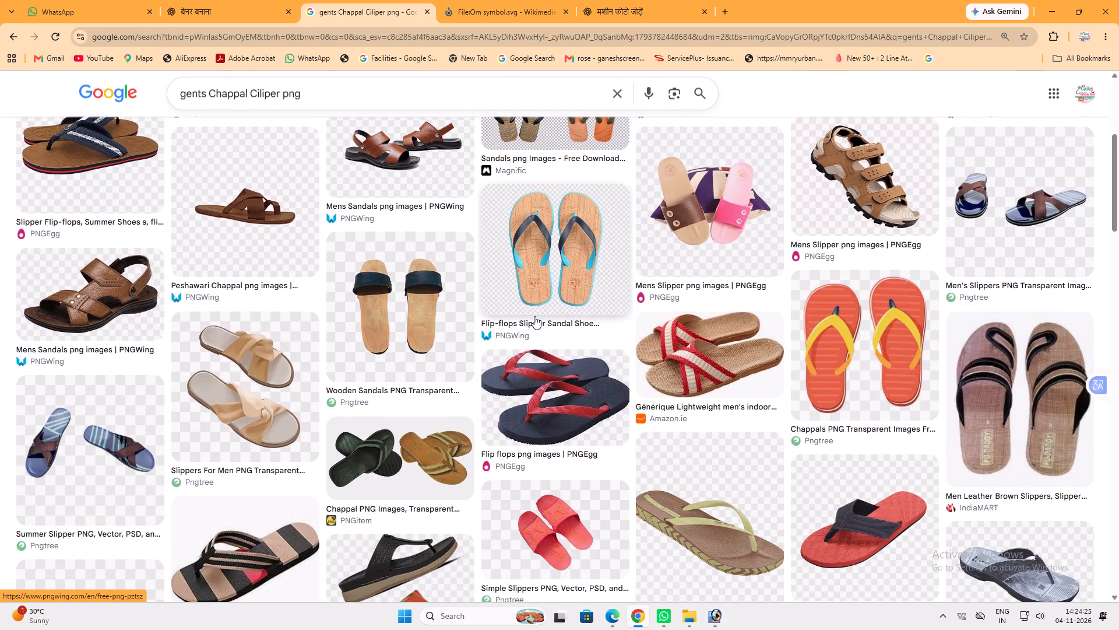
{"action": "scroll", "coordinate": [534, 316], "scroll_direction": "down", "scroll_amount": 6}
{"action": "scroll", "coordinate": [455, 326], "scroll_direction": "down", "scroll_amount": 3}
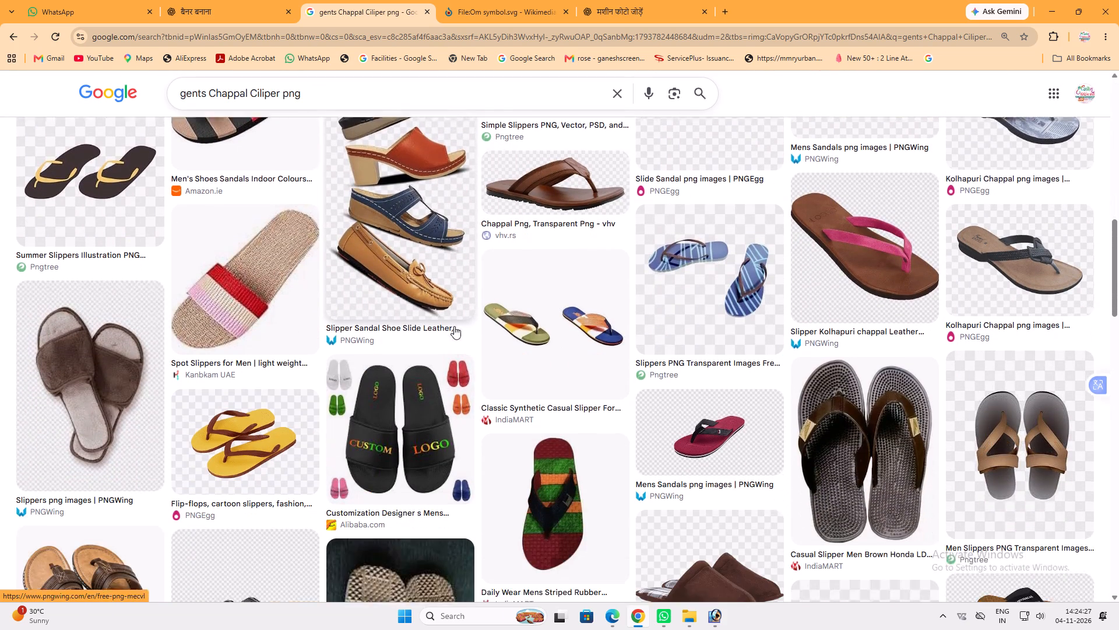
Open the black custom-logo slides and examine the related black slide pictures, including the red-strapped pair.
{"action": "left_click", "coordinate": [390, 379]}
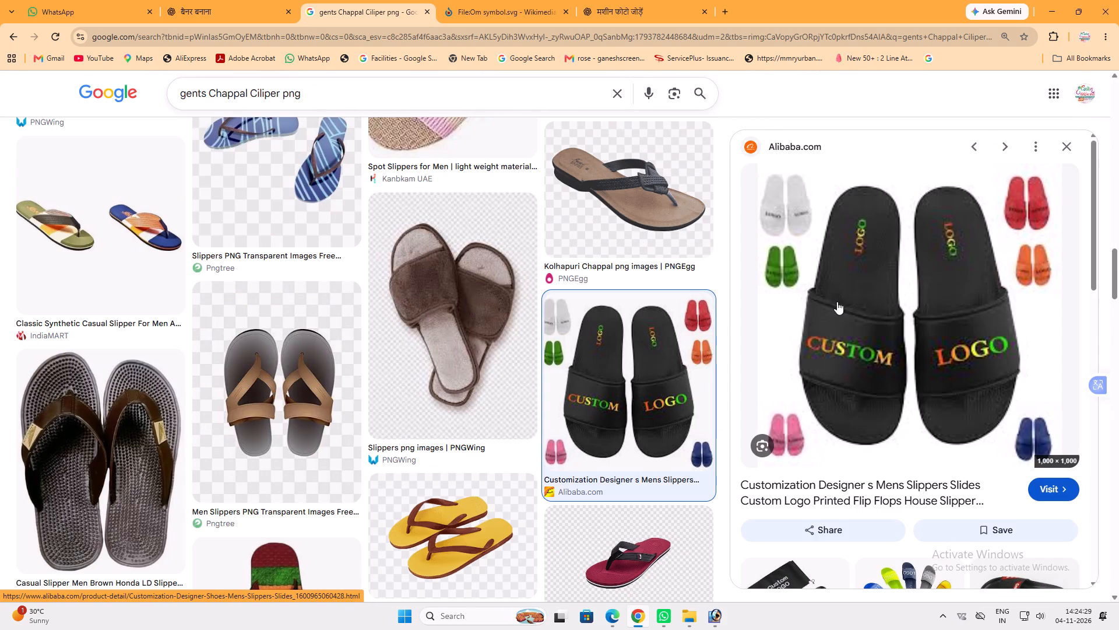
{"action": "scroll", "coordinate": [843, 296], "scroll_direction": "down", "scroll_amount": 4}
{"action": "left_click", "coordinate": [1040, 401]}
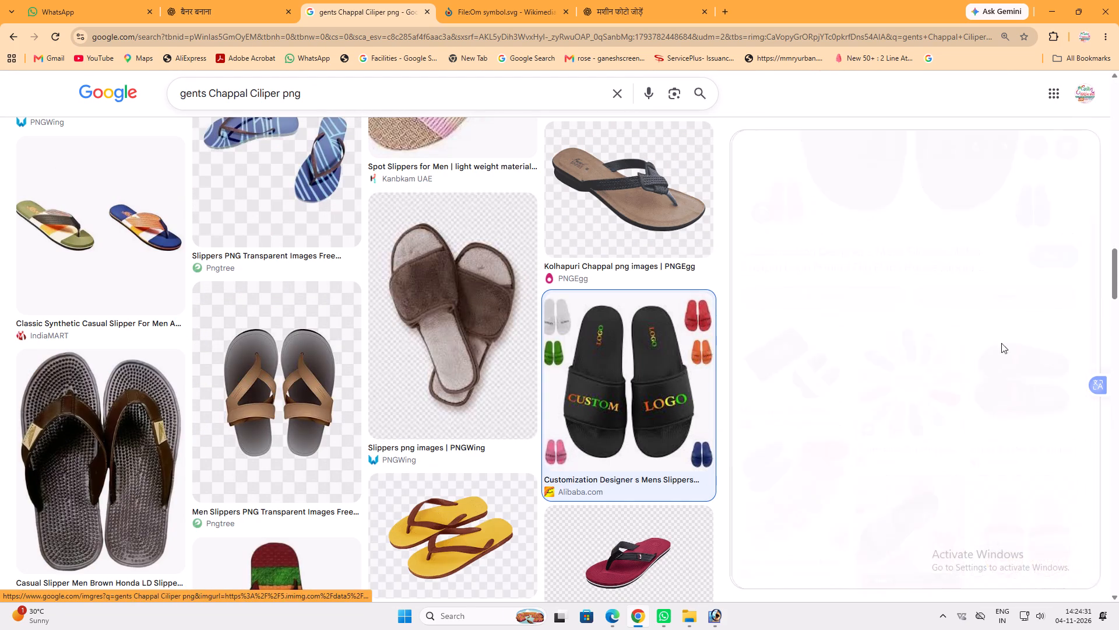
{"action": "scroll", "coordinate": [924, 324], "scroll_direction": "down", "scroll_amount": 5}
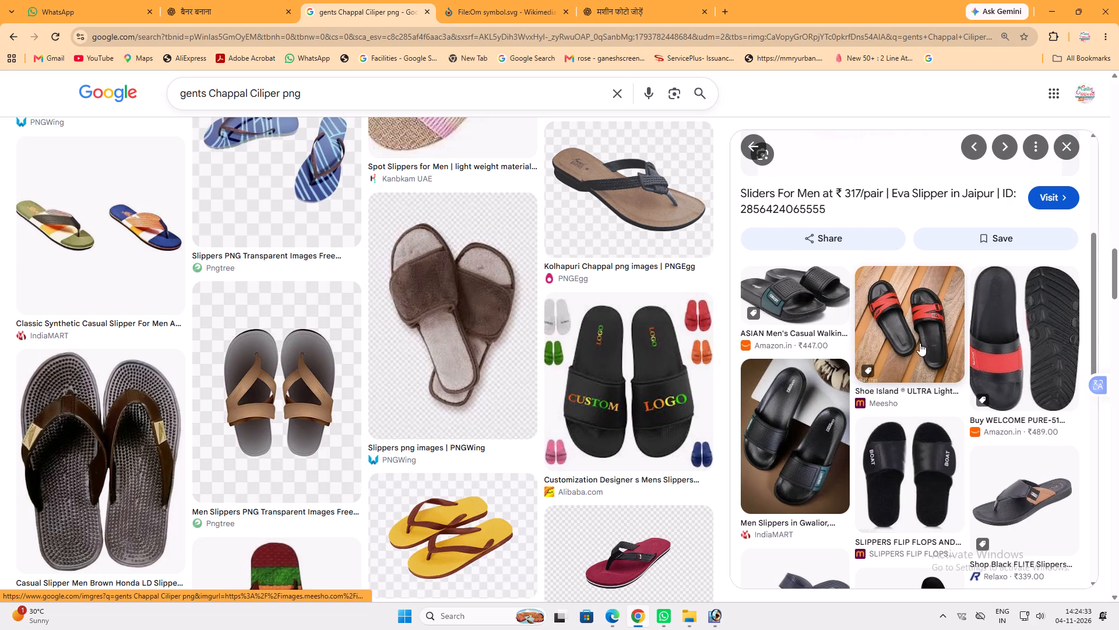
{"action": "left_click", "coordinate": [907, 330]}
{"action": "scroll", "coordinate": [907, 329], "scroll_direction": "down", "scroll_amount": 5}
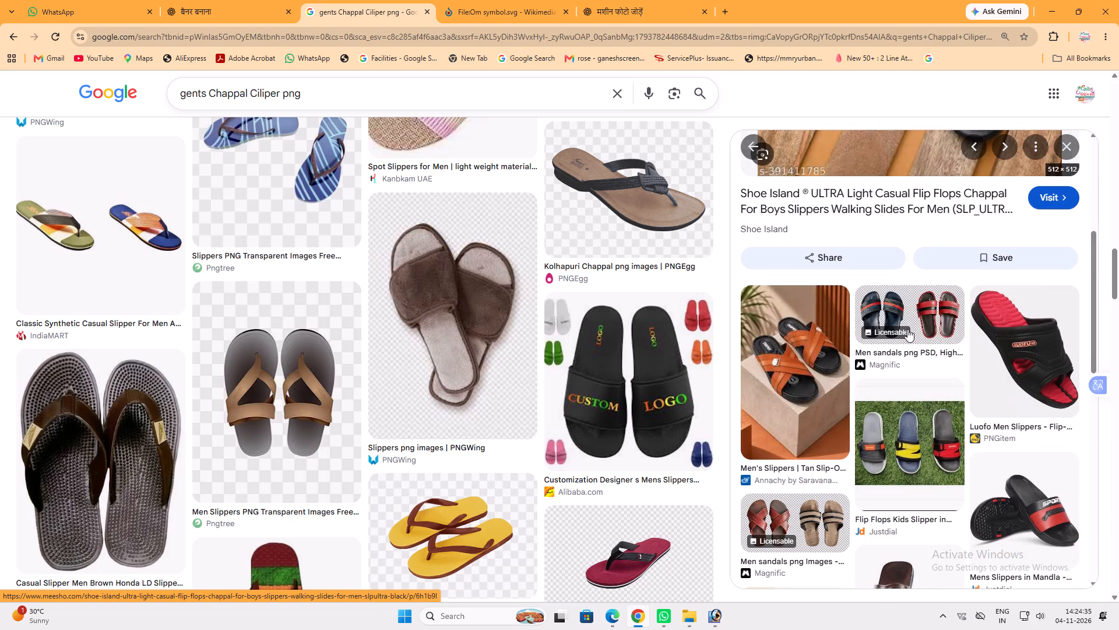
{"action": "scroll", "coordinate": [990, 356], "scroll_direction": "down", "scroll_amount": 3}
{"action": "scroll", "coordinate": [893, 349], "scroll_direction": "down", "scroll_amount": 2}
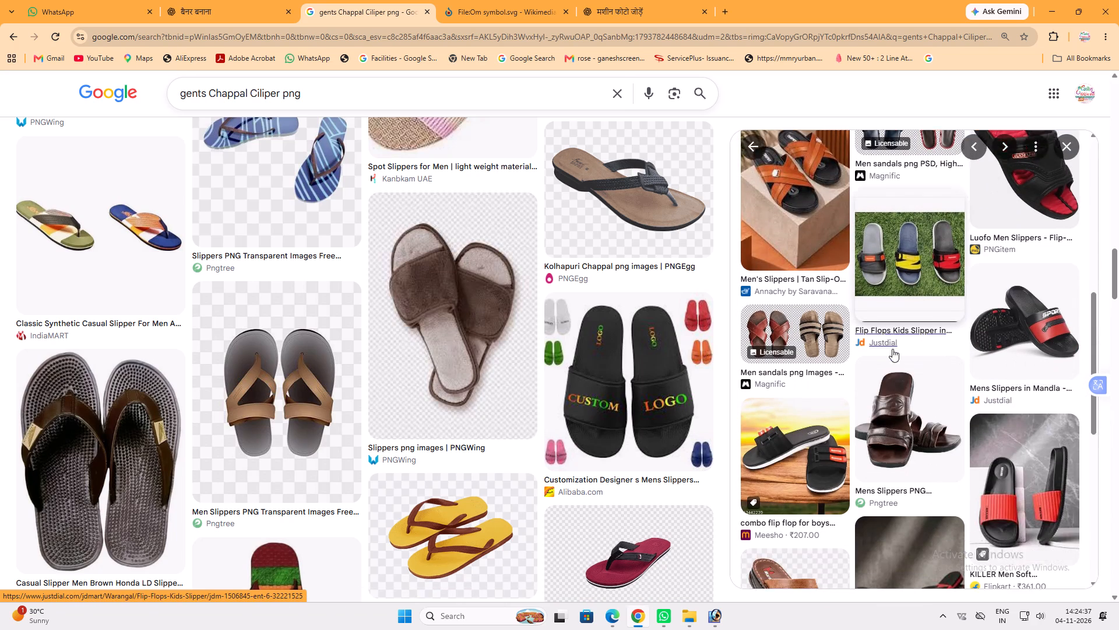
{"action": "scroll", "coordinate": [892, 349], "scroll_direction": "down", "scroll_amount": 9}
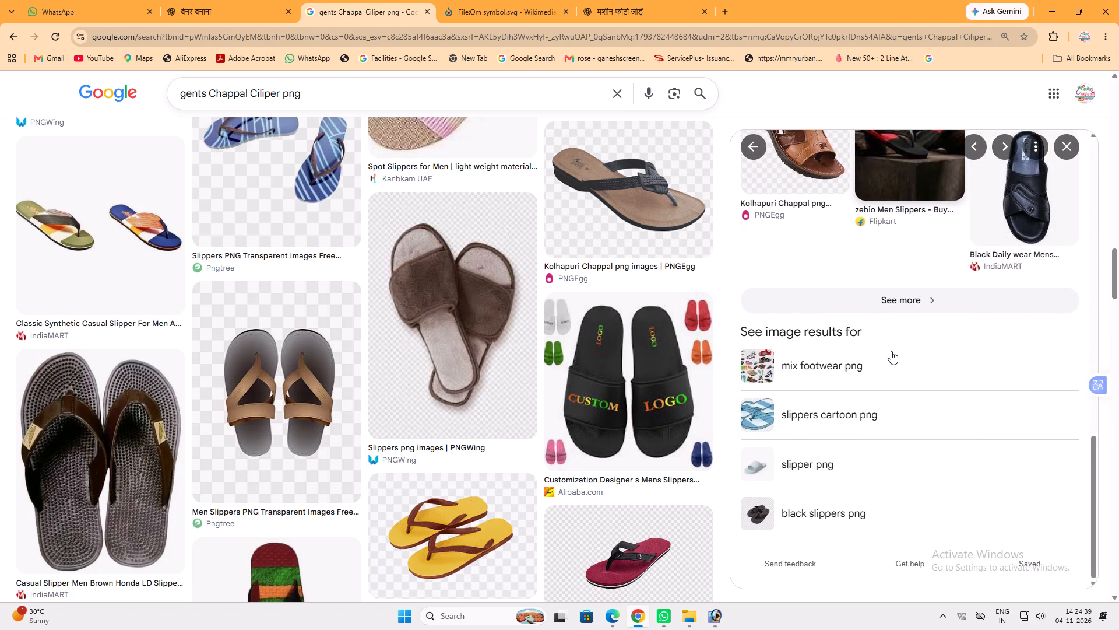
{"action": "scroll", "coordinate": [871, 355], "scroll_direction": "up", "scroll_amount": 20}
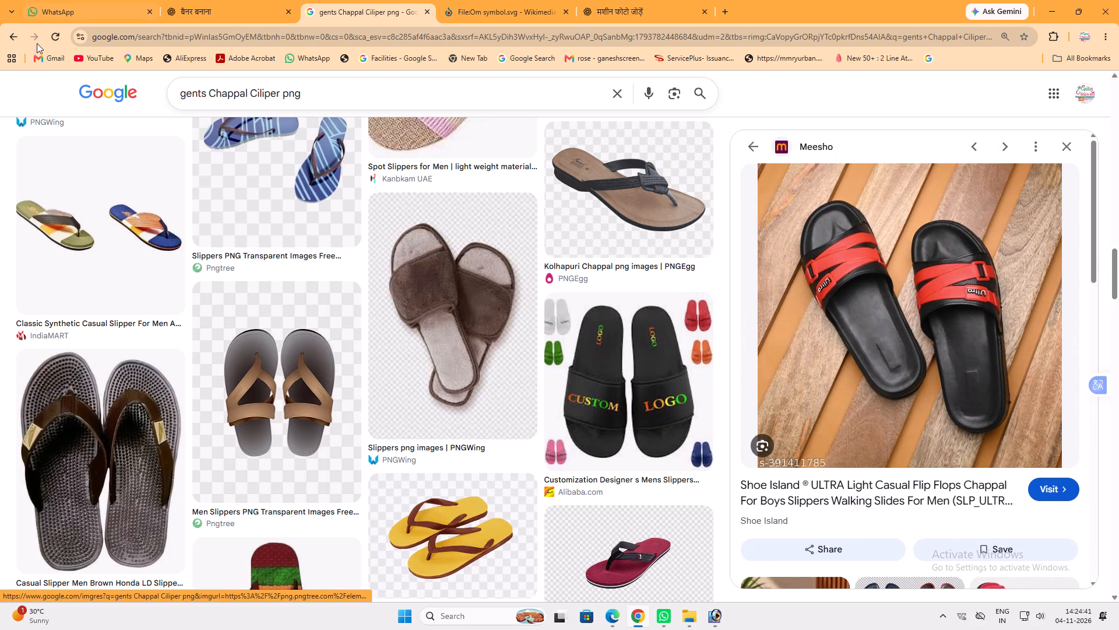
{"action": "left_click", "coordinate": [5, 39]}
{"action": "scroll", "coordinate": [906, 304], "scroll_direction": "down", "scroll_amount": 1}
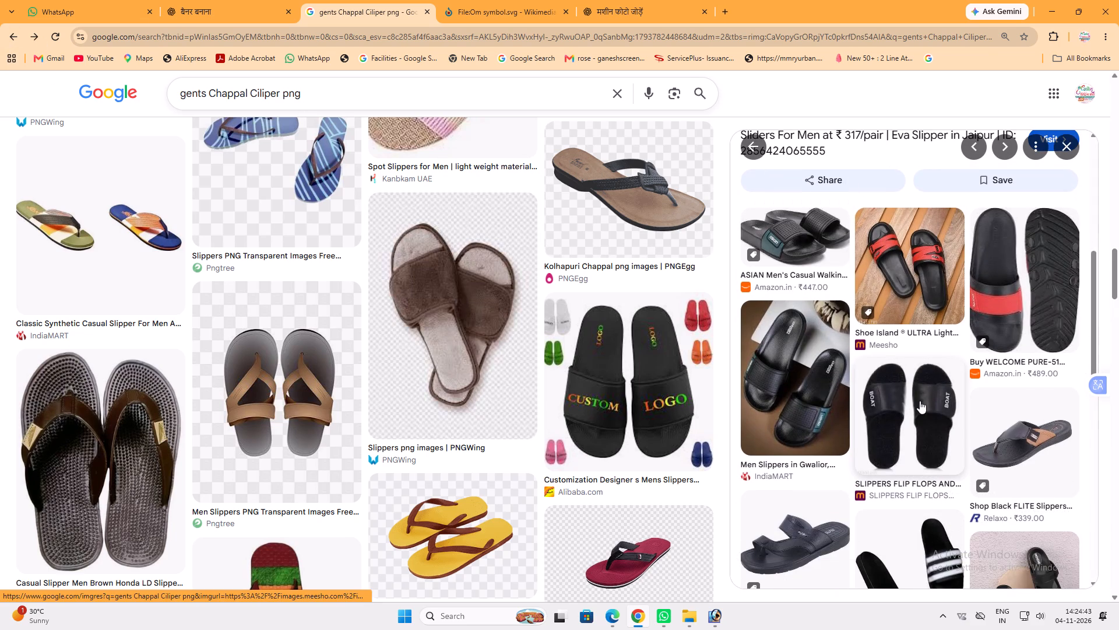
{"action": "scroll", "coordinate": [920, 401], "scroll_direction": "down", "scroll_amount": 3}
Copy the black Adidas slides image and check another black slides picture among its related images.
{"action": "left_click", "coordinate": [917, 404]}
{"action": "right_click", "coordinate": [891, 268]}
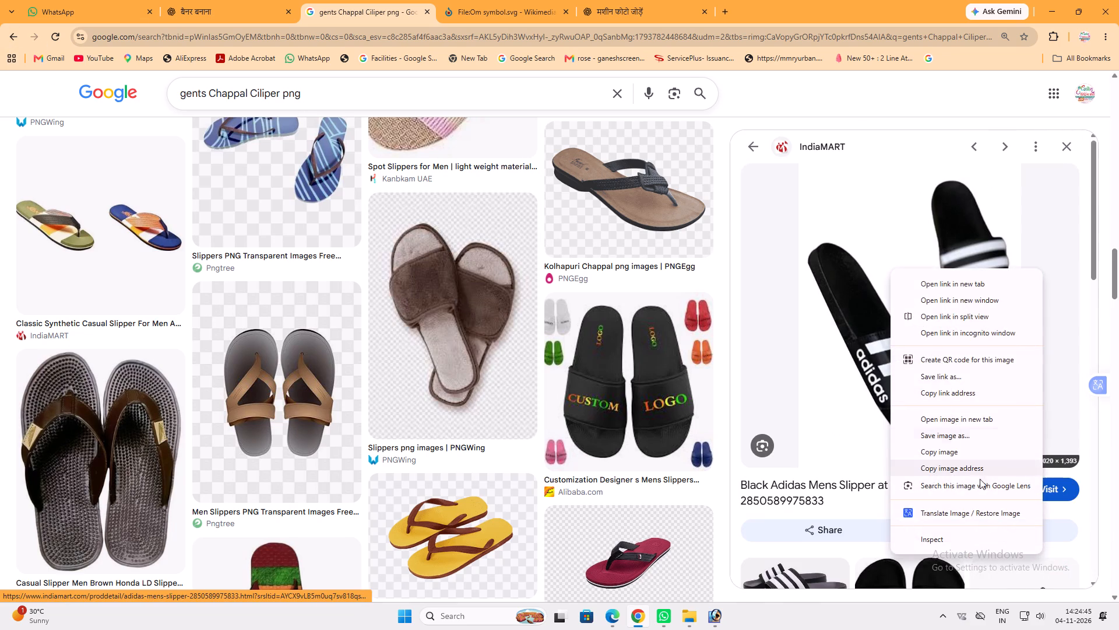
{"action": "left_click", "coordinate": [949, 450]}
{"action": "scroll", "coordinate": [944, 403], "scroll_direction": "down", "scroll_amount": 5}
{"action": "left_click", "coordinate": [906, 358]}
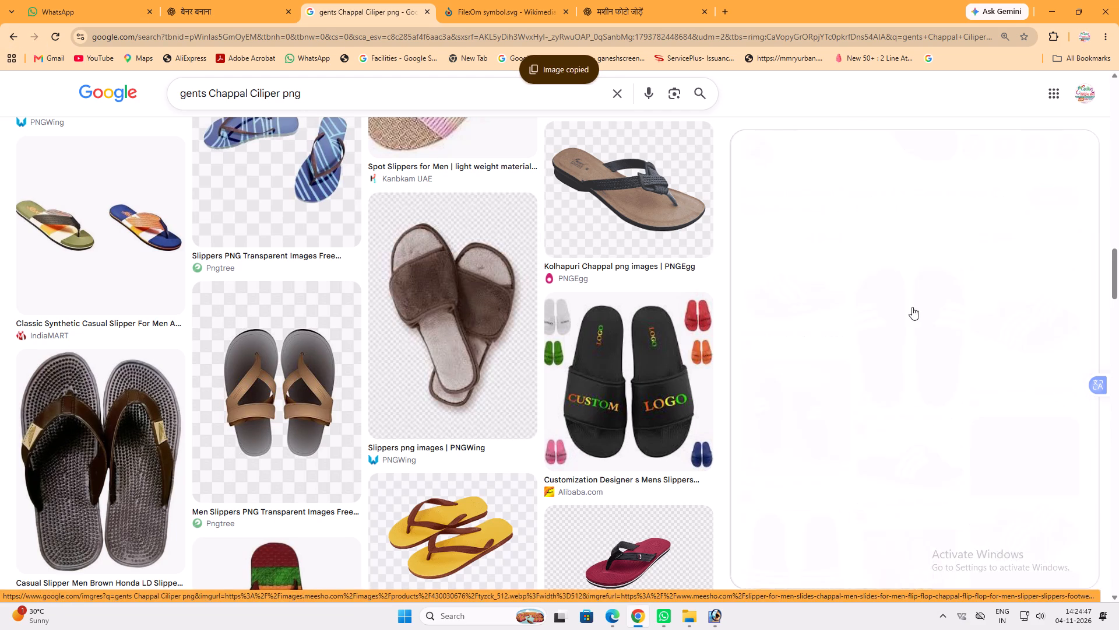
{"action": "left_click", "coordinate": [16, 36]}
Copy the Tradeindia image of black slides with white stripes and paste it into the Photoshop banner.
{"action": "scroll", "coordinate": [900, 314], "scroll_direction": "down", "scroll_amount": 2}
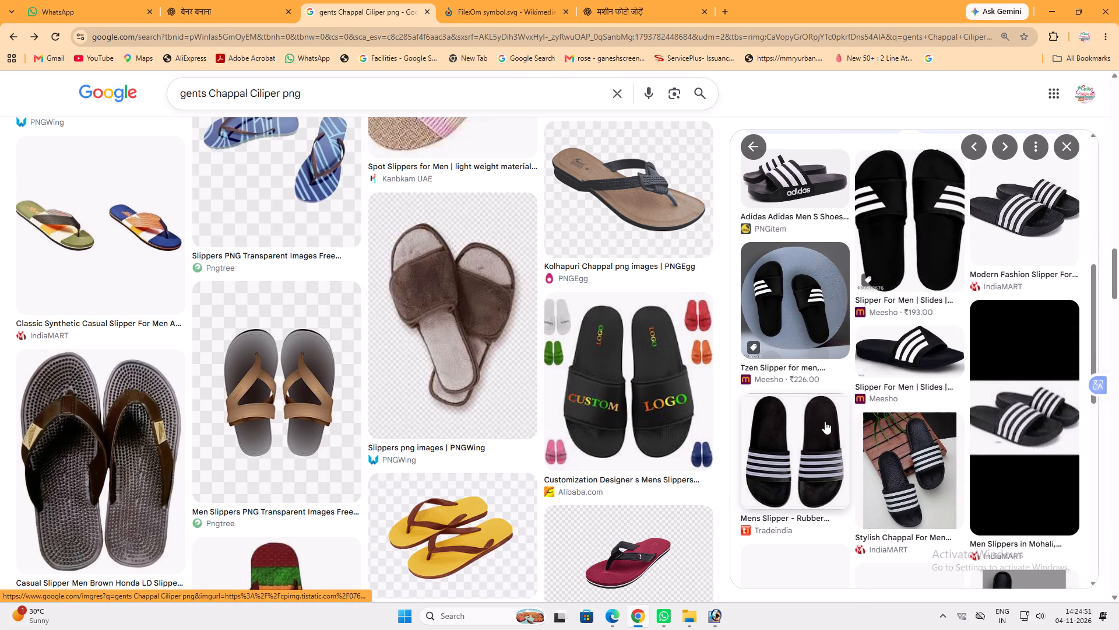
{"action": "left_click", "coordinate": [825, 421]}
{"action": "right_click", "coordinate": [879, 203]}
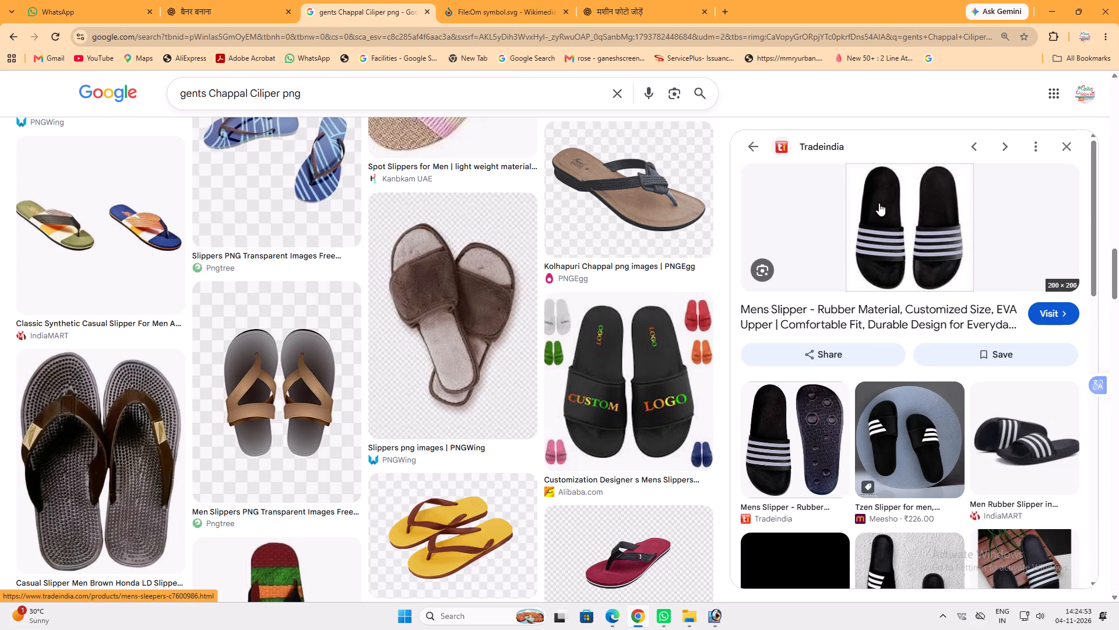
{"action": "left_click", "coordinate": [938, 394]}
{"action": "left_click", "coordinate": [715, 608]}
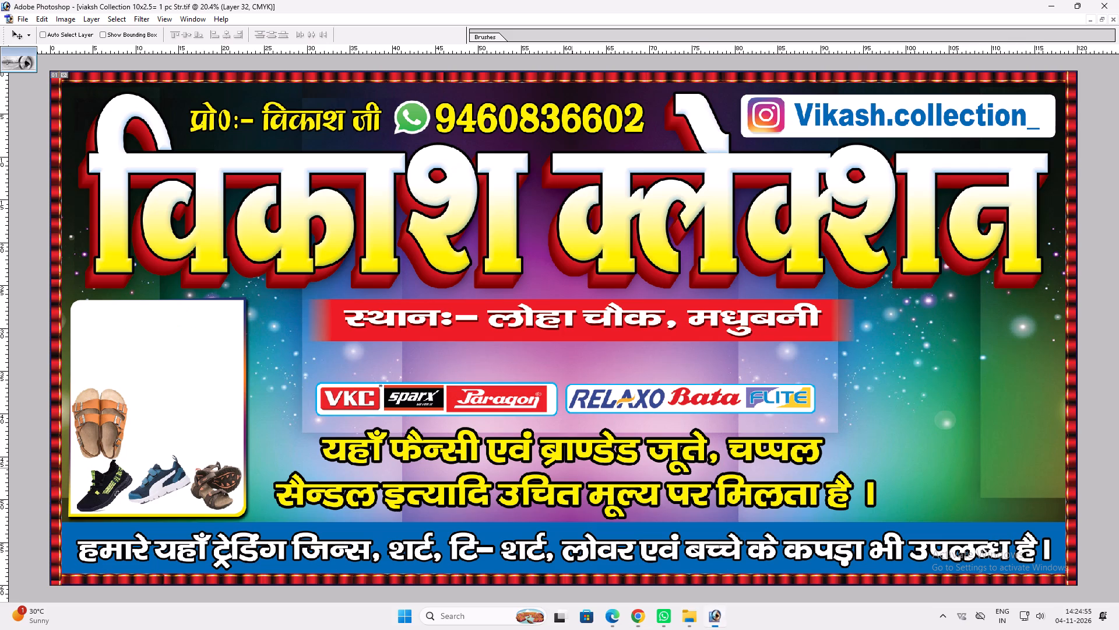
{"action": "key", "text": "ctrl+v"}
Place the black striped slides beside the orange sandals in the white panel and enlarge them to nearly the sandals' height.
{"action": "left_click_drag", "start_coordinate": [562, 339], "coordinate": [139, 452]}
{"action": "key", "text": "ctrl+t"}
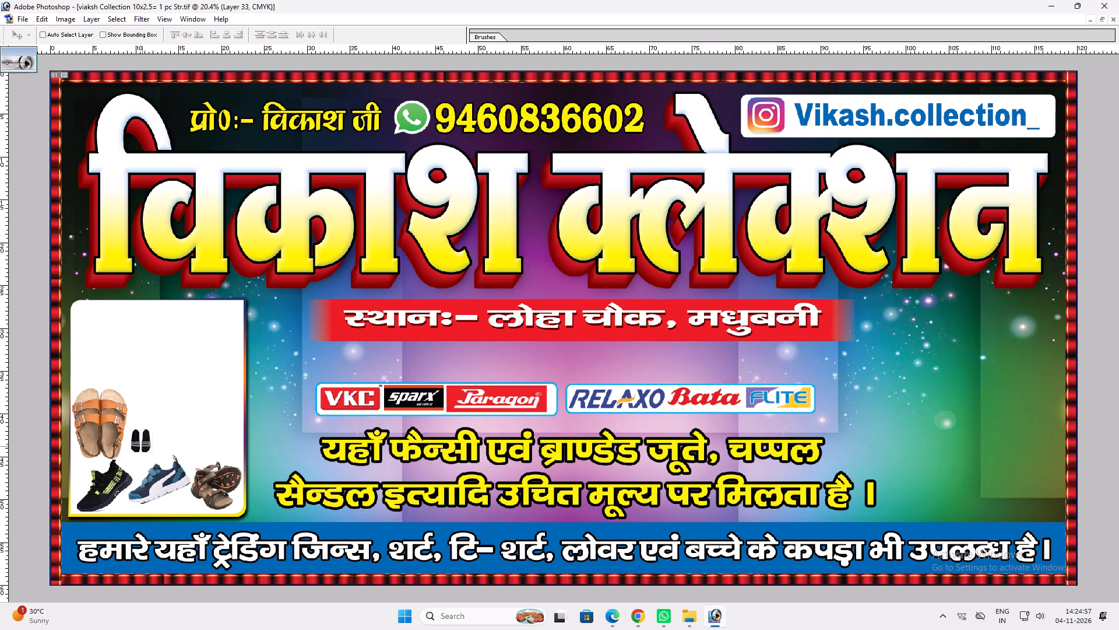
{"action": "left_click_drag", "start_coordinate": [148, 426], "coordinate": [181, 400], "text": "shift"}
{"action": "key", "text": "shift+Return"}
{"action": "key", "text": "v"}
{"action": "key", "text": "ctrl+t"}
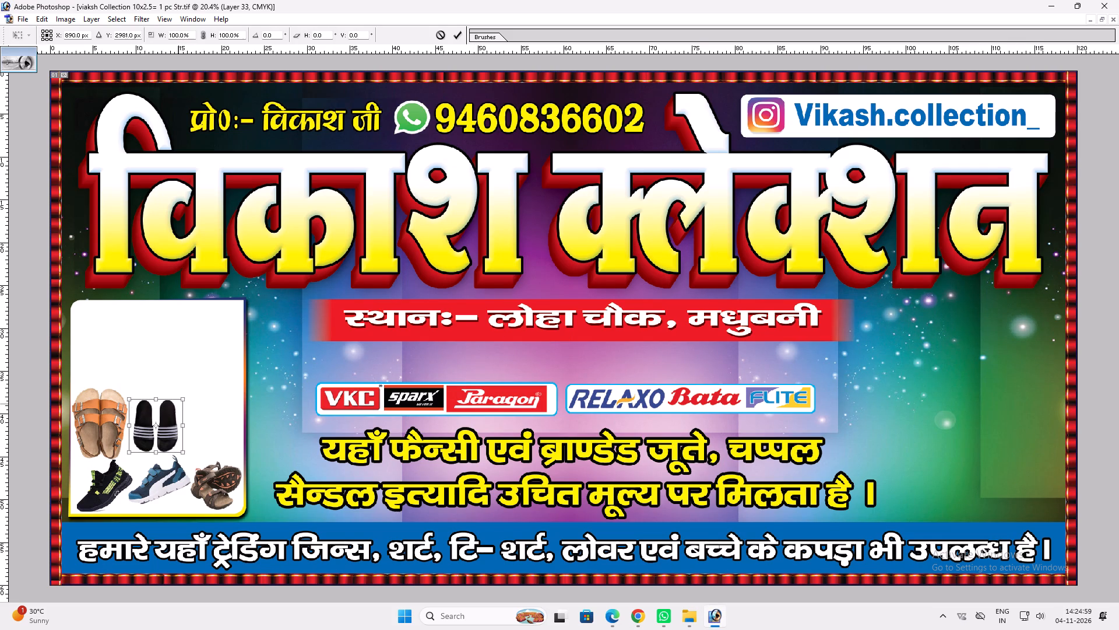
{"action": "left_click_drag", "start_coordinate": [180, 403], "coordinate": [186, 400], "text": "shift"}
{"action": "key", "text": "shift+Return"}
{"action": "key", "text": "v"}
{"action": "left_click", "coordinate": [176, 405]}
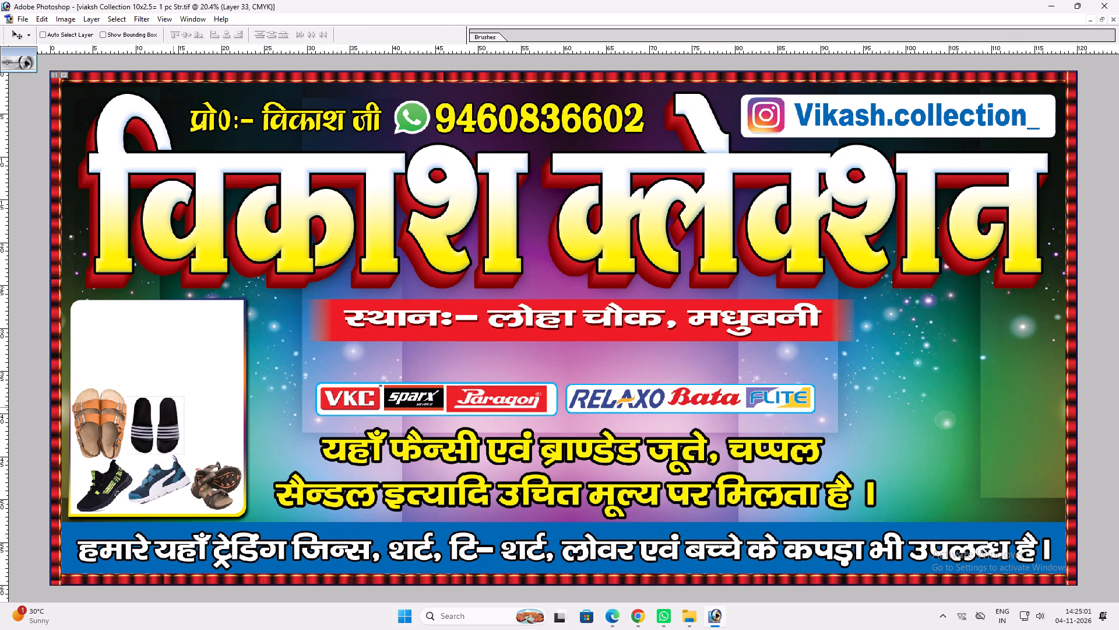
{"action": "key", "text": "v"}
Switch to Chrome and search Google Images for "Sandle Jeants Png", using the corrected "Sandal Gents Png" results.
{"action": "left_click", "coordinate": [645, 607]}
{"action": "scroll", "coordinate": [1082, 259], "scroll_direction": "down", "scroll_amount": 5}
{"action": "scroll", "coordinate": [913, 304], "scroll_direction": "down", "scroll_amount": 2}
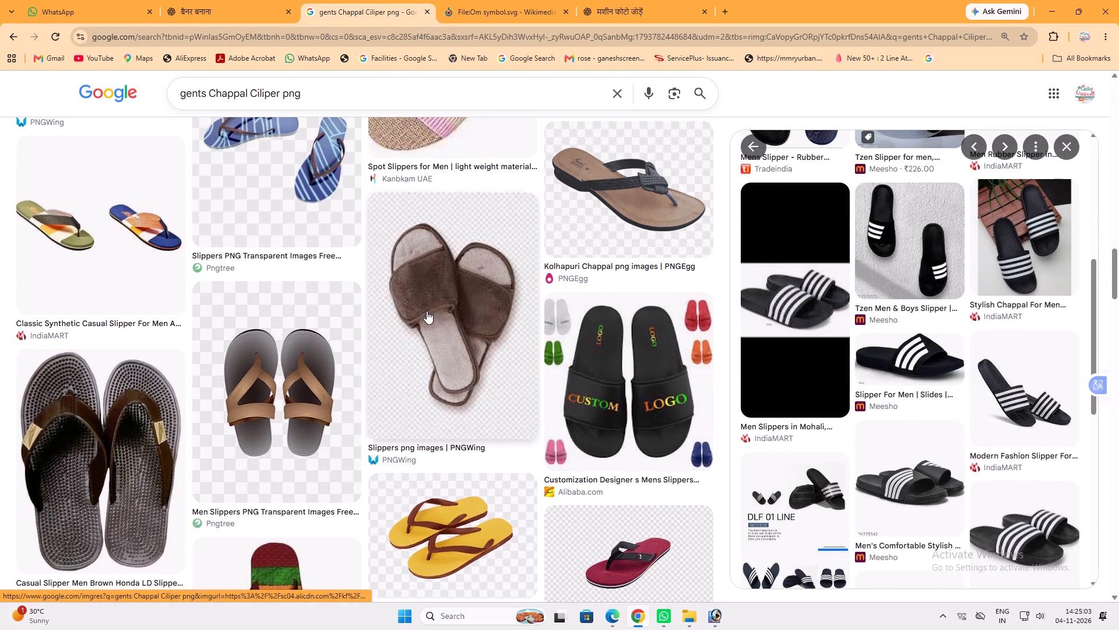
{"action": "scroll", "coordinate": [427, 311], "scroll_direction": "down", "scroll_amount": 7}
{"action": "left_click", "coordinate": [263, 101]}
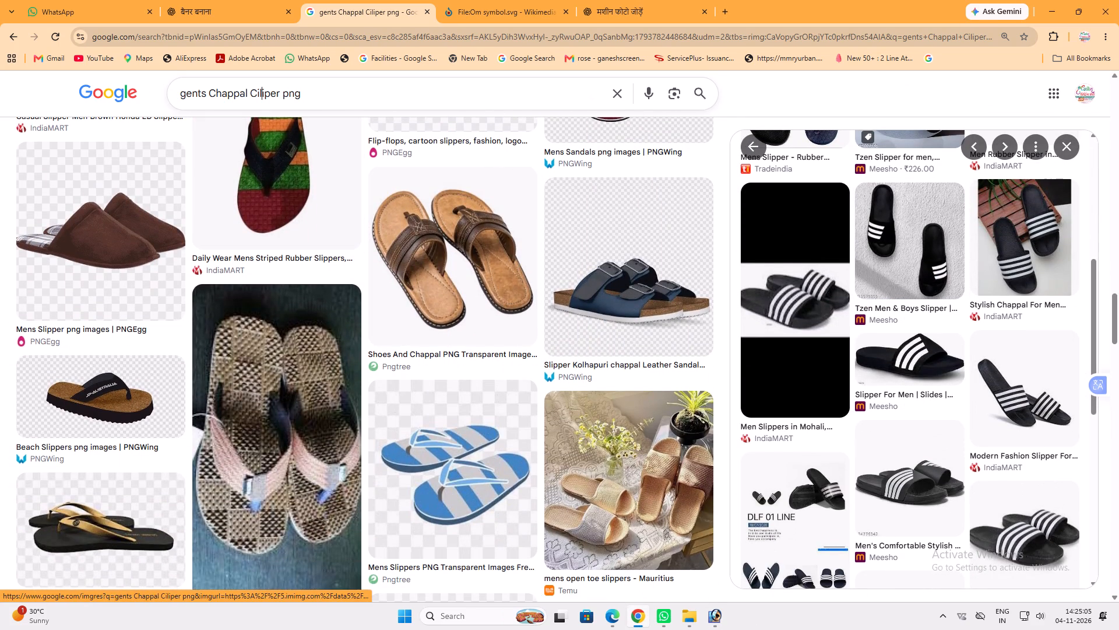
{"action": "key", "text": "ctrl+a"}
{"action": "type", "text": "Sandle Jeants Png"}
{"action": "key", "text": "space"}
{"action": "key", "text": "Return"}
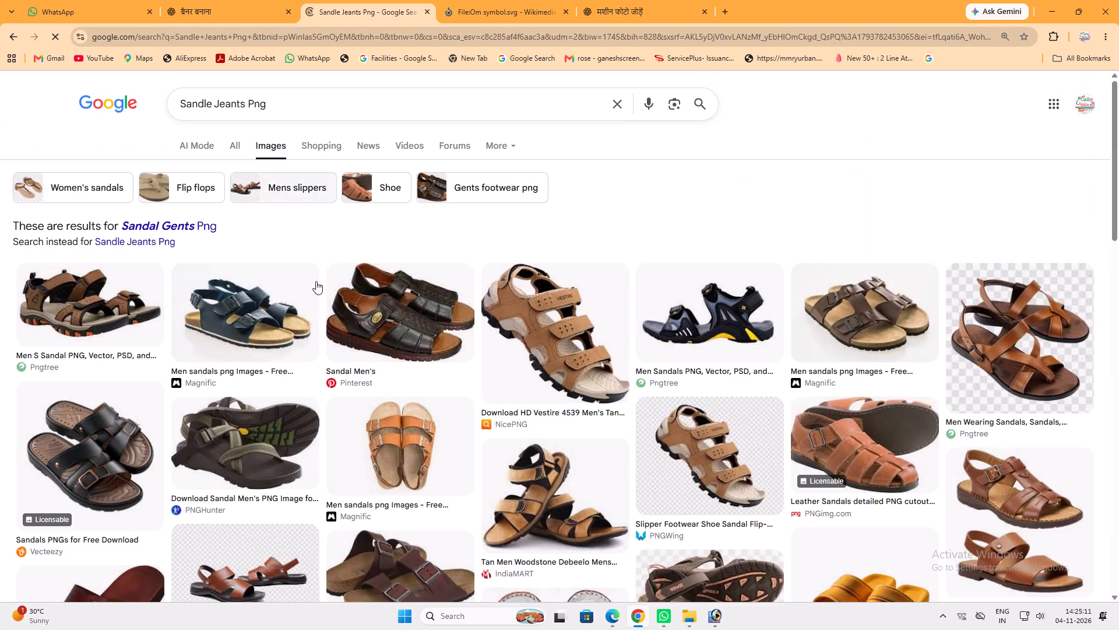
{"action": "left_click", "coordinate": [201, 228]}
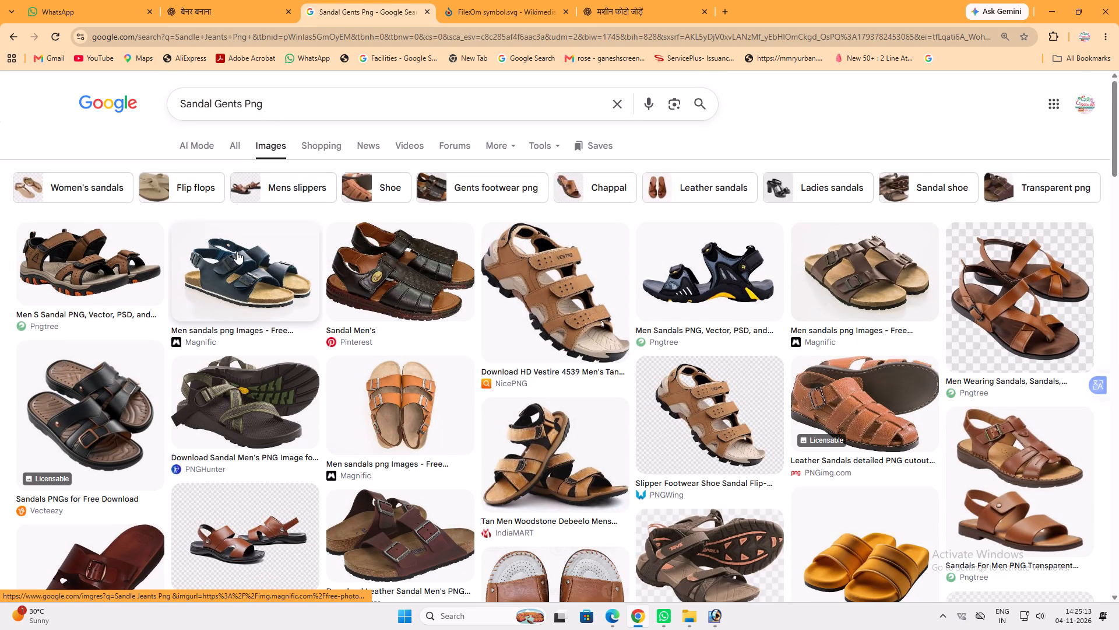
Find the IndiaMART picture of the Tan Men Woodstone Debeelo sandals and copy its larger version.
{"action": "scroll", "coordinate": [231, 253], "scroll_direction": "down", "scroll_amount": 2}
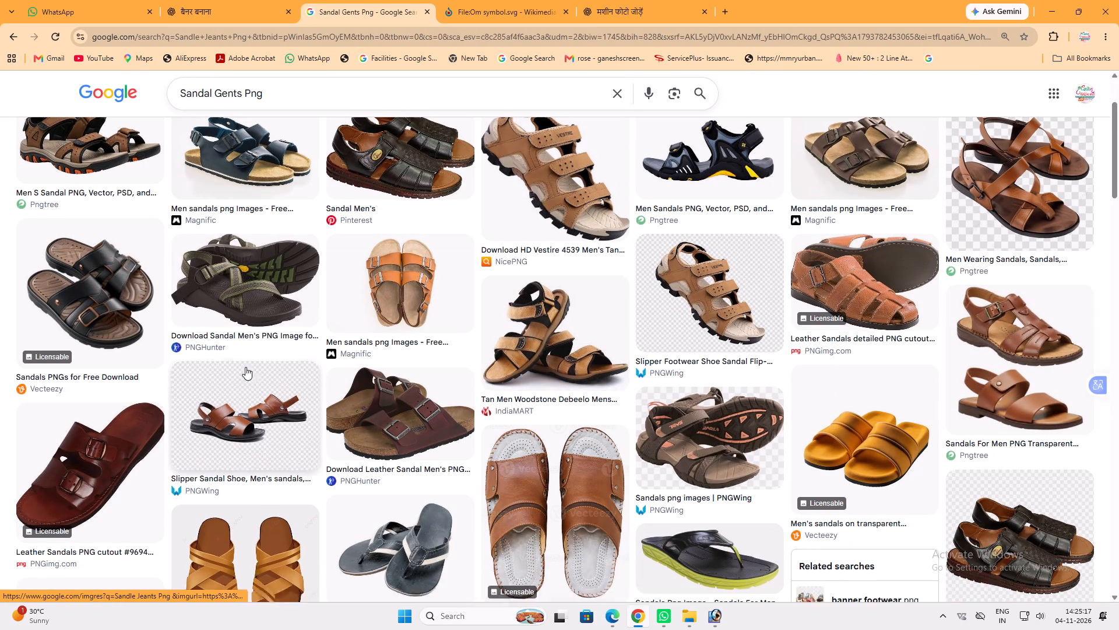
{"action": "left_click", "coordinate": [513, 313]}
{"action": "scroll", "coordinate": [796, 328], "scroll_direction": "down", "scroll_amount": 5}
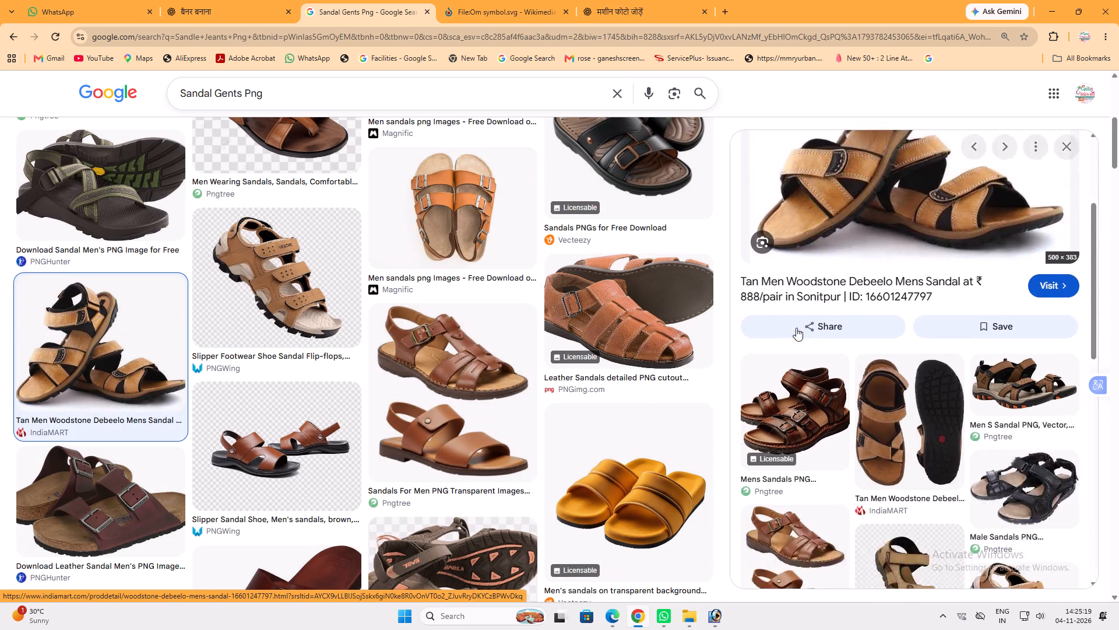
{"action": "left_click", "coordinate": [823, 288]}
{"action": "scroll", "coordinate": [859, 300], "scroll_direction": "down", "scroll_amount": 5}
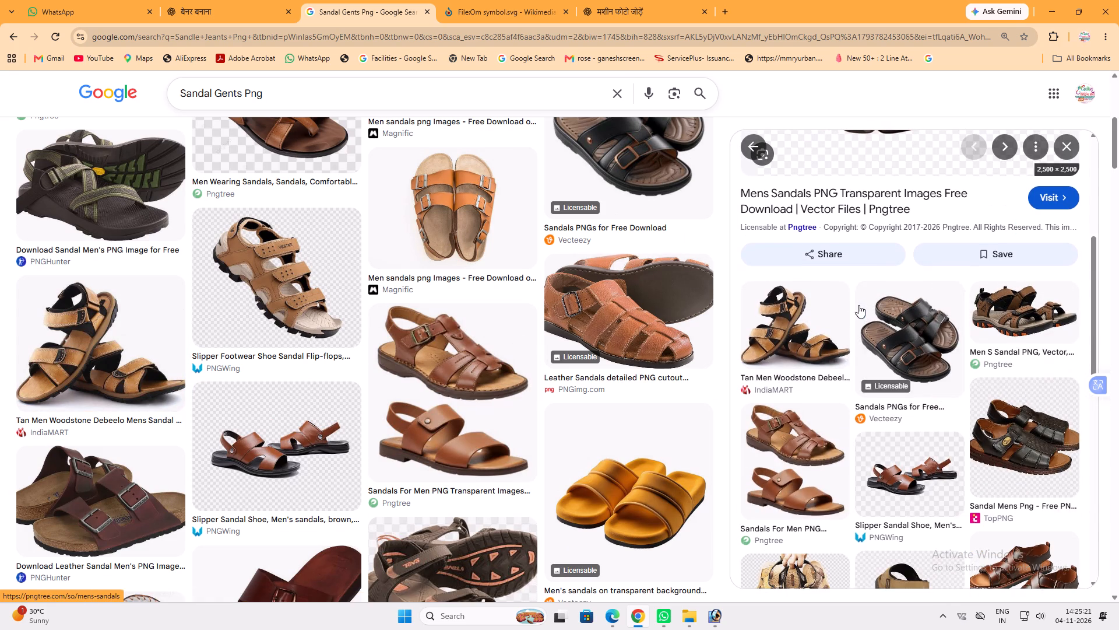
{"action": "left_click", "coordinate": [828, 329]}
{"action": "right_click", "coordinate": [856, 274]}
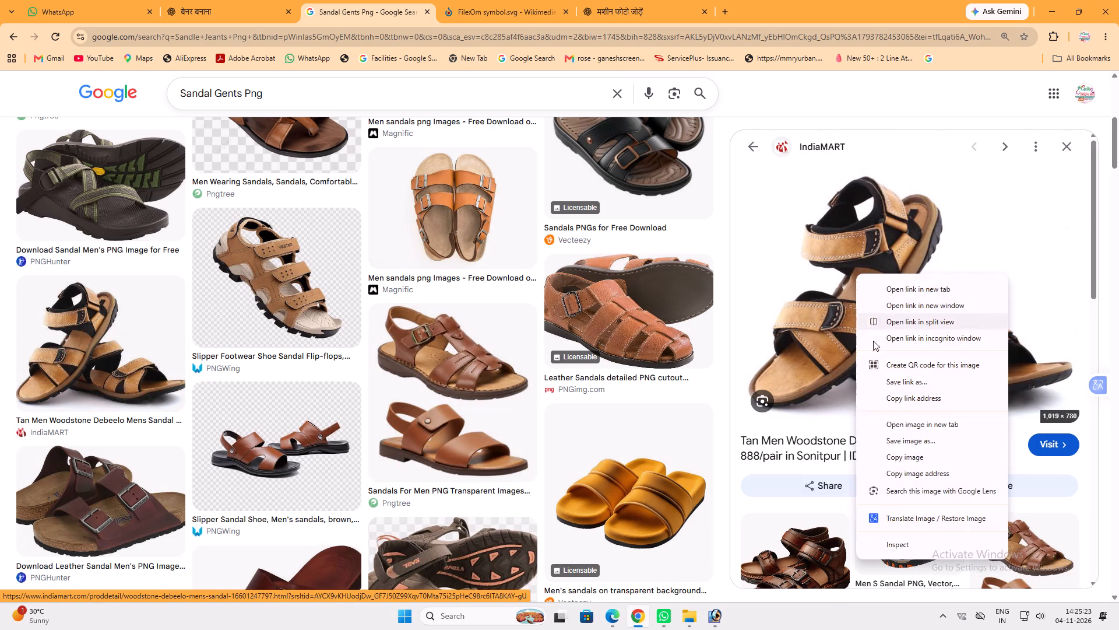
{"action": "left_click", "coordinate": [906, 456]}
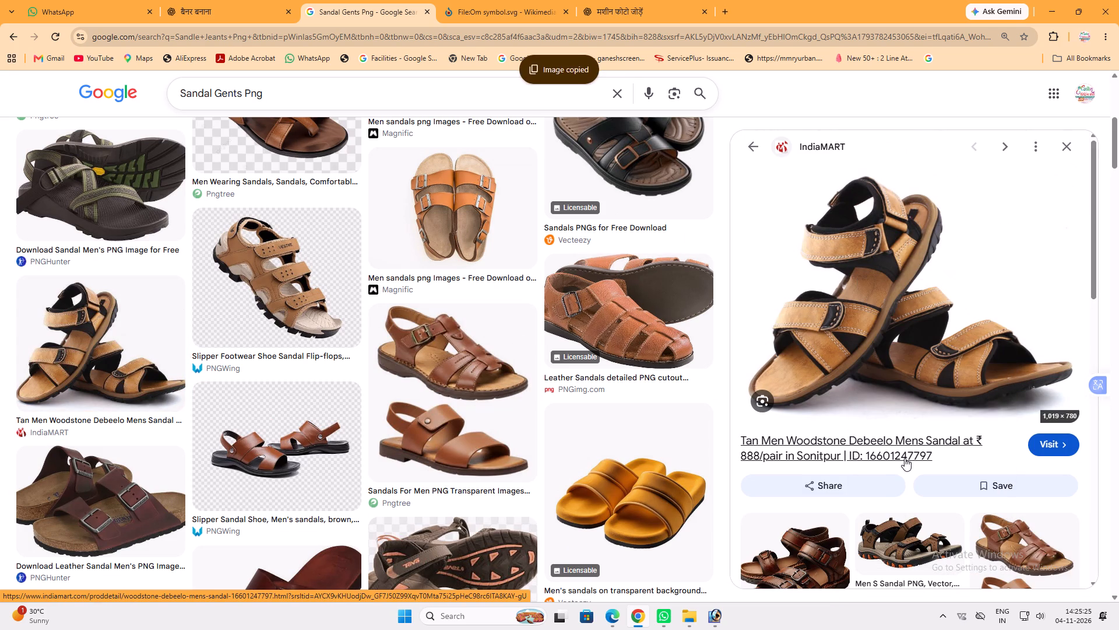
Paste the tan sandals into the Photoshop banner and delete their white background.
{"action": "left_click", "coordinate": [713, 615]}
{"action": "key", "text": "ctrl+v"}
{"action": "key", "text": "w"}
{"action": "left_click", "coordinate": [599, 321]}
{"action": "key", "text": "Delete"}
{"action": "key", "text": "Delete"}
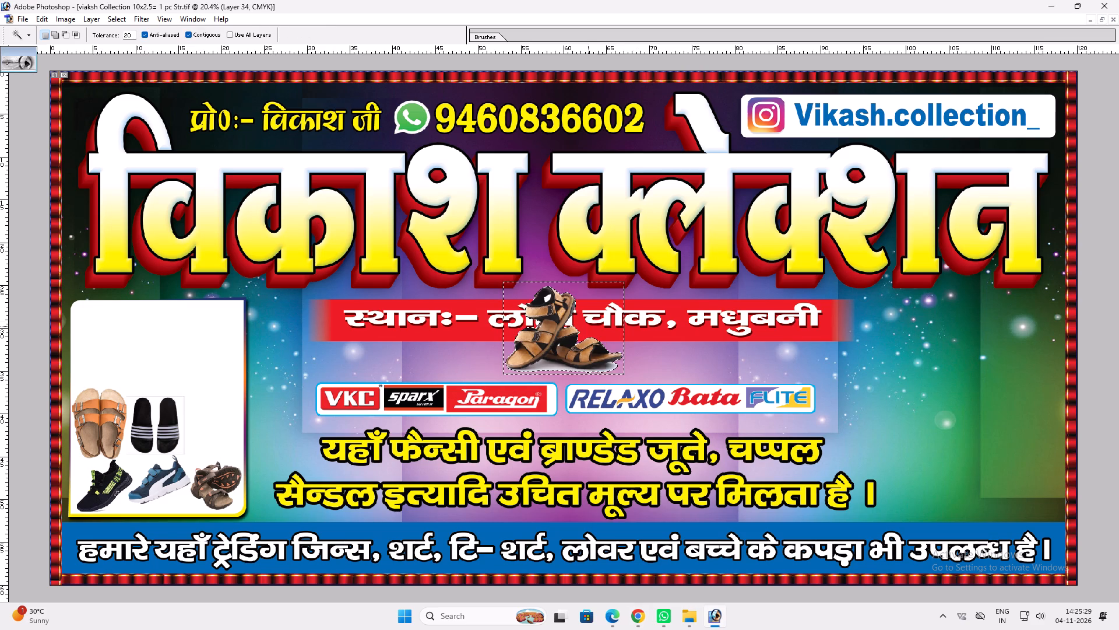
{"action": "key", "text": "ctrl+d"}
Place the tan sandals beside the black striped slides in the white panel, shrinking and narrowing them to fit inside its edge.
{"action": "key", "text": "v"}
{"action": "left_click_drag", "start_coordinate": [503, 326], "coordinate": [186, 398]}
{"action": "key", "text": "ctrl+t"}
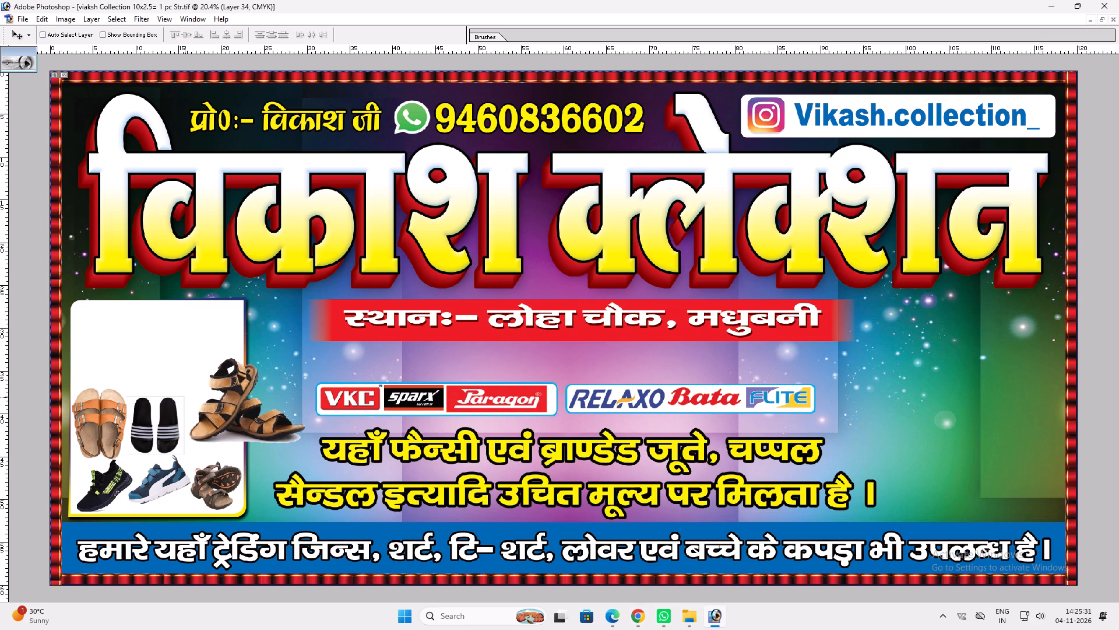
{"action": "left_click_drag", "start_coordinate": [306, 359], "coordinate": [268, 380], "text": "shift"}
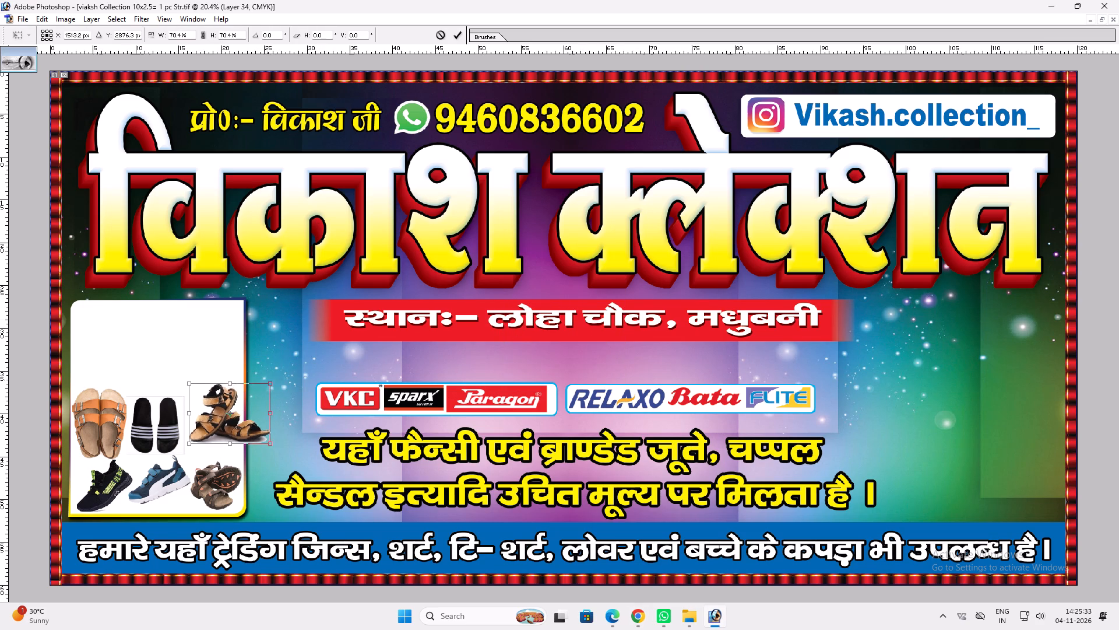
{"action": "key", "text": "shift+Return"}
{"action": "left_click_drag", "start_coordinate": [237, 429], "coordinate": [223, 430]}
{"action": "key", "text": "ctrl+t"}
{"action": "left_click_drag", "start_coordinate": [253, 424], "coordinate": [240, 426], "text": "alt+shift"}
{"action": "key", "text": "Return"}
{"action": "key", "text": "v"}
{"action": "left_click_drag", "start_coordinate": [238, 428], "coordinate": [234, 435]}
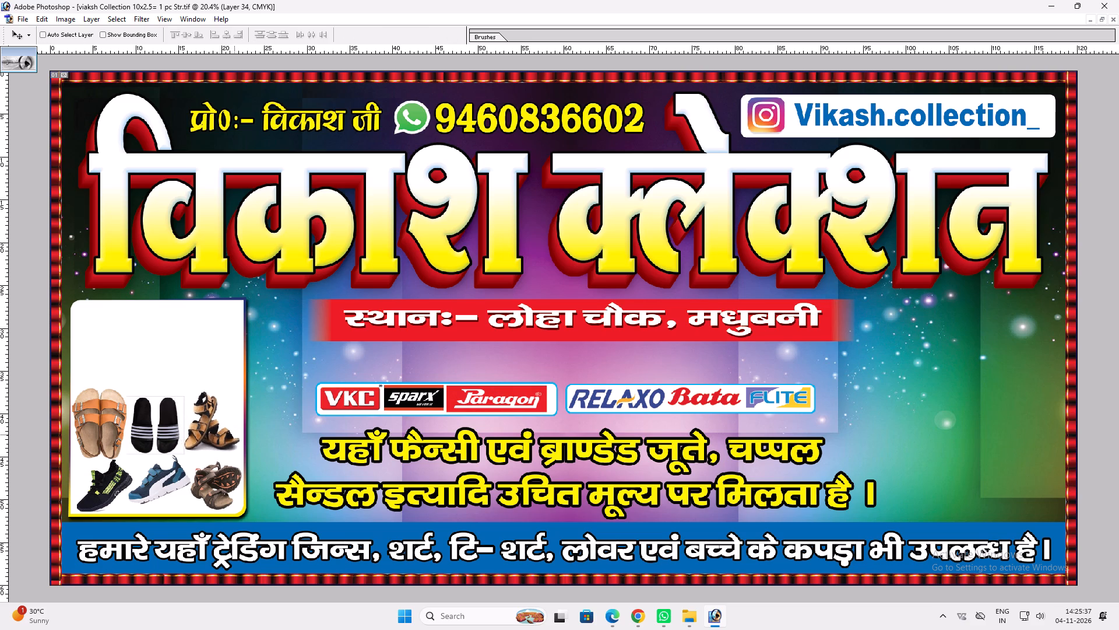
{"action": "key", "text": "v"}
{"action": "key", "text": "v"}
Return to Chrome and search Google Images for "shoes for men".
{"action": "left_click", "coordinate": [632, 613]}
{"action": "left_click", "coordinate": [213, 100]}
{"action": "key", "text": "ctrl+a"}
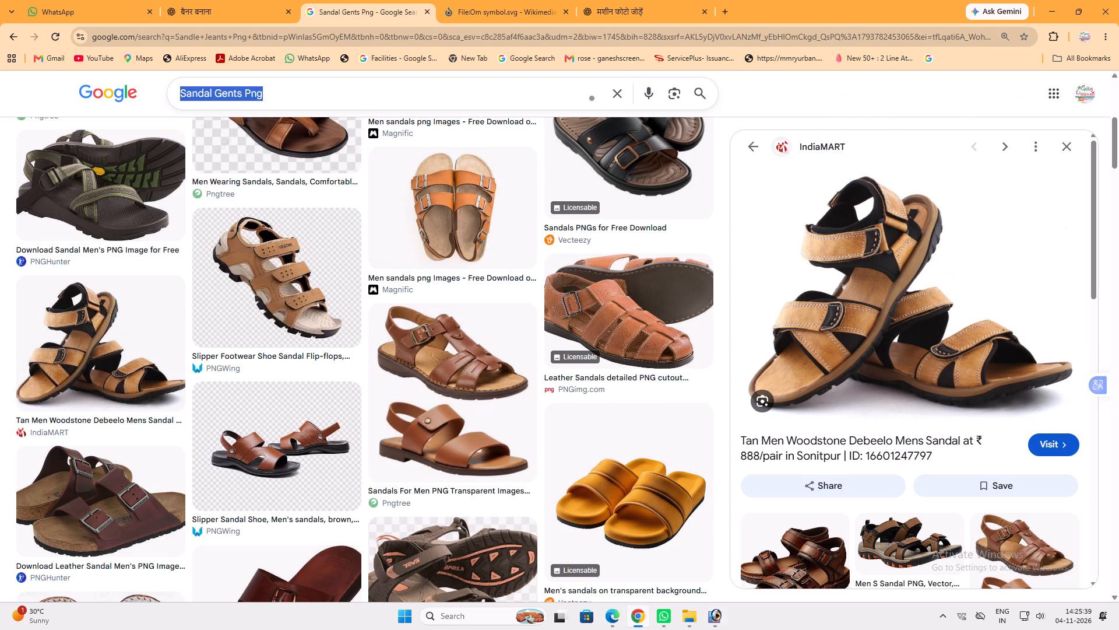
{"action": "key", "text": "shift+s"}
{"action": "type", "text": "hoz"}
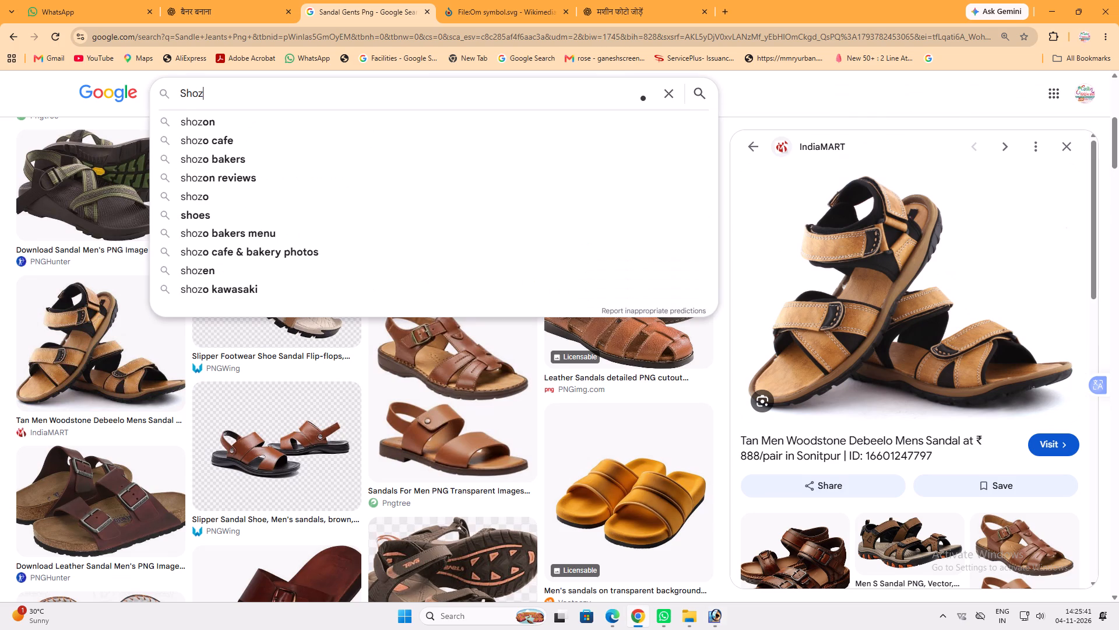
{"action": "key", "text": "BackSpace"}
{"action": "type", "text": "zes"}
{"action": "left_click", "coordinate": [195, 121]}
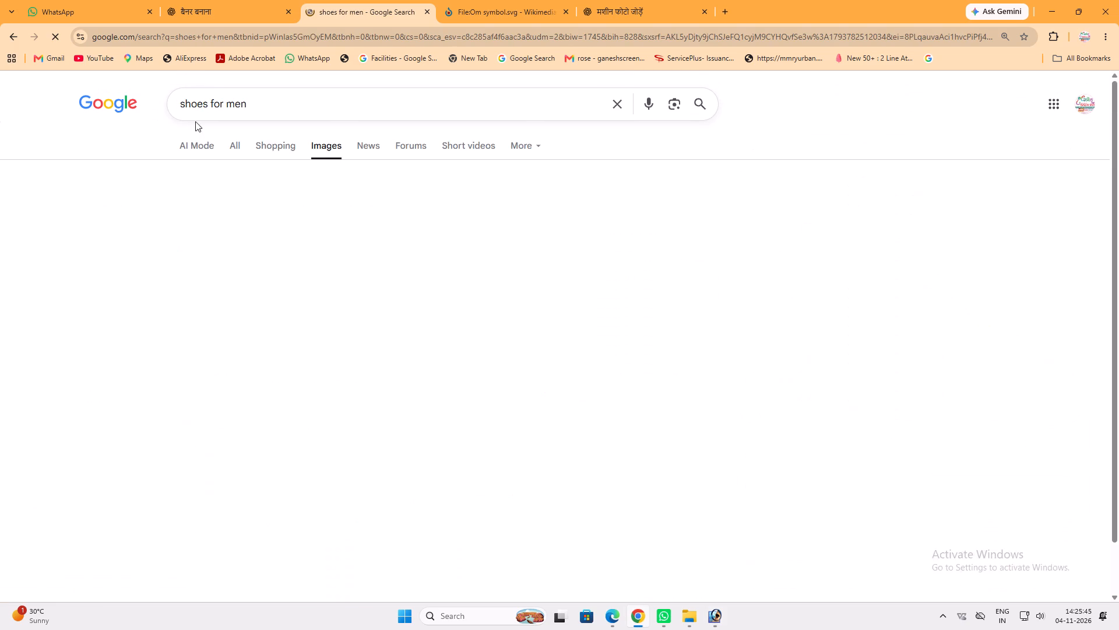
{"action": "left_click", "coordinate": [309, 117]}
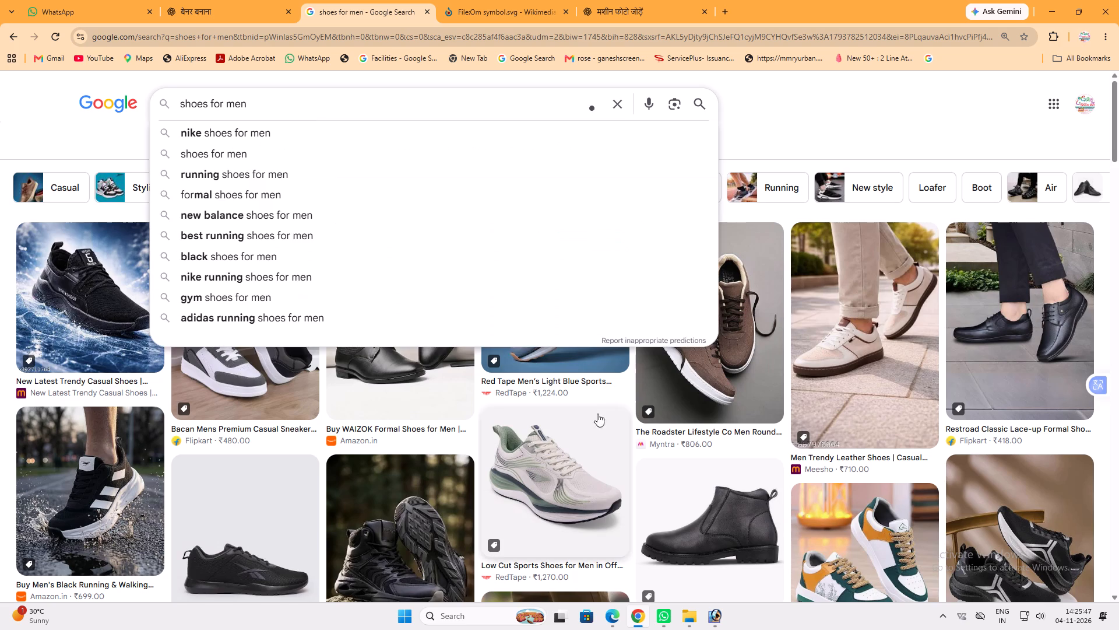
Copy the RedTape image of the off-white and green low-cut sports shoe.
{"action": "left_click", "coordinate": [569, 446]}
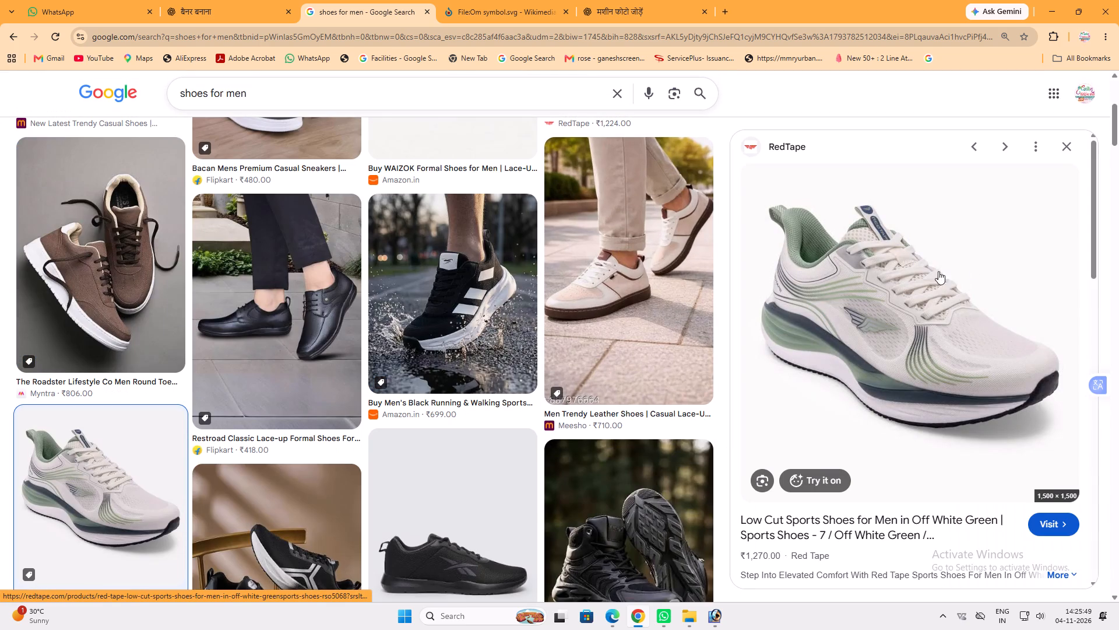
{"action": "right_click", "coordinate": [923, 266]}
{"action": "left_click", "coordinate": [970, 452]}
Paste the RedTape sports shoe into the Photoshop banner and delete its light background.
{"action": "left_click", "coordinate": [712, 620]}
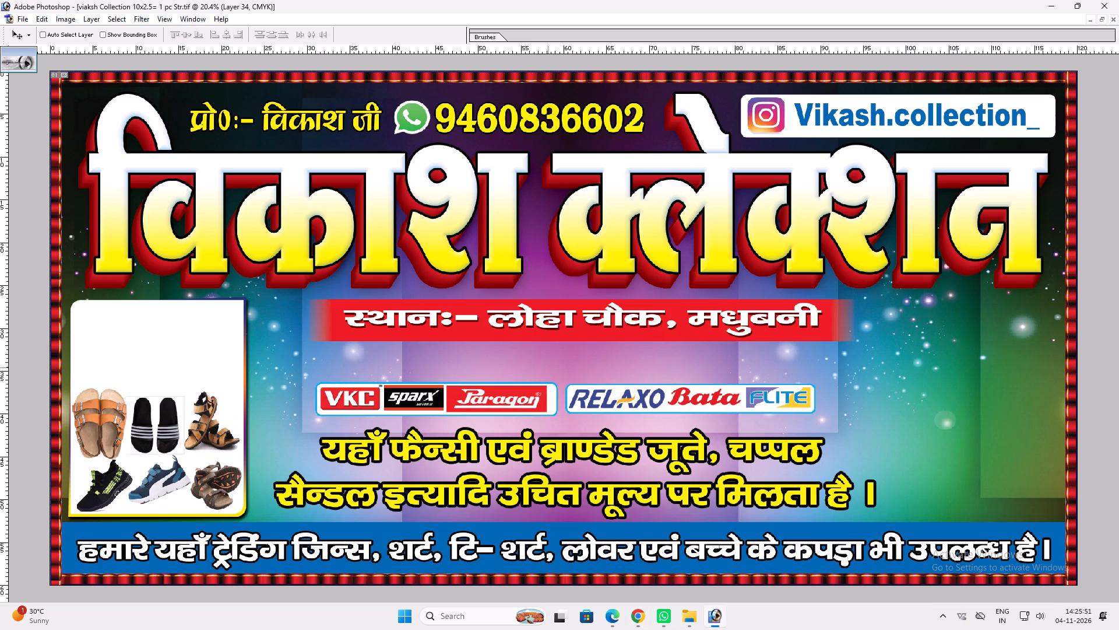
{"action": "key", "text": "ctrl+v"}
{"action": "key", "text": "w"}
{"action": "left_click", "coordinate": [562, 393]}
{"action": "key", "text": "Delete"}
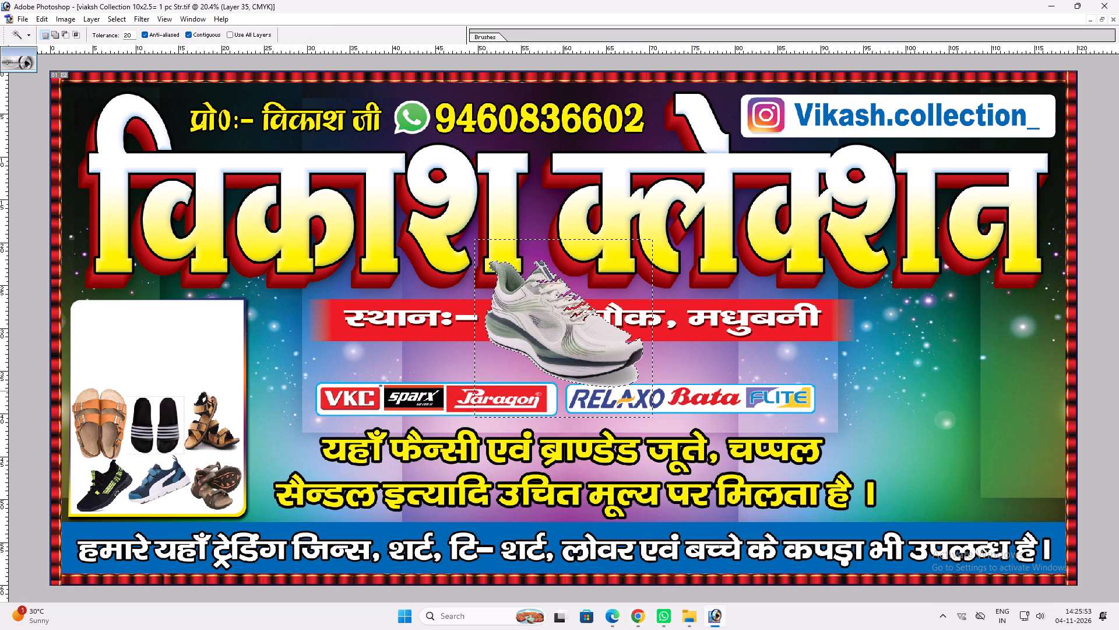
{"action": "key", "text": "ctrl+d"}
Move the sports shoe into the white panel above the sandals and slides, and scale it down to fit within the panel.
{"action": "key", "text": "ctrl+t"}
{"action": "key", "text": "Return"}
{"action": "type", "text": "vv"}
{"action": "left_click_drag", "start_coordinate": [578, 330], "coordinate": [203, 376]}
{"action": "left_click_drag", "start_coordinate": [191, 376], "coordinate": [180, 374]}
{"action": "key", "text": "ctrl+t"}
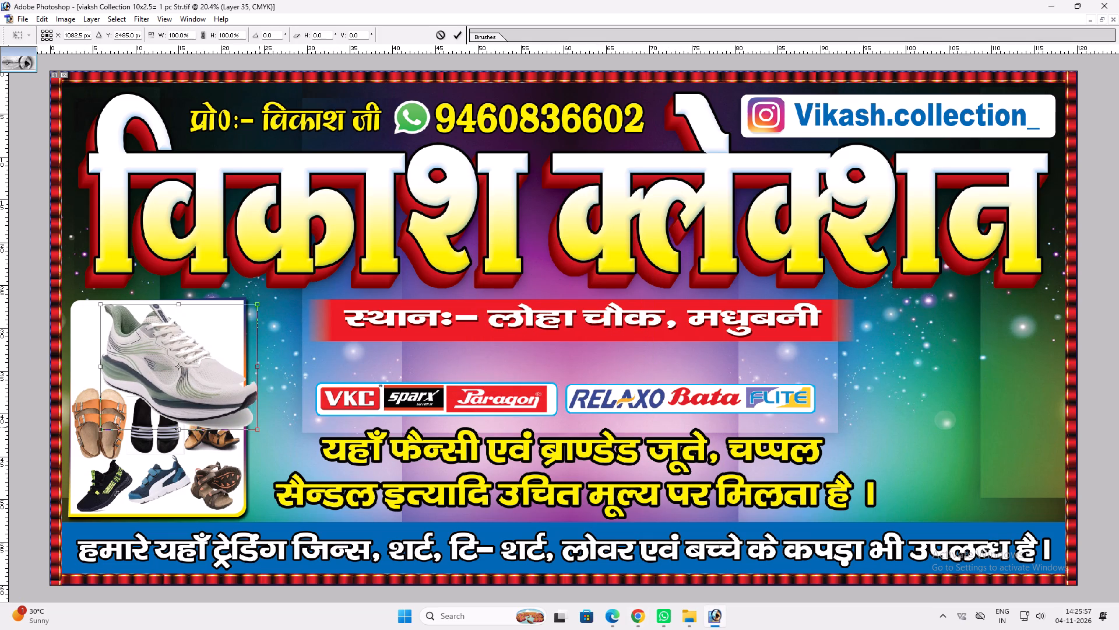
{"action": "left_click_drag", "start_coordinate": [259, 428], "coordinate": [204, 385], "text": "shift"}
{"action": "key", "text": "Return"}
{"action": "key", "text": "v"}
{"action": "left_click_drag", "start_coordinate": [206, 353], "coordinate": [192, 356]}
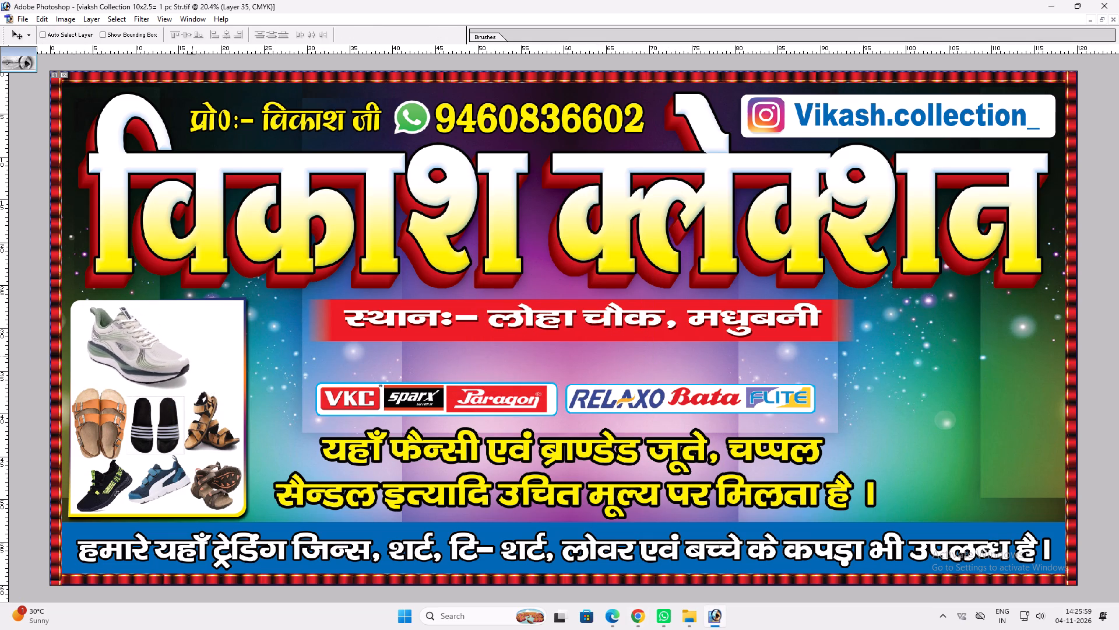
{"action": "left_click_drag", "start_coordinate": [192, 356], "coordinate": [185, 357]}
Shrink and narrow the sports shoe further and fit it into the white panel's upper-left corner above the orange sandals.
{"action": "key", "text": "ctrl+t"}
{"action": "left_click_drag", "start_coordinate": [184, 386], "coordinate": [164, 377], "text": "shift"}
{"action": "left_click_drag", "start_coordinate": [155, 377], "coordinate": [151, 384], "text": "shift"}
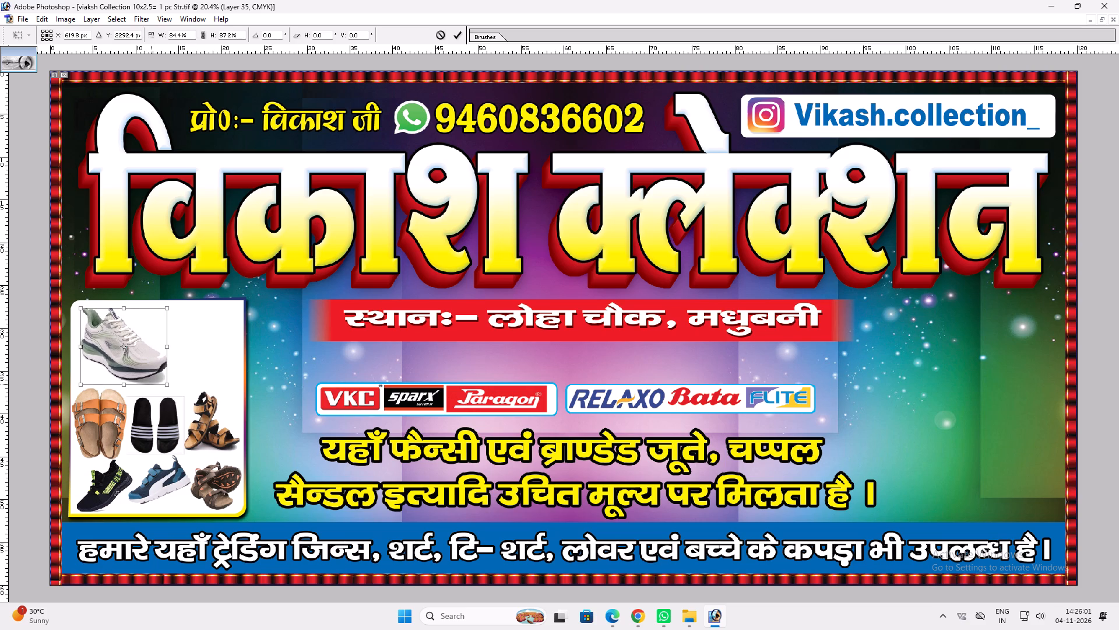
{"action": "left_click_drag", "start_coordinate": [169, 323], "coordinate": [154, 330], "text": "shift"}
{"action": "key", "text": "Return"}
{"action": "key", "text": "v"}
{"action": "left_click_drag", "start_coordinate": [152, 333], "coordinate": [143, 337]}
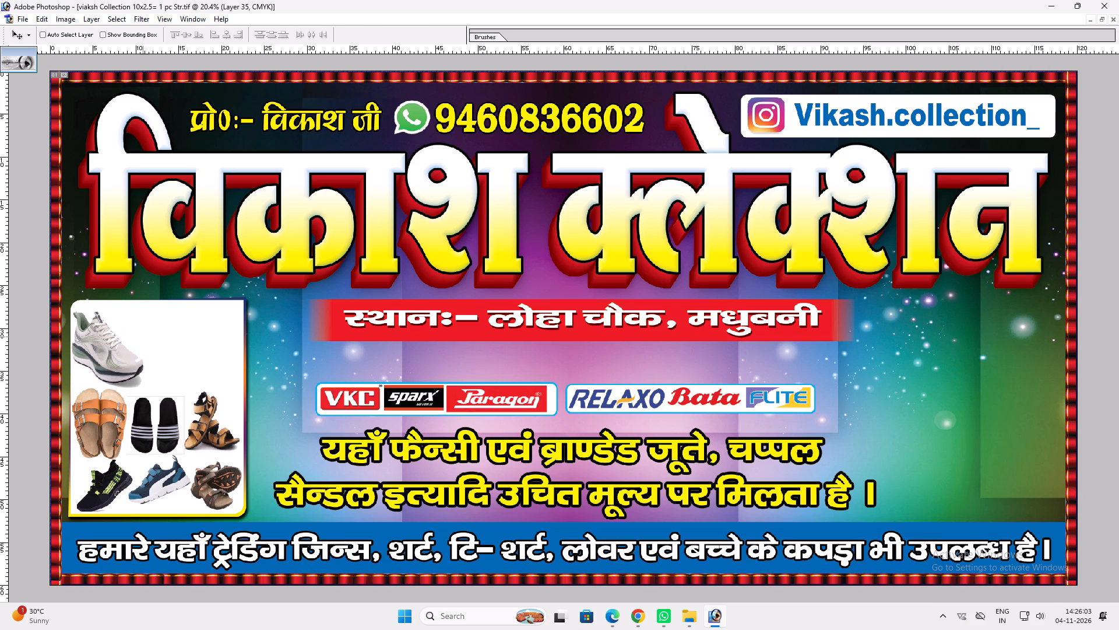
{"action": "left_click_drag", "start_coordinate": [143, 337], "coordinate": [146, 335]}
Return to Chrome and look through the "shoes for men" image results for another shoe picture.
{"action": "left_click", "coordinate": [640, 615]}
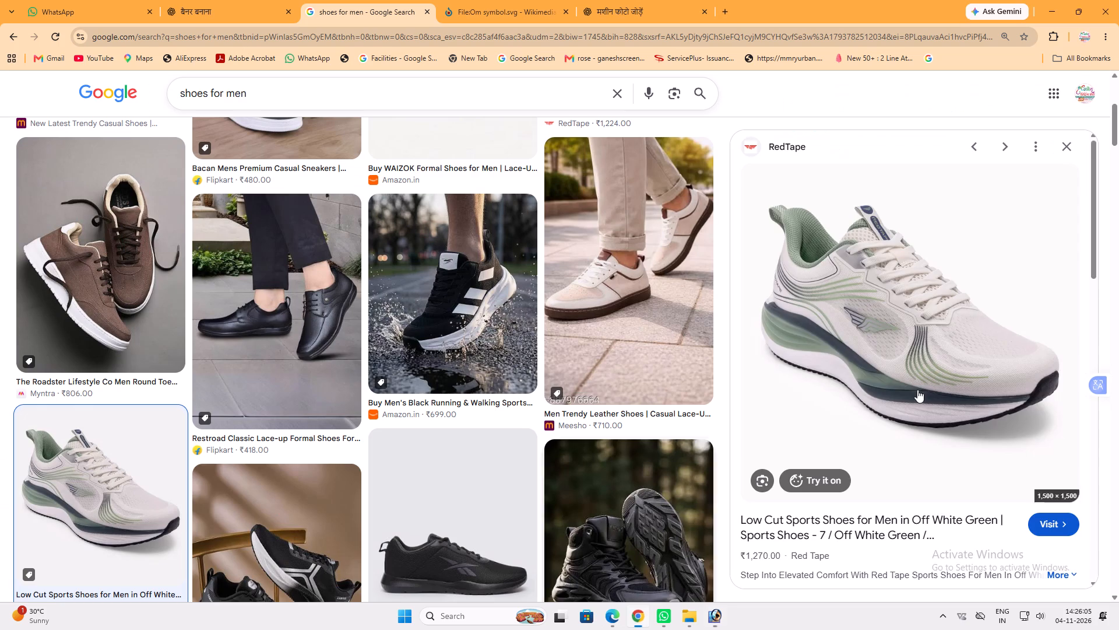
{"action": "scroll", "coordinate": [917, 390], "scroll_direction": "down", "scroll_amount": 6}
{"action": "scroll", "coordinate": [858, 358], "scroll_direction": "down", "scroll_amount": 7}
{"action": "scroll", "coordinate": [682, 345], "scroll_direction": "down", "scroll_amount": 7}
{"action": "scroll", "coordinate": [399, 271], "scroll_direction": "down", "scroll_amount": 2}
{"action": "scroll", "coordinate": [262, 297], "scroll_direction": "down", "scroll_amount": 2}
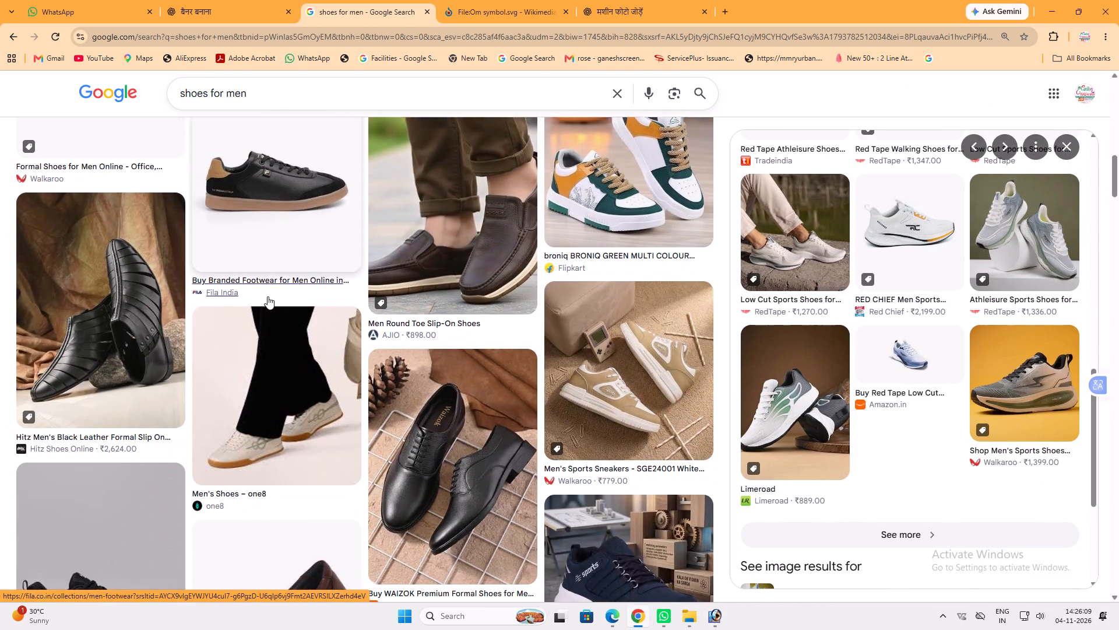
{"action": "scroll", "coordinate": [268, 296], "scroll_direction": "down", "scroll_amount": 6}
{"action": "scroll", "coordinate": [270, 297], "scroll_direction": "up", "scroll_amount": 1}
{"action": "scroll", "coordinate": [272, 299], "scroll_direction": "down", "scroll_amount": 3}
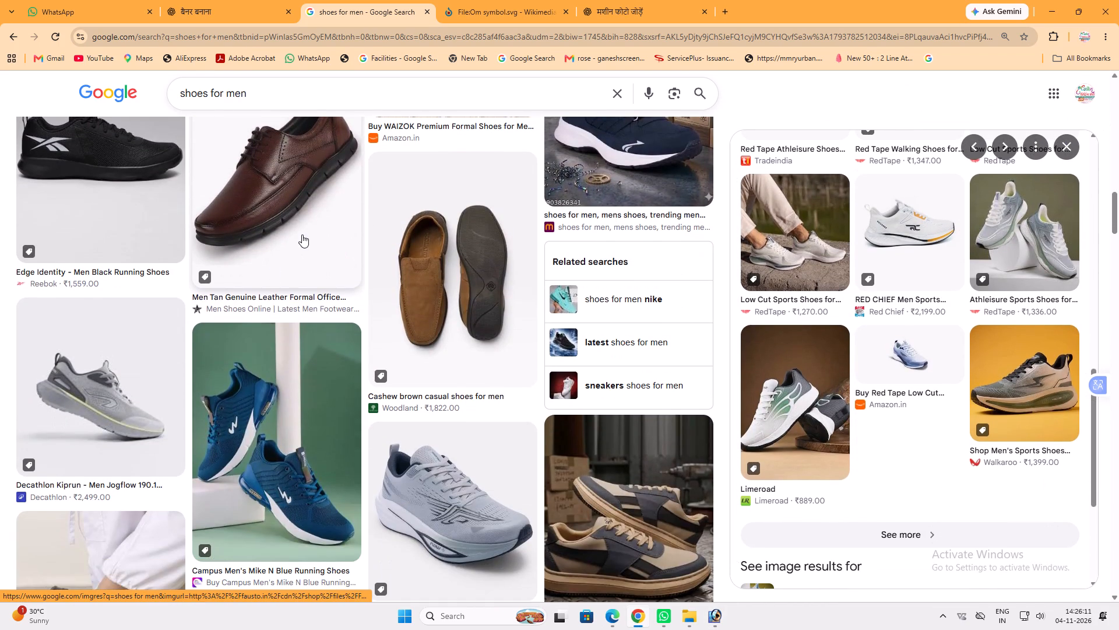
Open the tan leather formal derby shoe and examine its related pictures and further search results.
{"action": "left_click", "coordinate": [302, 235]}
{"action": "scroll", "coordinate": [302, 235], "scroll_direction": "down", "scroll_amount": 8}
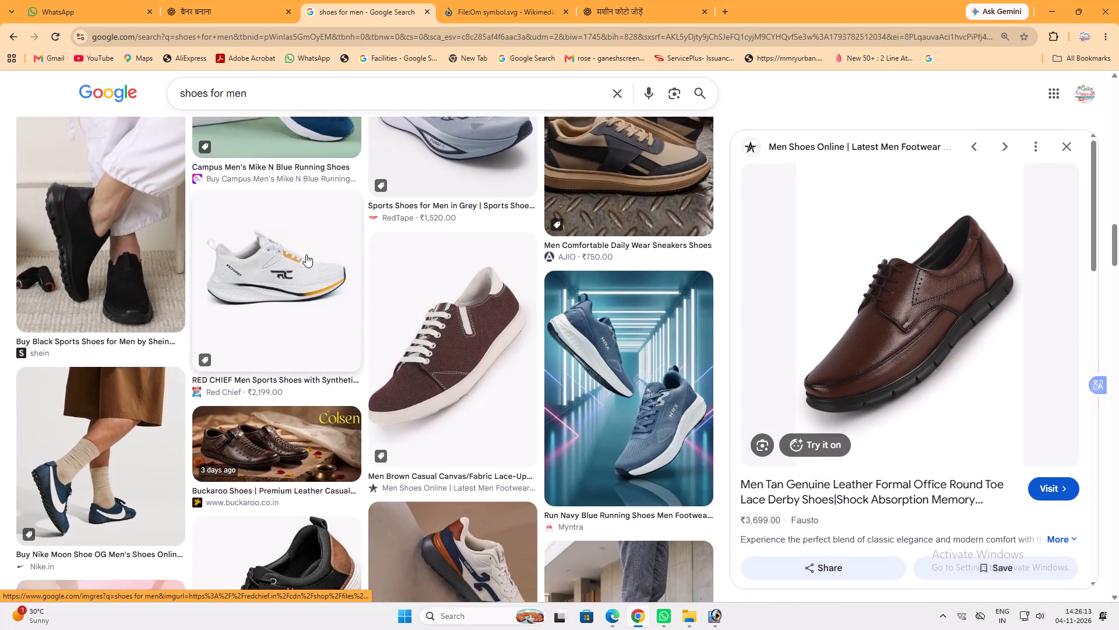
{"action": "scroll", "coordinate": [306, 254], "scroll_direction": "down", "scroll_amount": 8}
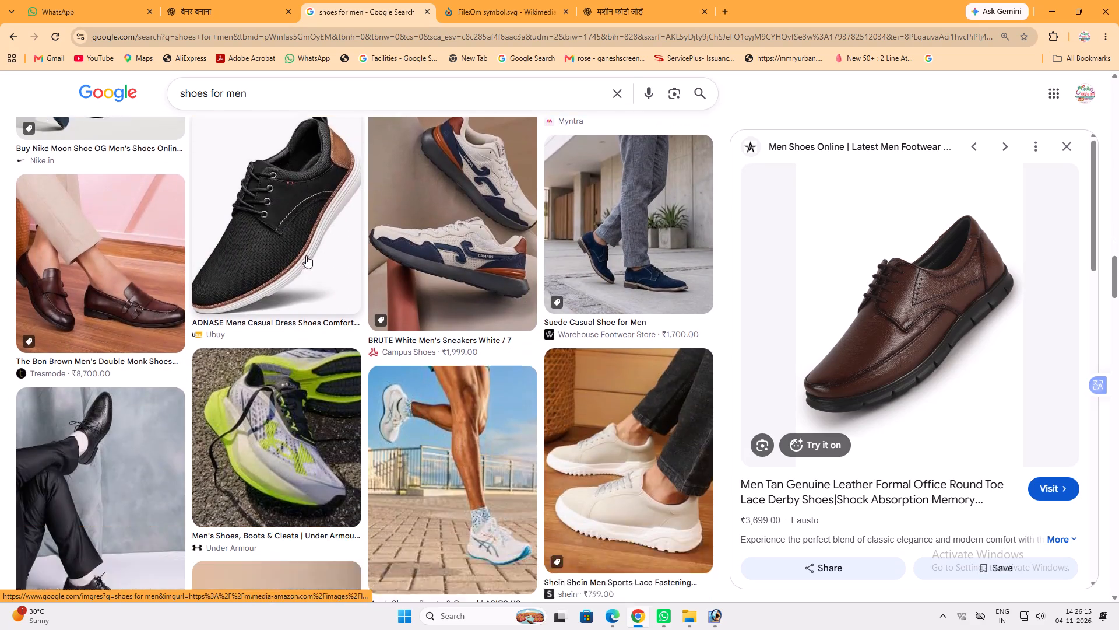
{"action": "scroll", "coordinate": [306, 256], "scroll_direction": "down", "scroll_amount": 3}
{"action": "scroll", "coordinate": [924, 372], "scroll_direction": "down", "scroll_amount": 9}
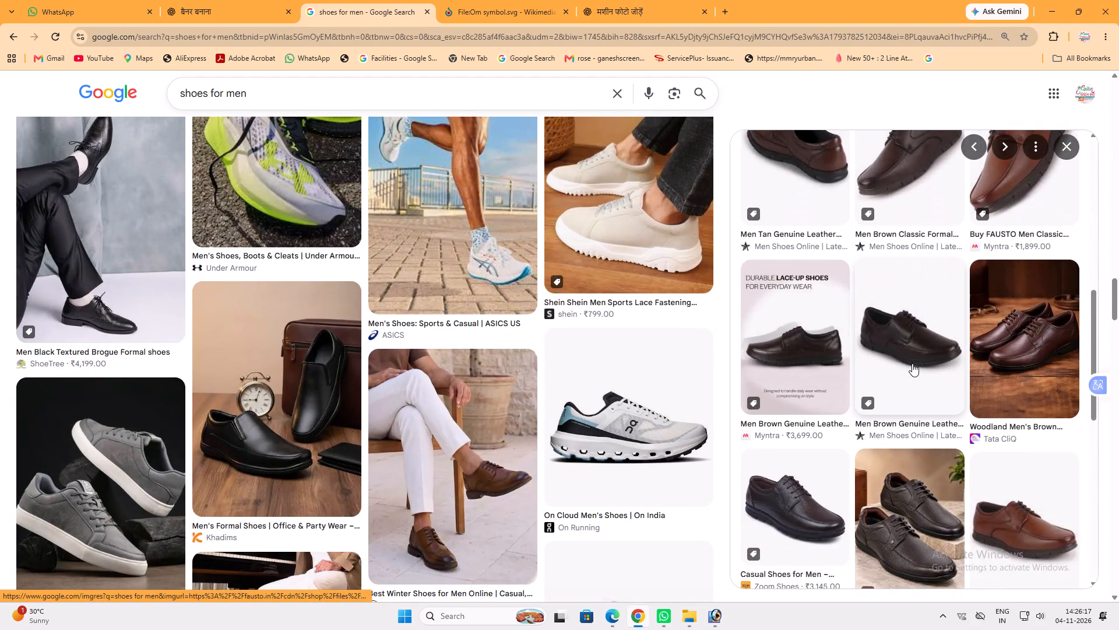
{"action": "scroll", "coordinate": [912, 363], "scroll_direction": "down", "scroll_amount": 11}
Open the full set of related brown formal derby shoe images and look through them for another shoe picture.
{"action": "left_click", "coordinate": [870, 307]}
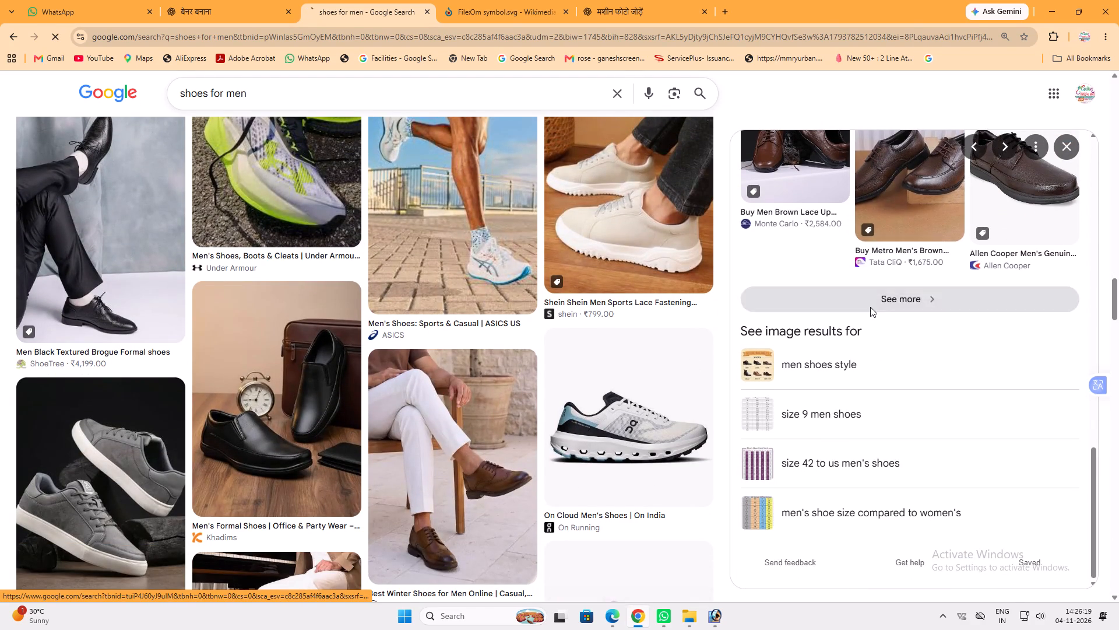
{"action": "scroll", "coordinate": [484, 334], "scroll_direction": "down", "scroll_amount": 1}
{"action": "left_click", "coordinate": [874, 471]}
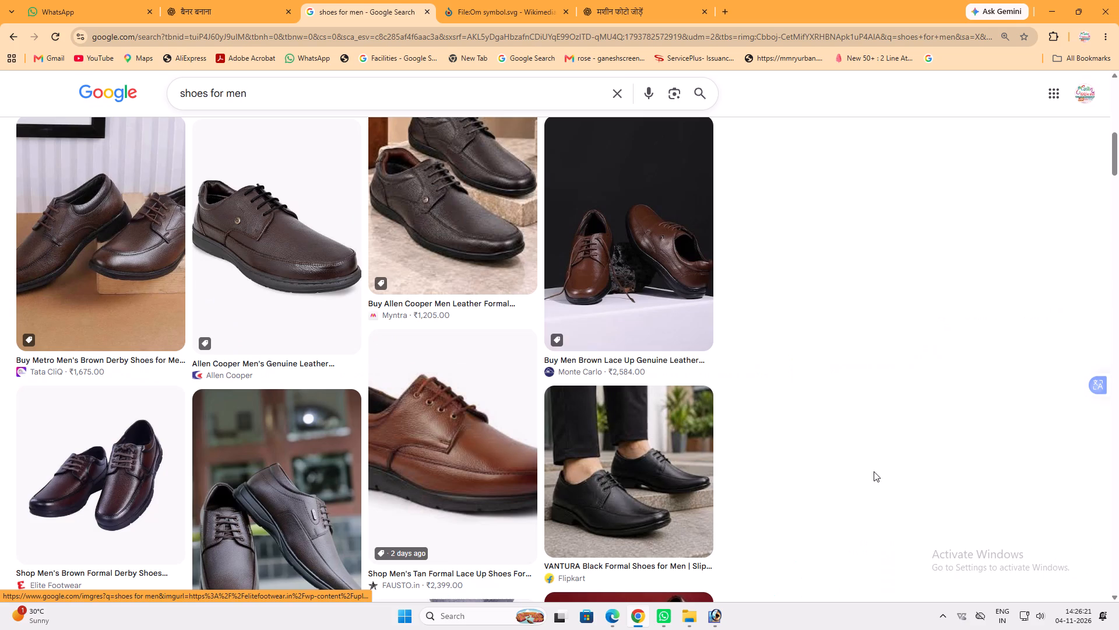
{"action": "scroll", "coordinate": [836, 321], "scroll_direction": "down", "scroll_amount": 4}
{"action": "scroll", "coordinate": [837, 322], "scroll_direction": "up", "scroll_amount": 3}
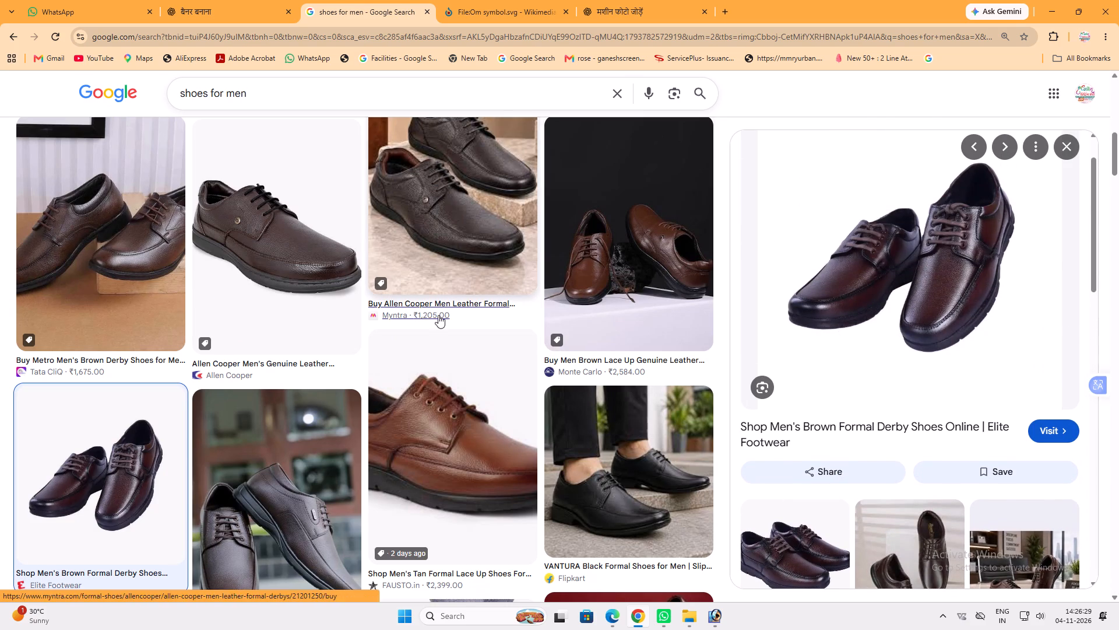
{"action": "scroll", "coordinate": [438, 315], "scroll_direction": "down", "scroll_amount": 9}
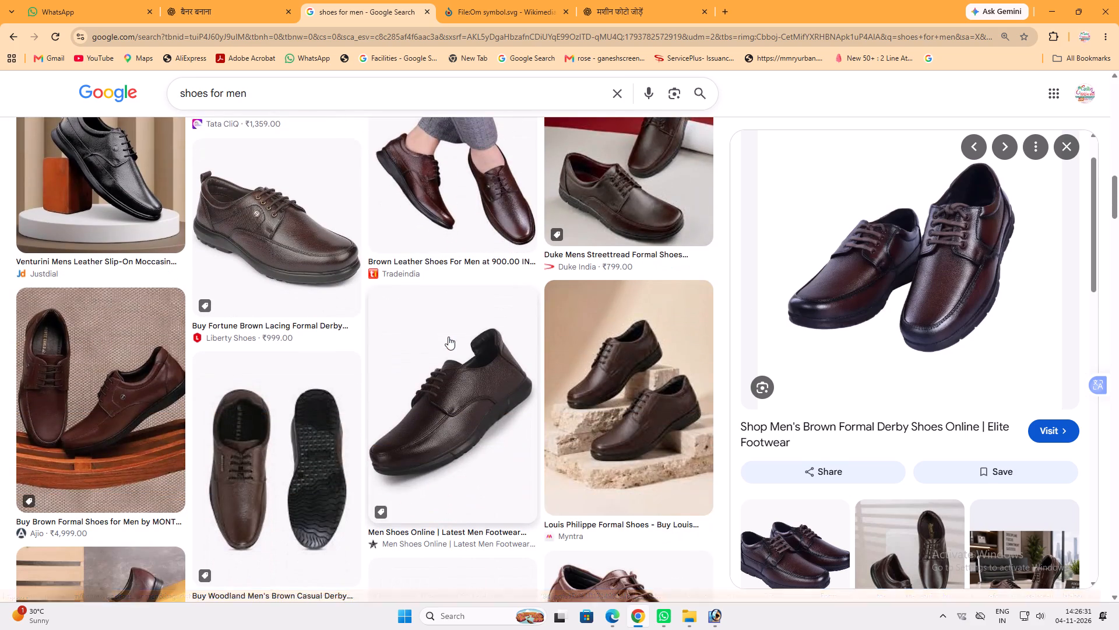
{"action": "scroll", "coordinate": [448, 337], "scroll_direction": "down", "scroll_amount": 2}
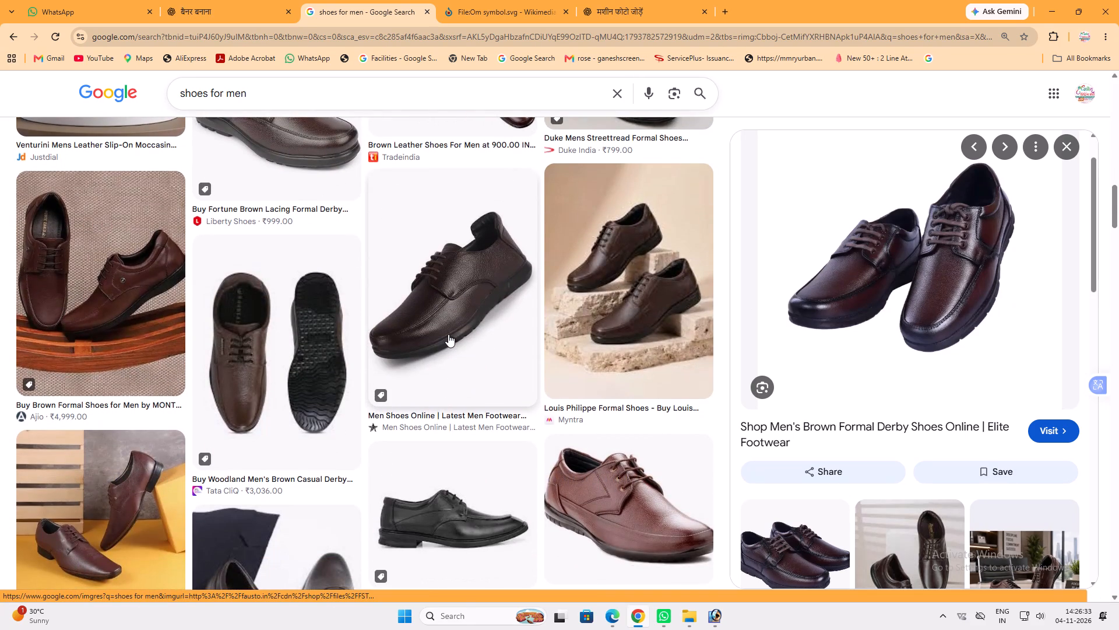
{"action": "scroll", "coordinate": [448, 334], "scroll_direction": "down", "scroll_amount": 6}
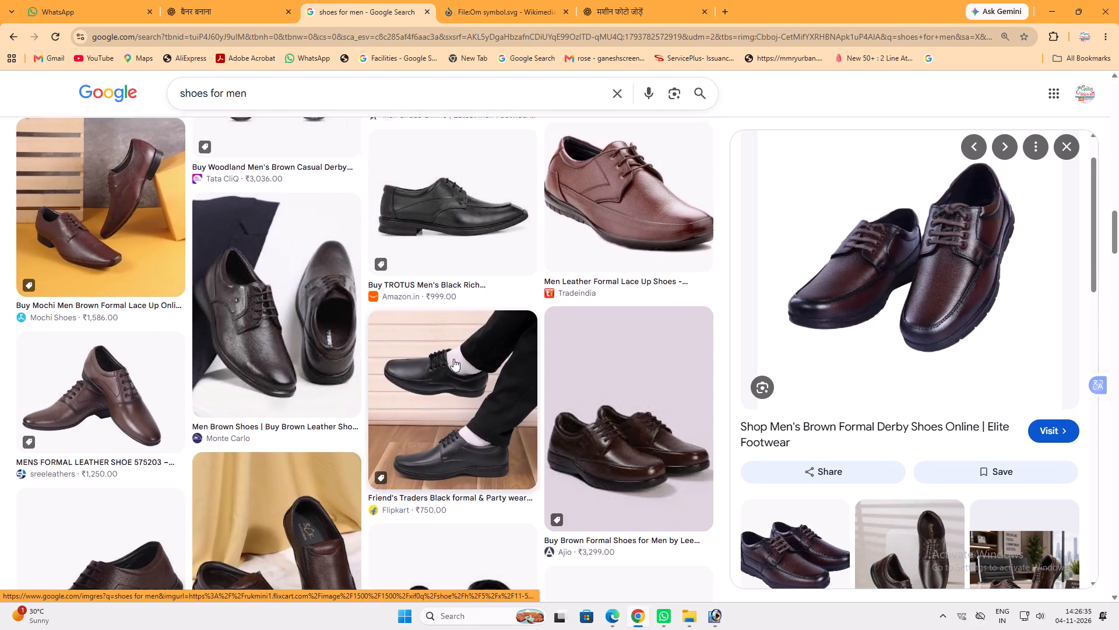
{"action": "scroll", "coordinate": [453, 359], "scroll_direction": "down", "scroll_amount": 9}
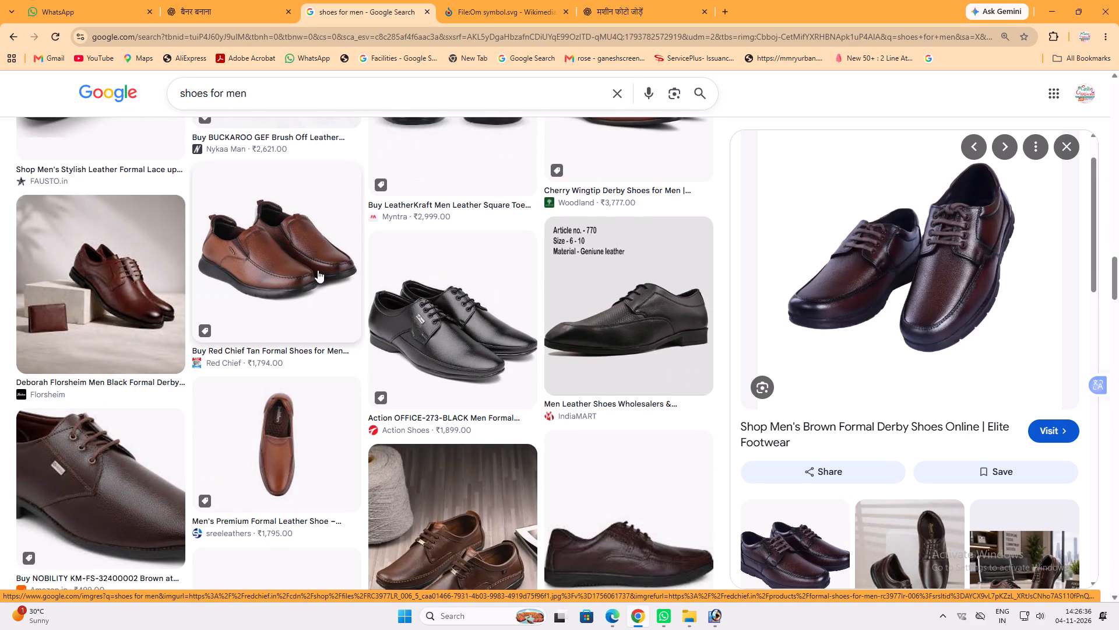
{"action": "scroll", "coordinate": [320, 261], "scroll_direction": "down", "scroll_amount": 8}
{"action": "scroll", "coordinate": [862, 327], "scroll_direction": "down", "scroll_amount": 3}
{"action": "scroll", "coordinate": [803, 324], "scroll_direction": "up", "scroll_amount": 2}
{"action": "scroll", "coordinate": [445, 269], "scroll_direction": "down", "scroll_amount": 5}
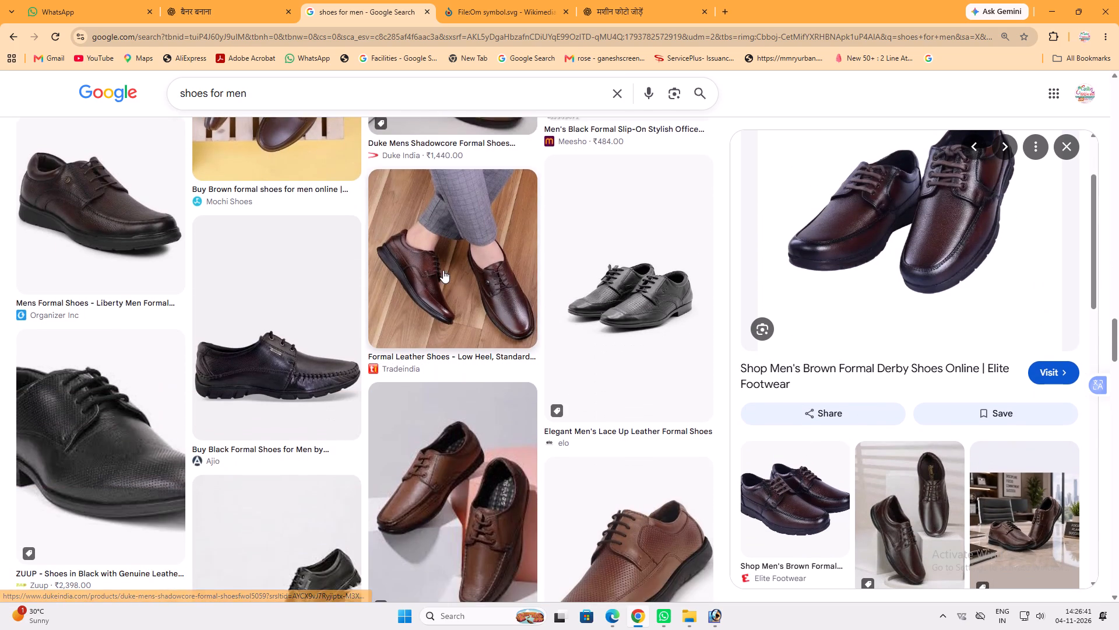
{"action": "scroll", "coordinate": [443, 270], "scroll_direction": "down", "scroll_amount": 6}
{"action": "scroll", "coordinate": [374, 276], "scroll_direction": "down", "scroll_amount": 2}
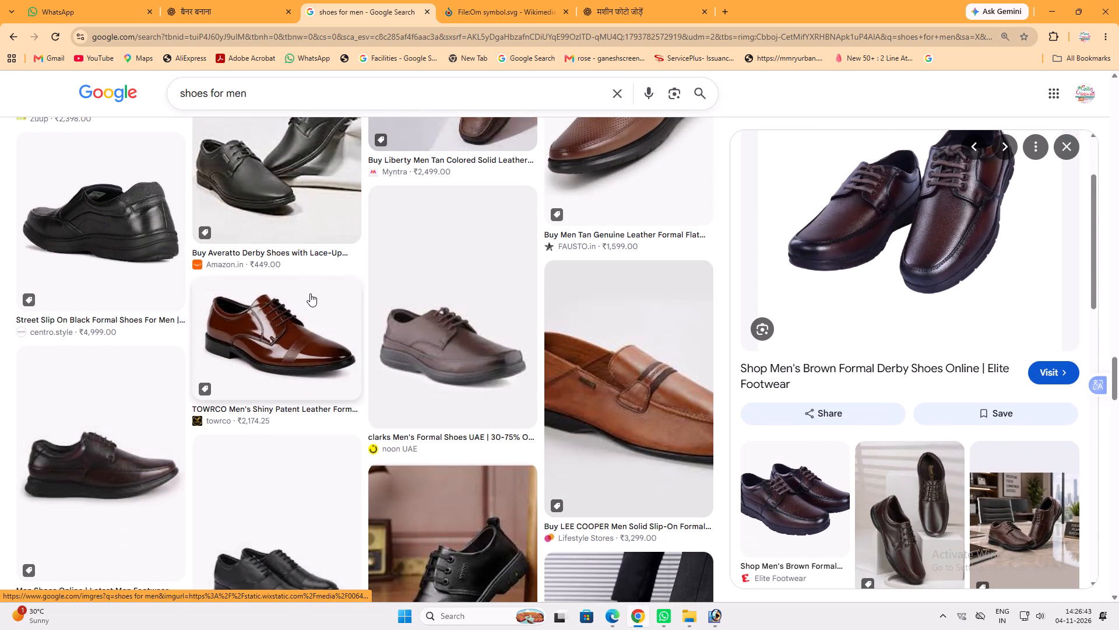
Open the TOWRCO shiny patent leather derby, then copy the picture of the related brown Towrco Men's Premium patent leather dress shoe.
{"action": "left_click", "coordinate": [307, 293]}
{"action": "scroll", "coordinate": [311, 299], "scroll_direction": "down", "scroll_amount": 4}
{"action": "scroll", "coordinate": [955, 352], "scroll_direction": "down", "scroll_amount": 4}
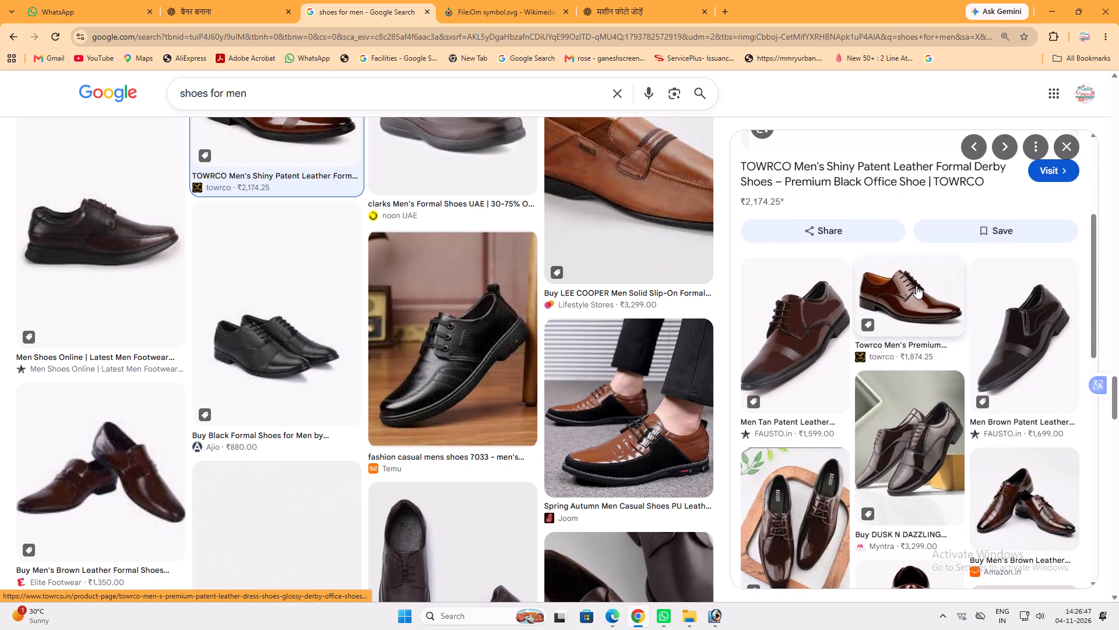
{"action": "left_click", "coordinate": [916, 286]}
{"action": "right_click", "coordinate": [916, 261]}
{"action": "left_click", "coordinate": [981, 442]}
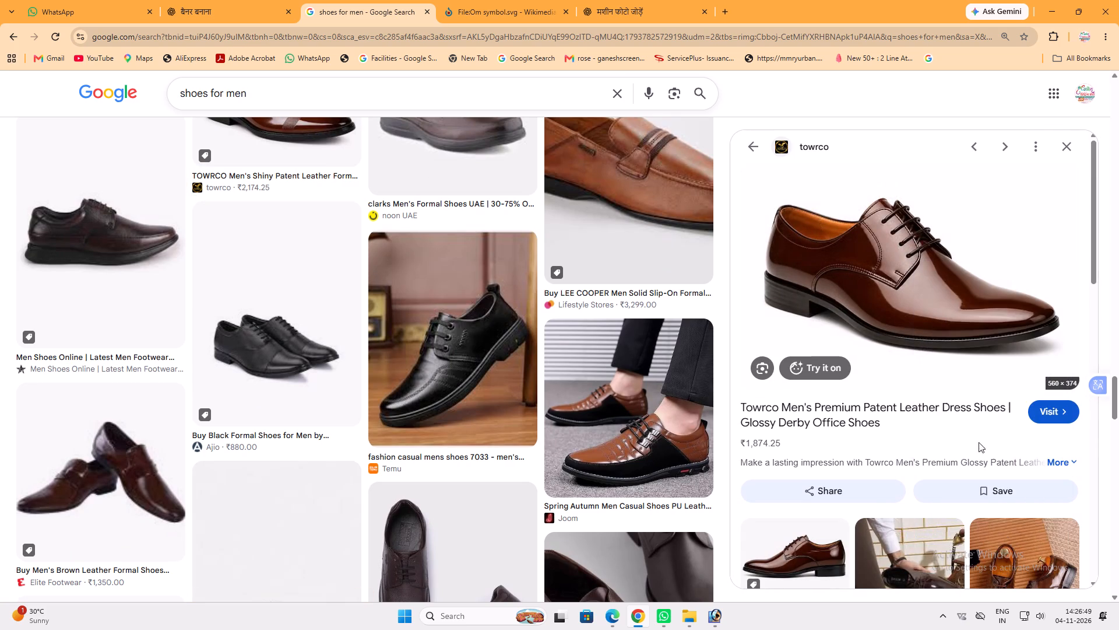
Switch to Photoshop, paste the brown dress shoe into the banner and delete its white background using the Magic Wand.
{"action": "left_click", "coordinate": [717, 619]}
{"action": "key", "text": "ctrl+v"}
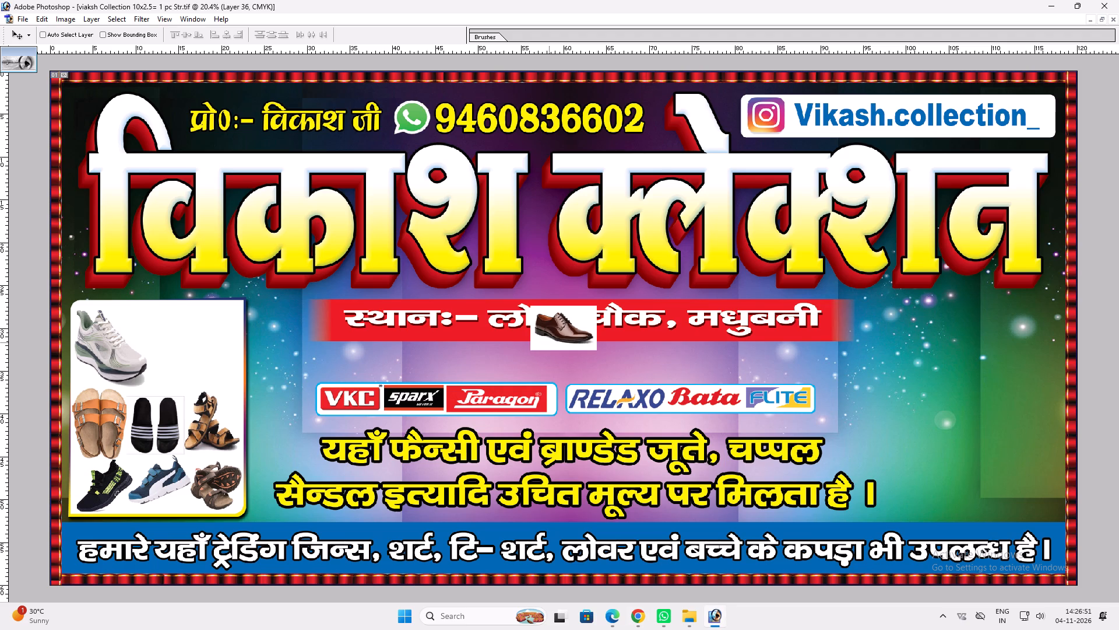
{"action": "left_click", "coordinate": [549, 342]}
{"action": "key", "text": "w"}
{"action": "left_click", "coordinate": [549, 342]}
{"action": "left_click", "coordinate": [549, 342]}
{"action": "left_click", "coordinate": [549, 342]}
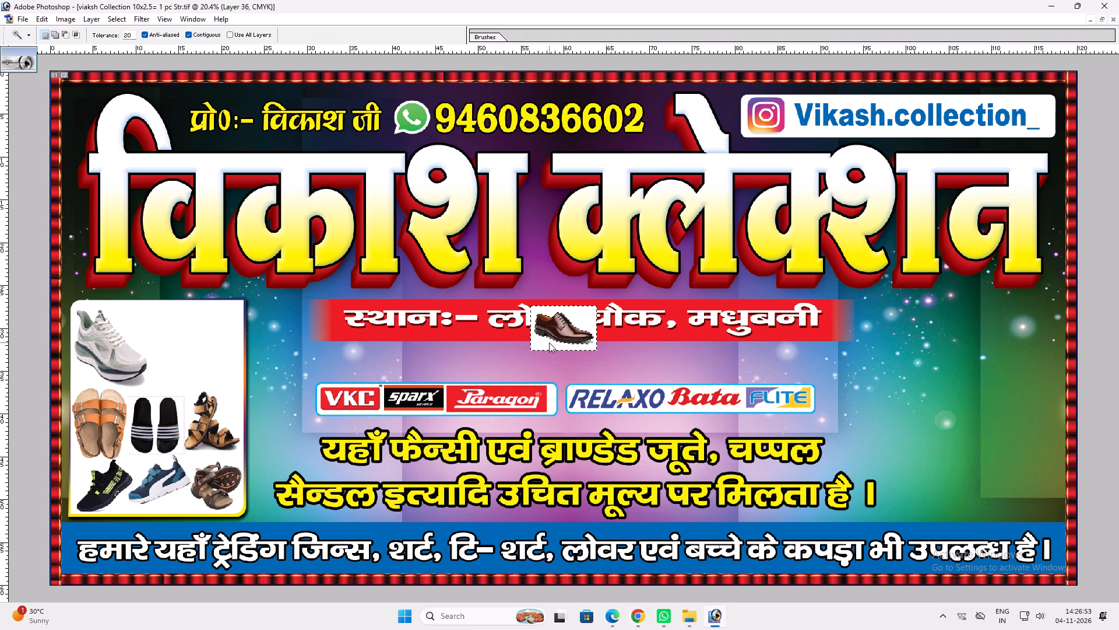
{"action": "key", "text": "Delete"}
{"action": "key", "text": "ctrl+d"}
{"action": "key", "text": "v"}
Move the brown dress shoe beside the sports shoe at the top of the white panel and rotate it clockwise, toe downward.
{"action": "left_click_drag", "start_coordinate": [568, 331], "coordinate": [227, 342]}
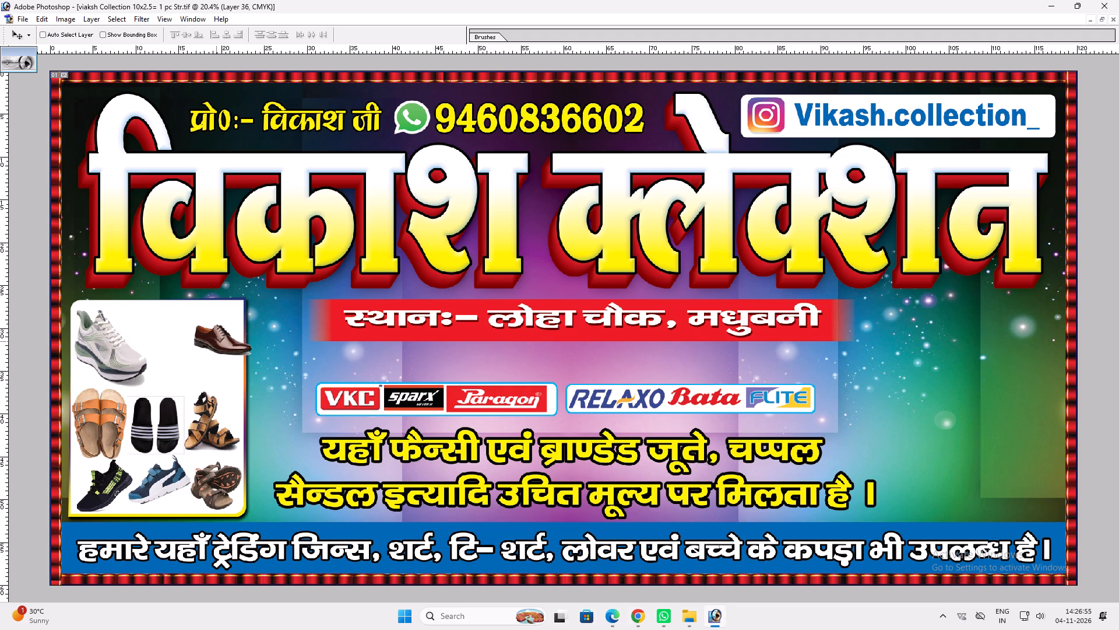
{"action": "left_click_drag", "start_coordinate": [217, 341], "coordinate": [151, 327]}
{"action": "key", "text": "ctrl+t"}
{"action": "left_click_drag", "start_coordinate": [215, 331], "coordinate": [210, 348]}
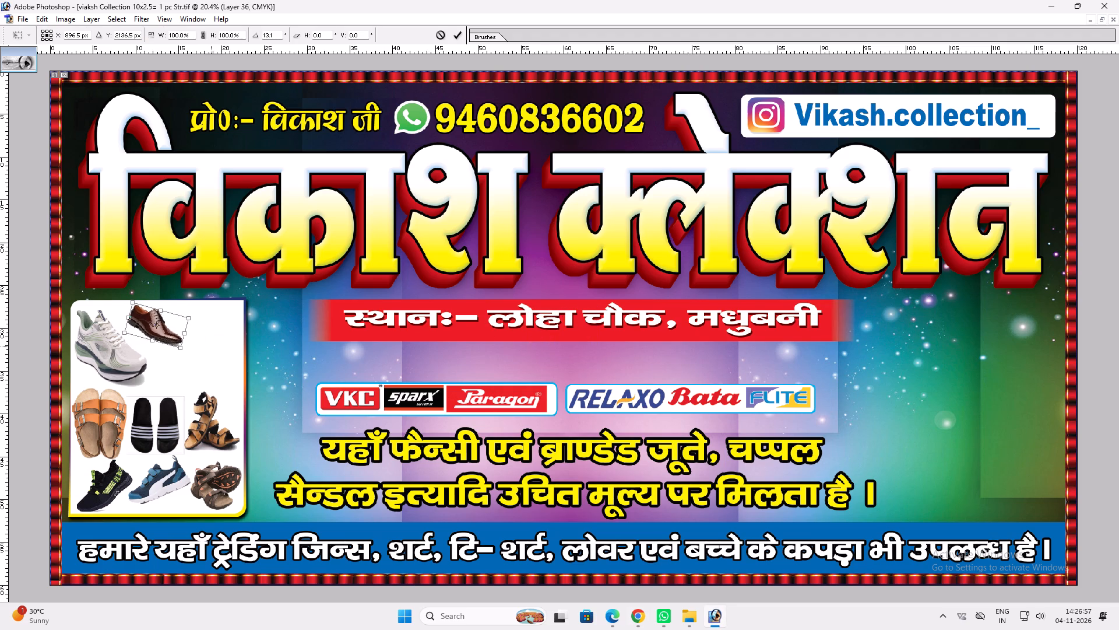
{"action": "left_click_drag", "start_coordinate": [210, 348], "coordinate": [208, 352]}
{"action": "key", "text": "Return"}
{"action": "left_click_drag", "start_coordinate": [194, 341], "coordinate": [188, 344]}
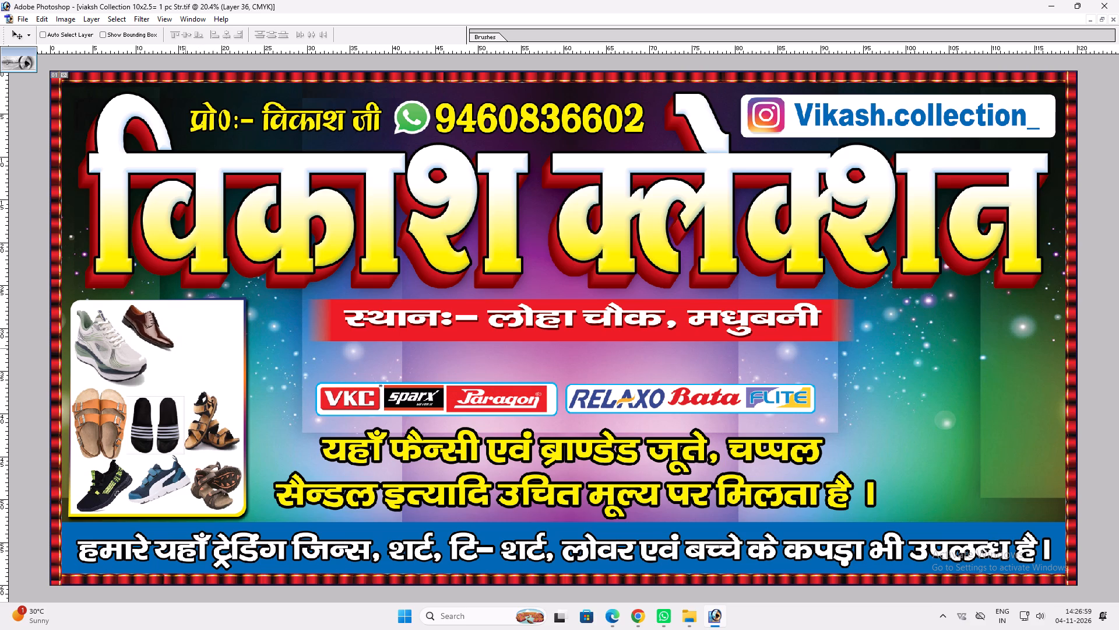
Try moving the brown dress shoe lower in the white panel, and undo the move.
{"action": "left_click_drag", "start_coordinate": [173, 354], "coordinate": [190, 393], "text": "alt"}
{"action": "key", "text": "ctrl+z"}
Return to Chrome, rerun the "shoes for men" image search and look through pictures related to the RedTape low cut sports shoe.
{"action": "left_click", "coordinate": [630, 615]}
{"action": "scroll", "coordinate": [865, 446], "scroll_direction": "down", "scroll_amount": 6}
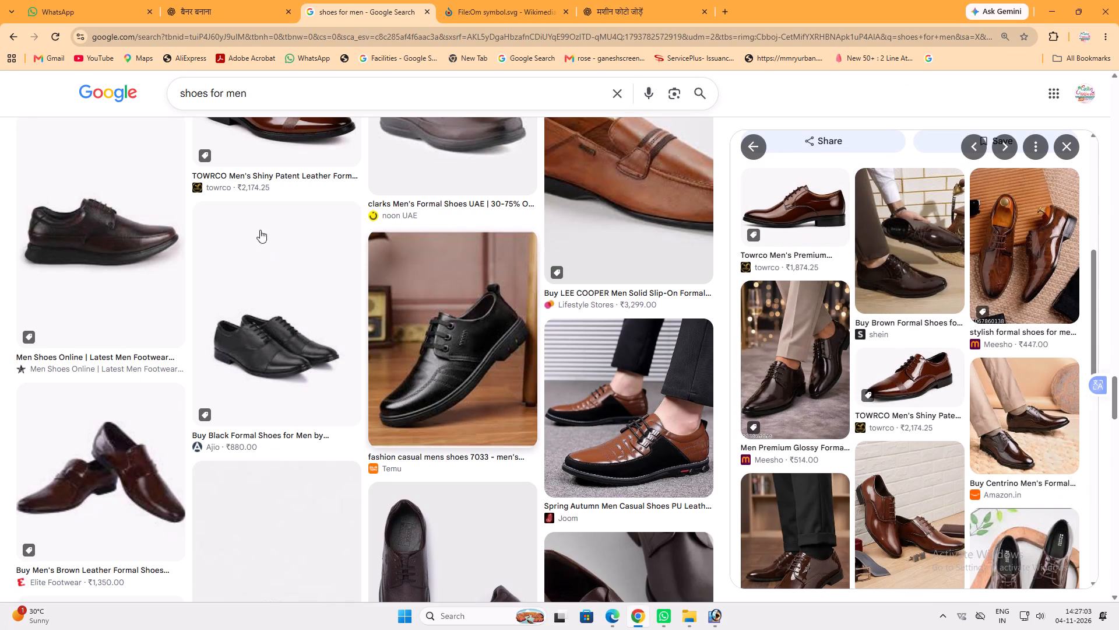
{"action": "left_click", "coordinate": [262, 97]}
{"action": "key", "text": "Return"}
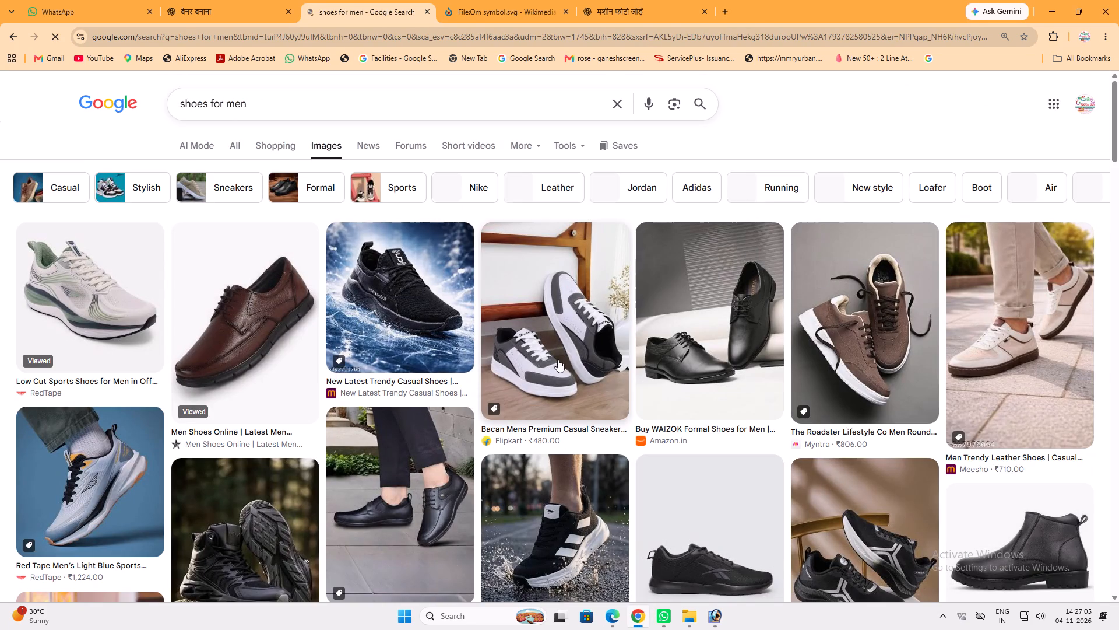
{"action": "left_click", "coordinate": [110, 262]}
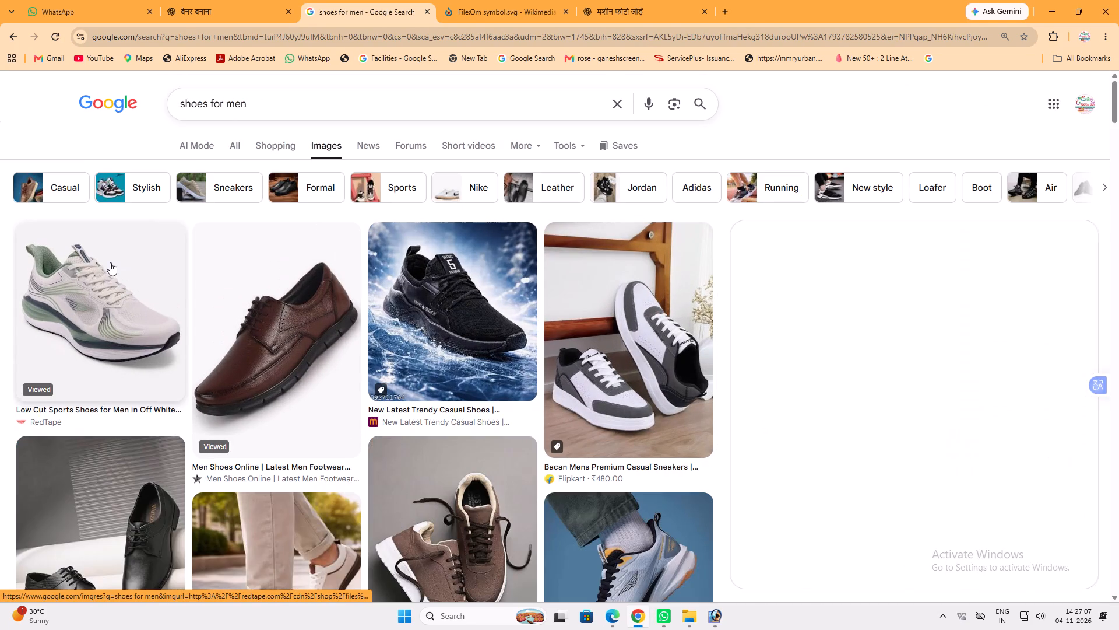
{"action": "scroll", "coordinate": [745, 282], "scroll_direction": "down", "scroll_amount": 4}
{"action": "left_click", "coordinate": [909, 365]}
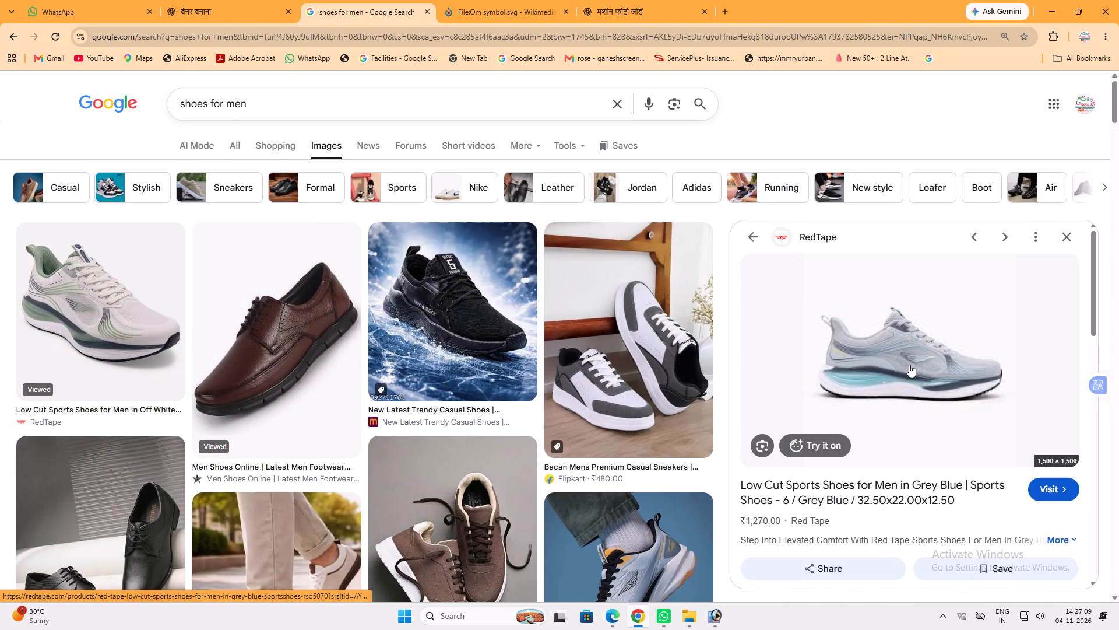
{"action": "scroll", "coordinate": [909, 359], "scroll_direction": "down", "scroll_amount": 8}
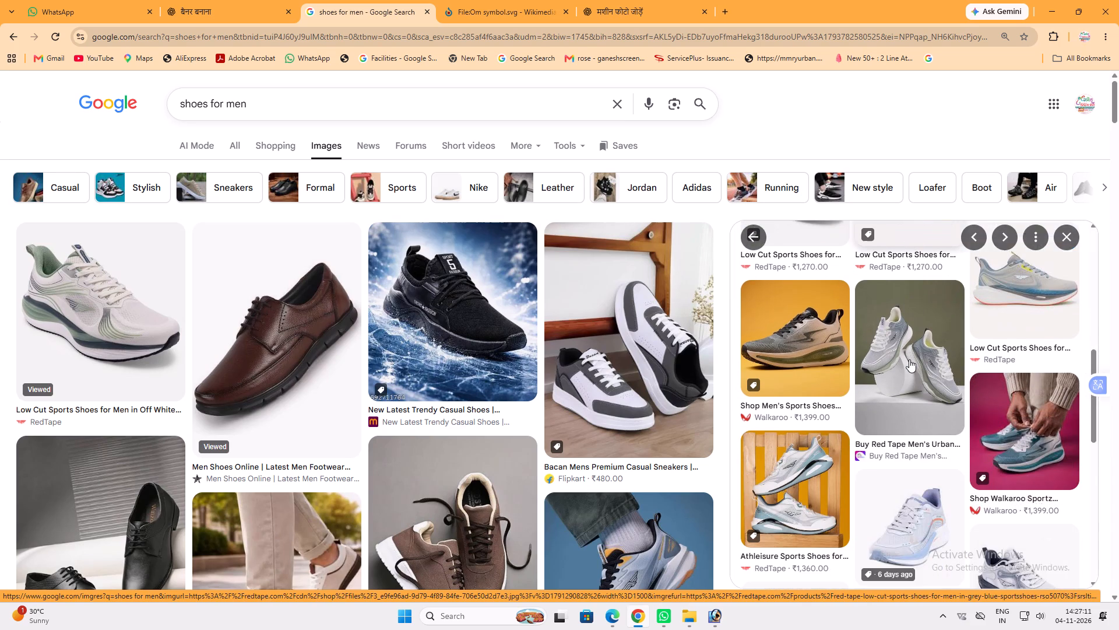
{"action": "scroll", "coordinate": [909, 359], "scroll_direction": "down", "scroll_amount": 3}
{"action": "scroll", "coordinate": [909, 359], "scroll_direction": "up", "scroll_amount": 3}
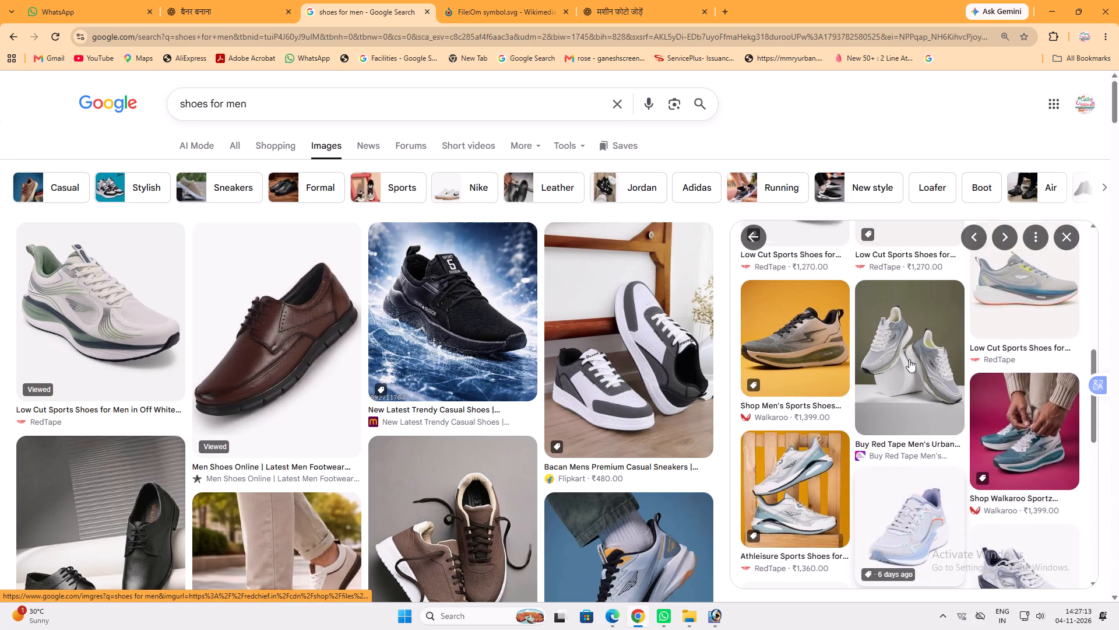
{"action": "scroll", "coordinate": [909, 359], "scroll_direction": "down", "scroll_amount": 1}
{"action": "left_click", "coordinate": [1044, 356]}
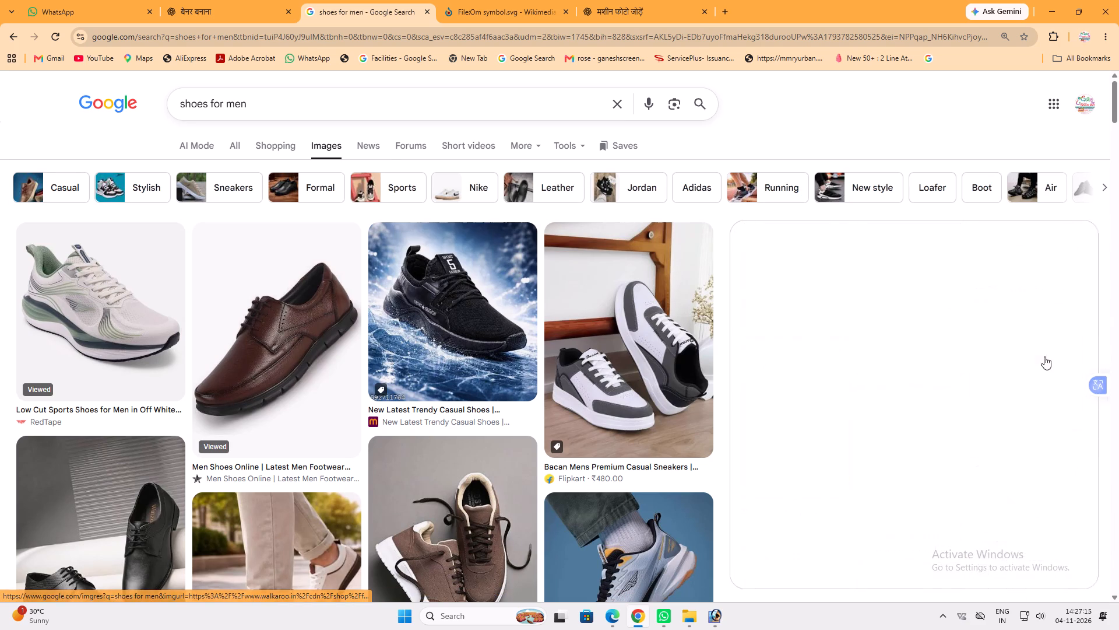
{"action": "left_click", "coordinate": [20, 36]}
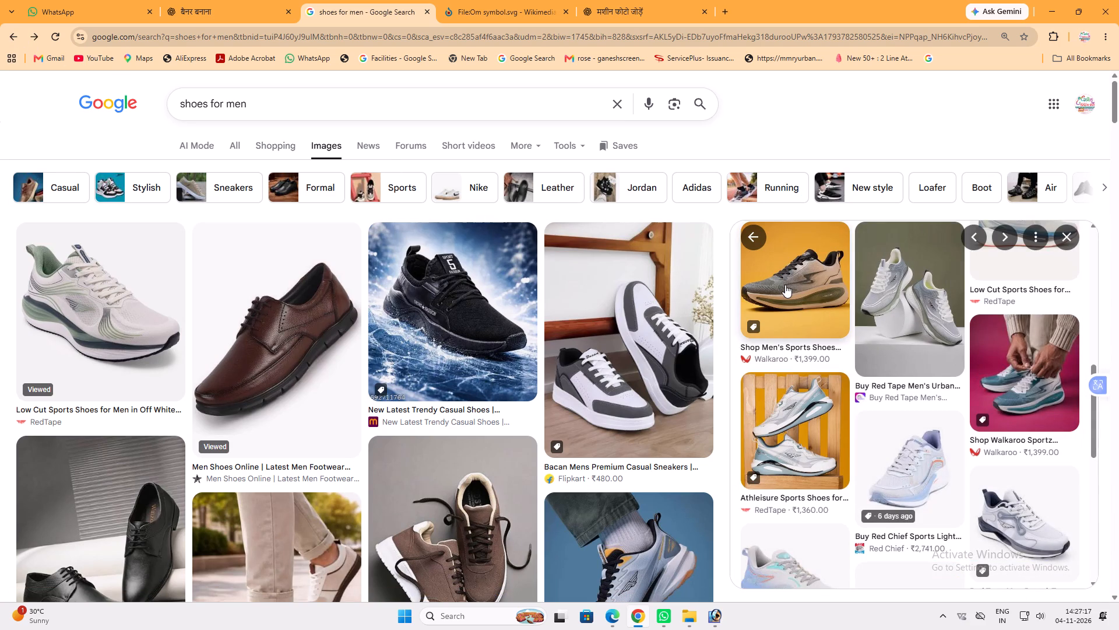
Open the Walkaroo olive lace-up sports shoe on the orange backdrop and copy its picture.
{"action": "left_click", "coordinate": [780, 290]}
{"action": "right_click", "coordinate": [869, 318]}
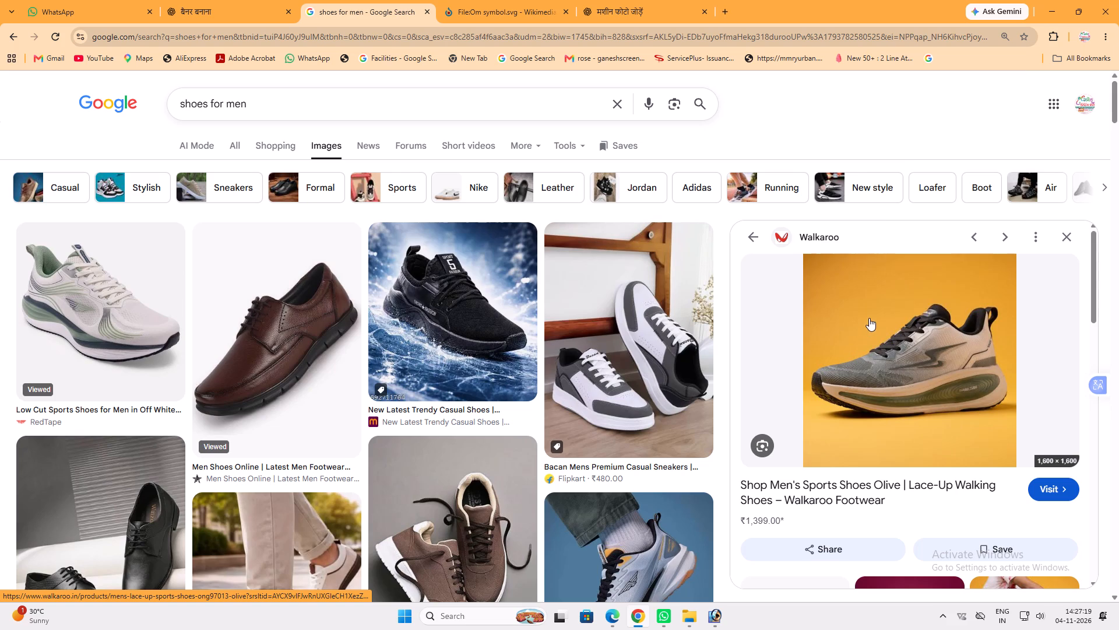
{"action": "left_click", "coordinate": [907, 218]}
Switch to Photoshop, paste the olive sports shoe into the banner and select the orange backdrop above it with the Magic Wand.
{"action": "left_click", "coordinate": [706, 622]}
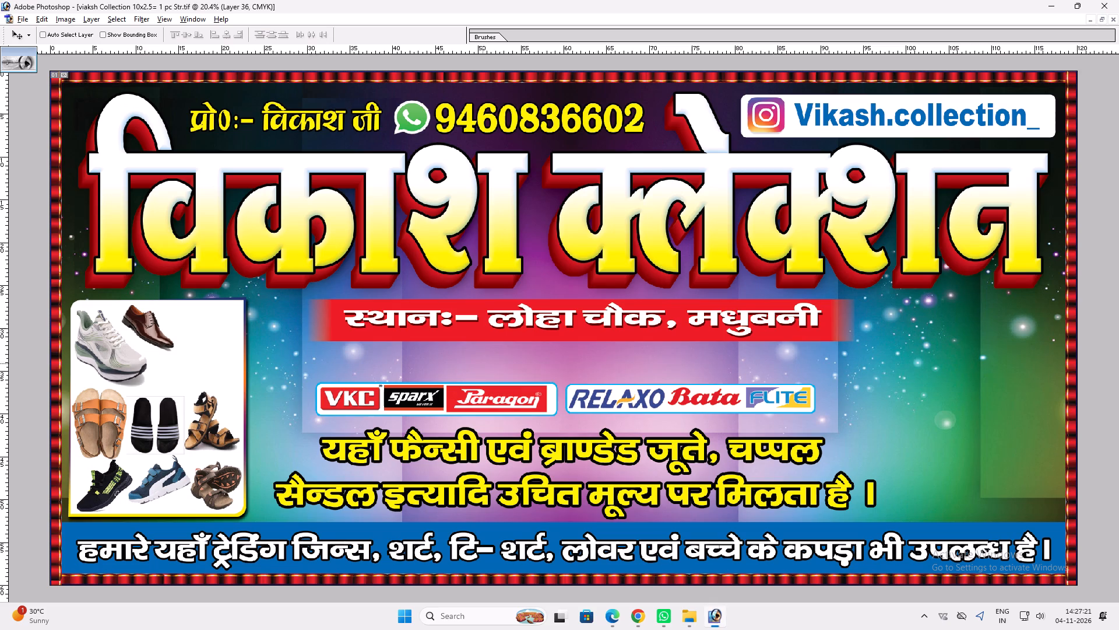
{"action": "key", "text": "ctrl+v"}
{"action": "key", "text": "w"}
{"action": "left_click", "coordinate": [559, 390]}
{"action": "left_click", "coordinate": [525, 268]}
{"action": "double_click", "coordinate": [525, 268], "text": "shift"}
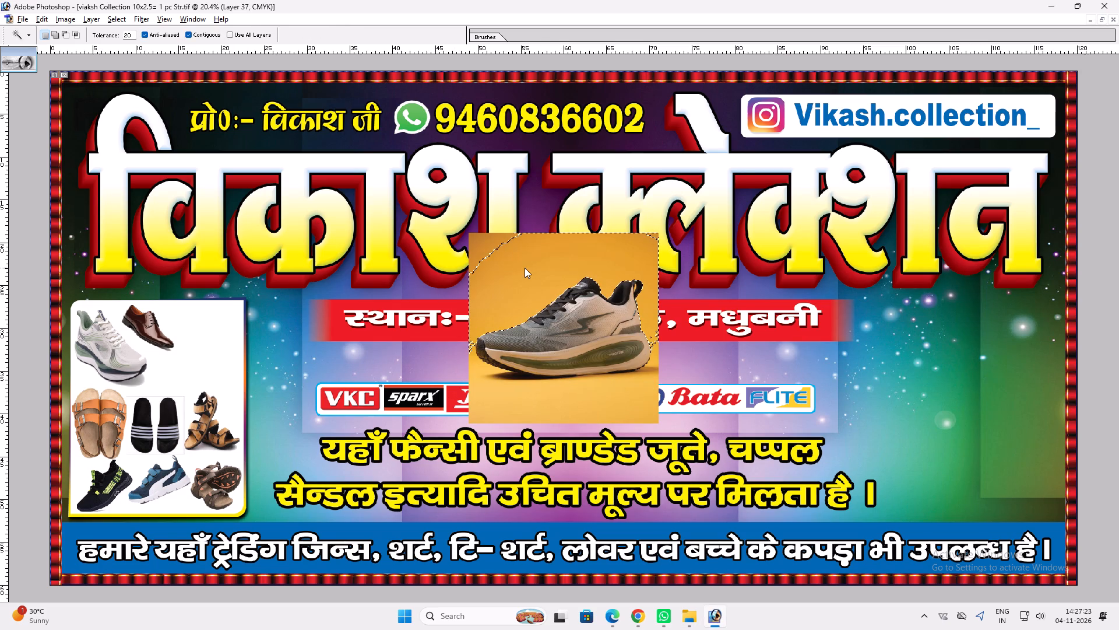
{"action": "left_click", "coordinate": [516, 261], "text": "shift"}
{"action": "left_click", "coordinate": [510, 258], "text": "shift"}
{"action": "left_click_drag", "start_coordinate": [507, 257], "coordinate": [500, 253], "text": "shift"}
{"action": "left_click", "coordinate": [495, 249], "text": "shift"}
{"action": "double_click", "coordinate": [486, 243], "text": "shift"}
{"action": "double_click", "coordinate": [483, 241], "text": "shift"}
{"action": "left_click", "coordinate": [481, 237], "text": "shift"}
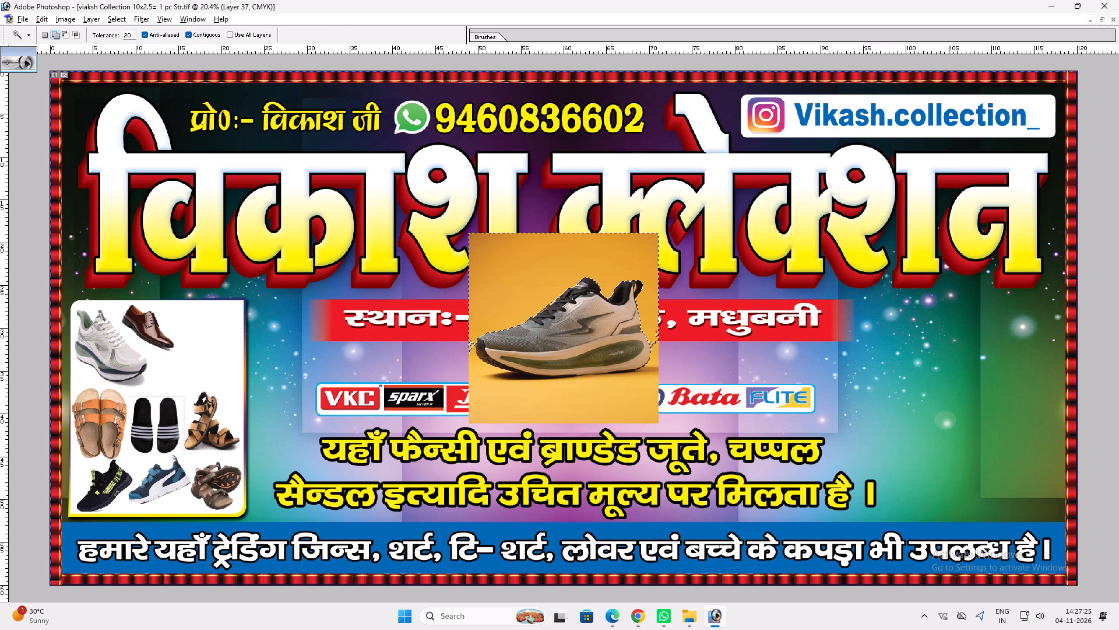
Add the orange backdrop and shadow below and around the olive shoe's sole to the selection, and delete the selected background.
{"action": "double_click", "coordinate": [571, 406], "text": "shift"}
{"action": "left_click_drag", "start_coordinate": [559, 401], "coordinate": [548, 398], "text": "shift"}
{"action": "left_click", "coordinate": [540, 394], "text": "shift"}
{"action": "left_click_drag", "start_coordinate": [522, 387], "coordinate": [507, 381], "text": "shift"}
{"action": "left_click_drag", "start_coordinate": [502, 376], "coordinate": [497, 375], "text": "shift"}
{"action": "left_click", "coordinate": [477, 366], "text": "shift"}
{"action": "left_click", "coordinate": [472, 355], "text": "shift"}
{"action": "left_click", "coordinate": [472, 349], "text": "shift"}
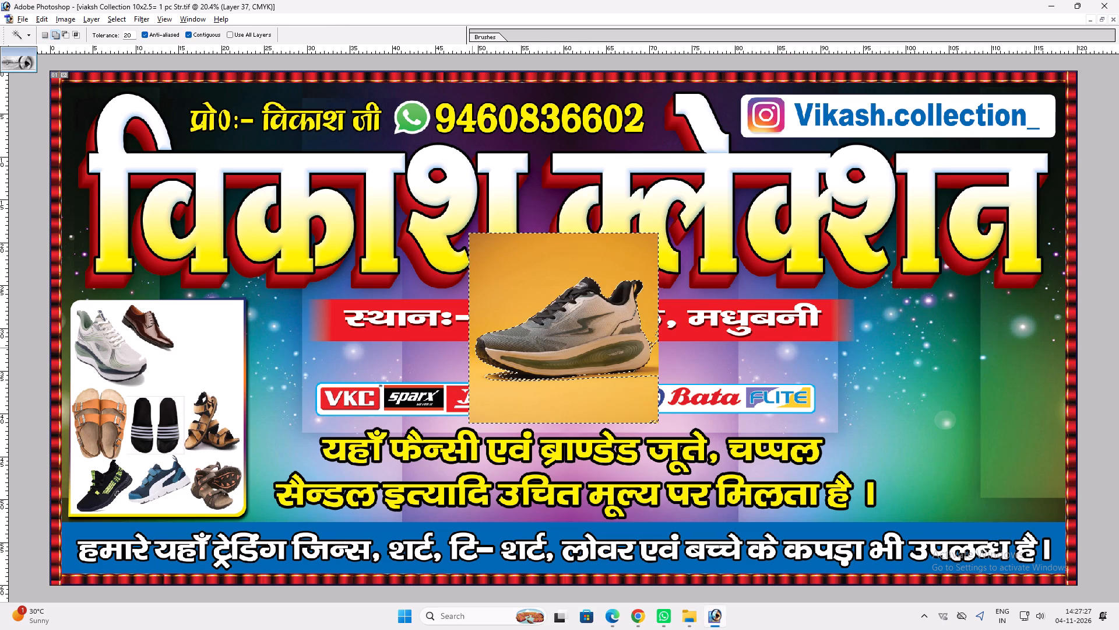
{"action": "left_click", "coordinate": [472, 345], "text": "shift"}
{"action": "left_click", "coordinate": [650, 372], "text": "shift"}
{"action": "left_click", "coordinate": [659, 371], "text": "shift"}
{"action": "left_click", "coordinate": [654, 367], "text": "shift"}
{"action": "left_click_drag", "start_coordinate": [639, 375], "coordinate": [613, 380], "text": "shift"}
{"action": "left_click_drag", "start_coordinate": [597, 380], "coordinate": [579, 381], "text": "shift"}
{"action": "left_click_drag", "start_coordinate": [561, 381], "coordinate": [561, 381], "text": "shift"}
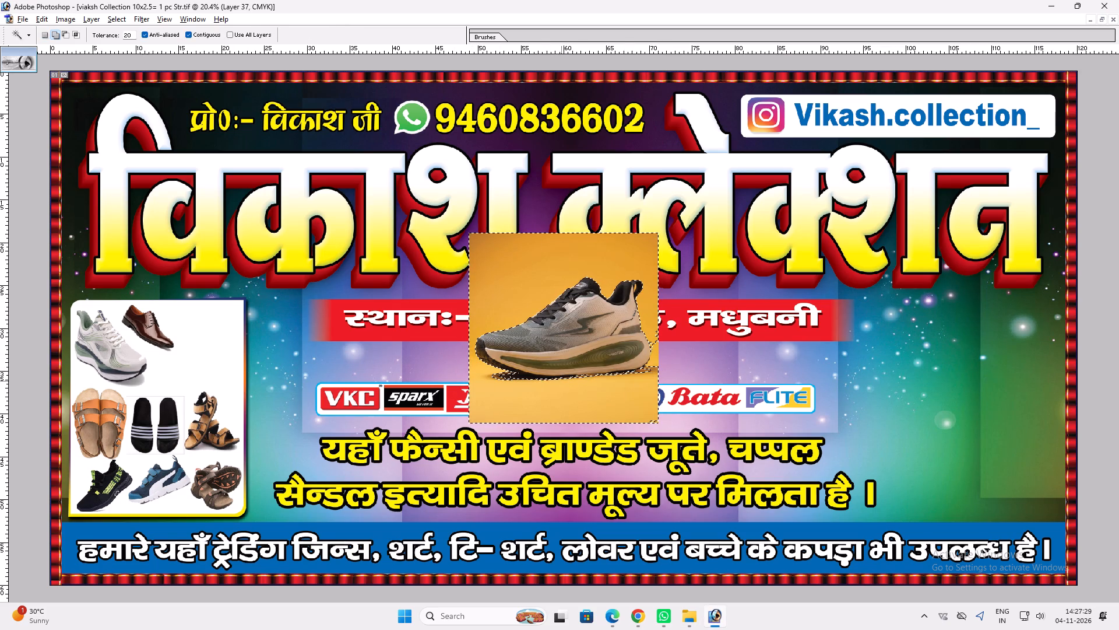
{"action": "left_click_drag", "start_coordinate": [561, 381], "coordinate": [548, 381], "text": "shift"}
{"action": "left_click_drag", "start_coordinate": [540, 381], "coordinate": [518, 381], "text": "shift"}
{"action": "double_click", "coordinate": [509, 381], "text": "shift"}
{"action": "triple_click", "coordinate": [502, 378], "text": "shift"}
{"action": "left_click", "coordinate": [502, 378], "text": "shift"}
{"action": "double_click", "coordinate": [497, 378], "text": "shift"}
{"action": "triple_click", "coordinate": [495, 374], "text": "shift"}
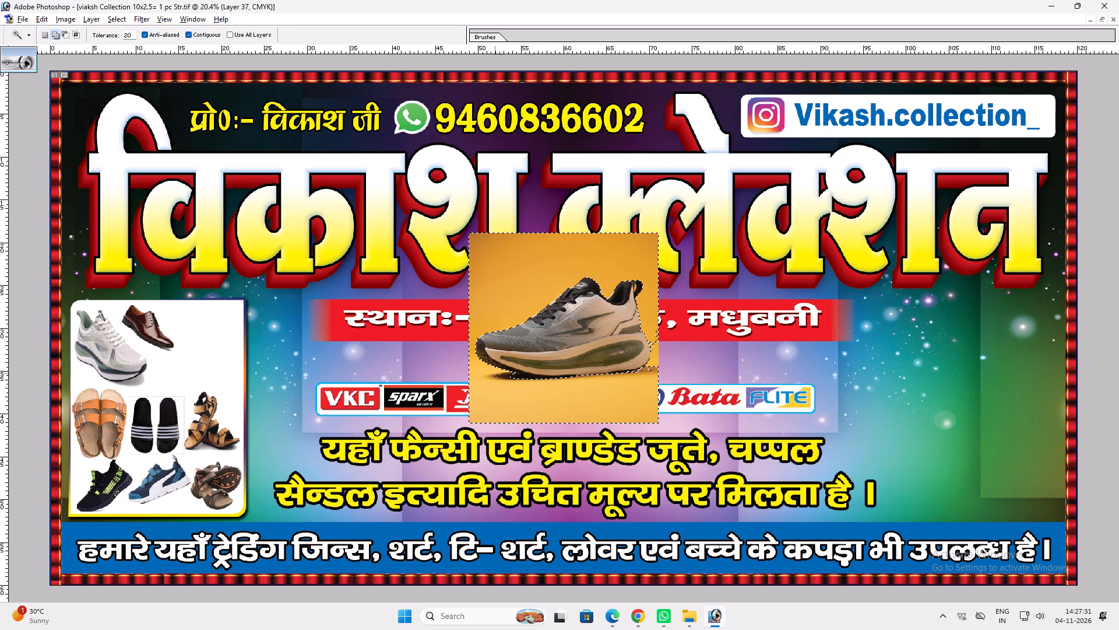
{"action": "left_click_drag", "start_coordinate": [496, 375], "coordinate": [496, 383], "text": "shift"}
{"action": "double_click", "coordinate": [495, 374], "text": "shift"}
{"action": "double_click", "coordinate": [500, 373], "text": "shift"}
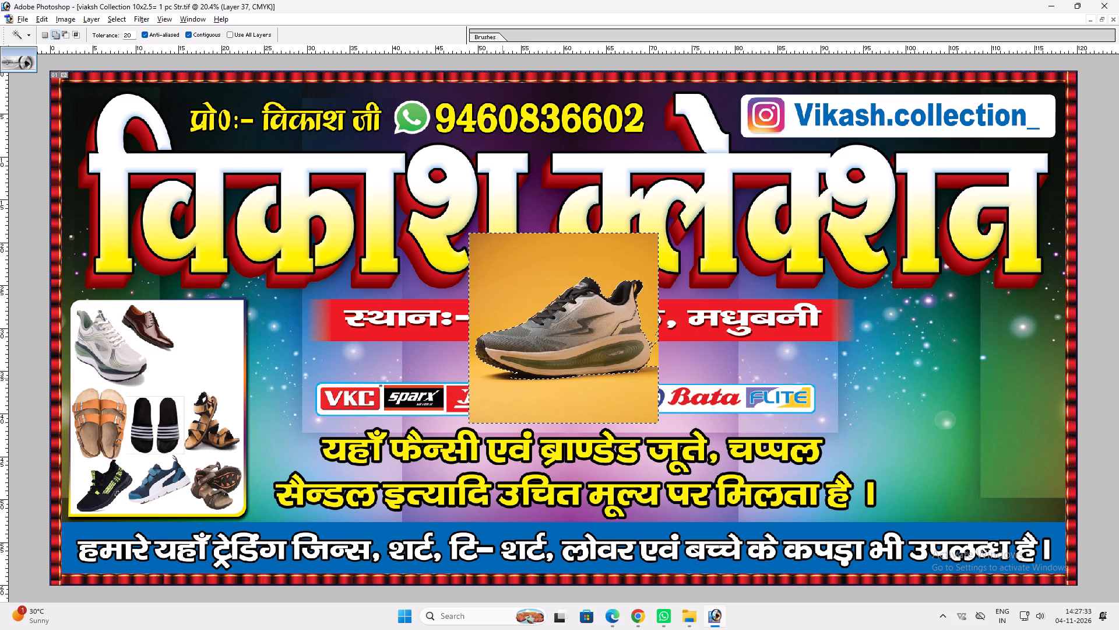
{"action": "left_click", "coordinate": [499, 378], "text": "shift"}
{"action": "double_click", "coordinate": [650, 362], "text": "shift"}
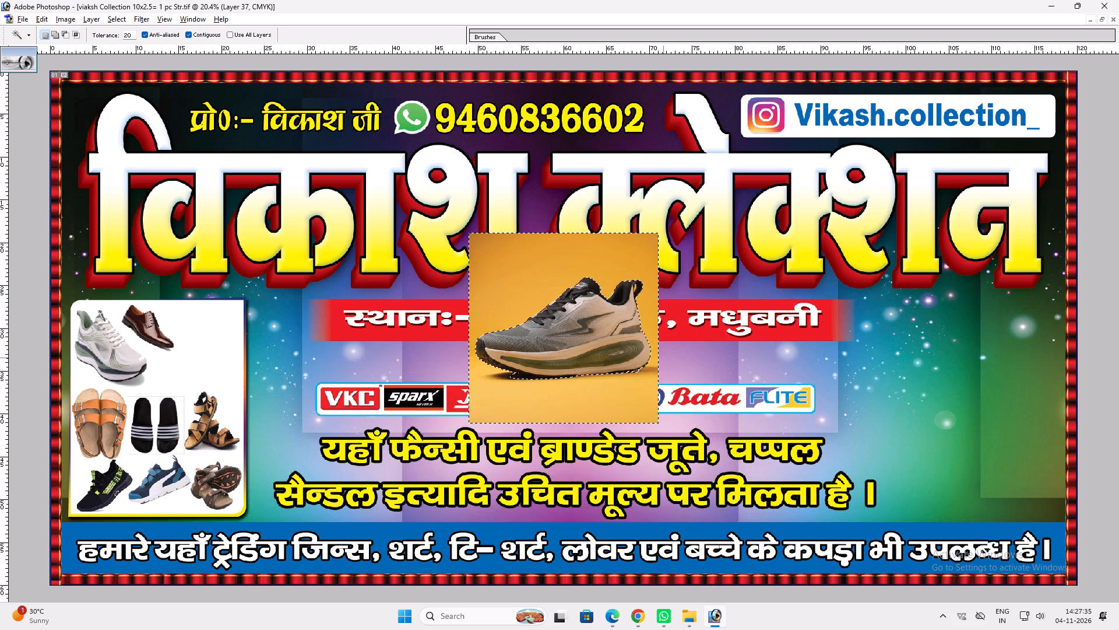
{"action": "key", "text": "Delete"}
{"action": "key", "text": "ctrl+d"}
Scale the cut-out olive sports shoe down to about half size and place it in the footwear panel above the strappy sandals.
{"action": "key", "text": "ctrl+t"}
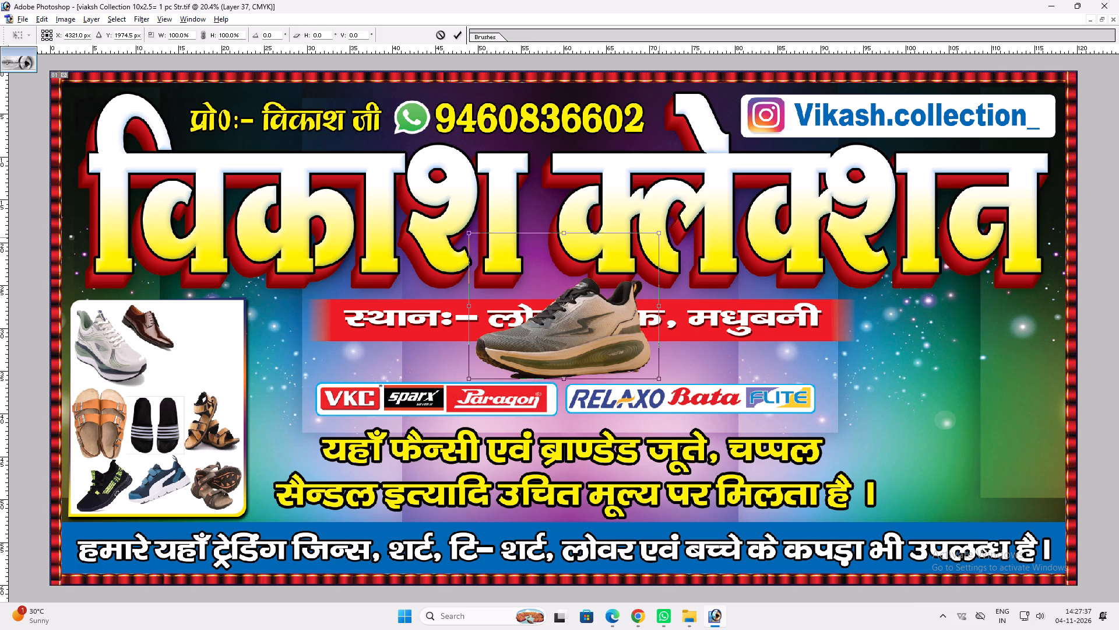
{"action": "left_click_drag", "start_coordinate": [659, 237], "coordinate": [572, 328], "text": "shift"}
{"action": "key", "text": "shift+Return"}
{"action": "key", "text": "v"}
{"action": "left_click_drag", "start_coordinate": [553, 367], "coordinate": [275, 383]}
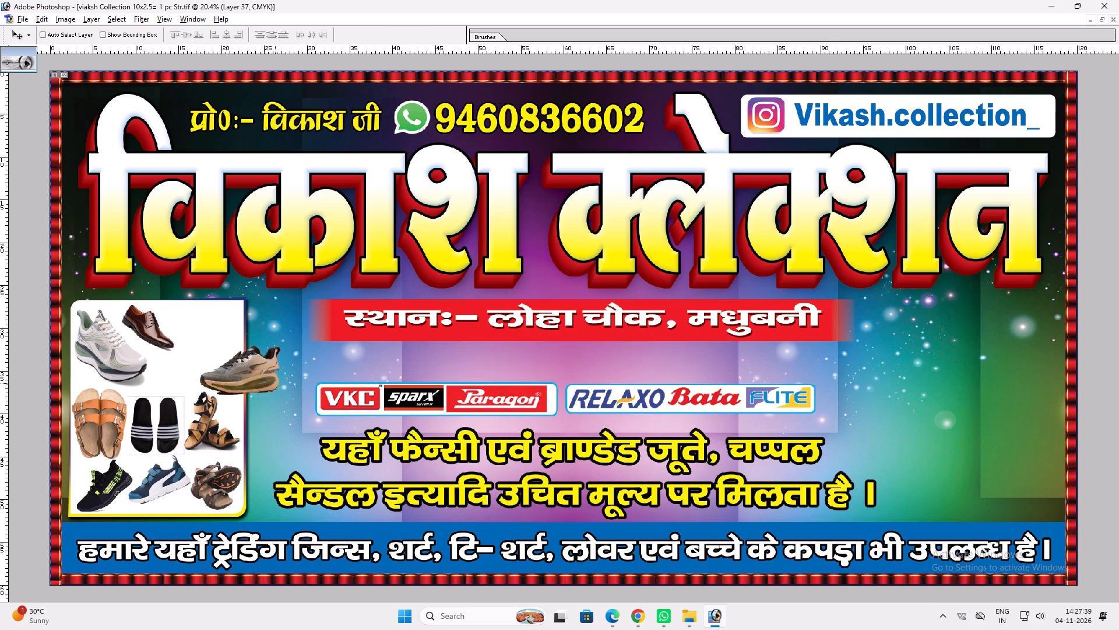
{"action": "left_click_drag", "start_coordinate": [275, 383], "coordinate": [233, 374]}
{"action": "key", "text": "ctrl+t"}
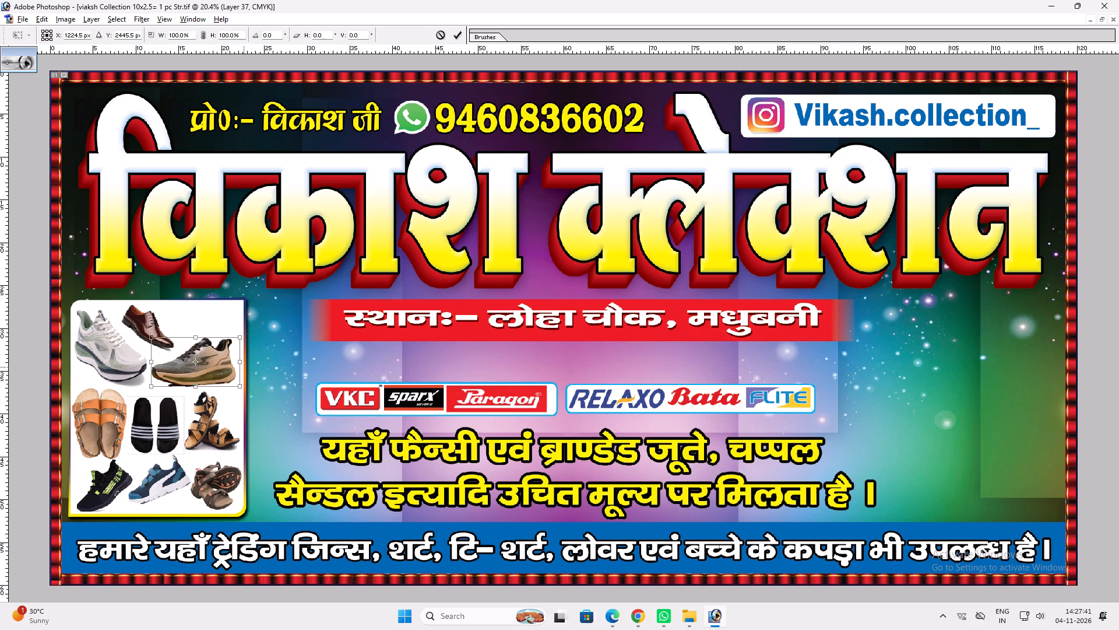
{"action": "left_click", "coordinate": [242, 367], "text": "shift"}
{"action": "key", "text": "Return"}
{"action": "key", "text": "v"}
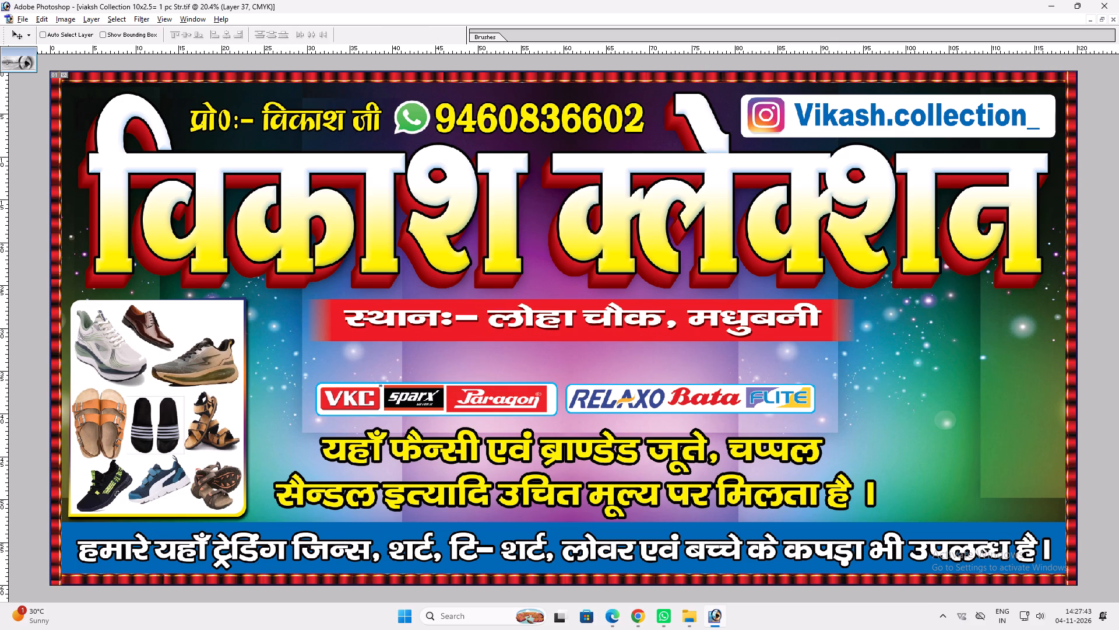
Switch to Chrome and browse the related Red Chief and Abros sports shoe pictures, opening the full page of related images.
{"action": "left_click", "coordinate": [646, 616]}
{"action": "scroll", "coordinate": [883, 411], "scroll_direction": "down", "scroll_amount": 8}
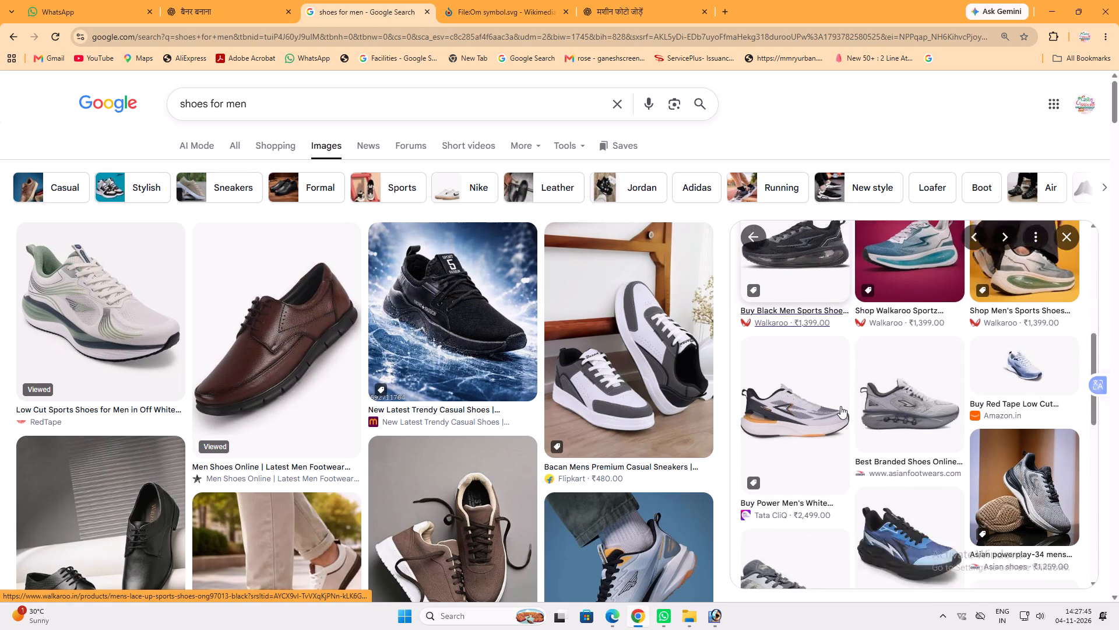
{"action": "left_click", "coordinate": [1028, 555]}
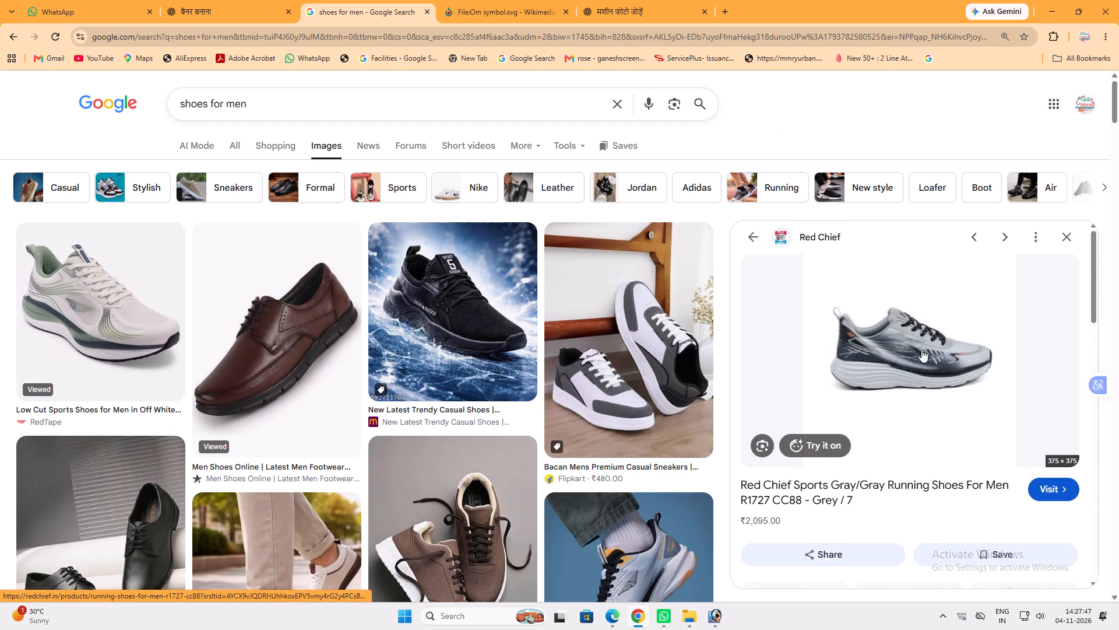
{"action": "scroll", "coordinate": [916, 334], "scroll_direction": "down", "scroll_amount": 10}
{"action": "scroll", "coordinate": [955, 432], "scroll_direction": "down", "scroll_amount": 4}
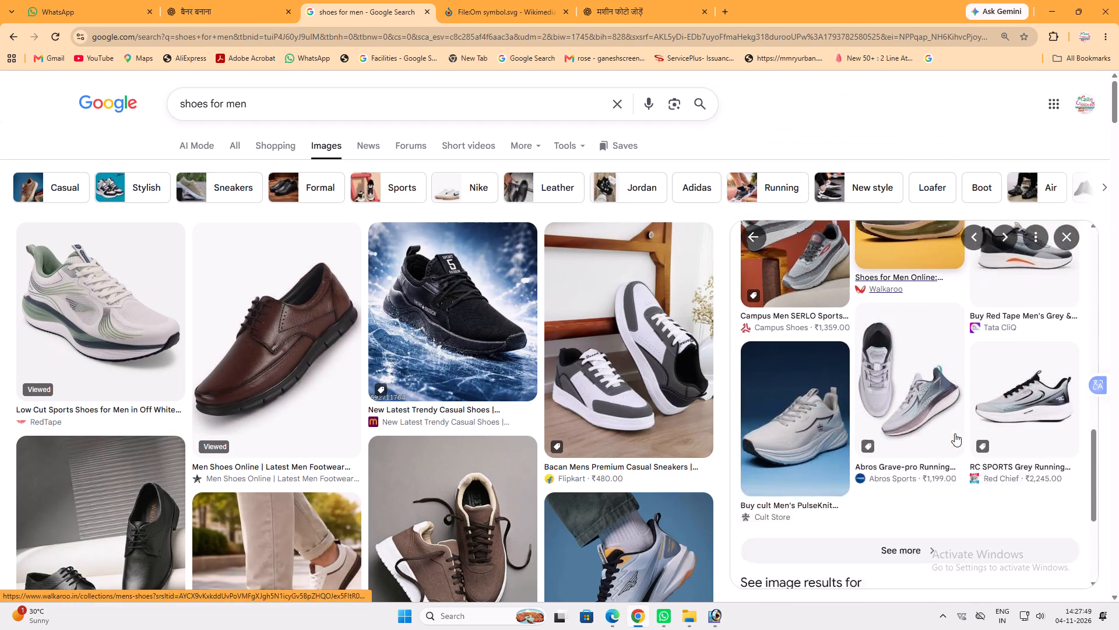
{"action": "left_click", "coordinate": [912, 360]}
{"action": "scroll", "coordinate": [912, 360], "scroll_direction": "down", "scroll_amount": 5}
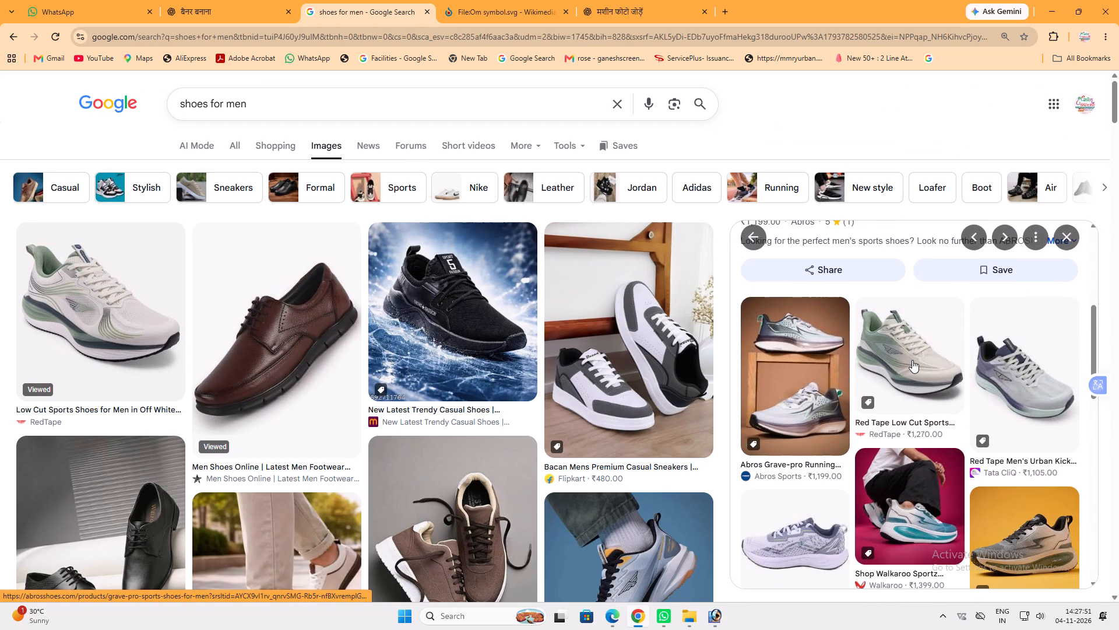
{"action": "scroll", "coordinate": [912, 360], "scroll_direction": "down", "scroll_amount": 5}
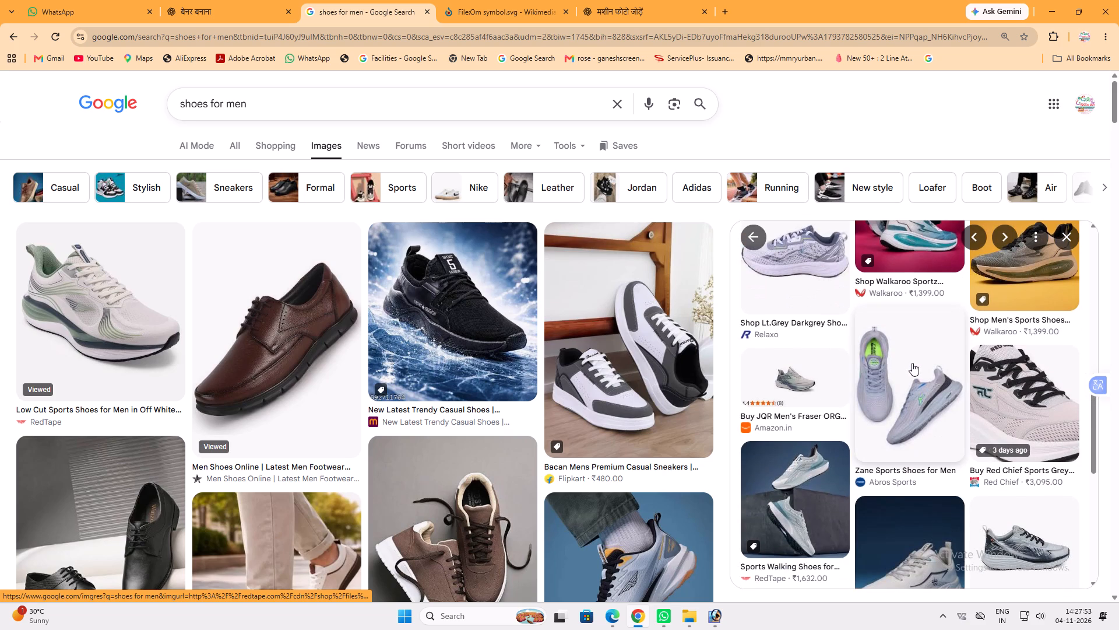
{"action": "scroll", "coordinate": [908, 367], "scroll_direction": "down", "scroll_amount": 5}
{"action": "left_click", "coordinate": [910, 418]}
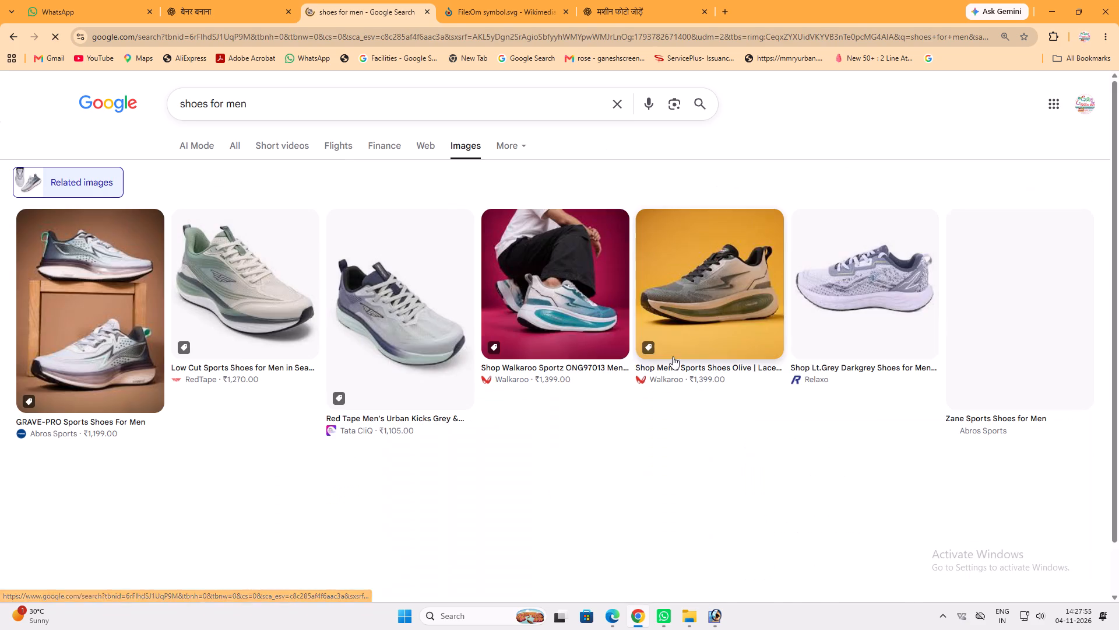
Open the sreeleathers Men's Comfort Sports Shoe picture of a grey pair on white and copy it.
{"action": "scroll", "coordinate": [564, 347], "scroll_direction": "down", "scroll_amount": 2}
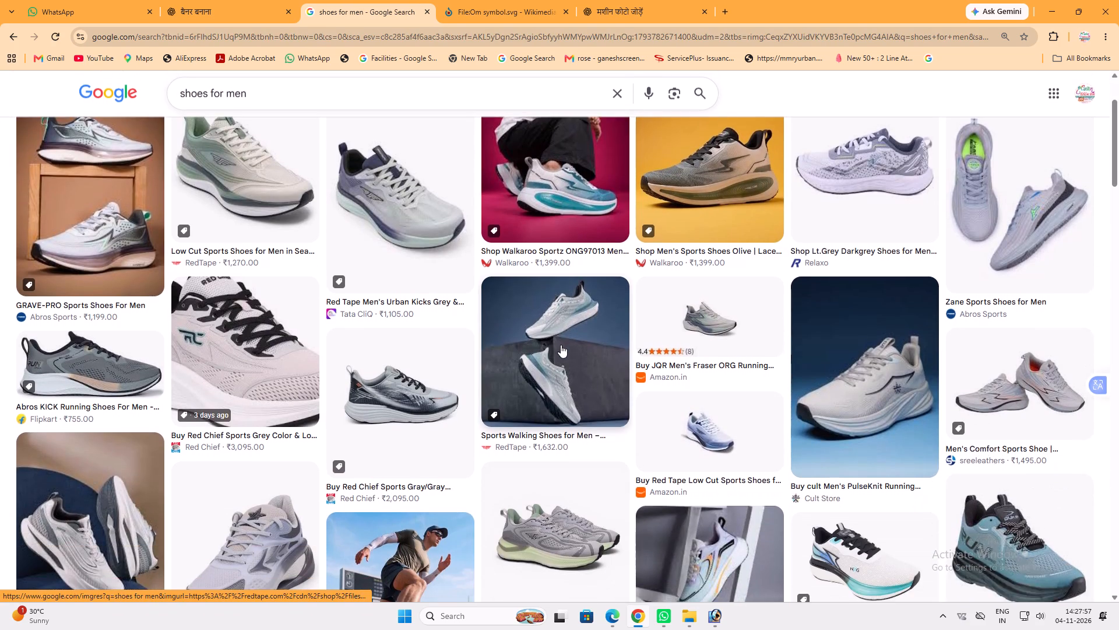
{"action": "scroll", "coordinate": [559, 343], "scroll_direction": "down", "scroll_amount": 1}
{"action": "left_click", "coordinate": [988, 342]}
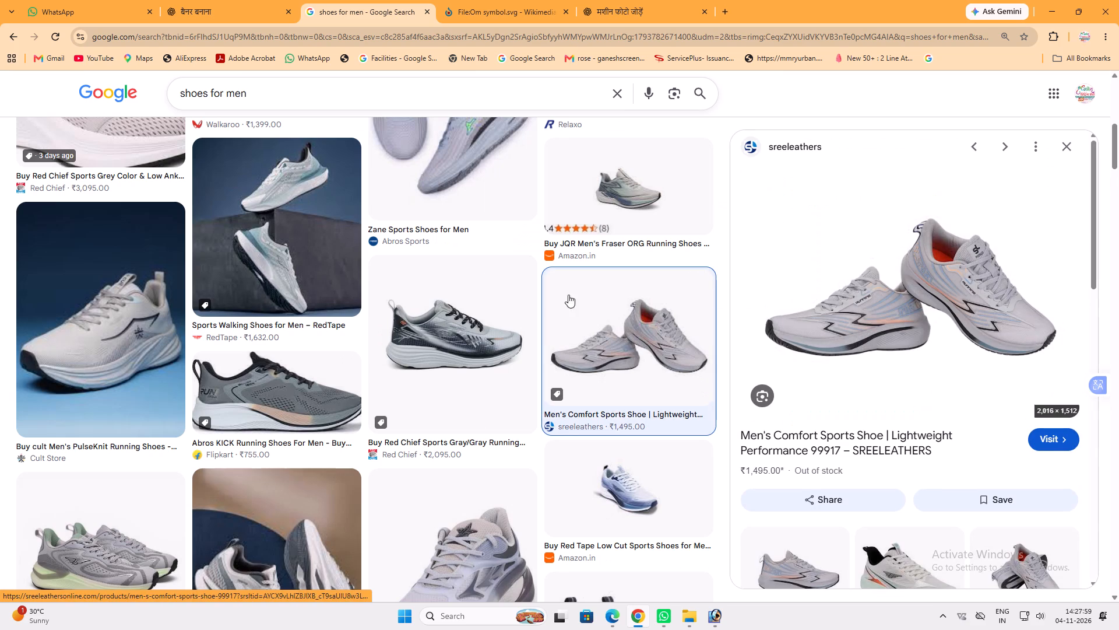
{"action": "right_click", "coordinate": [796, 243]}
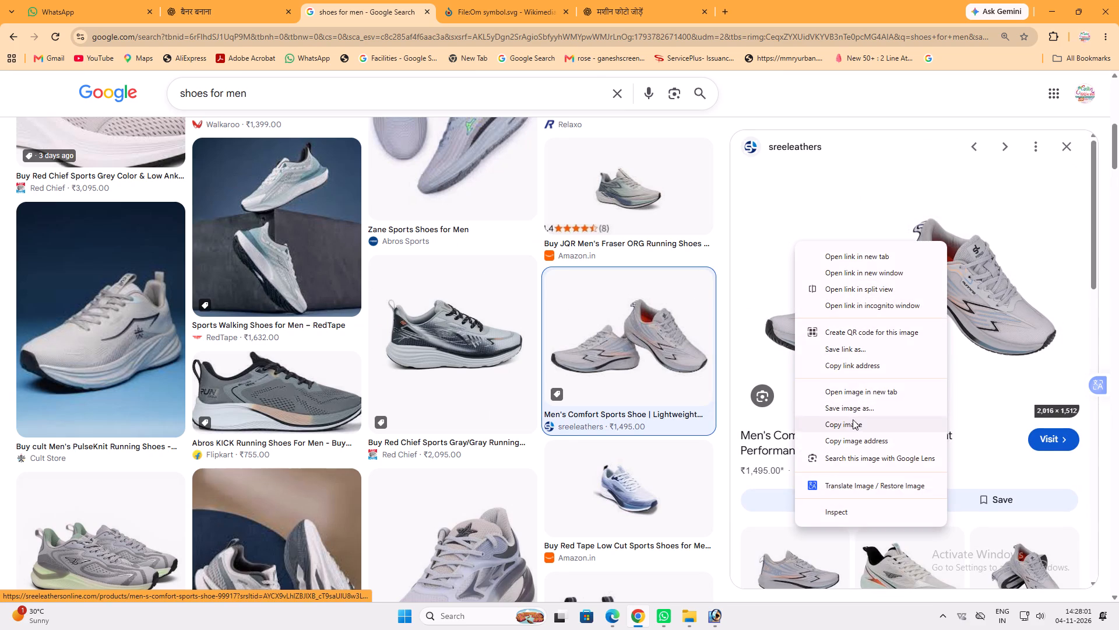
{"action": "left_click", "coordinate": [853, 419]}
Switch to Photoshop, paste the grey shoe pair, delete its white background using the Magic Wand, and deselect.
{"action": "left_click", "coordinate": [719, 606]}
{"action": "key", "text": "ctrl+v"}
{"action": "key", "text": "w"}
{"action": "left_click", "coordinate": [602, 402]}
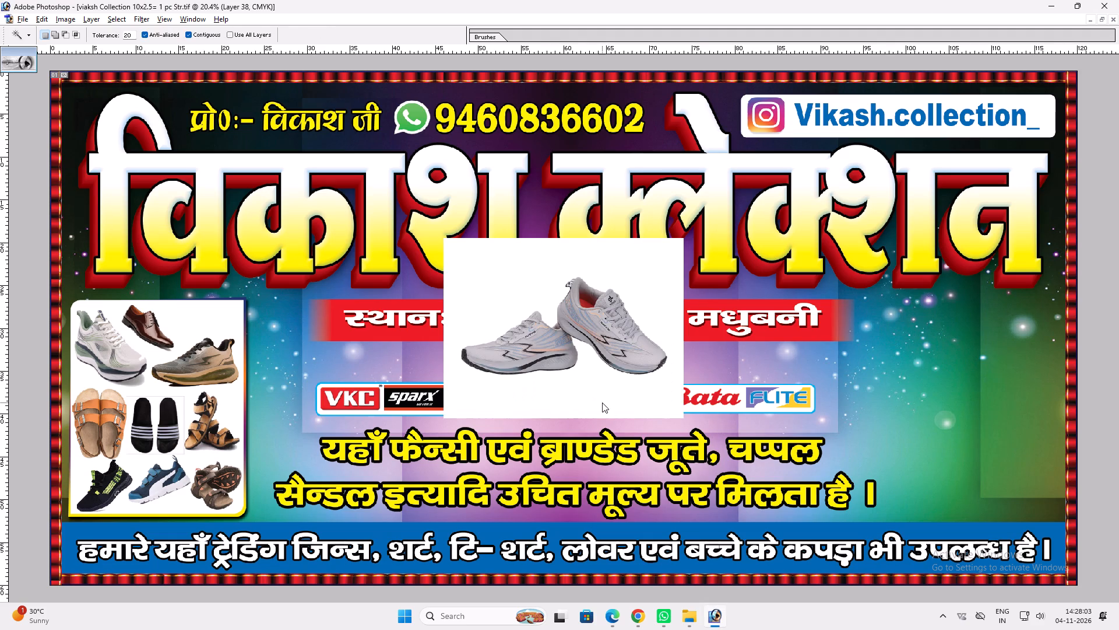
{"action": "key", "text": "Delete"}
{"action": "key", "text": "ctrl+d"}
Move the grey shoe pair to the footwear panel's upper right corner and scale it down beside the brown formal shoe.
{"action": "key", "text": "v"}
{"action": "left_click_drag", "start_coordinate": [625, 341], "coordinate": [559, 337]}
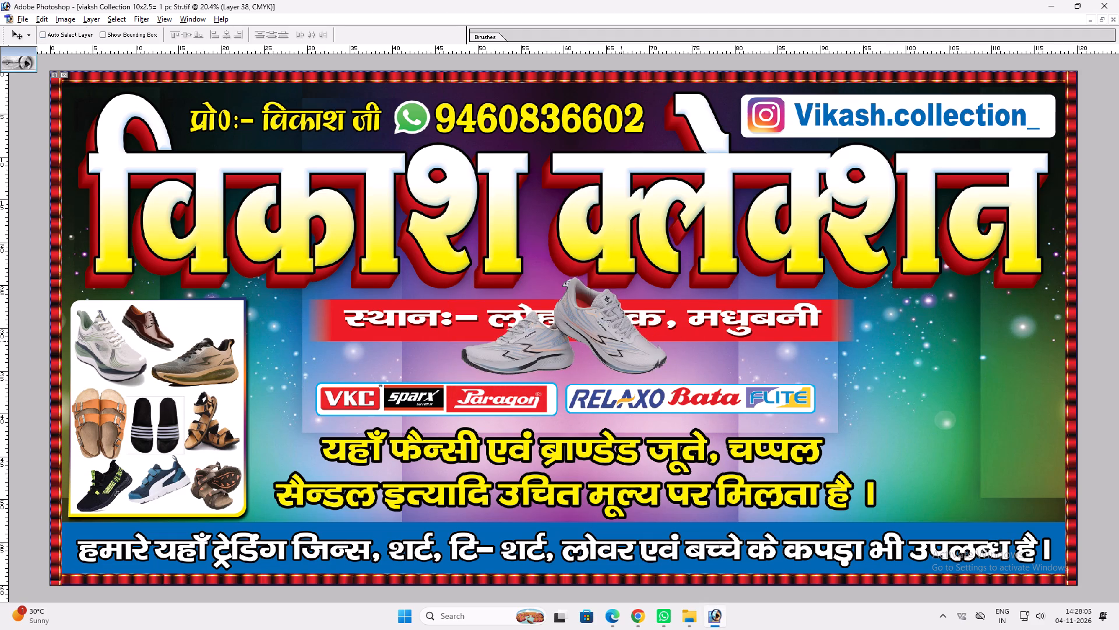
{"action": "left_click_drag", "start_coordinate": [559, 337], "coordinate": [324, 327]}
{"action": "key", "text": "ctrl+t"}
{"action": "left_click_drag", "start_coordinate": [366, 359], "coordinate": [284, 332], "text": "shift"}
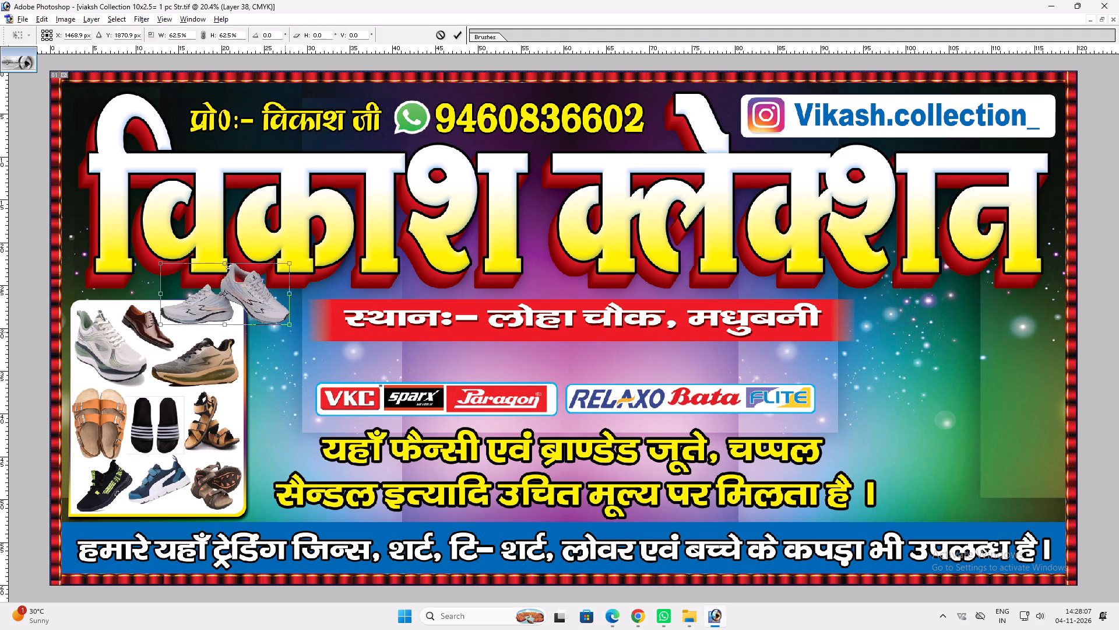
{"action": "left_click_drag", "start_coordinate": [283, 298], "coordinate": [270, 298], "text": "shift"}
{"action": "left_click_drag", "start_coordinate": [276, 262], "coordinate": [249, 294], "text": "shift"}
{"action": "key", "text": "shift+Return"}
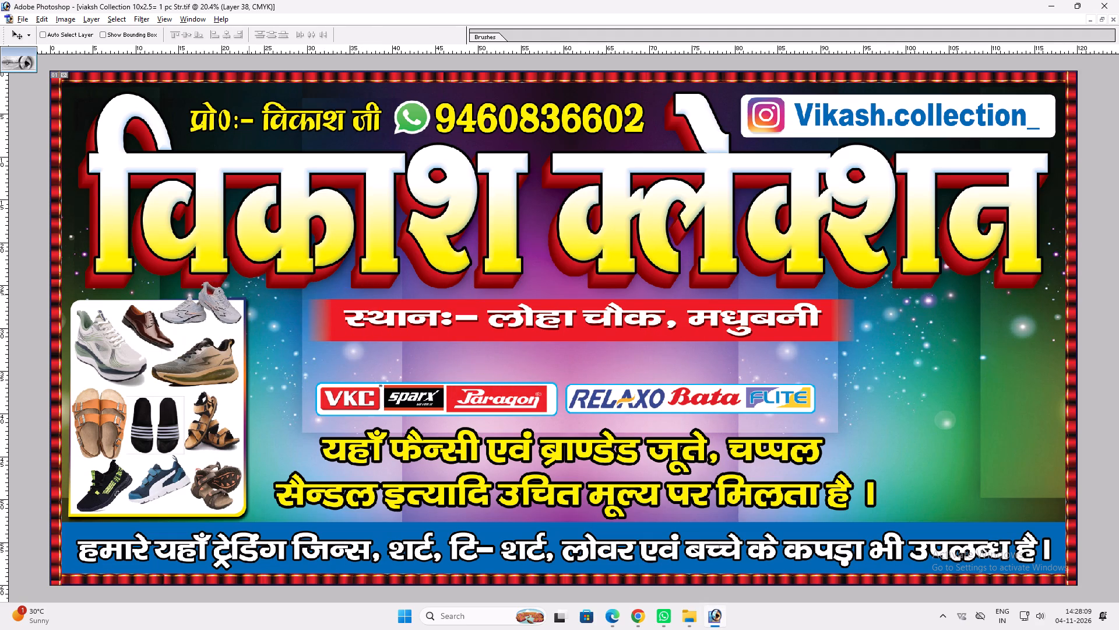
Shrink the grey shoe pair further to about 77% and nudge it down inside the footwear panel's upper edge.
{"action": "key", "text": "v"}
{"action": "left_click_drag", "start_coordinate": [245, 299], "coordinate": [248, 310]}
{"action": "key", "text": "ctrl+t"}
{"action": "left_click_drag", "start_coordinate": [245, 292], "coordinate": [234, 295], "text": "shift"}
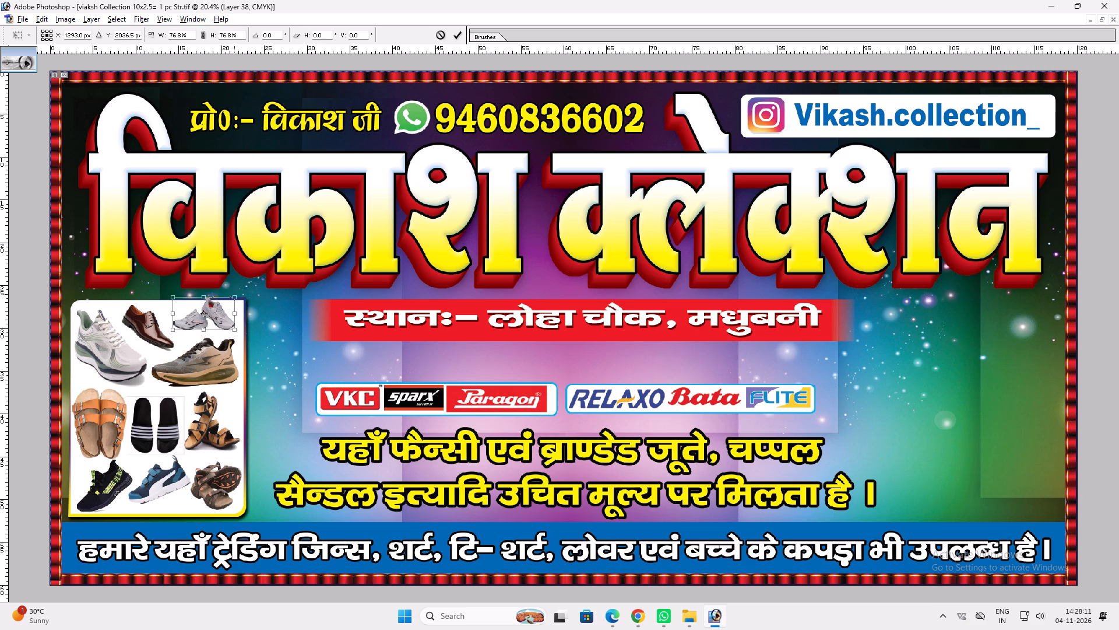
{"action": "key", "text": "Return"}
{"action": "key", "text": "v"}
{"action": "left_click_drag", "start_coordinate": [234, 297], "coordinate": [233, 303]}
{"action": "key", "text": "space"}
{"action": "key", "text": "space"}
Shift the two brand logo strips left, closer to the footwear panel, keeping them above the yellow text.
{"action": "right_click", "coordinate": [259, 395]}
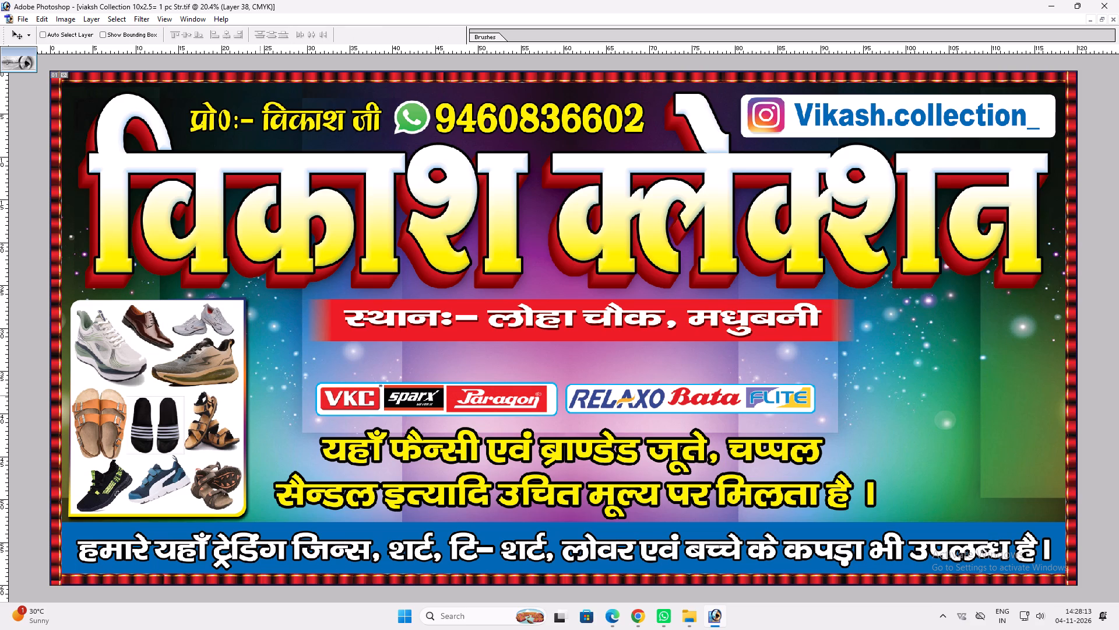
{"action": "left_click", "coordinate": [278, 403]}
{"action": "key", "text": "v"}
{"action": "scroll", "coordinate": [406, 402], "scroll_direction": "up", "scroll_amount": 1}
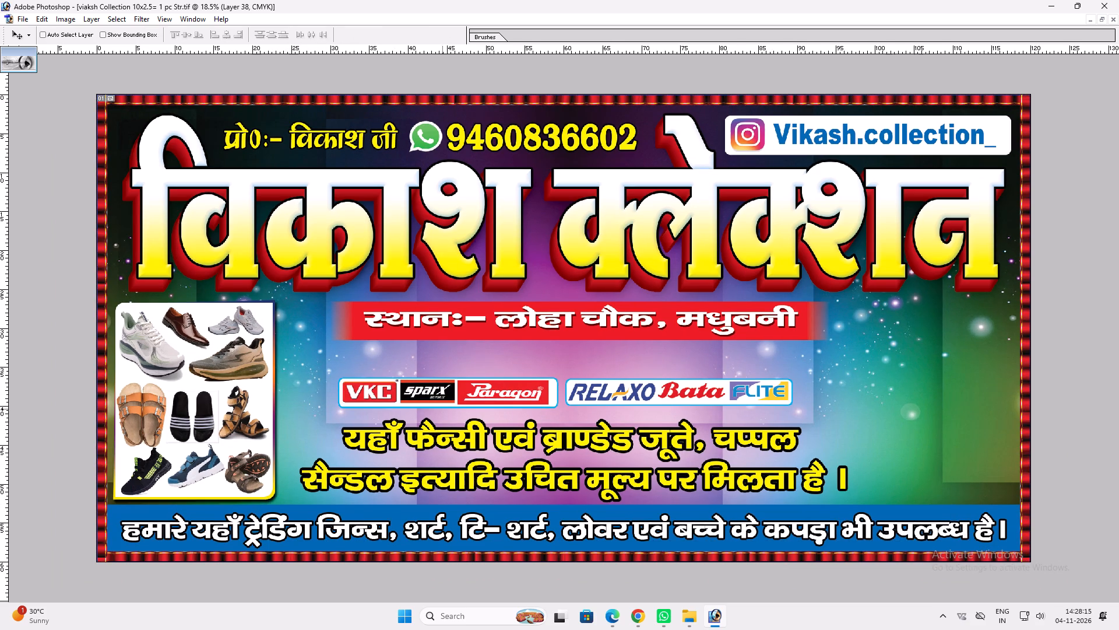
{"action": "left_click", "coordinate": [444, 391], "text": "ctrl"}
{"action": "left_click_drag", "start_coordinate": [440, 393], "coordinate": [409, 394]}
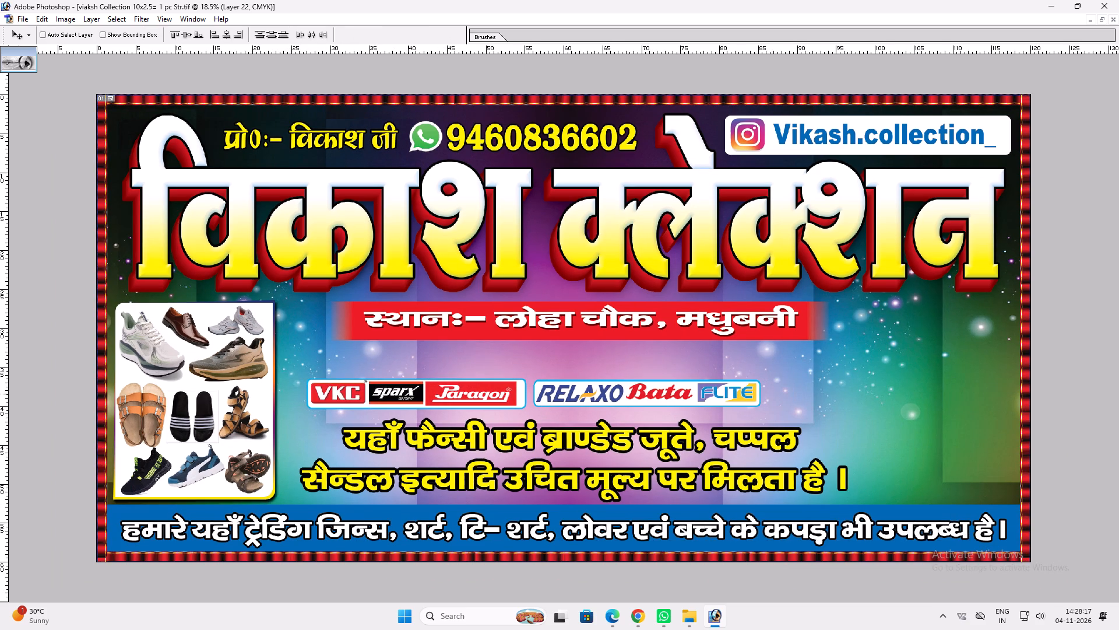
{"action": "left_click_drag", "start_coordinate": [409, 394], "coordinate": [411, 395]}
{"action": "key", "text": "ctrl+t"}
{"action": "key", "text": "Return"}
{"action": "key", "text": "v"}
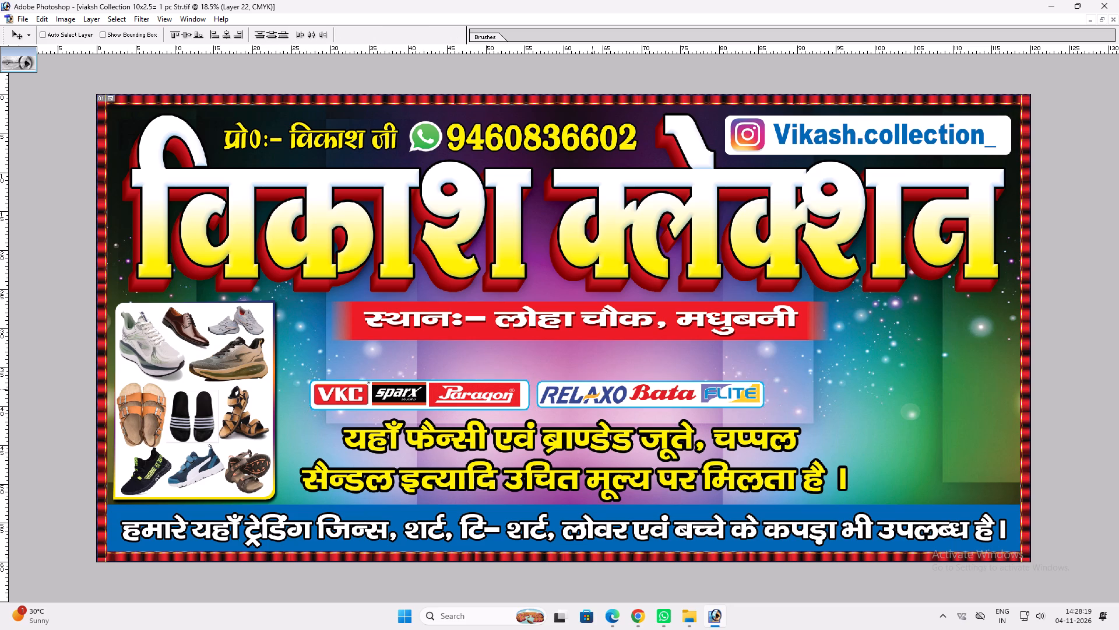
{"action": "left_click_drag", "start_coordinate": [585, 394], "coordinate": [579, 395]}
Stretch the yellow two-line footwear text slightly wider on its left side, toward the footwear panel.
{"action": "left_click", "coordinate": [603, 442], "text": "ctrl"}
{"action": "key", "text": "ctrl+t"}
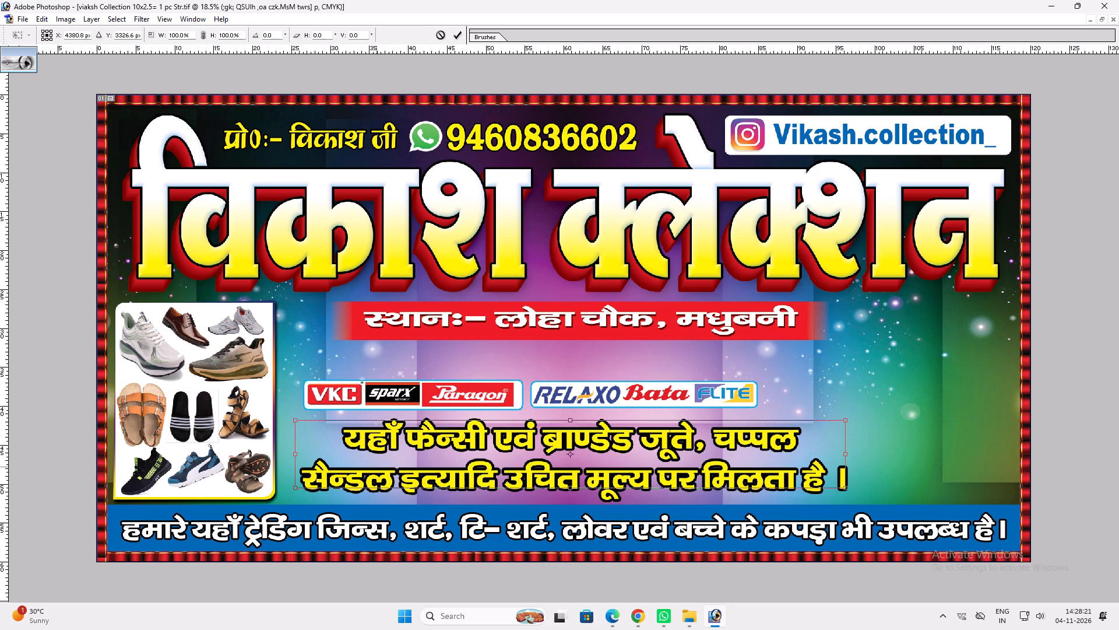
{"action": "left_click_drag", "start_coordinate": [294, 444], "coordinate": [281, 441], "text": "shift"}
{"action": "key", "text": "Return"}
{"action": "key", "text": "v"}
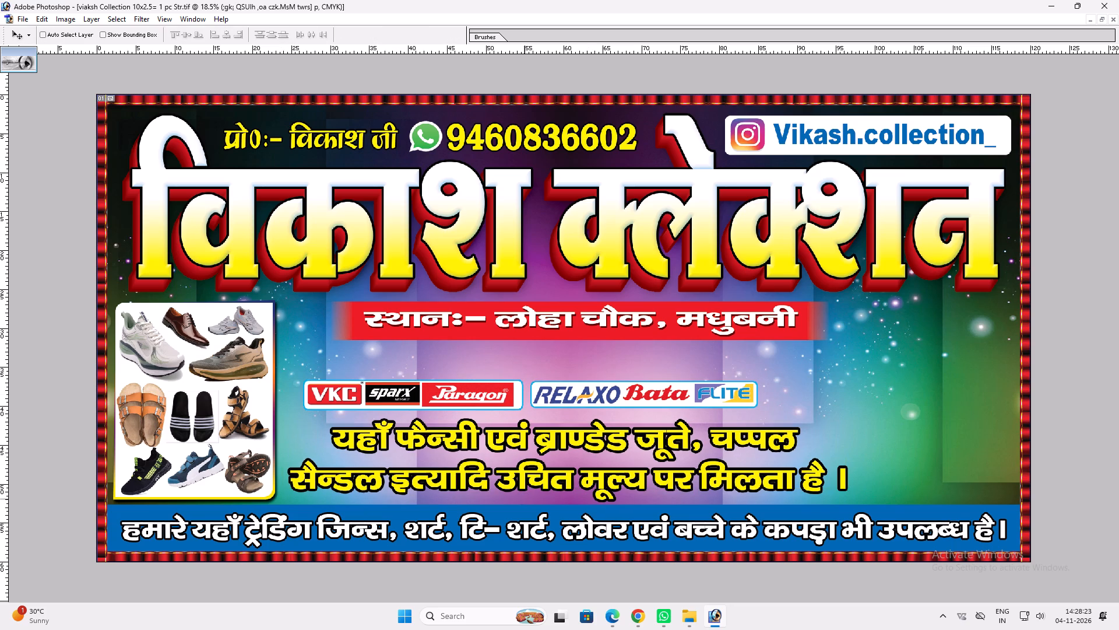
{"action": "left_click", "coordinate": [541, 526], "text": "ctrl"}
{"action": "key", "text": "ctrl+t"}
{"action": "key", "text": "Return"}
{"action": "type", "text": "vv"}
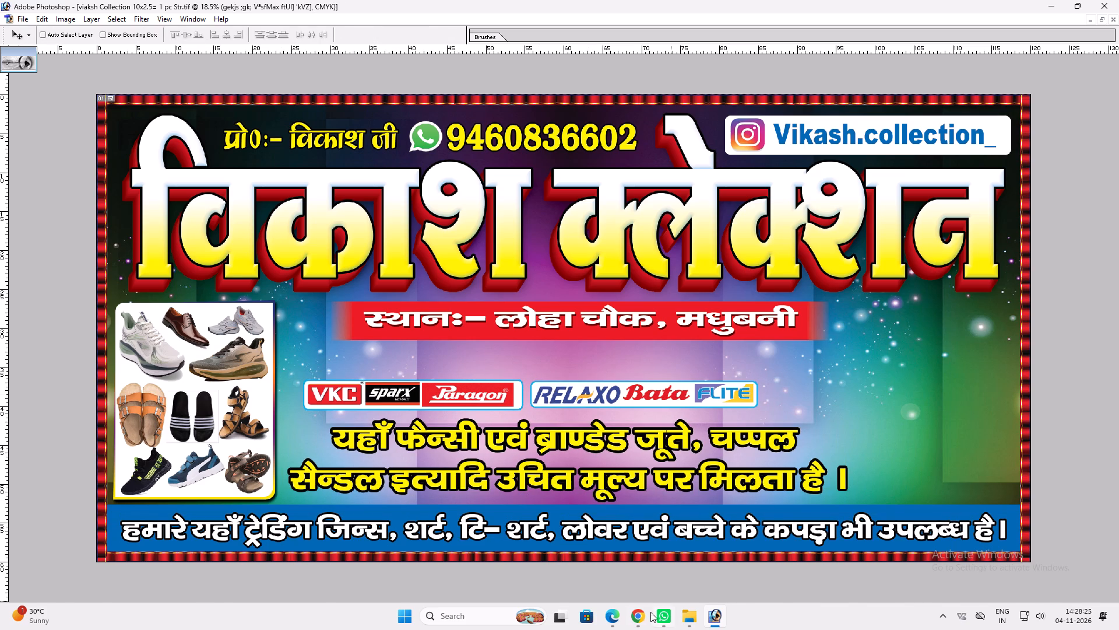
Switch to Chrome and run an image search for "boys jacket".
{"action": "left_click", "coordinate": [643, 617]}
{"action": "left_click", "coordinate": [246, 98]}
{"action": "key", "text": "ctrl+a"}
{"action": "type", "text": "Bou"}
{"action": "key", "text": "BackSpace"}
{"action": "type", "text": "ys"}
{"action": "key", "text": "space"}
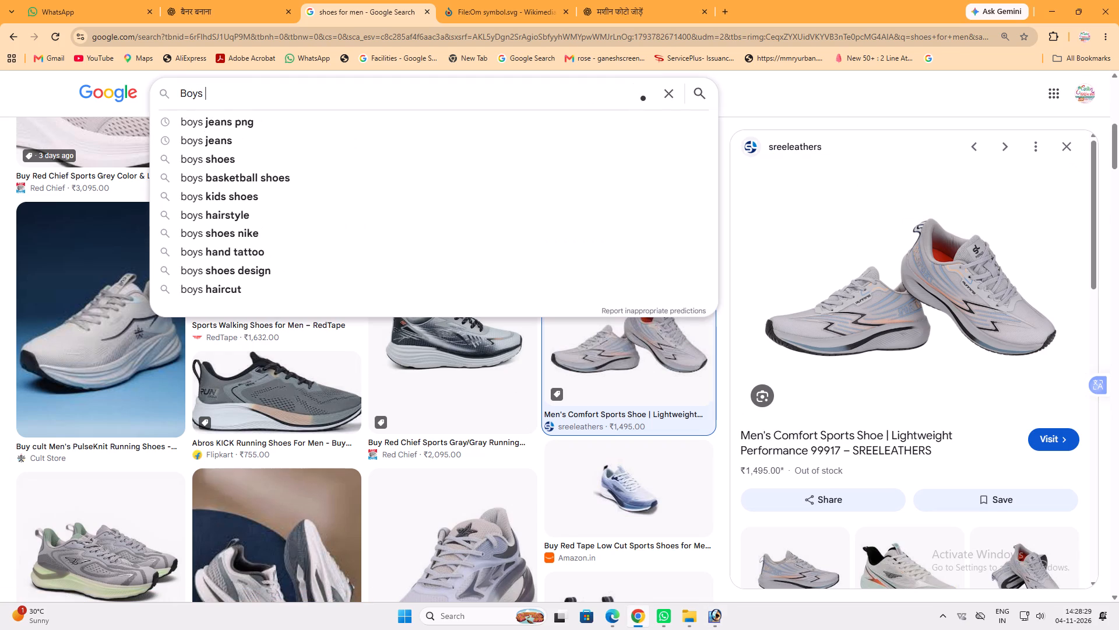
{"action": "key", "text": "shift+c"}
{"action": "key", "text": "BackSpace"}
{"action": "type", "text": "jae"}
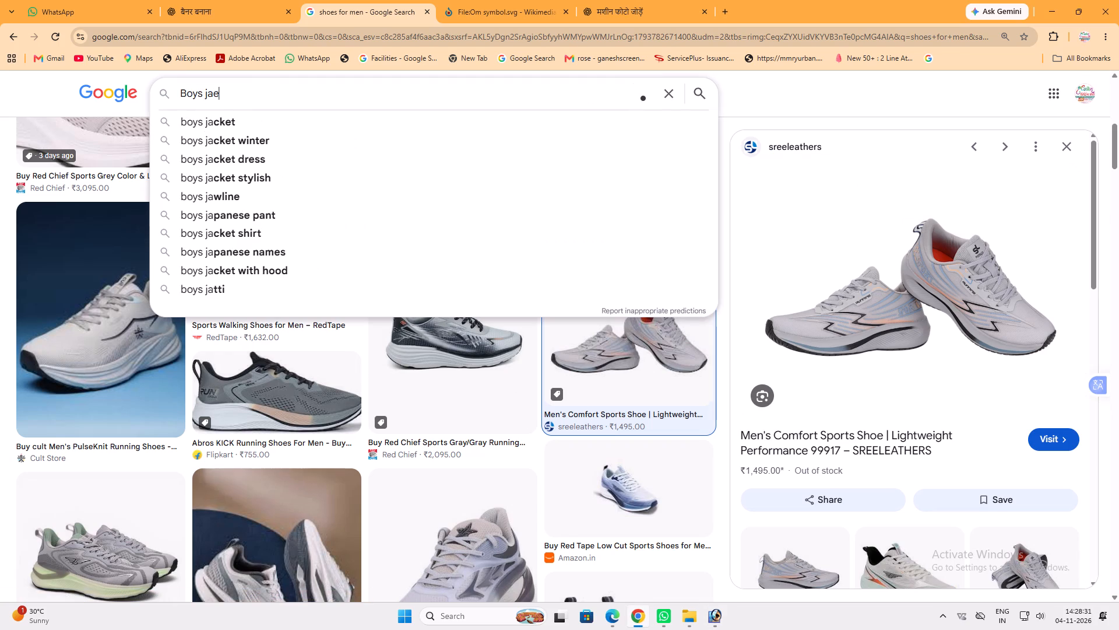
{"action": "key", "text": "BackSpace"}
{"action": "key", "text": "c"}
{"action": "left_click", "coordinate": [247, 117]}
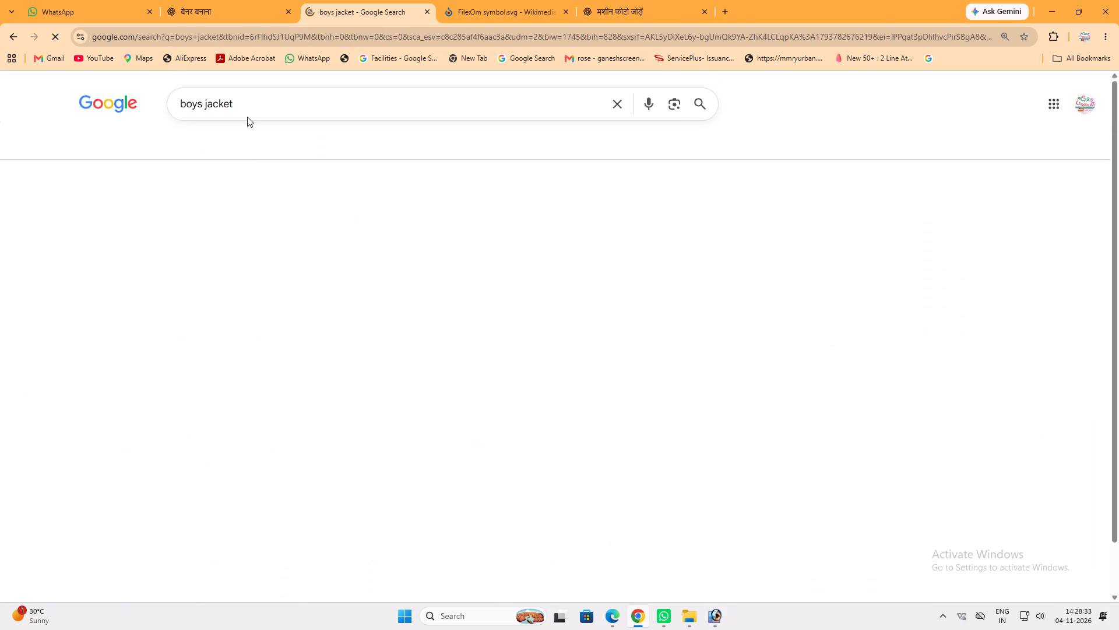
Refine the image search to "boys jacket png".
{"action": "left_click", "coordinate": [258, 98]}
{"action": "key", "text": "space"}
{"action": "type", "text": "png"}
{"action": "key", "text": "space"}
{"action": "key", "text": "Return"}
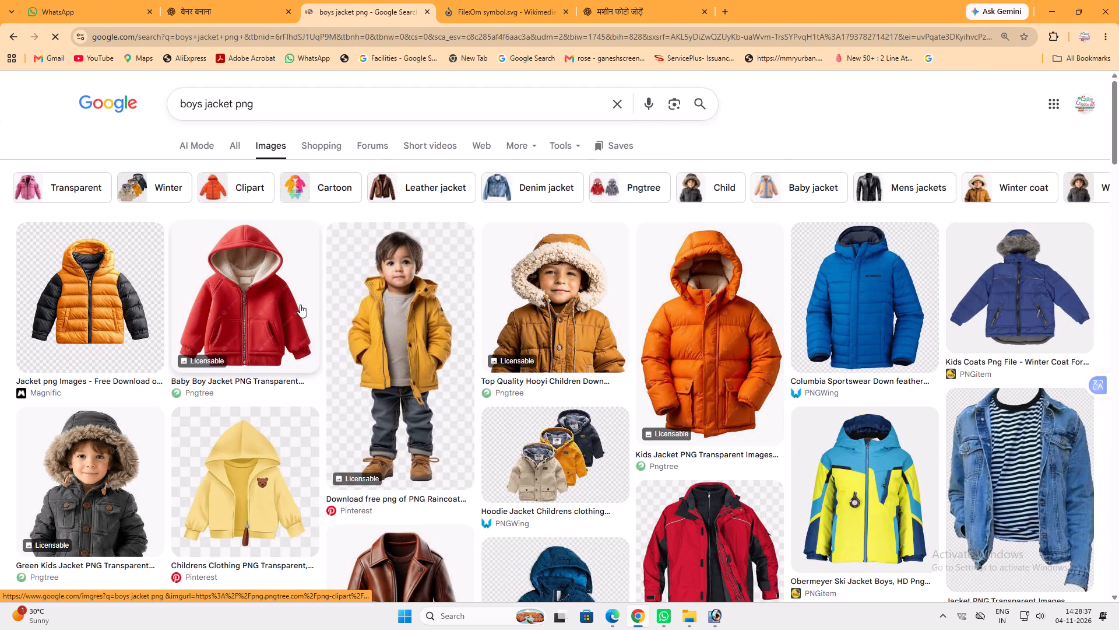
Look through the "boys jacket png" image results for a jacket picture that suits the clothing panel.
{"action": "scroll", "coordinate": [300, 304], "scroll_direction": "down", "scroll_amount": 6}
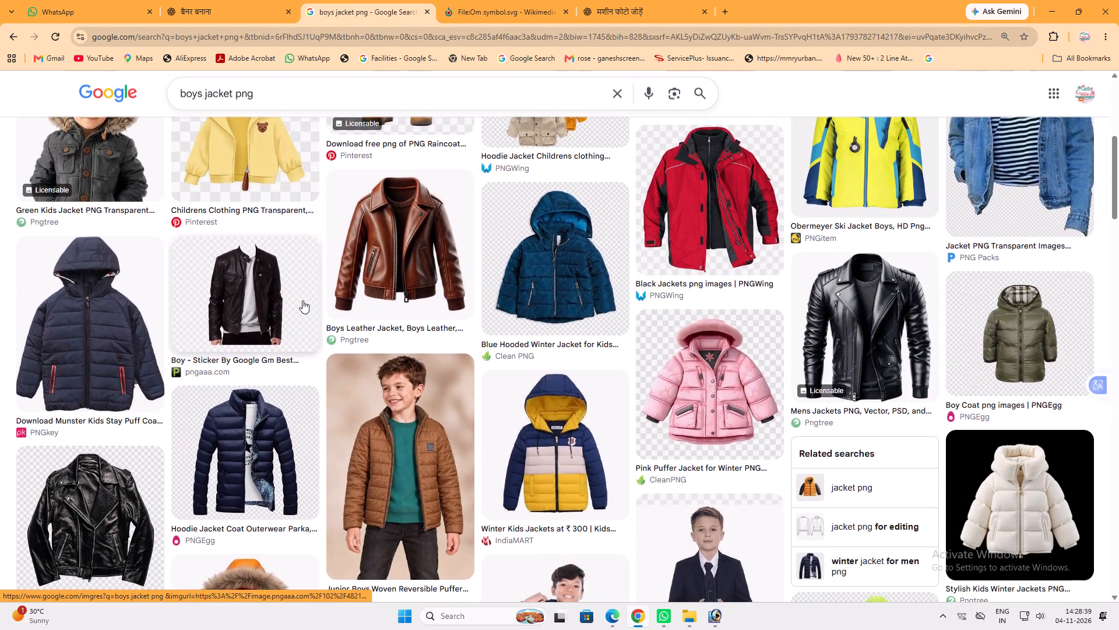
{"action": "scroll", "coordinate": [305, 301], "scroll_direction": "down", "scroll_amount": 6}
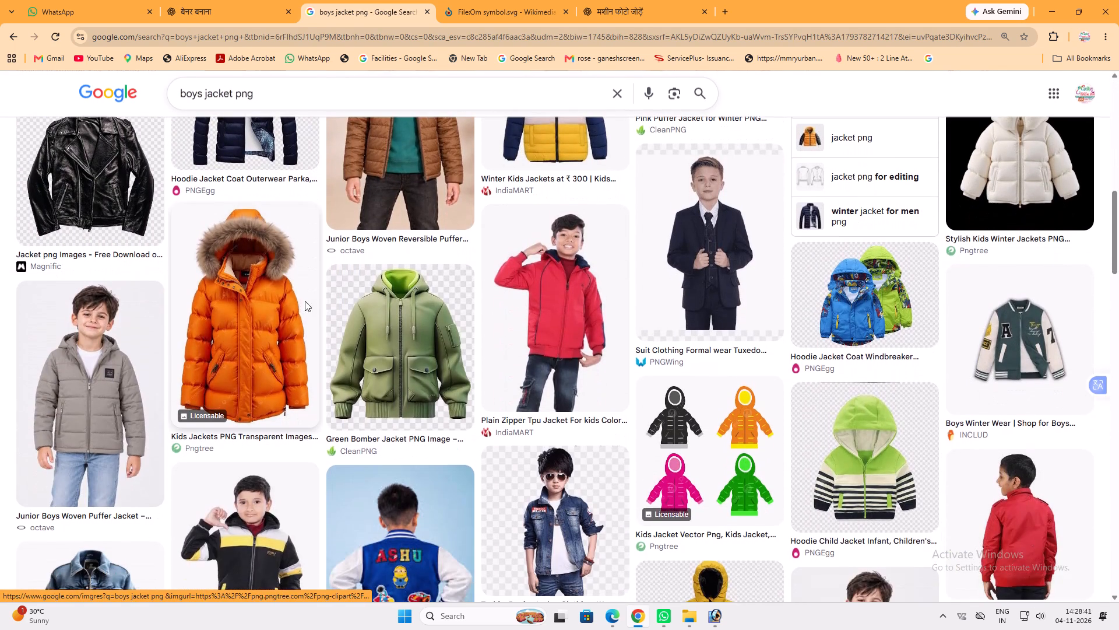
{"action": "scroll", "coordinate": [305, 301], "scroll_direction": "down", "scroll_amount": 9}
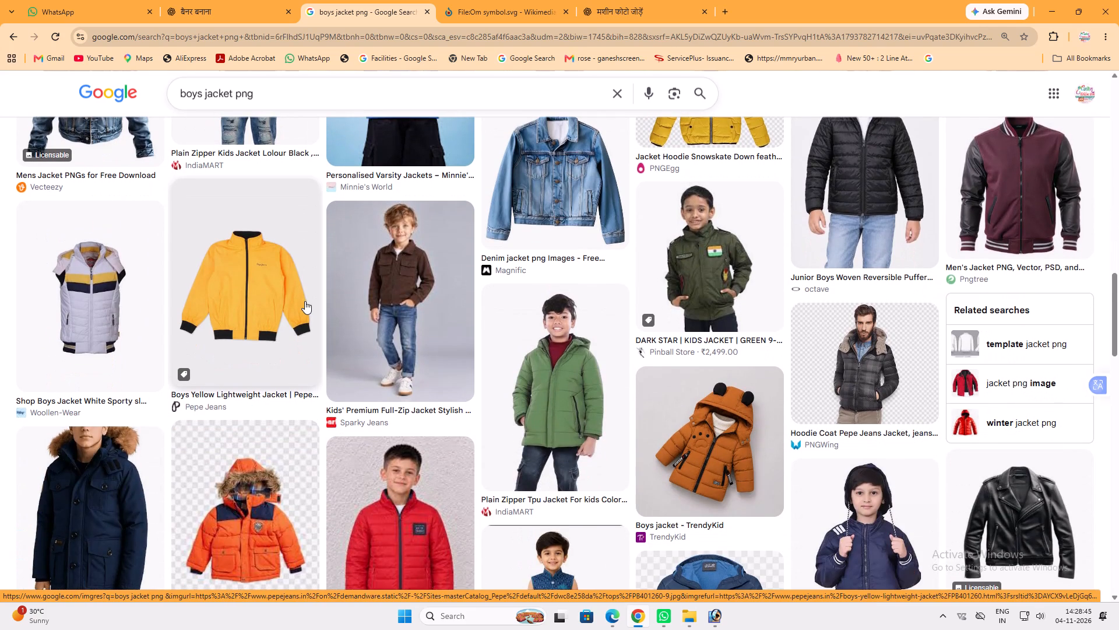
{"action": "scroll", "coordinate": [305, 290], "scroll_direction": "down", "scroll_amount": 1}
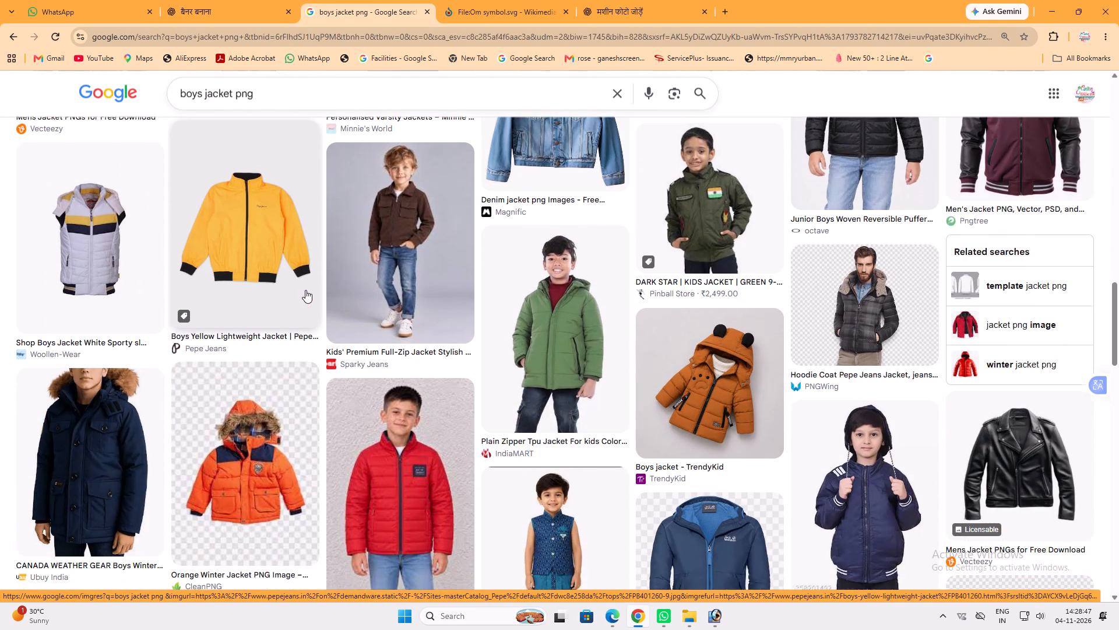
{"action": "scroll", "coordinate": [305, 290], "scroll_direction": "down", "scroll_amount": 2}
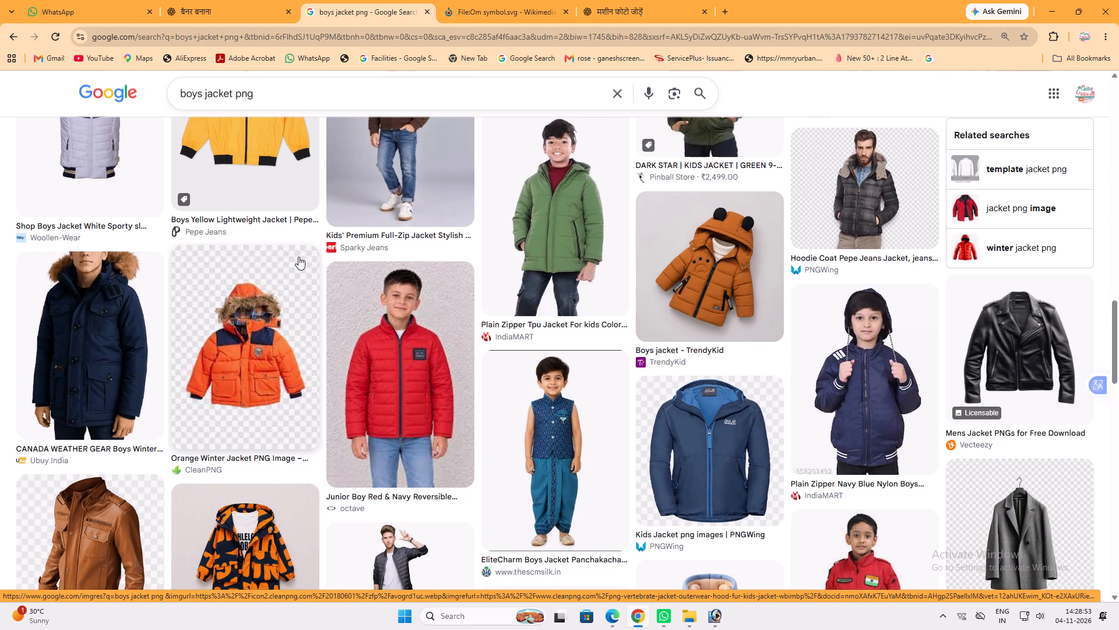
{"action": "scroll", "coordinate": [297, 265], "scroll_direction": "down", "scroll_amount": 5}
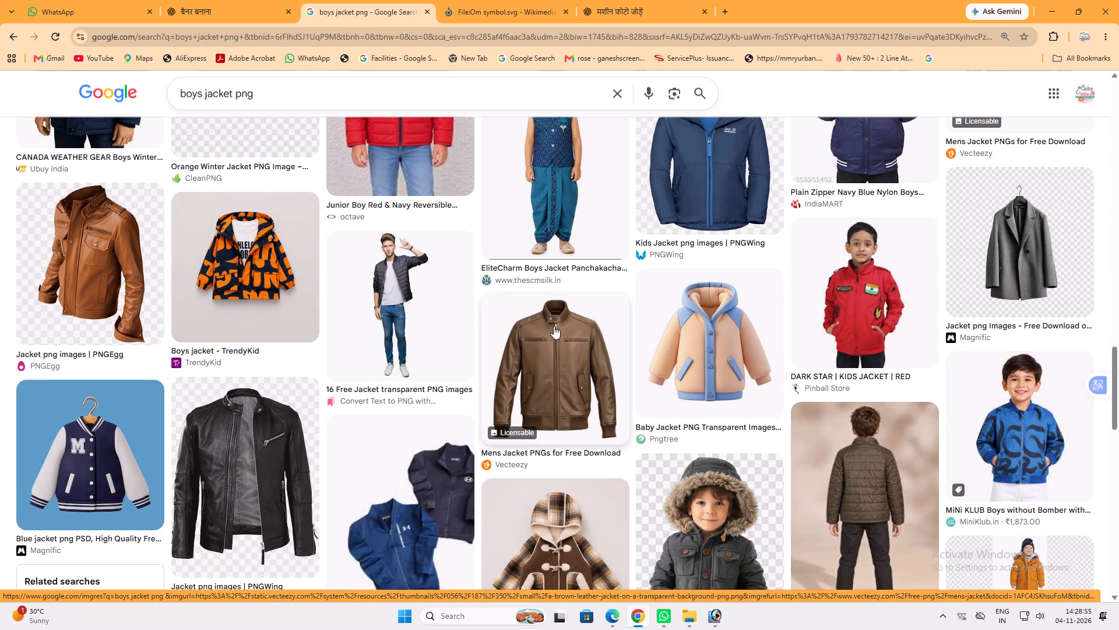
{"action": "scroll", "coordinate": [600, 334], "scroll_direction": "up", "scroll_amount": 15}
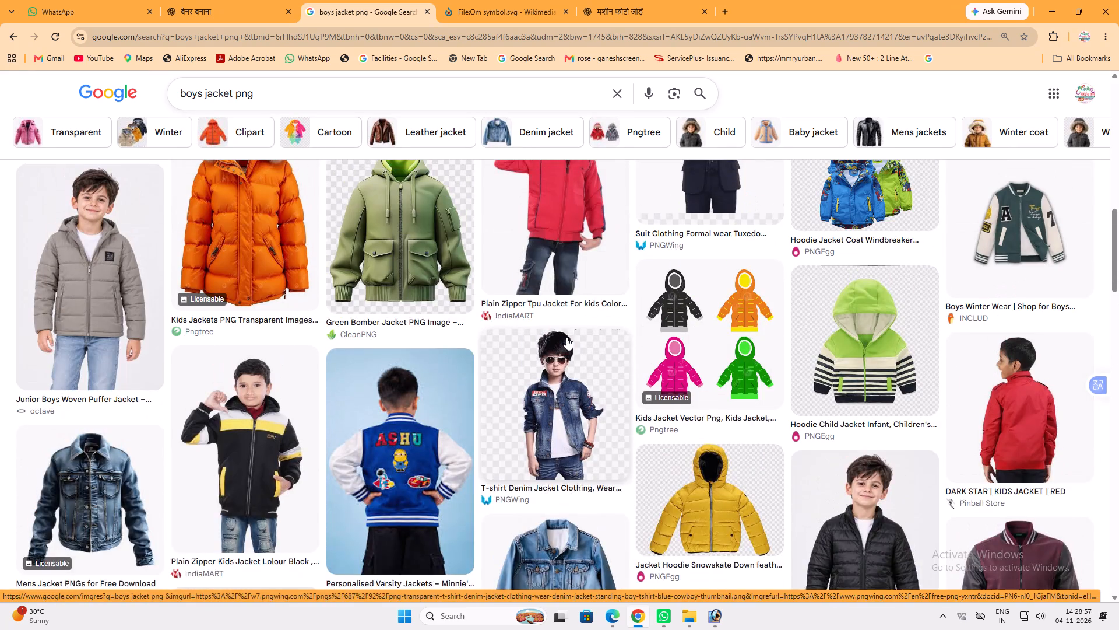
{"action": "scroll", "coordinate": [566, 337], "scroll_direction": "up", "scroll_amount": 2}
{"action": "scroll", "coordinate": [395, 343], "scroll_direction": "up", "scroll_amount": 4}
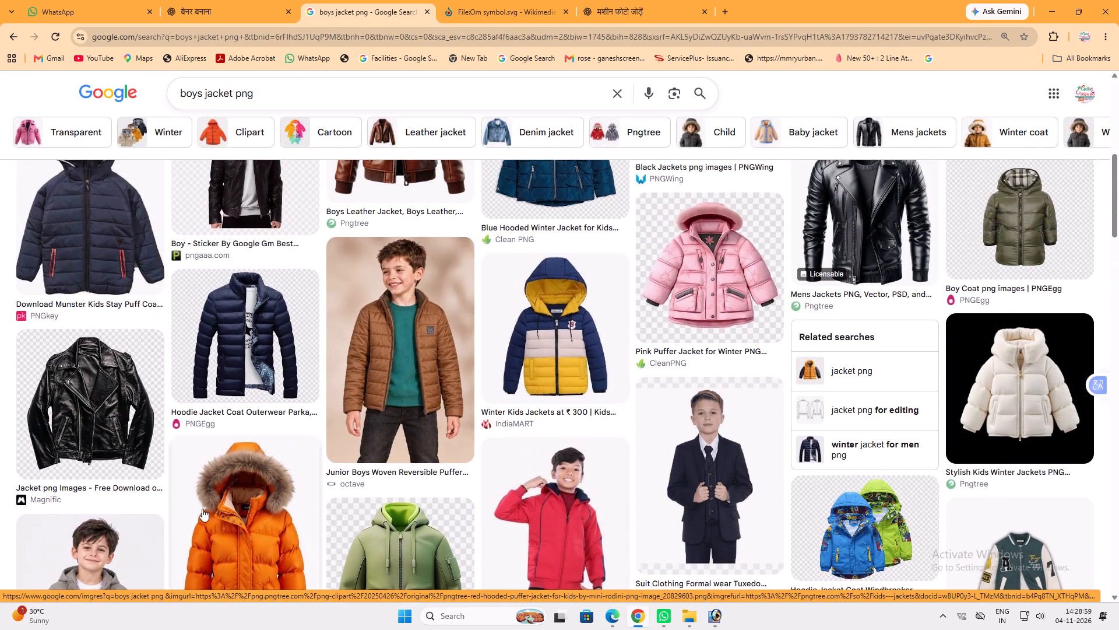
Preview the orange fur-hooded, green bomber and black hooded leather jackets and examine their related images.
{"action": "left_click", "coordinate": [202, 509]}
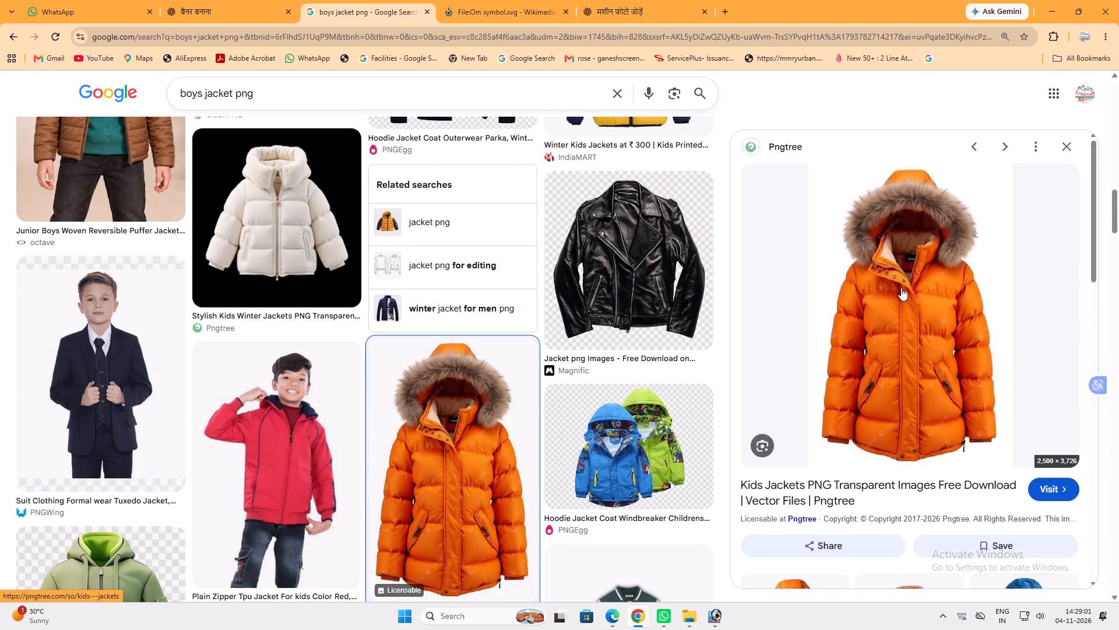
{"action": "scroll", "coordinate": [906, 252], "scroll_direction": "down", "scroll_amount": 7}
{"action": "scroll", "coordinate": [879, 412], "scroll_direction": "down", "scroll_amount": 5}
{"action": "scroll", "coordinate": [465, 309], "scroll_direction": "down", "scroll_amount": 5}
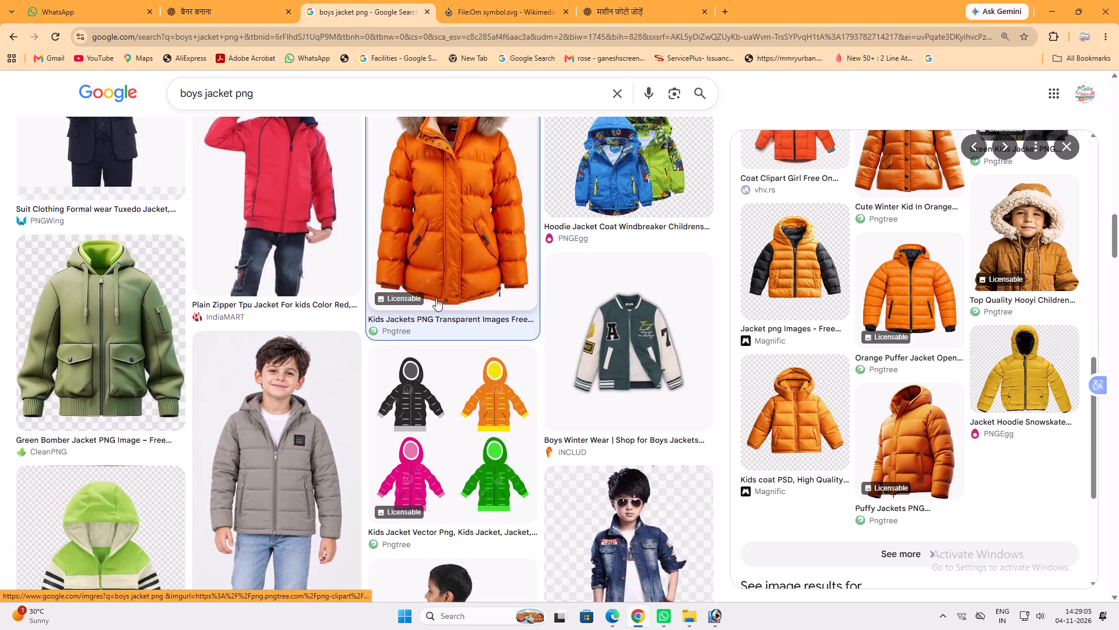
{"action": "left_click", "coordinate": [148, 338]}
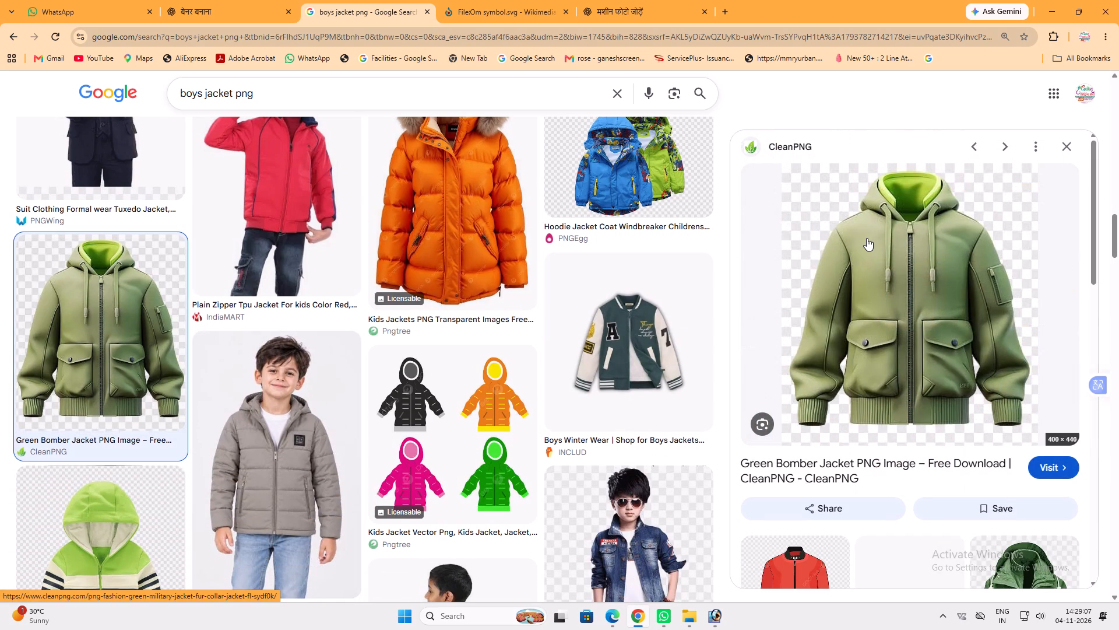
{"action": "scroll", "coordinate": [866, 239], "scroll_direction": "down", "scroll_amount": 5}
{"action": "scroll", "coordinate": [878, 337], "scroll_direction": "down", "scroll_amount": 5}
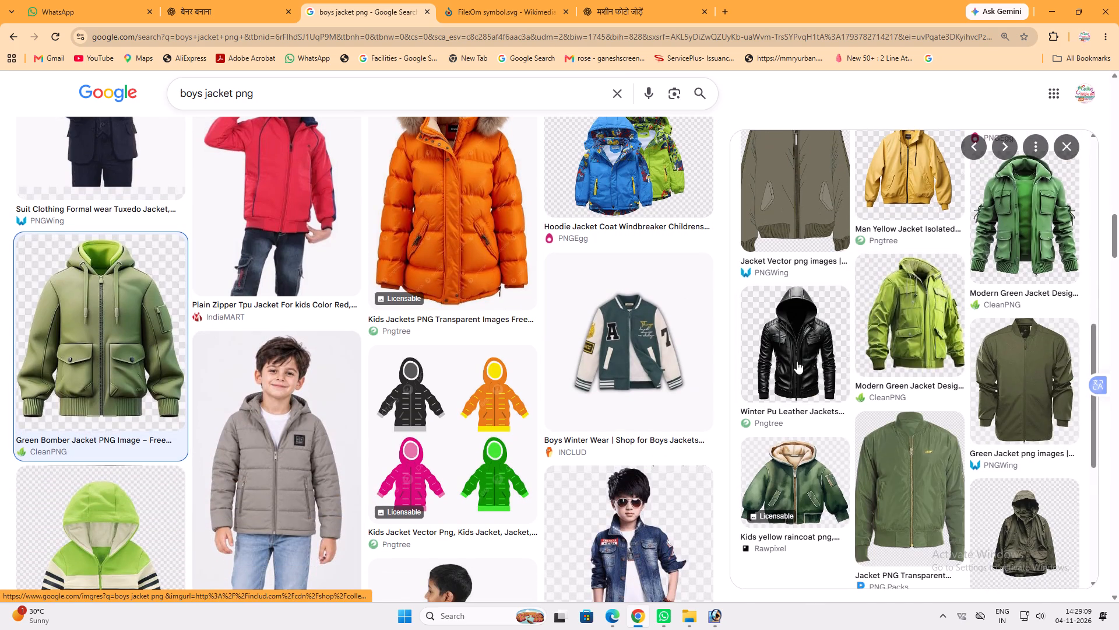
{"action": "left_click", "coordinate": [779, 344]}
{"action": "scroll", "coordinate": [854, 362], "scroll_direction": "down", "scroll_amount": 6}
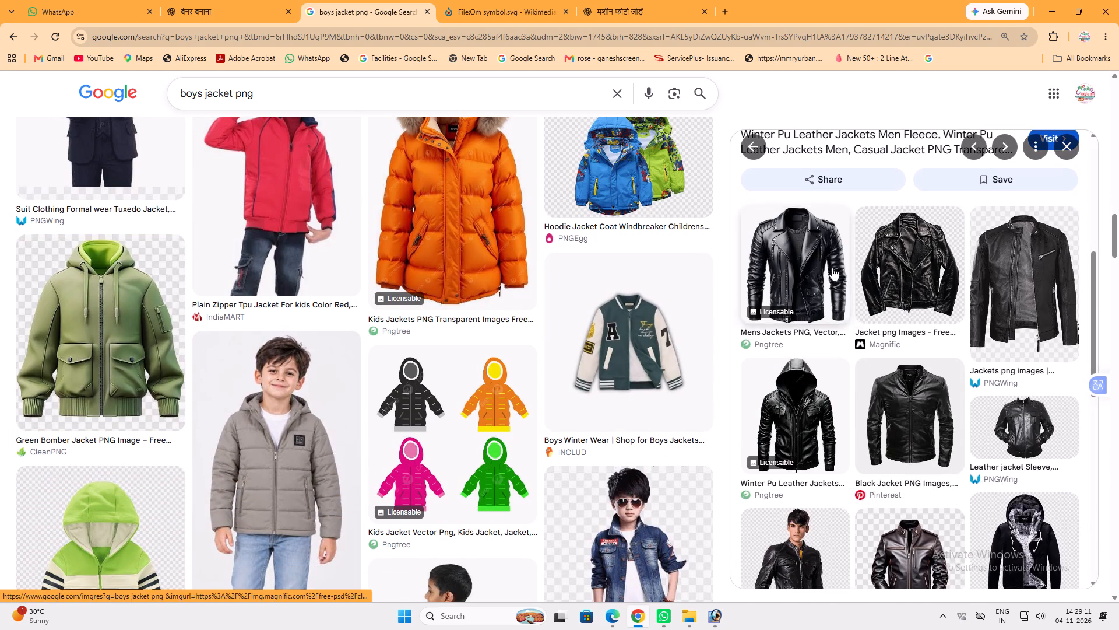
{"action": "scroll", "coordinate": [850, 328], "scroll_direction": "up", "scroll_amount": 6}
{"action": "scroll", "coordinate": [587, 275], "scroll_direction": "up", "scroll_amount": 5}
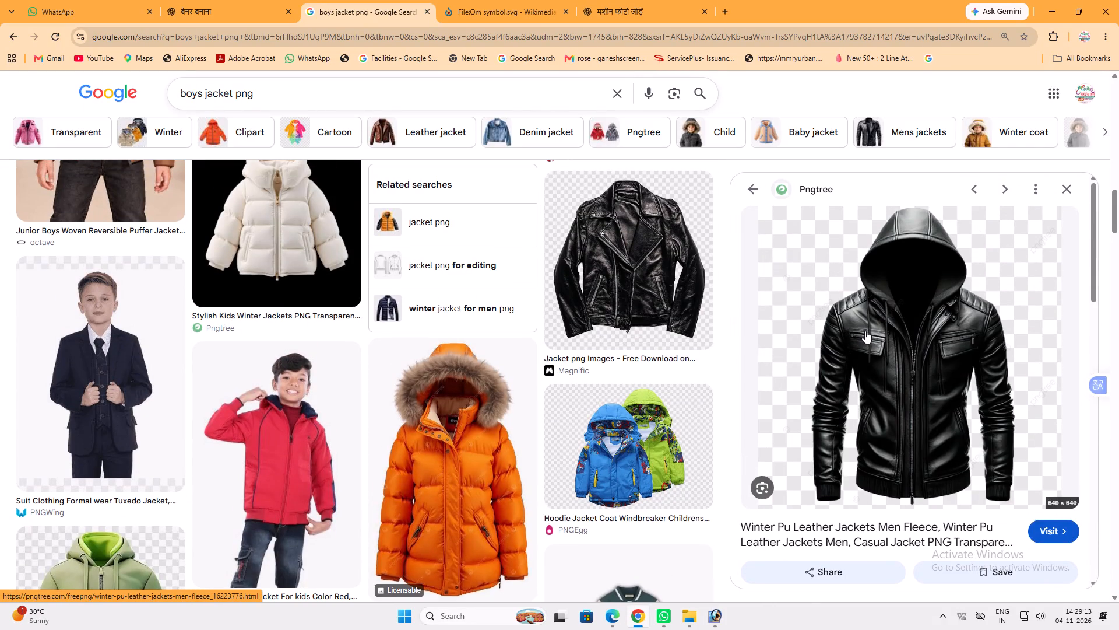
Copy the black leather biker jacket picture from Magnific, paste it into the banner in Photoshop and bring it to the front.
{"action": "left_click", "coordinate": [672, 255]}
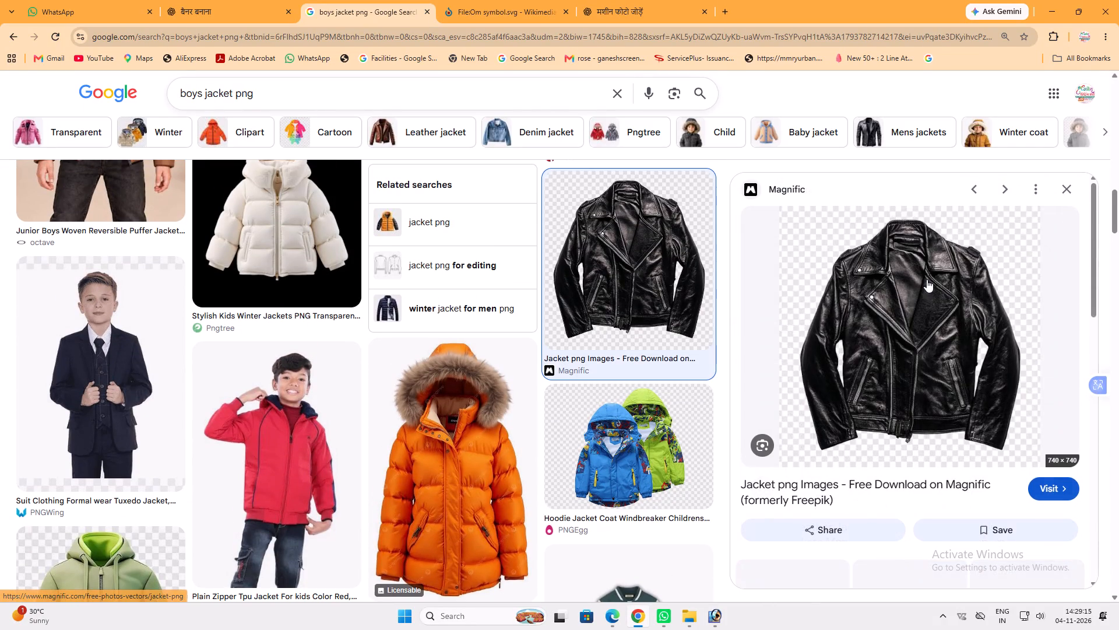
{"action": "right_click", "coordinate": [917, 267]}
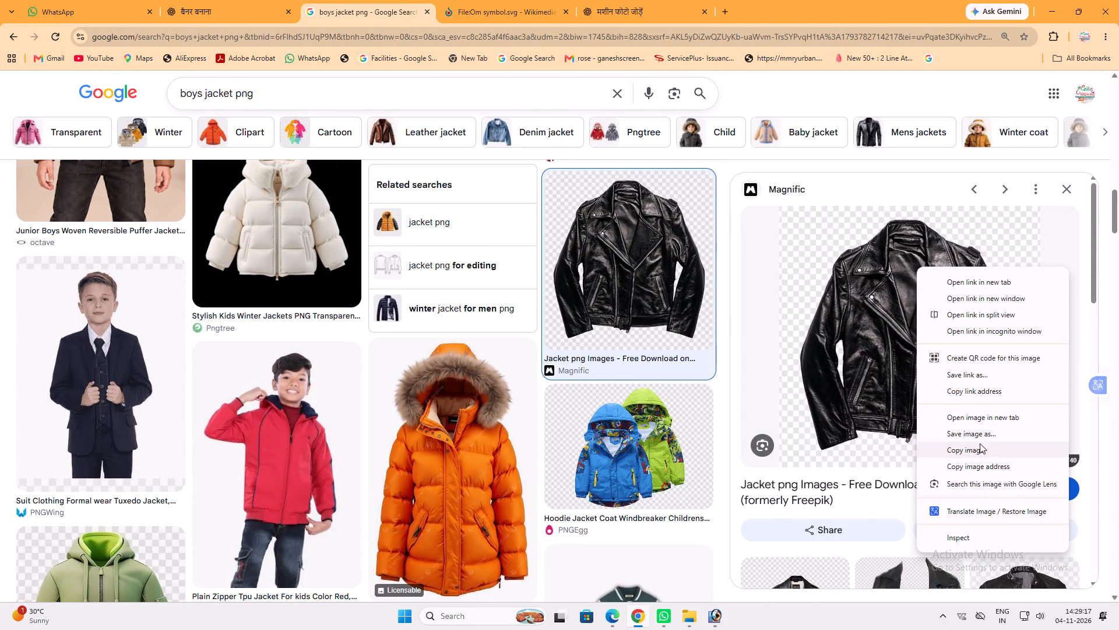
{"action": "left_click", "coordinate": [979, 447]}
{"action": "left_click", "coordinate": [716, 619]}
{"action": "key", "text": "ctrl+v"}
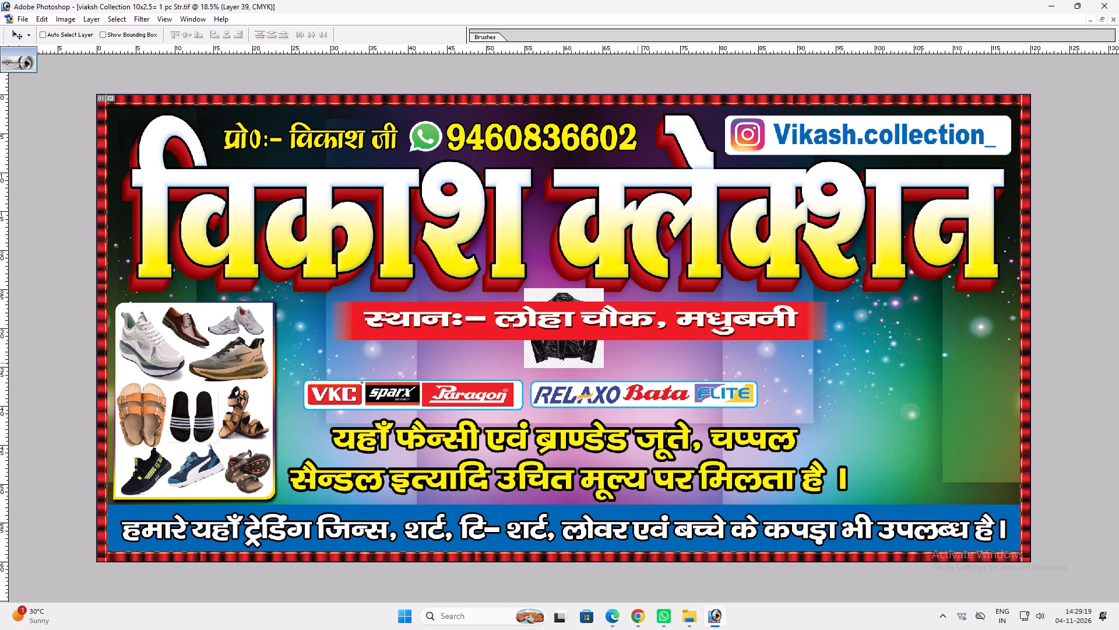
{"action": "key", "text": "ctrl+shift+bracketright"}
Remove the checkered background around the pasted black jacket with the Magic Wand, and clear the selection.
{"action": "key", "text": "w"}
{"action": "left_click", "coordinate": [596, 357]}
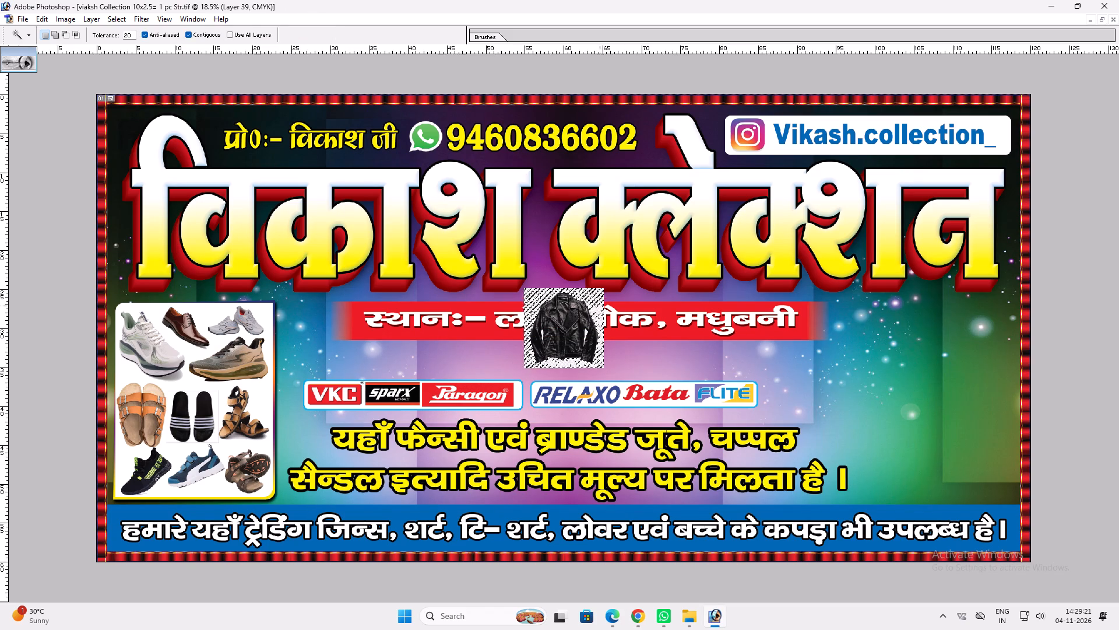
{"action": "left_click", "coordinate": [600, 306]}
{"action": "triple_click", "coordinate": [596, 299], "text": "shift"}
{"action": "key", "text": "Delete"}
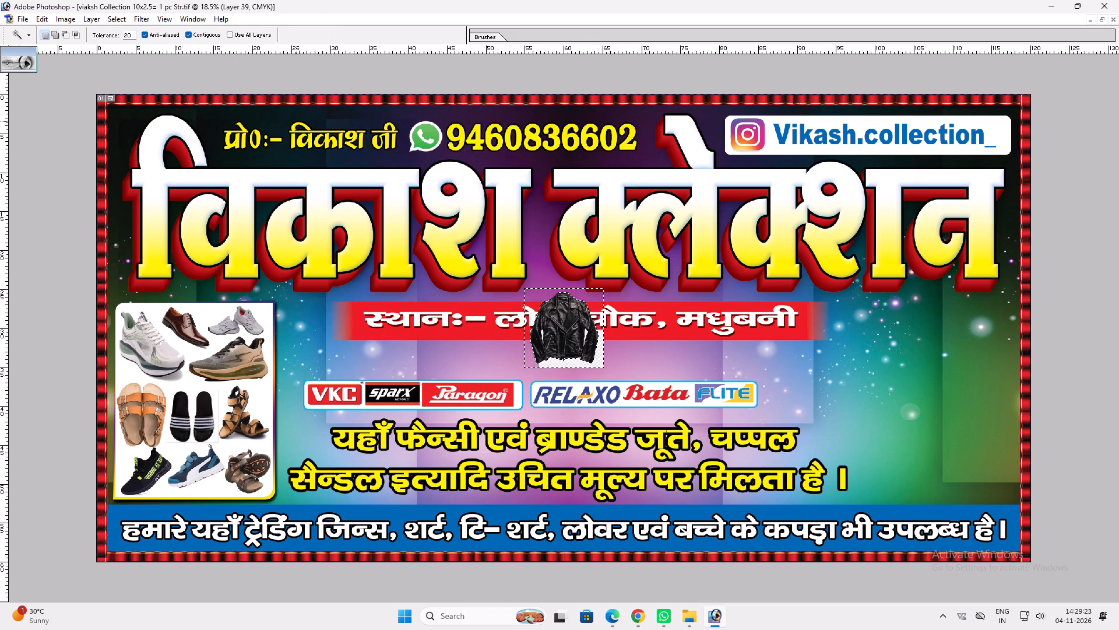
{"action": "key", "text": "ctrl+d"}
Move the black jacket onto the empty area to the right of the FLITE logo.
{"action": "key", "text": "v"}
{"action": "key", "text": "v"}
{"action": "left_click_drag", "start_coordinate": [563, 326], "coordinate": [950, 398]}
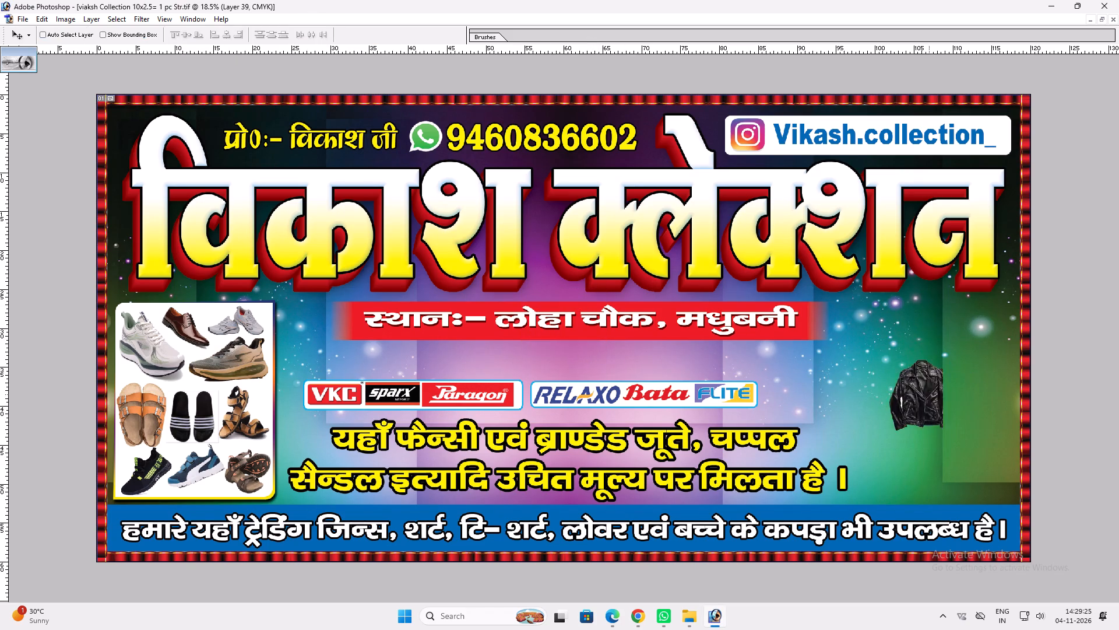
{"action": "left_click_drag", "start_coordinate": [950, 398], "coordinate": [819, 383]}
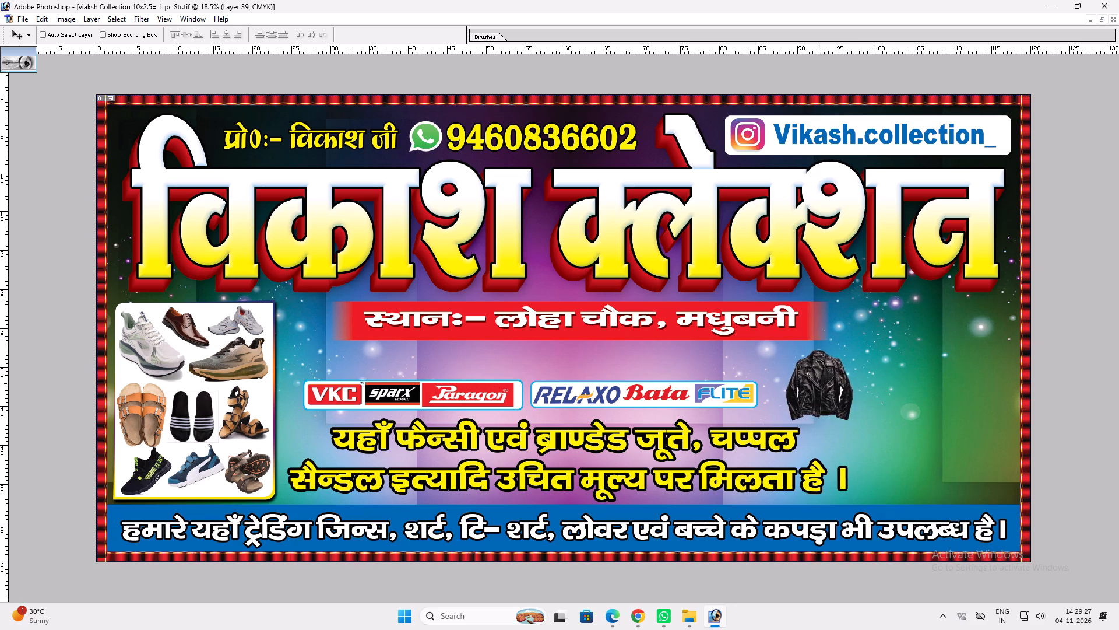
{"action": "left_click_drag", "start_coordinate": [819, 383], "coordinate": [815, 379]}
Delete the white patches between the jacket's sleeves and body with the Magic Wand, then fit the banner on screen.
{"action": "key", "text": "z"}
{"action": "left_click_drag", "start_coordinate": [738, 340], "coordinate": [1030, 524]}
{"action": "key", "text": "v"}
{"action": "key", "text": "w"}
{"action": "left_click", "coordinate": [540, 182]}
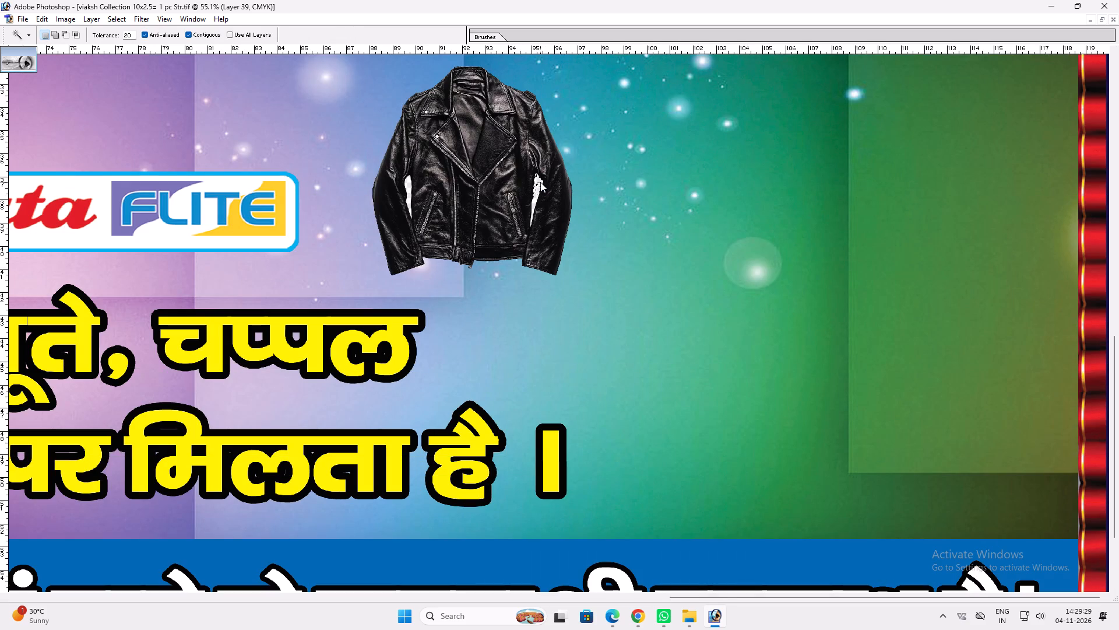
{"action": "double_click", "coordinate": [542, 184], "text": "shift"}
{"action": "left_click", "coordinate": [538, 185], "text": "shift"}
{"action": "key", "text": "Delete"}
{"action": "left_click", "coordinate": [407, 187]}
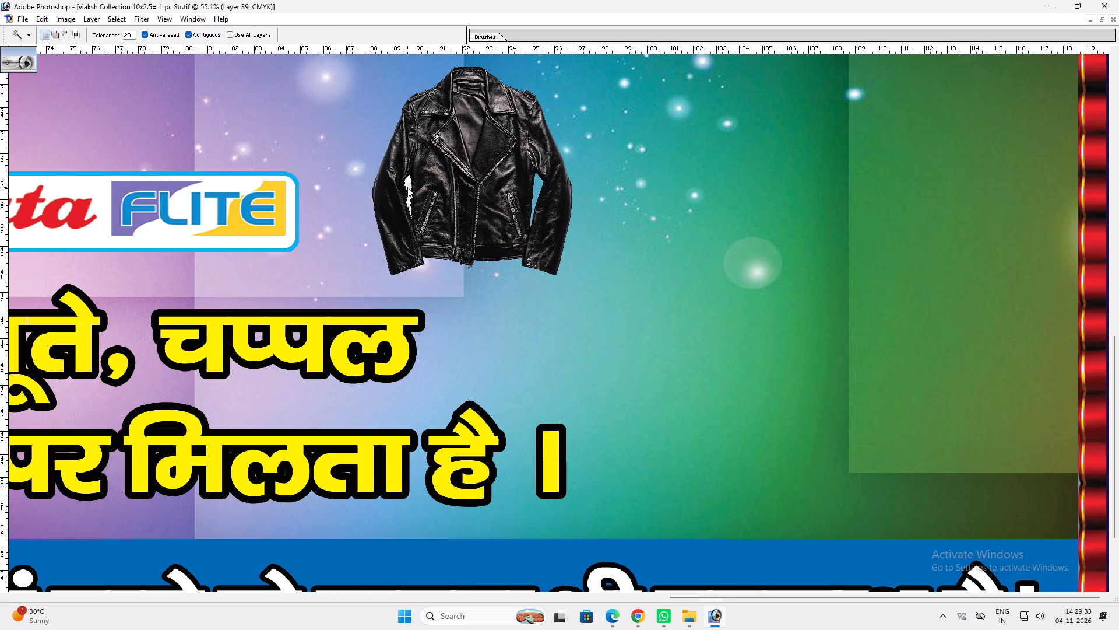
{"action": "key", "text": "Delete"}
{"action": "key", "text": "ctrl+d"}
{"action": "key", "text": "space"}
{"action": "right_click", "coordinate": [439, 225]}
{"action": "left_click_drag", "start_coordinate": [456, 229], "coordinate": [463, 230]}
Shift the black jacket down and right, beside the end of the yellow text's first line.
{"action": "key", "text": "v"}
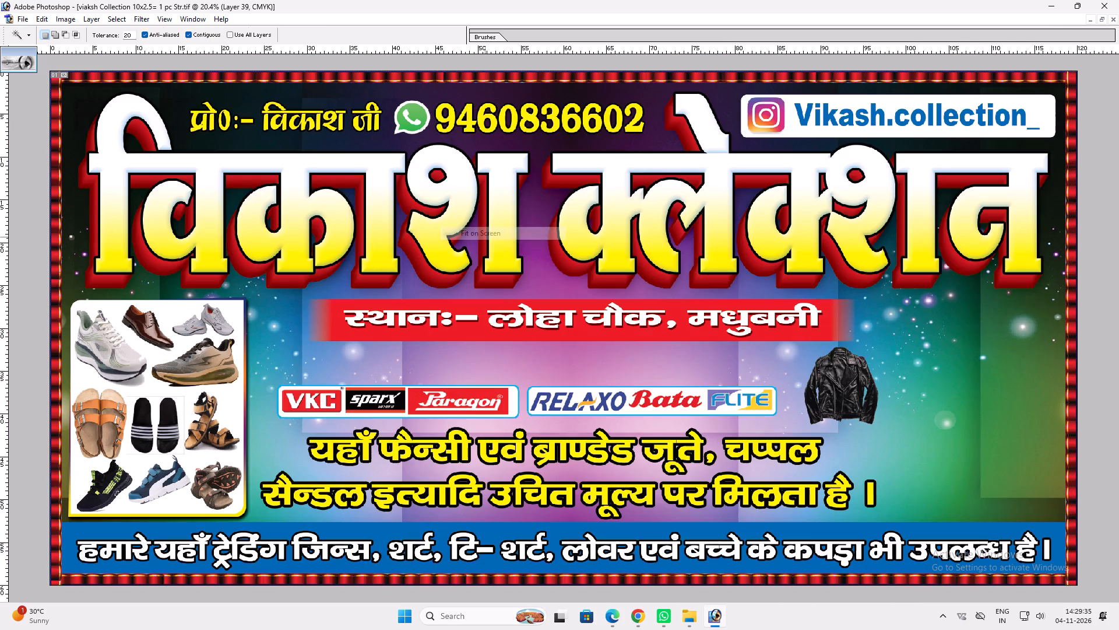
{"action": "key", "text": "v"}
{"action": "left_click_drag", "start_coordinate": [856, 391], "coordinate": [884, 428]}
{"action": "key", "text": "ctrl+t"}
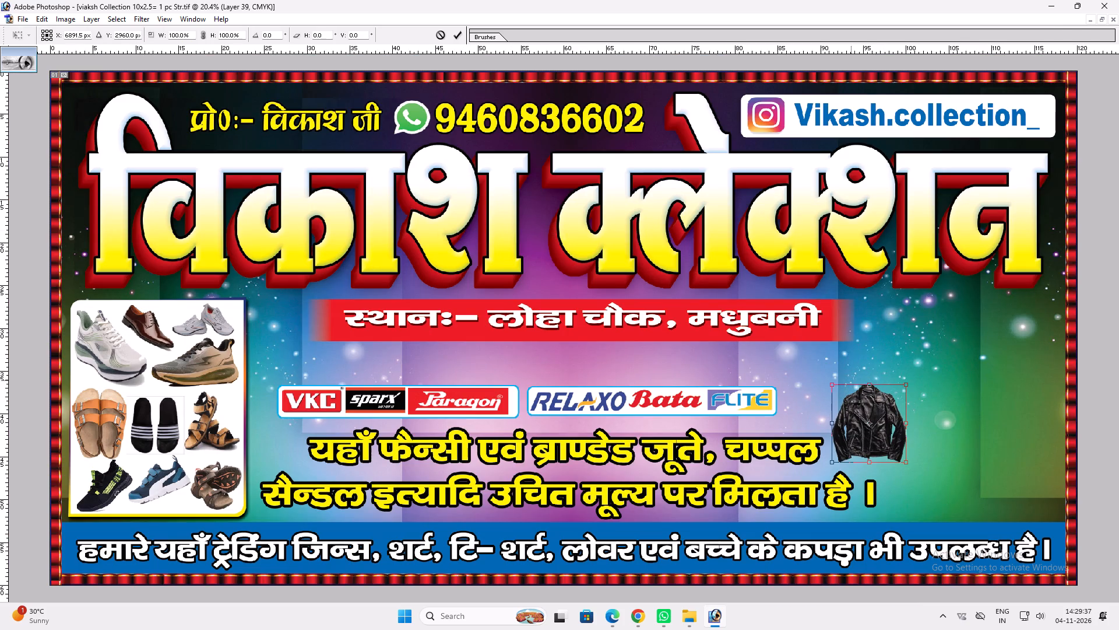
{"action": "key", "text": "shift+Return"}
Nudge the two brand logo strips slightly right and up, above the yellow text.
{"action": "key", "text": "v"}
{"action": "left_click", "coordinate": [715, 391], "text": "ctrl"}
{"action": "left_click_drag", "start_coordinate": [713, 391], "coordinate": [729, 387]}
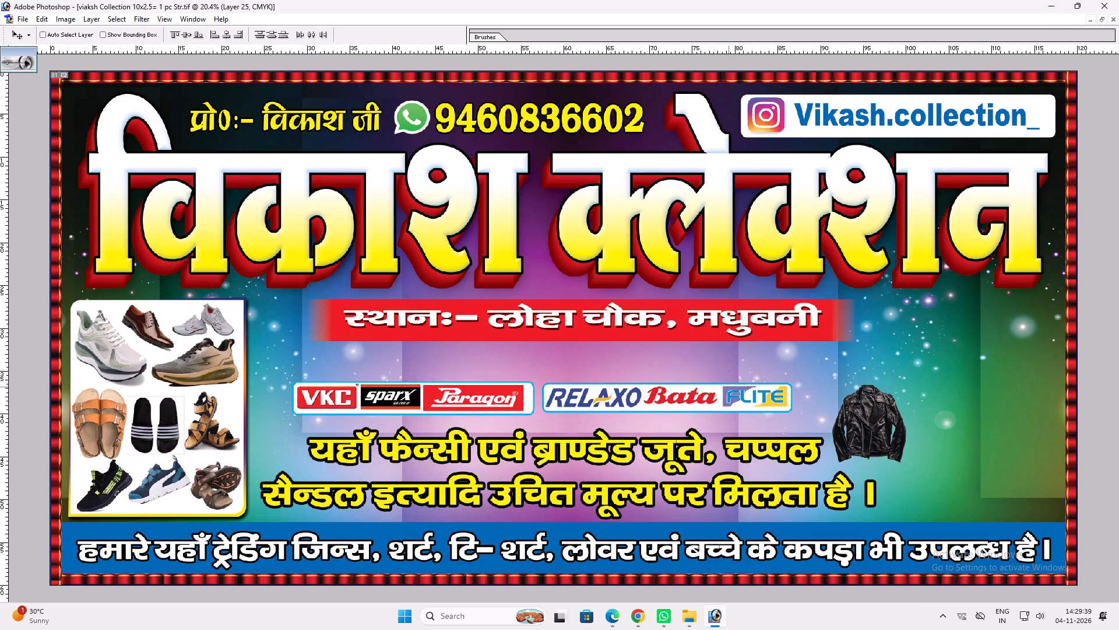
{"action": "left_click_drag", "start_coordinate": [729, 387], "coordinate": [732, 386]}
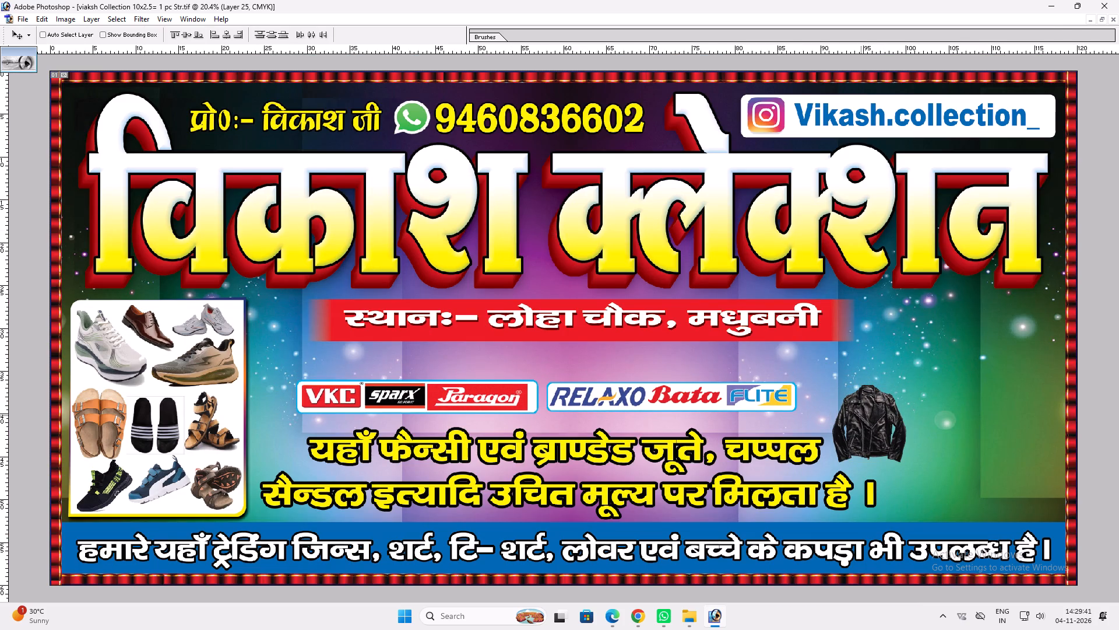
Move the black jacket to the middle of the banner, over the Relaxo and Bata logos.
{"action": "left_click_drag", "start_coordinate": [863, 415], "coordinate": [626, 377], "text": "ctrl"}
Join the yellow two-line footwear text into a single line by removing its line break.
{"action": "key", "text": "t"}
{"action": "left_click", "coordinate": [583, 497]}
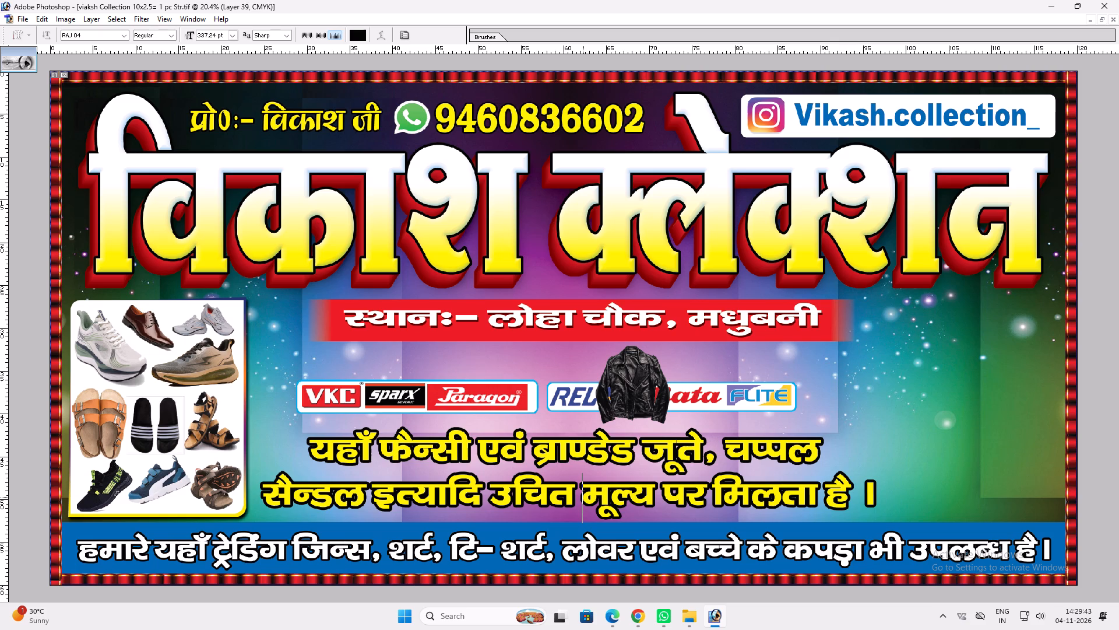
{"action": "key", "text": "Home"}
{"action": "key", "text": "BackSpace"}
{"action": "key", "text": "Return"}
{"action": "key", "text": "v"}
Shrink the one-line yellow footwear text proportionally so it fits to the right of the footwear panel.
{"action": "key", "text": "ctrl+t"}
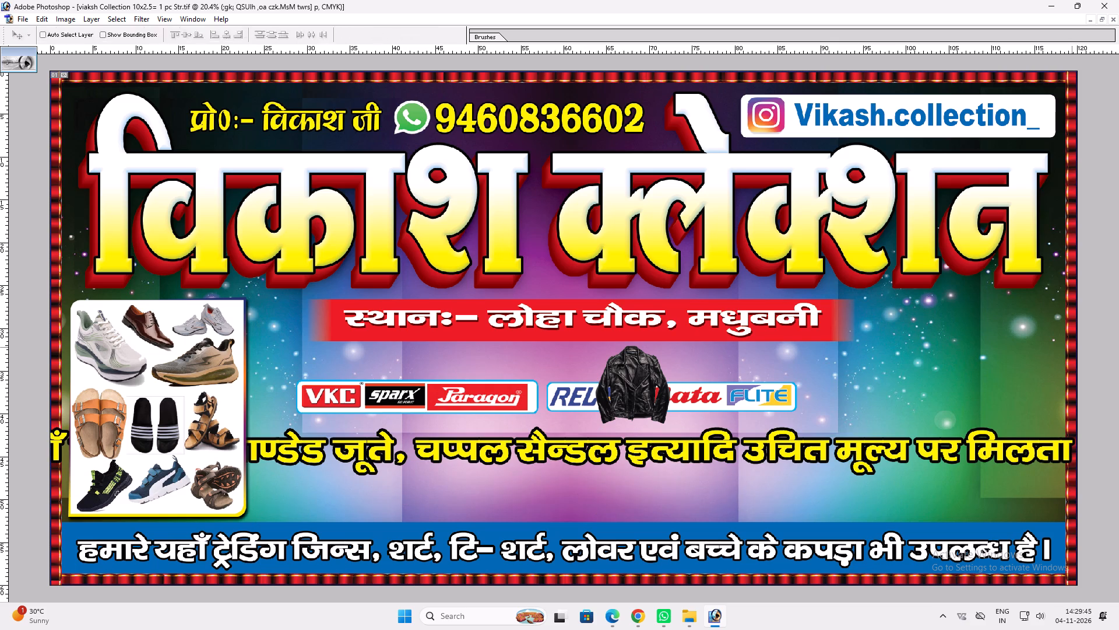
{"action": "scroll", "coordinate": [1039, 407], "scroll_direction": "up", "scroll_amount": 3, "text": "shift"}
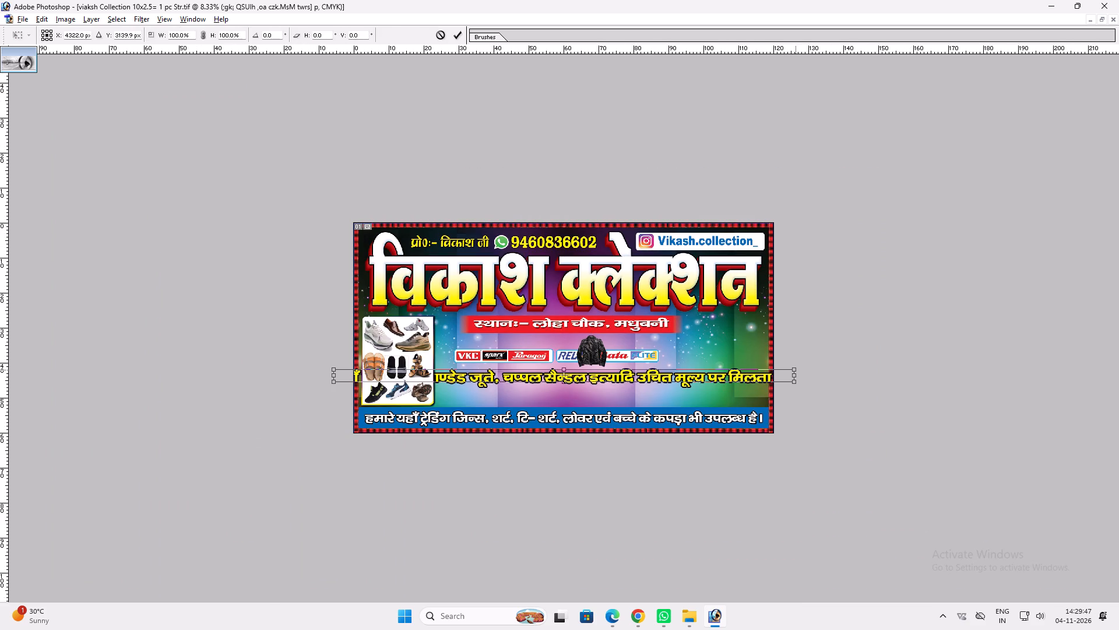
{"action": "left_click_drag", "start_coordinate": [796, 370], "coordinate": [670, 359], "text": "alt+shift"}
{"action": "key", "text": "Return"}
{"action": "key", "text": "ctrl+0"}
{"action": "type", "text": "vv"}
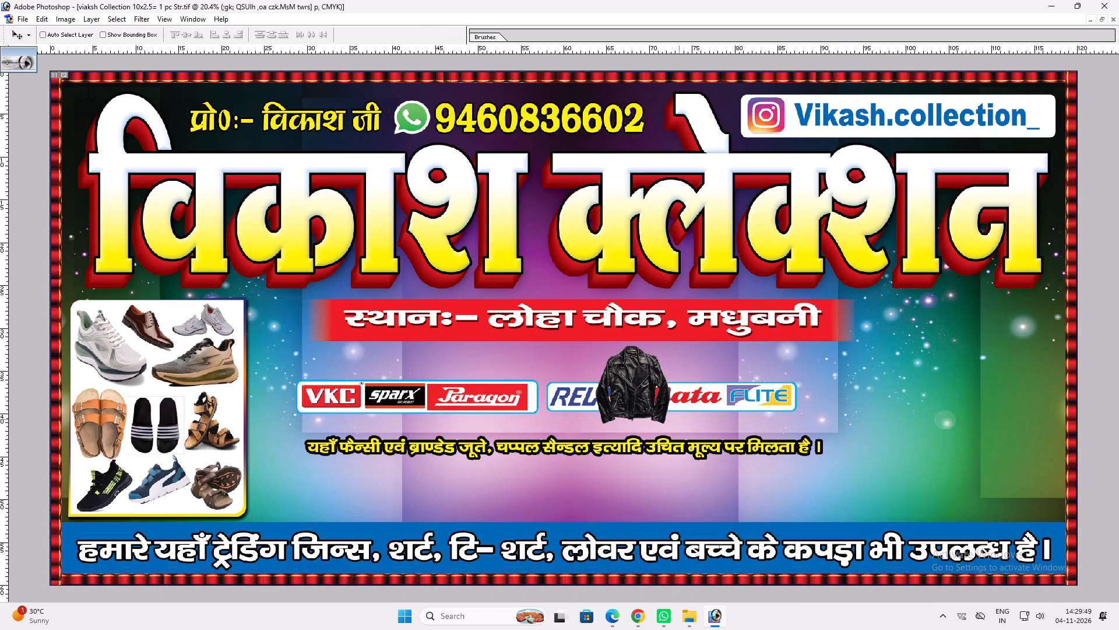
Move the yellow text line down just above the blue strip, then stretch it slightly taller and wider.
{"action": "left_click_drag", "start_coordinate": [677, 423], "coordinate": [631, 470]}
{"action": "key", "text": "ctrl+t"}
{"action": "left_click", "coordinate": [710, 505], "text": "shift"}
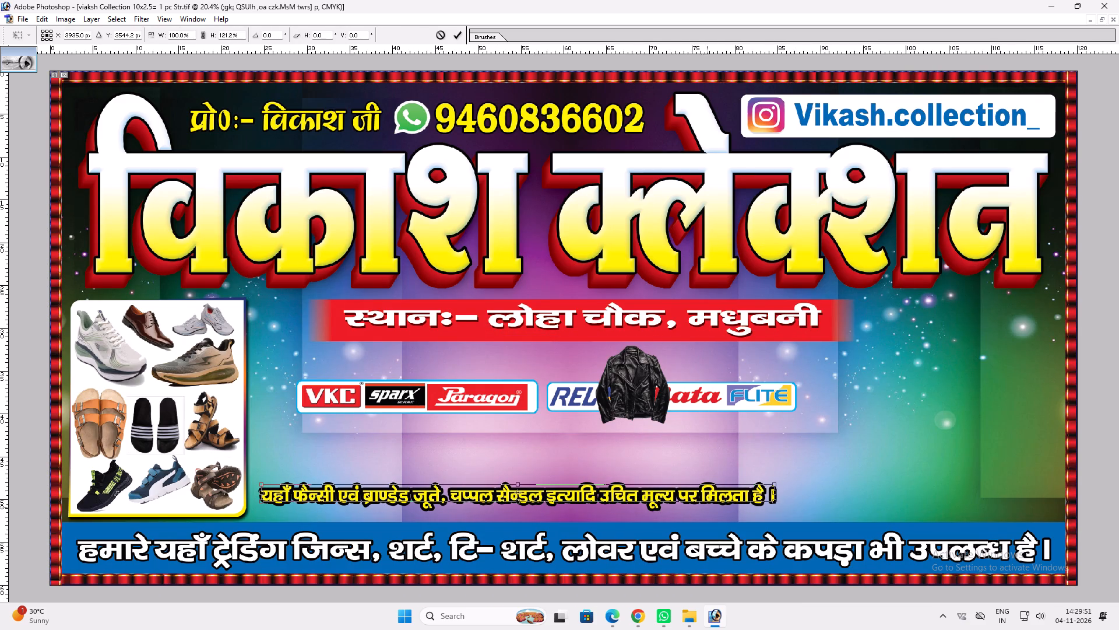
{"action": "left_click_drag", "start_coordinate": [772, 501], "coordinate": [835, 494], "text": "shift"}
{"action": "key", "text": "shift+Return"}
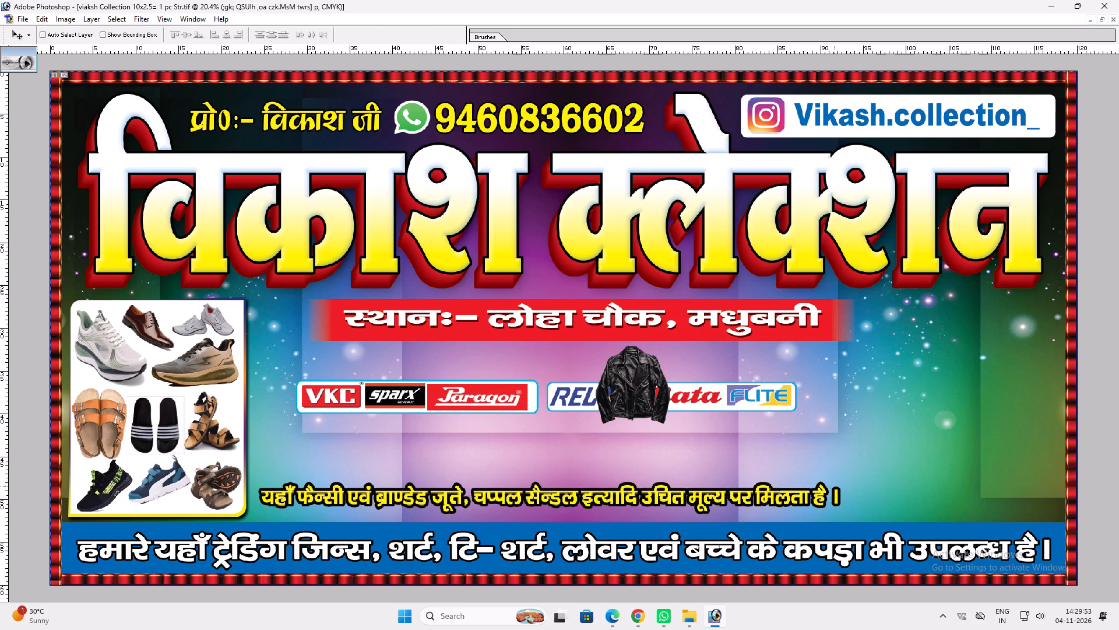
Move the two brand logo strips down and left so they sit just above the yellow text line.
{"action": "key", "text": "v"}
{"action": "left_click", "coordinate": [817, 492]}
{"action": "left_click", "coordinate": [511, 406], "text": "ctrl"}
{"action": "left_click_drag", "start_coordinate": [505, 398], "coordinate": [474, 444], "text": "ctrl"}
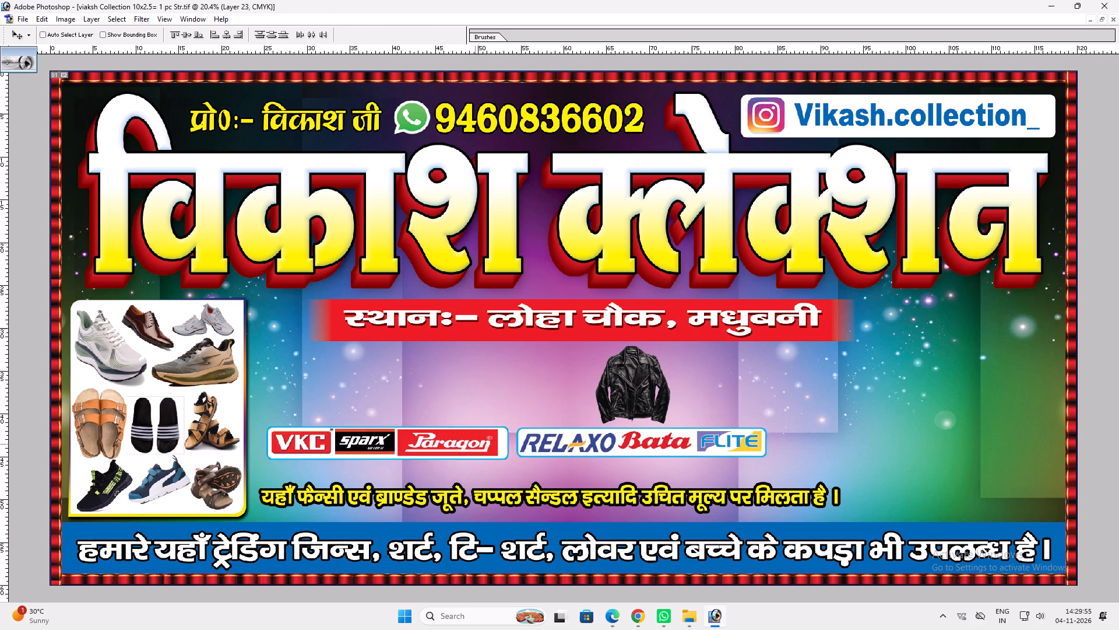
Move the two brand logo strips down onto the yellow text line and enlarge them to match its width.
{"action": "left_click_drag", "start_coordinate": [474, 444], "coordinate": [469, 456], "text": "ctrl"}
{"action": "key", "text": "ctrl+t"}
{"action": "left_click_drag", "start_coordinate": [761, 459], "coordinate": [835, 469], "text": "shift"}
{"action": "key", "text": "shift+Return"}
{"action": "key", "text": "v"}
{"action": "left_click", "coordinate": [805, 479]}
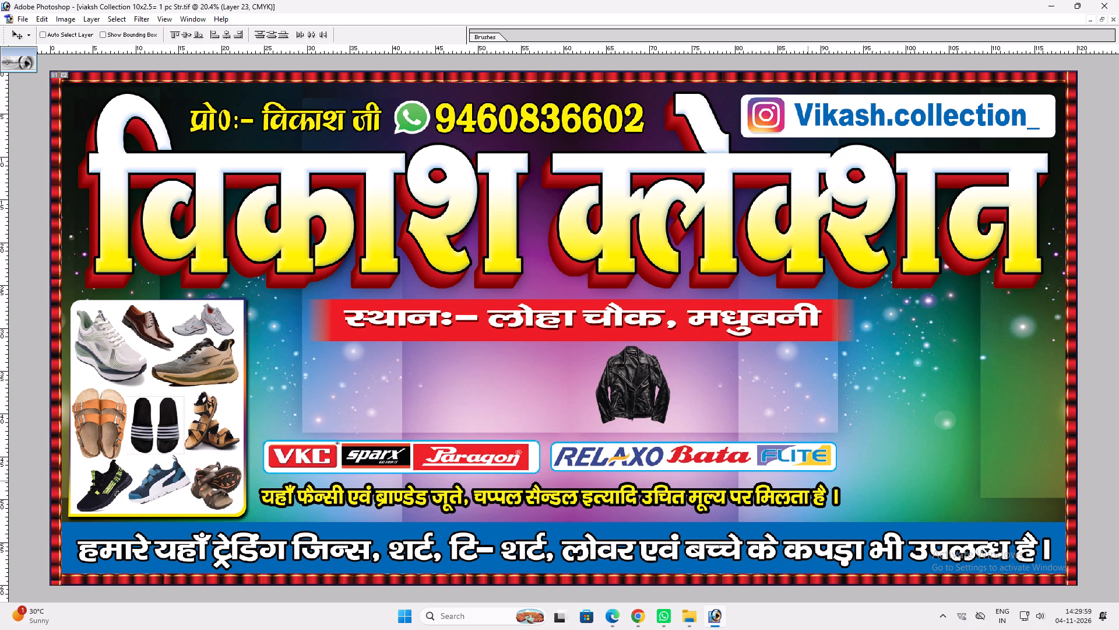
{"action": "key", "text": "ctrl+t"}
{"action": "left_click", "coordinate": [766, 475], "text": "ctrl"}
{"action": "key", "text": "Return"}
{"action": "key", "text": "v"}
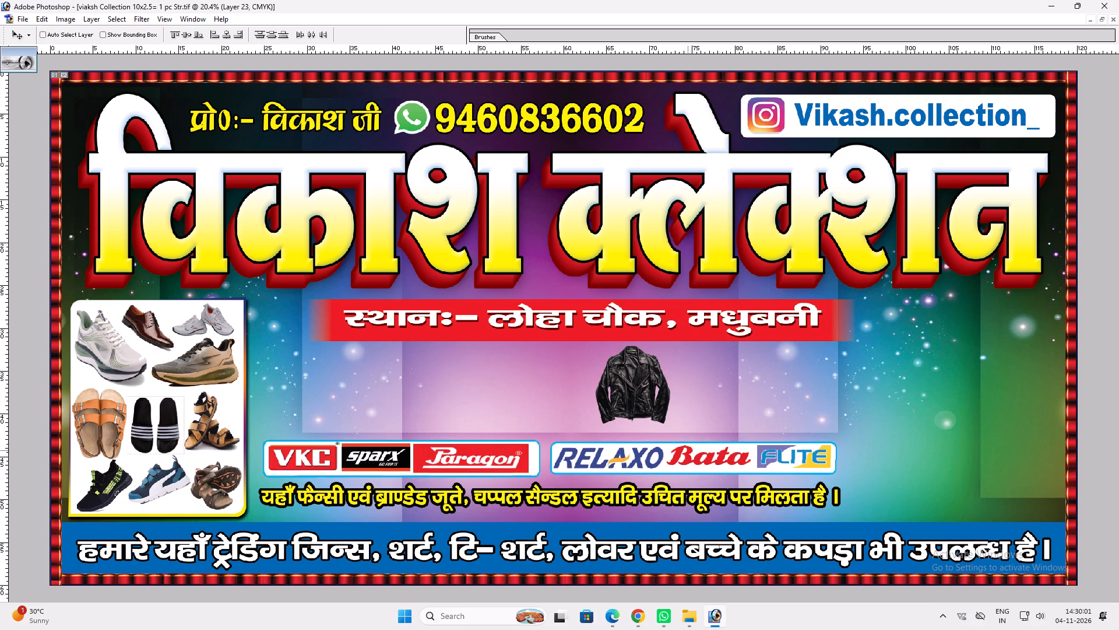
Move the black leather jacket above the VKC logo, just right of the footwear panel, and enlarge it slightly.
{"action": "left_click", "coordinate": [617, 381], "text": "ctrl"}
{"action": "left_click_drag", "start_coordinate": [617, 387], "coordinate": [297, 395]}
{"action": "key", "text": "ctrl+t"}
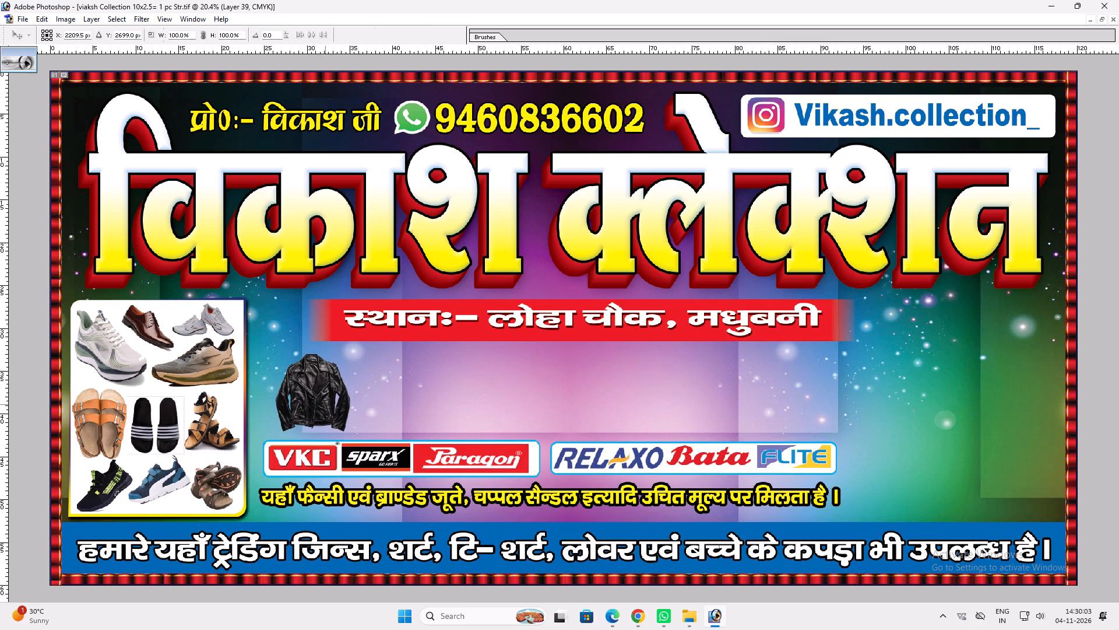
{"action": "left_click_drag", "start_coordinate": [352, 430], "coordinate": [358, 434], "text": "shift"}
{"action": "key", "text": "shift+Return"}
{"action": "key", "text": "v"}
{"action": "key", "text": "v"}
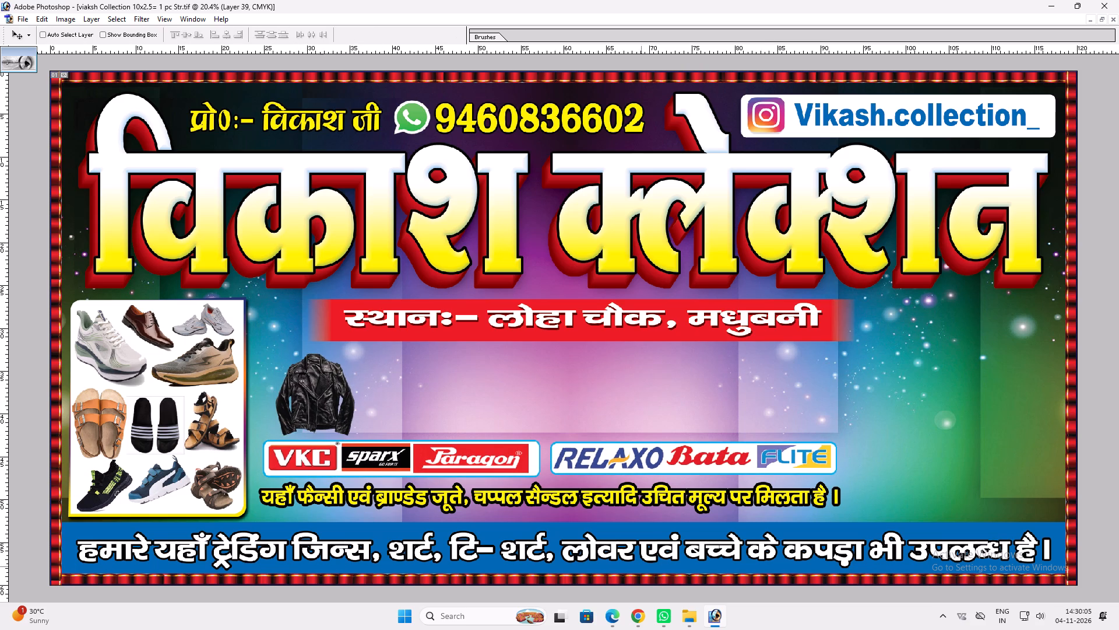
Copy the orange fur-hooded jacket picture from the boys jacket image results in Chrome and paste it into the Photoshop banner.
{"action": "left_click", "coordinate": [643, 612]}
{"action": "scroll", "coordinate": [908, 411], "scroll_direction": "down", "scroll_amount": 5}
{"action": "scroll", "coordinate": [832, 349], "scroll_direction": "down", "scroll_amount": 10}
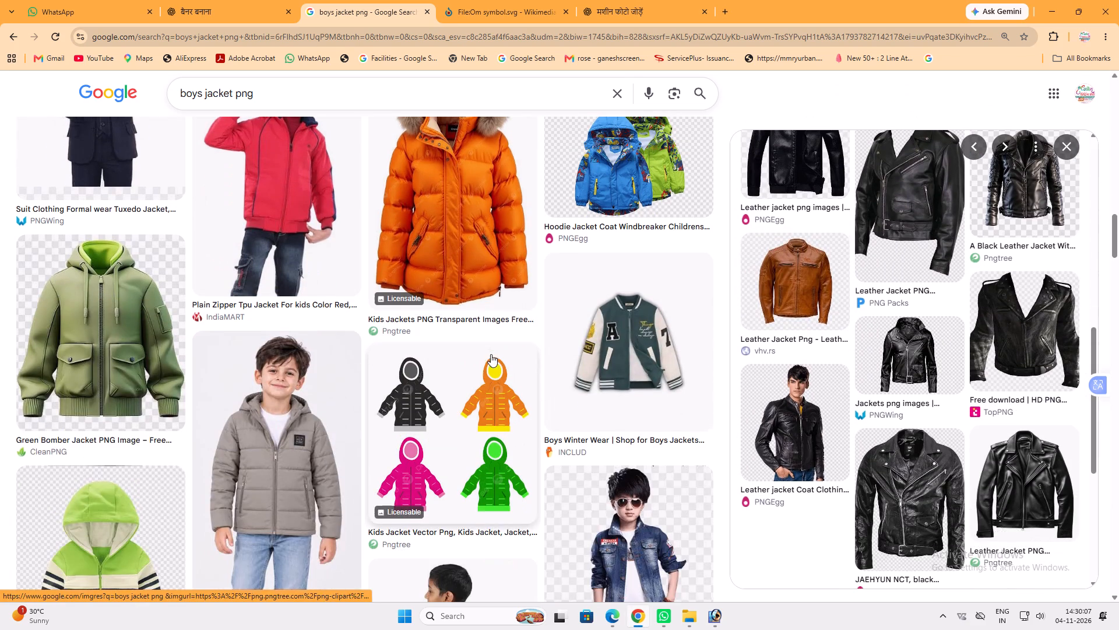
{"action": "left_click", "coordinate": [444, 288]}
{"action": "right_click", "coordinate": [897, 264]}
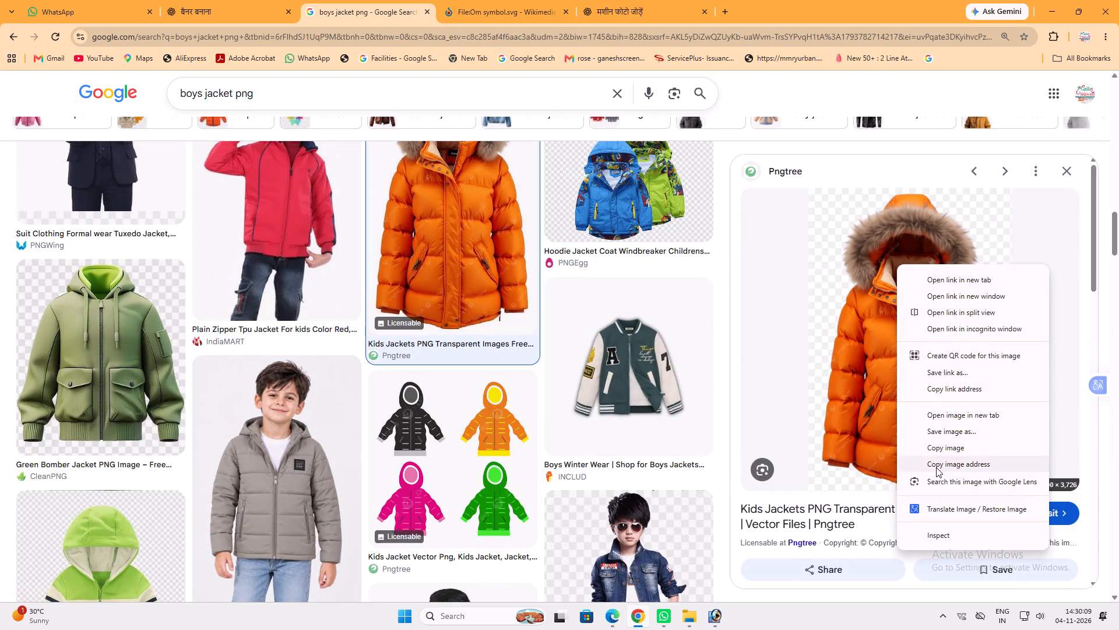
{"action": "left_click", "coordinate": [935, 451]}
{"action": "left_click", "coordinate": [717, 614]}
{"action": "key", "text": "ctrl+v"}
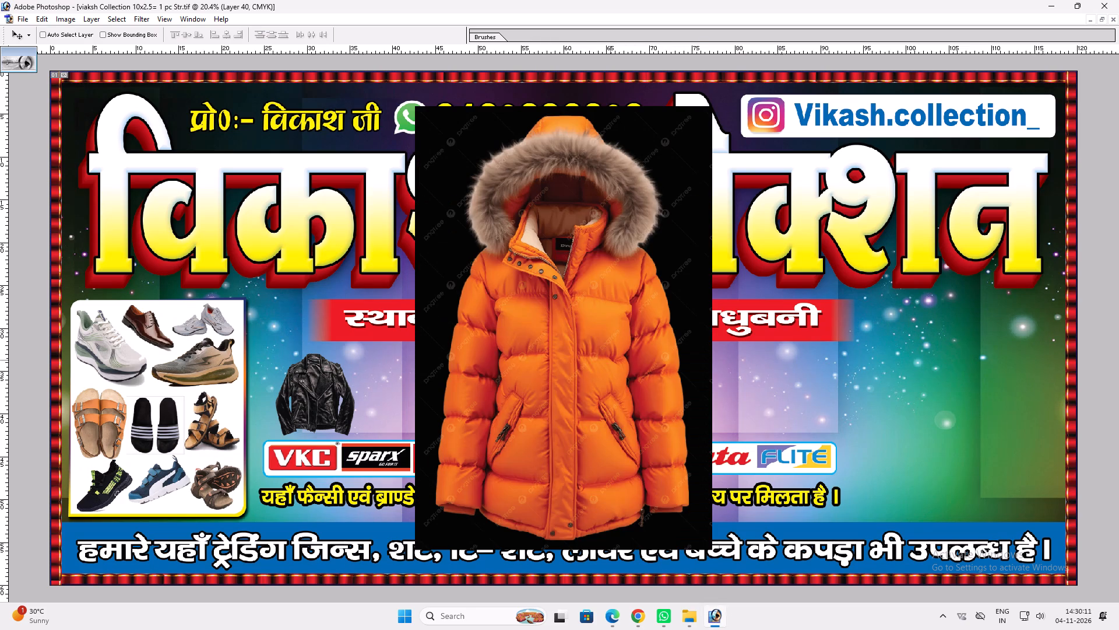
Remove the black background around the pasted orange jacket with the Magic Wand.
{"action": "key", "text": "w"}
{"action": "left_click", "coordinate": [688, 270]}
{"action": "key", "text": "Delete"}
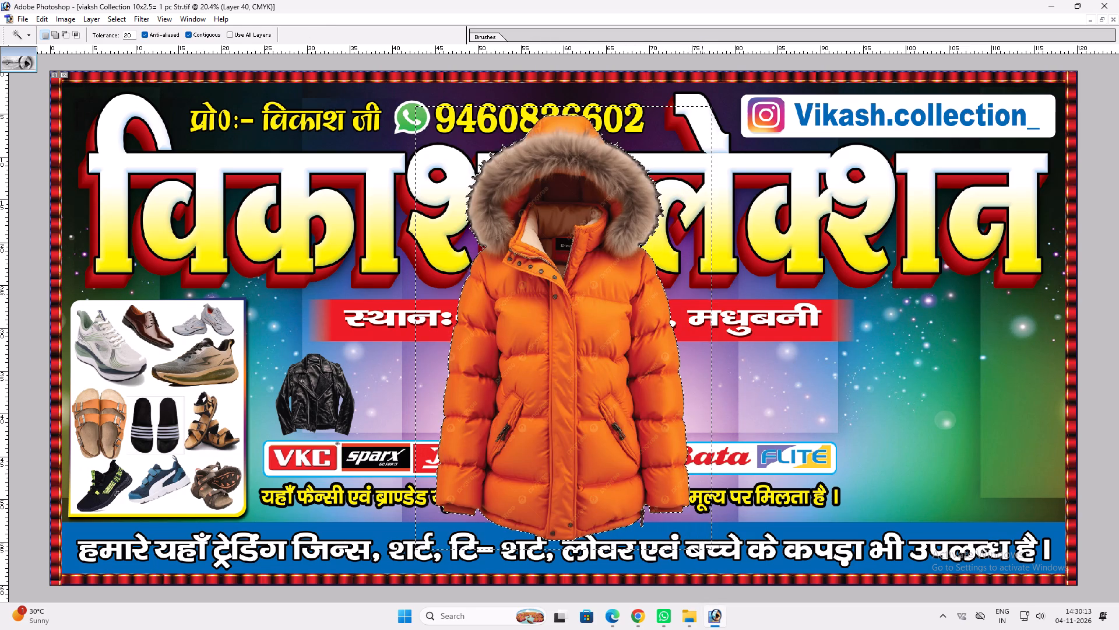
{"action": "key", "text": "ctrl+d"}
Shrink the orange jacket and place it beside the black leather jacket, at about the same height, below the red address strip.
{"action": "key", "text": "ctrl+t"}
{"action": "left_click_drag", "start_coordinate": [715, 117], "coordinate": [639, 274], "text": "alt+shift"}
{"action": "key", "text": "Return"}
{"action": "type", "text": "vv"}
{"action": "left_click_drag", "start_coordinate": [613, 339], "coordinate": [450, 376]}
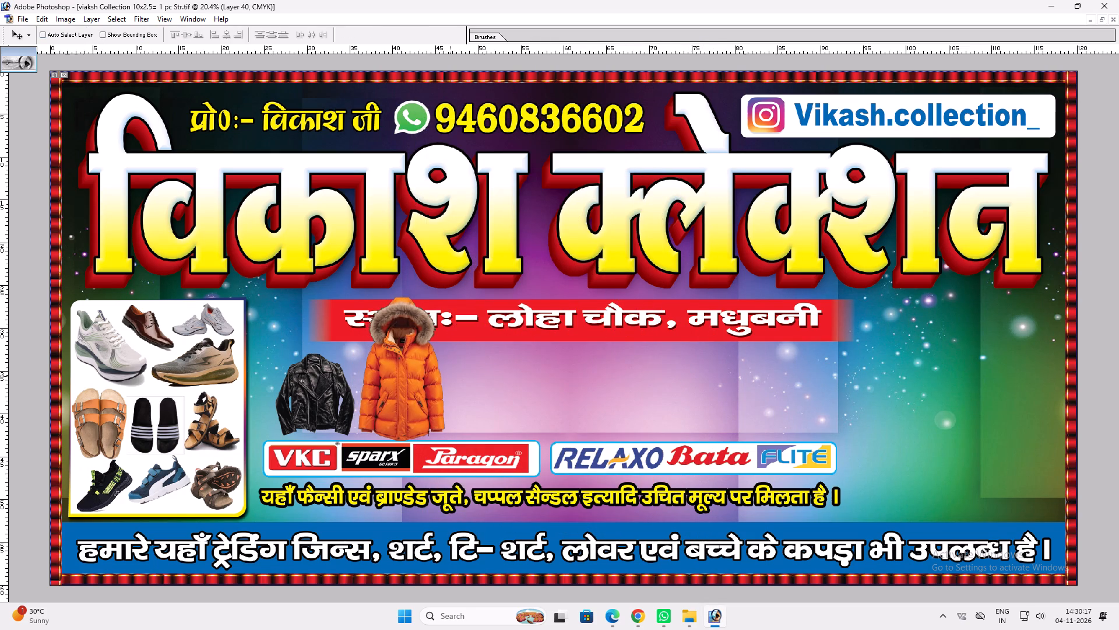
{"action": "key", "text": "ctrl+t"}
{"action": "left_click_drag", "start_coordinate": [412, 300], "coordinate": [415, 334], "text": "shift"}
{"action": "left_click_drag", "start_coordinate": [448, 332], "coordinate": [438, 341], "text": "shift"}
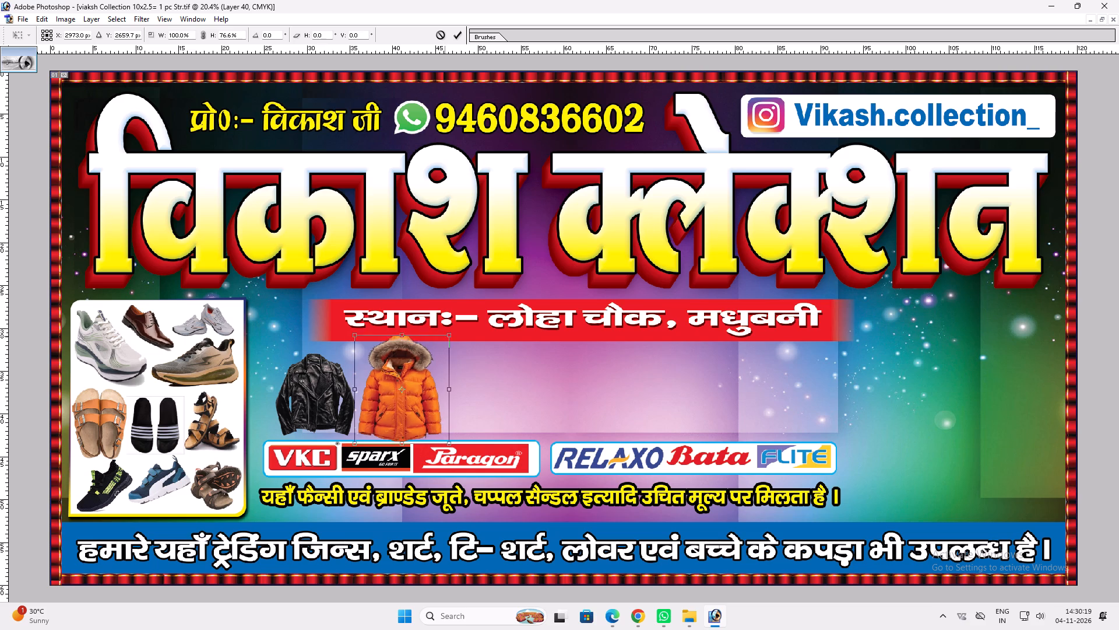
{"action": "left_click_drag", "start_coordinate": [438, 341], "coordinate": [433, 345], "text": "shift"}
{"action": "key", "text": "shift+Return"}
{"action": "key", "text": "v"}
{"action": "left_click", "coordinate": [423, 365]}
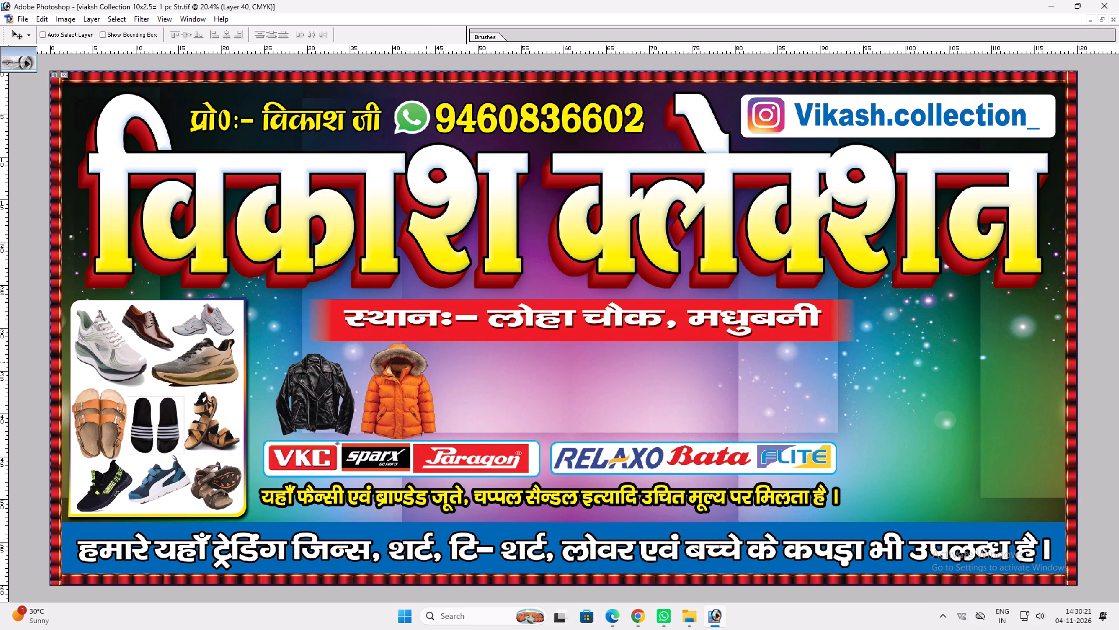
{"action": "key", "text": "v"}
{"action": "key", "text": "v"}
In Chrome, find and open the maroon varsity jacket with dark sleeves in the boys jacket image results.
{"action": "left_click", "coordinate": [638, 614]}
{"action": "scroll", "coordinate": [924, 295], "scroll_direction": "down", "scroll_amount": 5}
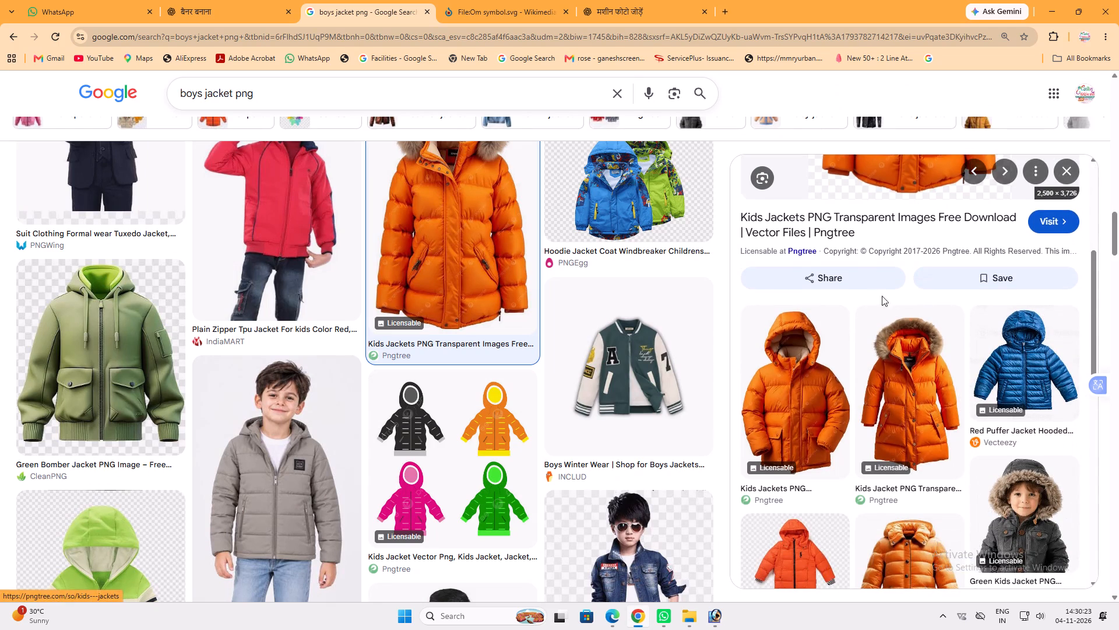
{"action": "scroll", "coordinate": [828, 310], "scroll_direction": "down", "scroll_amount": 6}
{"action": "scroll", "coordinate": [637, 324], "scroll_direction": "down", "scroll_amount": 9}
{"action": "scroll", "coordinate": [446, 331], "scroll_direction": "down", "scroll_amount": 3}
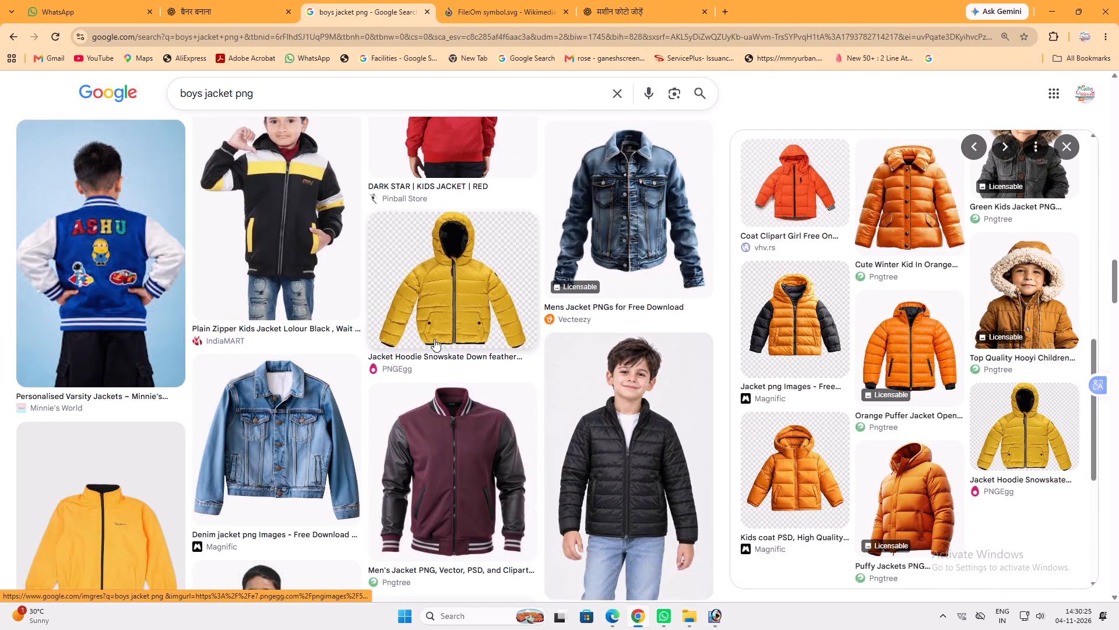
{"action": "scroll", "coordinate": [434, 339], "scroll_direction": "down", "scroll_amount": 2}
{"action": "left_click", "coordinate": [441, 300]}
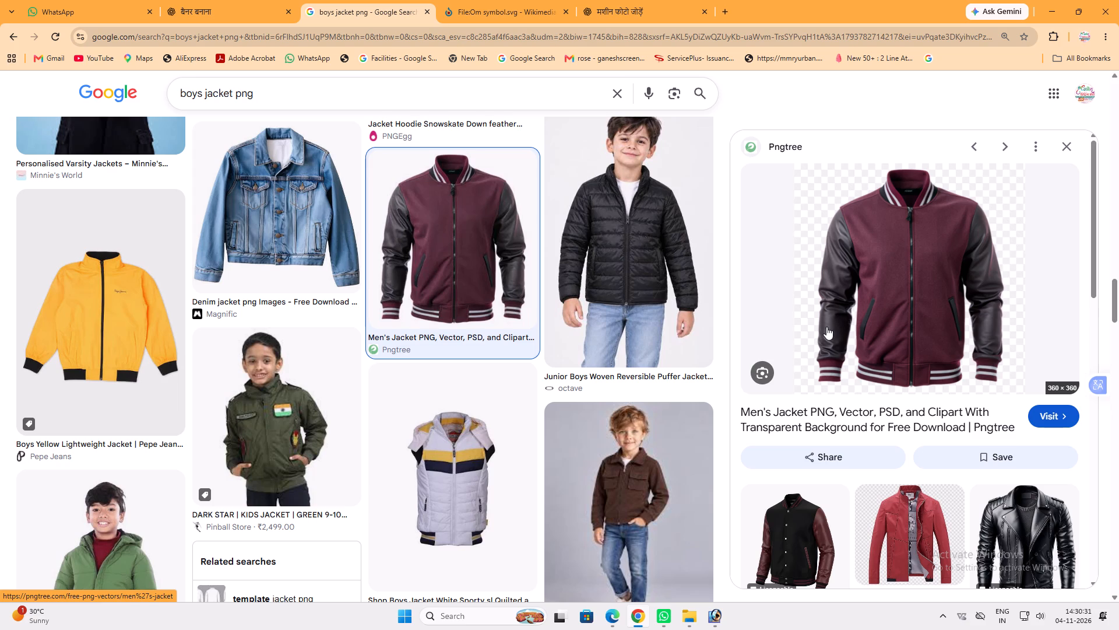
Copy the maroon varsity jacket image and paste it into the Photoshop banner.
{"action": "scroll", "coordinate": [911, 253], "scroll_direction": "down", "scroll_amount": 2}
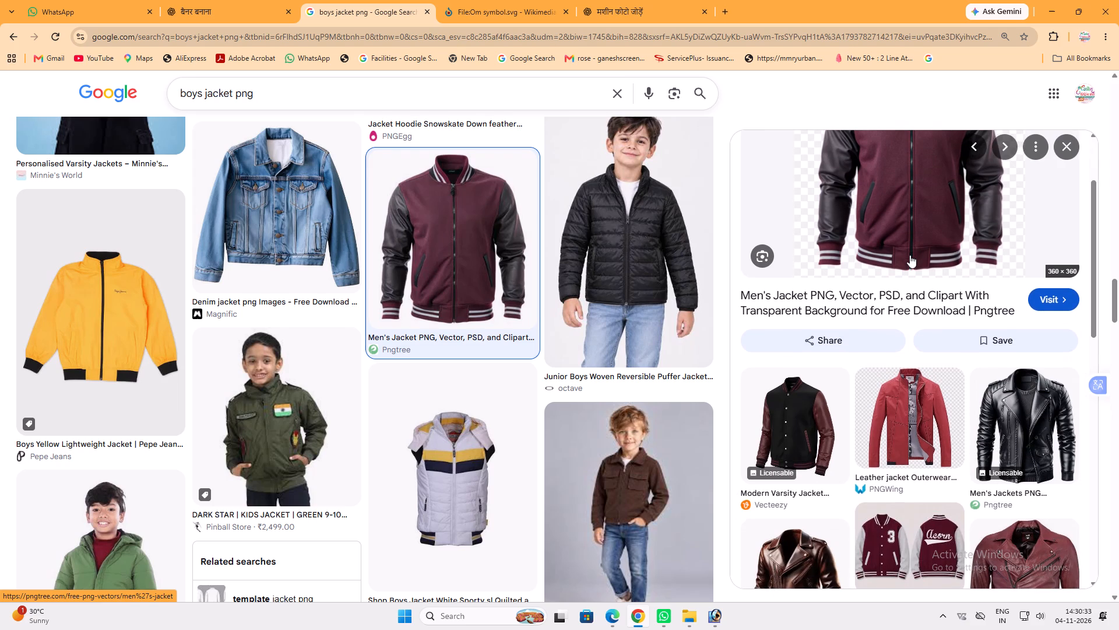
{"action": "scroll", "coordinate": [898, 269], "scroll_direction": "up", "scroll_amount": 4}
{"action": "right_click", "coordinate": [896, 270]}
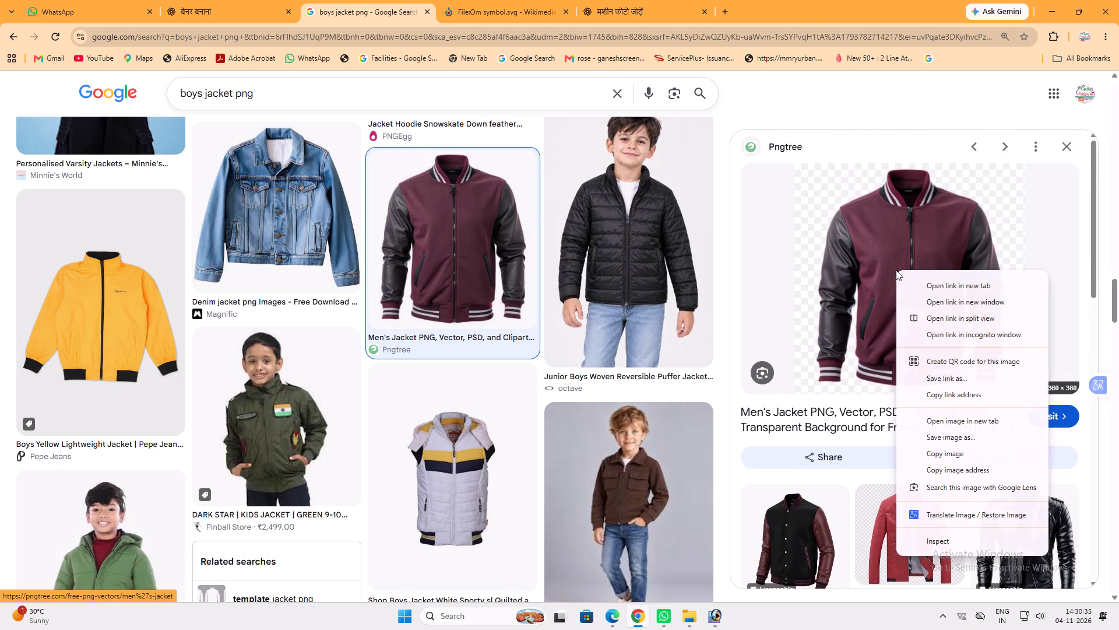
{"action": "left_click", "coordinate": [931, 456]}
{"action": "scroll", "coordinate": [902, 304], "scroll_direction": "down", "scroll_amount": 5}
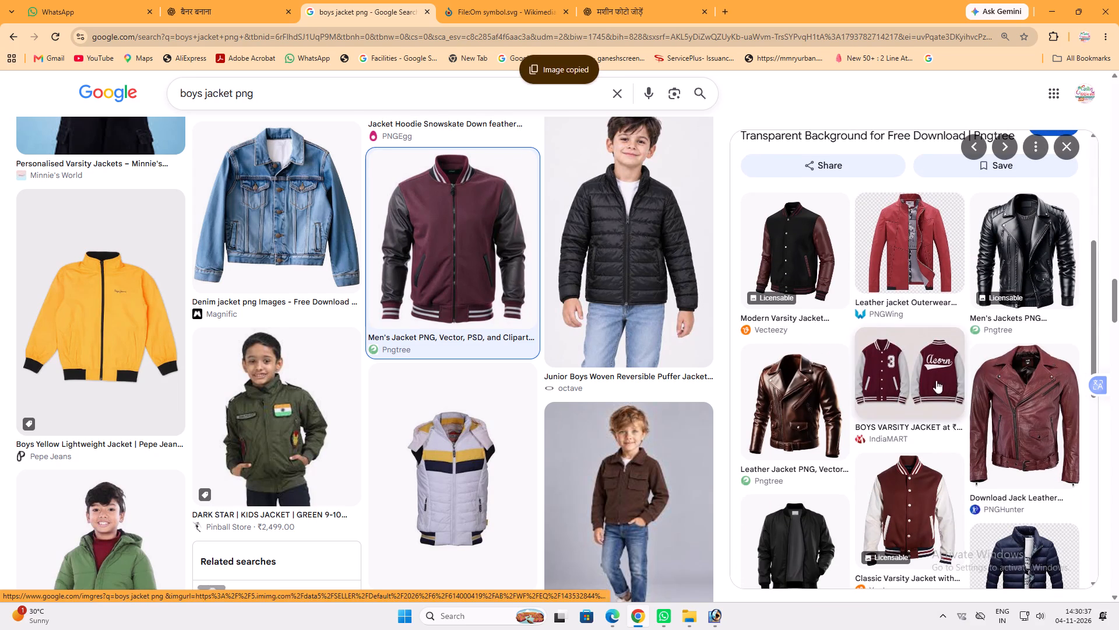
{"action": "scroll", "coordinate": [907, 282], "scroll_direction": "up", "scroll_amount": 5}
{"action": "right_click", "coordinate": [910, 232]}
{"action": "left_click", "coordinate": [938, 412]}
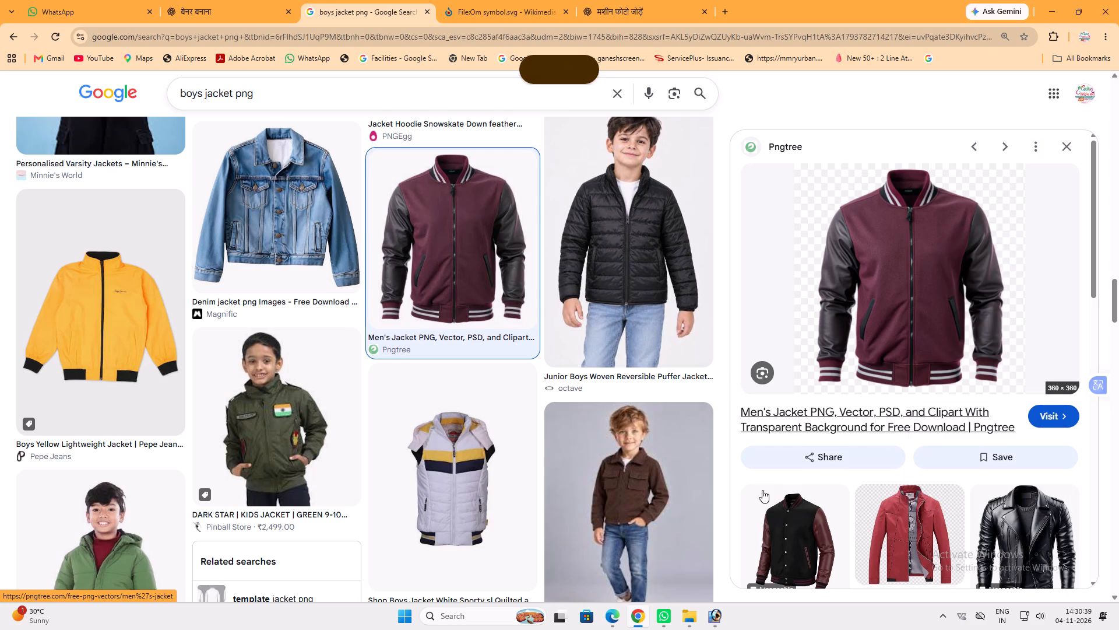
{"action": "left_click", "coordinate": [716, 612]}
{"action": "key", "text": "ctrl+v"}
Select the black background around the maroon jacket with the Magic Wand at tolerance 10.
{"action": "key", "text": "w"}
{"action": "key", "text": "z"}
{"action": "left_click_drag", "start_coordinate": [510, 286], "coordinate": [666, 395]}
{"action": "key", "text": "v"}
{"action": "key", "text": "v"}
{"action": "key", "text": "w"}
{"action": "left_click", "coordinate": [524, 272]}
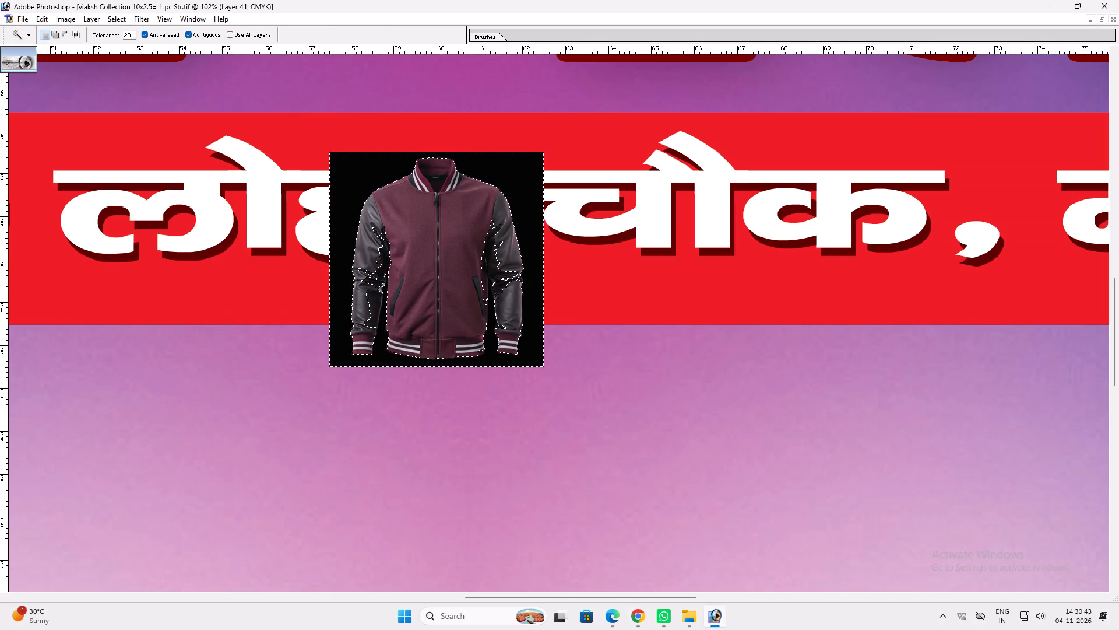
{"action": "left_click_drag", "start_coordinate": [131, 32], "coordinate": [100, 33]}
{"action": "type", "text": "10"}
{"action": "double_click", "coordinate": [370, 177]}
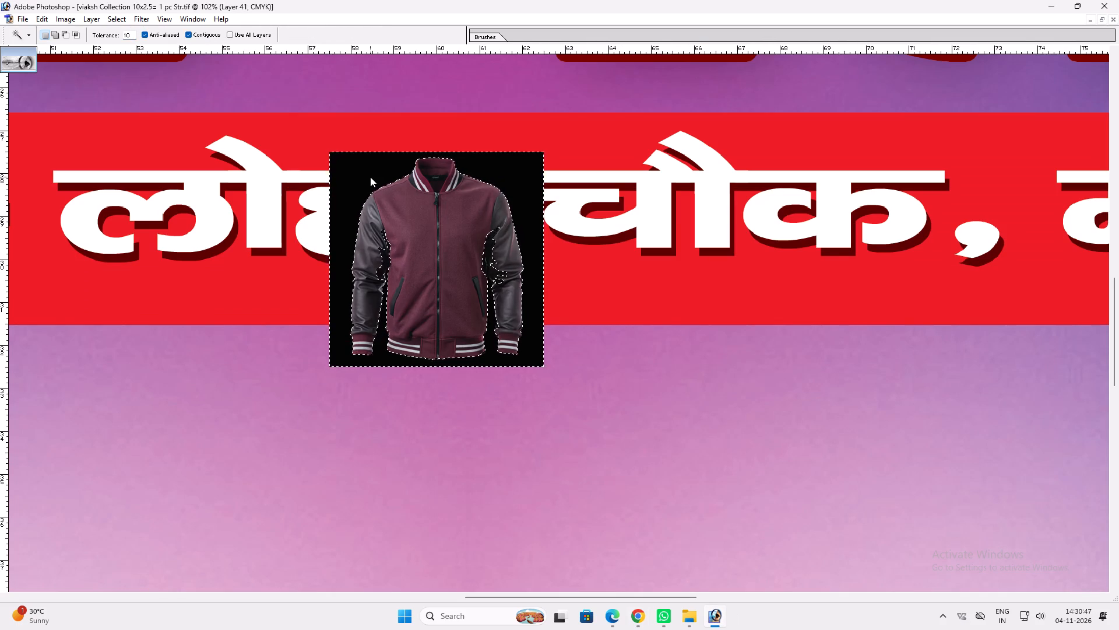
Subtract the stray sleeve areas from the selection with the Lasso, delete the maroon jacket's black background and deselect.
{"action": "key", "text": "l"}
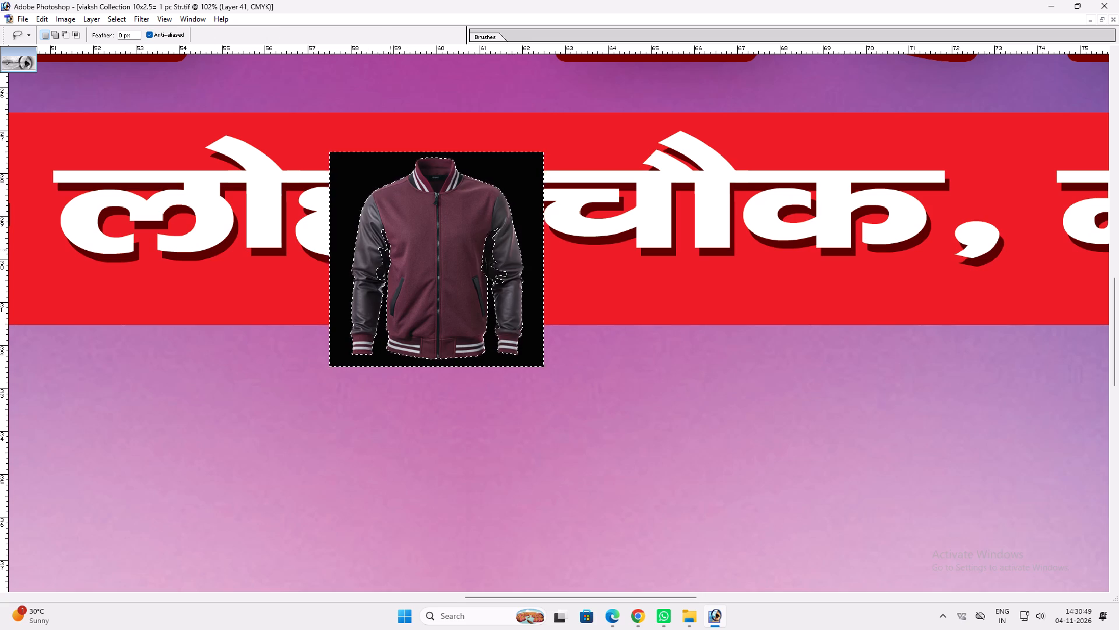
{"action": "left_click_drag", "start_coordinate": [382, 290], "coordinate": [363, 230], "text": "alt"}
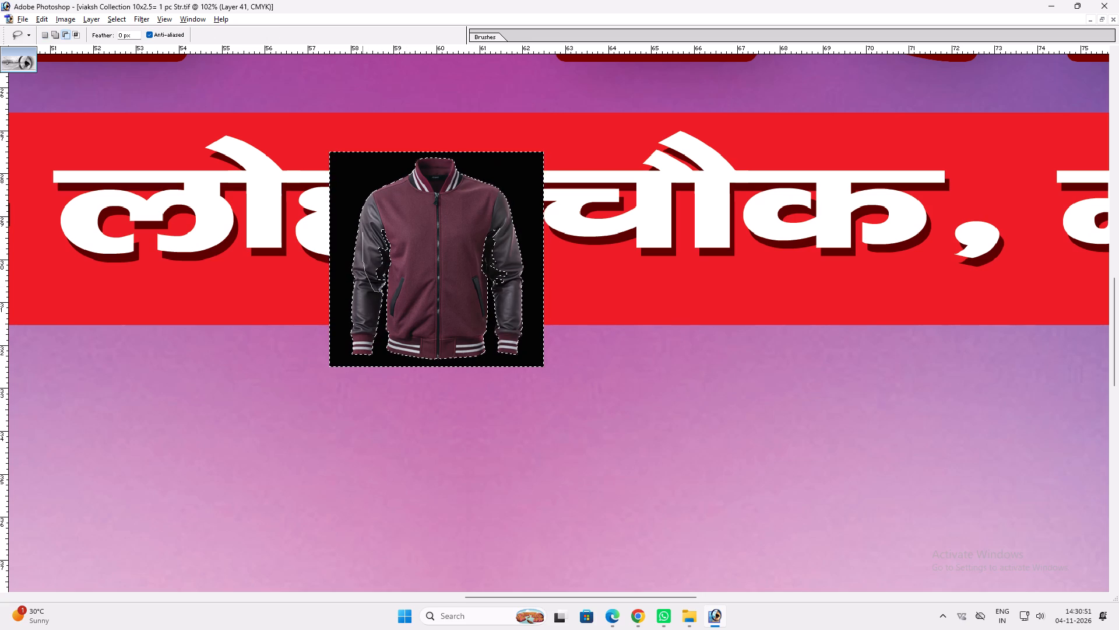
{"action": "left_click_drag", "start_coordinate": [363, 230], "coordinate": [388, 286], "text": "alt"}
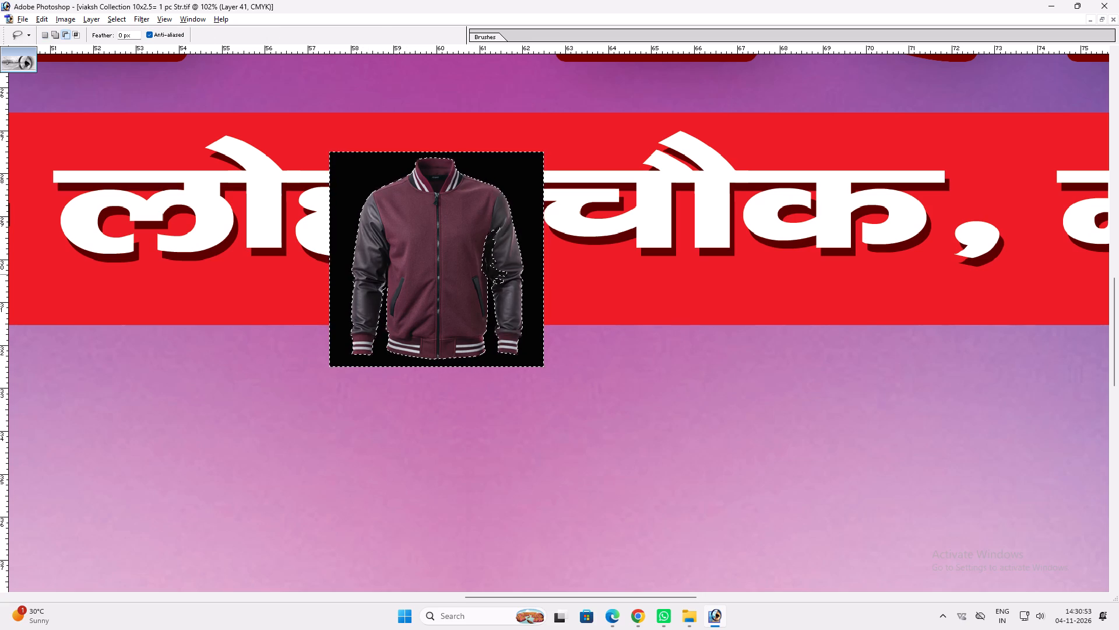
{"action": "left_click_drag", "start_coordinate": [486, 293], "coordinate": [501, 285], "text": "alt"}
{"action": "left_click_drag", "start_coordinate": [501, 285], "coordinate": [490, 288], "text": "alt"}
{"action": "left_click_drag", "start_coordinate": [499, 212], "coordinate": [496, 260], "text": "alt"}
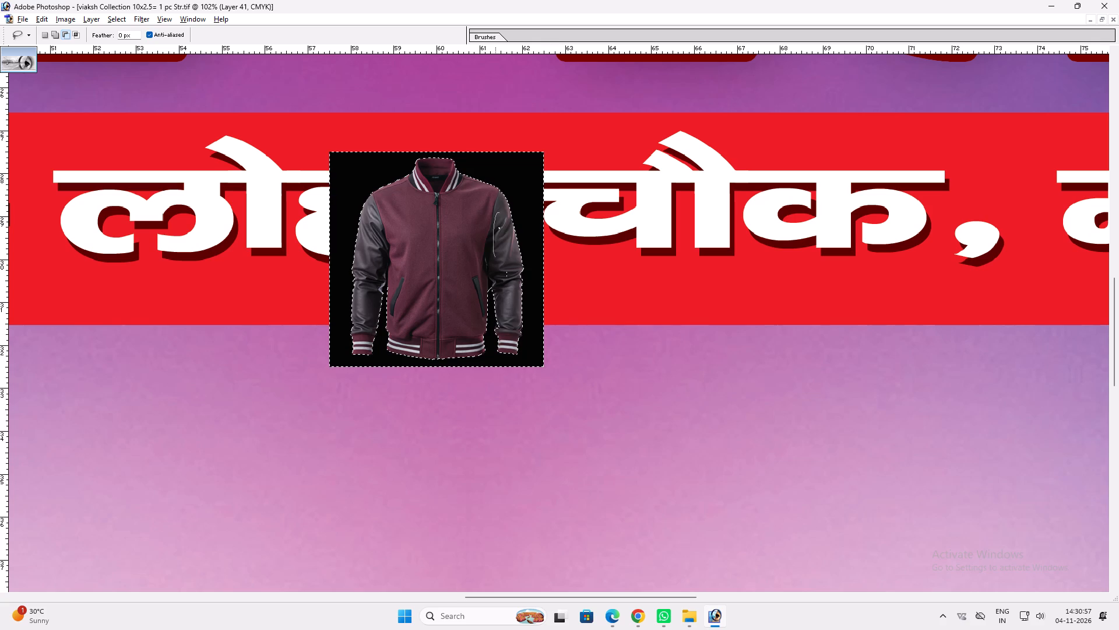
{"action": "left_click_drag", "start_coordinate": [496, 260], "coordinate": [518, 272], "text": "alt"}
{"action": "key", "text": "Delete"}
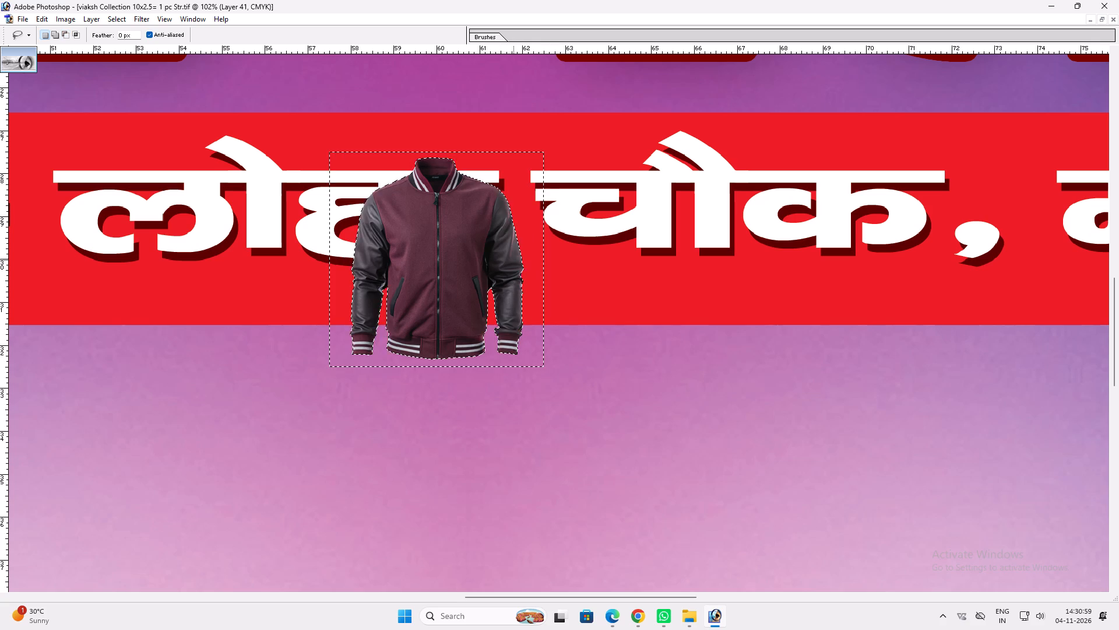
{"action": "key", "text": "ctrl+d"}
Move the maroon jacket to the right of the orange jacket and scale it up to about the same height.
{"action": "key", "text": "space"}
{"action": "right_click", "coordinate": [481, 250]}
{"action": "left_click", "coordinate": [498, 258]}
{"action": "key", "text": "v"}
{"action": "key", "text": "v"}
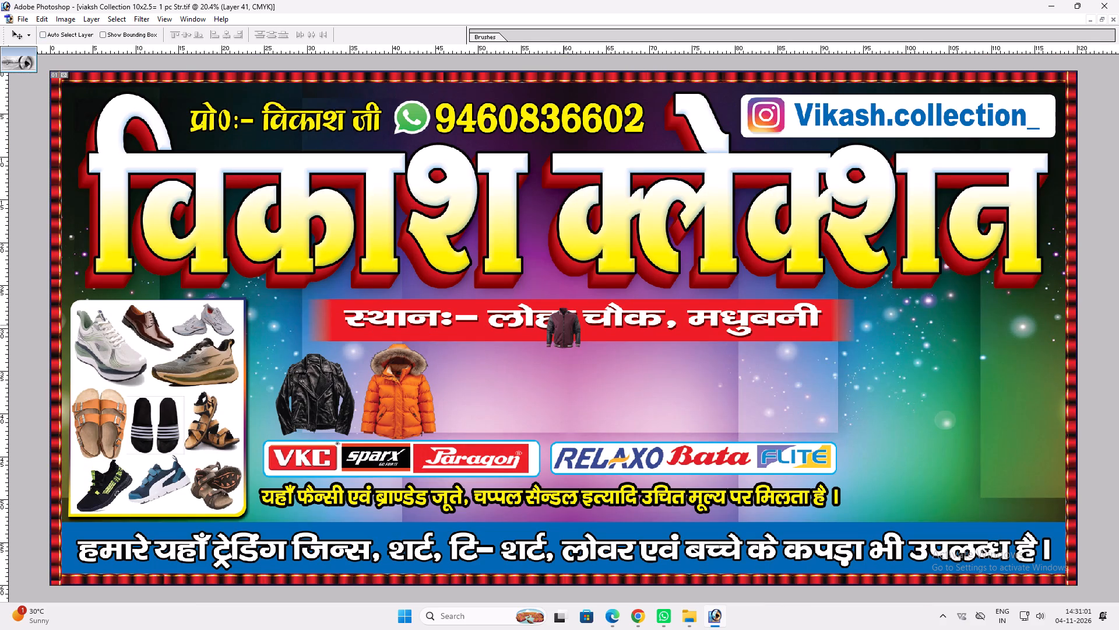
{"action": "left_click_drag", "start_coordinate": [563, 325], "coordinate": [453, 412]}
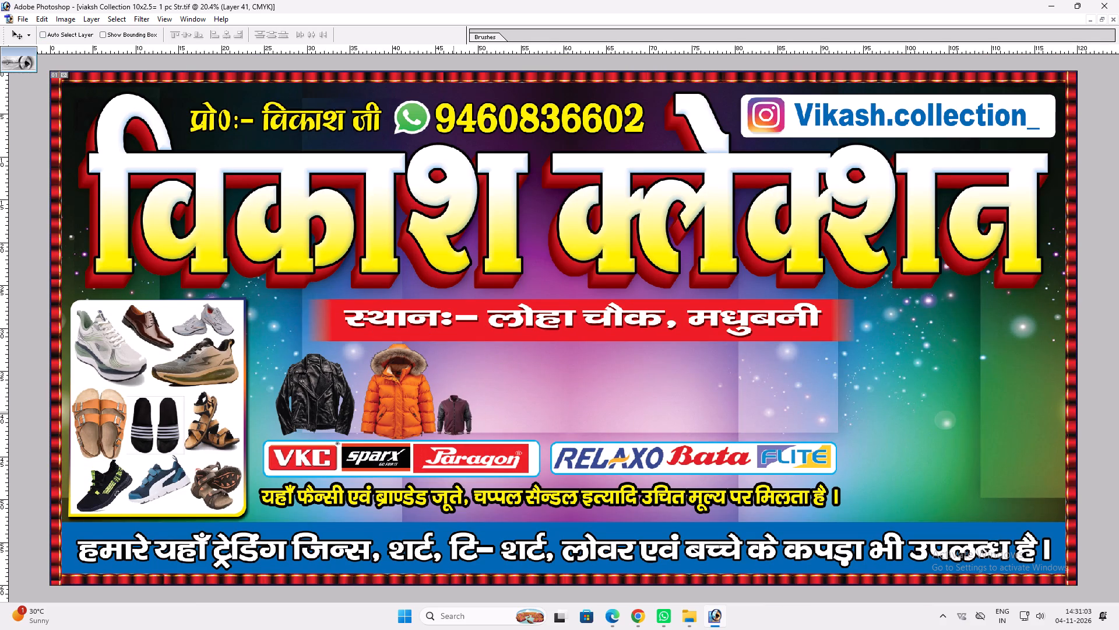
{"action": "left_click_drag", "start_coordinate": [453, 412], "coordinate": [456, 414]}
{"action": "key", "text": "ctrl+t"}
{"action": "left_click_drag", "start_coordinate": [478, 395], "coordinate": [529, 359], "text": "shift"}
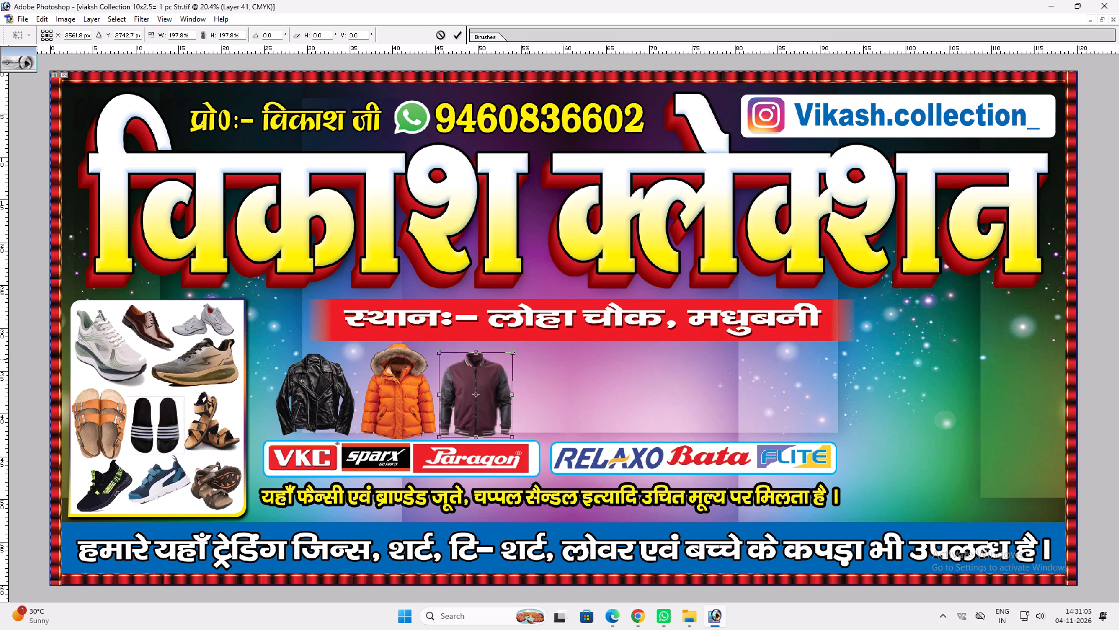
{"action": "left_click_drag", "start_coordinate": [529, 359], "coordinate": [534, 358], "text": "shift"}
{"action": "key", "text": "shift+Return"}
{"action": "key", "text": "v"}
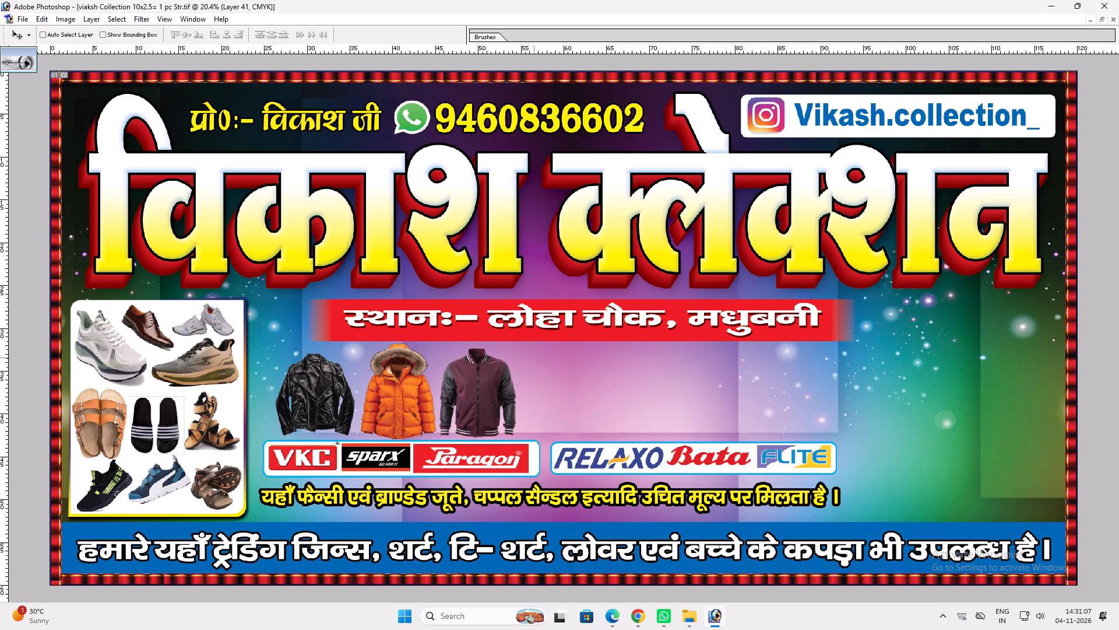
Enlarge the maroon jacket slightly more and nudge it down.
{"action": "key", "text": "ctrl+t"}
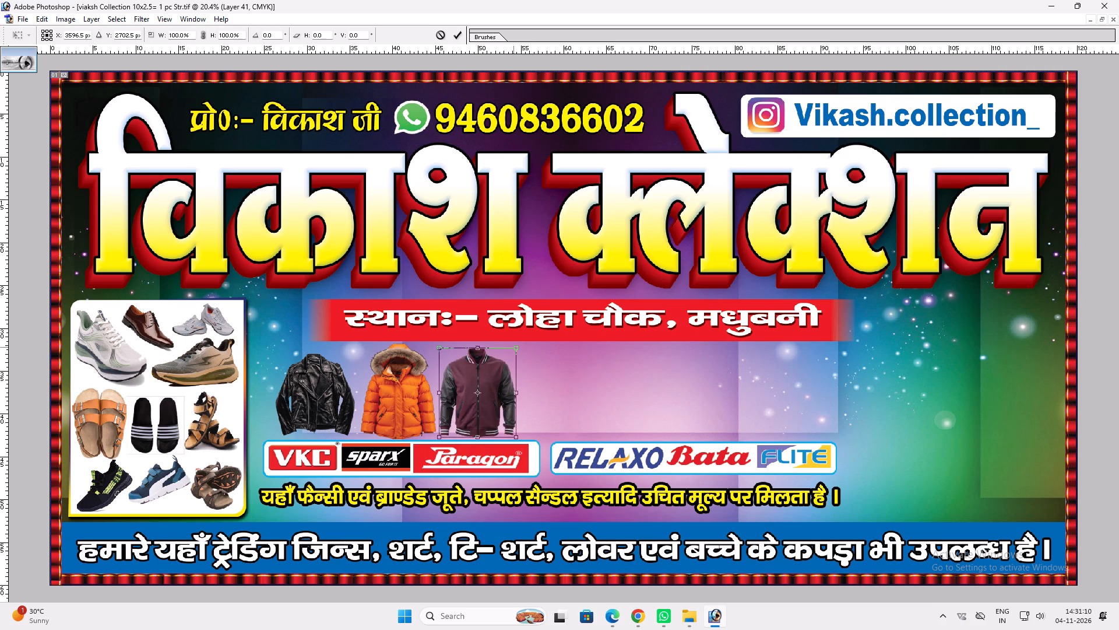
{"action": "left_click_drag", "start_coordinate": [515, 346], "coordinate": [521, 345], "text": "shift"}
{"action": "key", "text": "shift+Return"}
{"action": "key", "text": "v"}
{"action": "key", "text": "Down"}
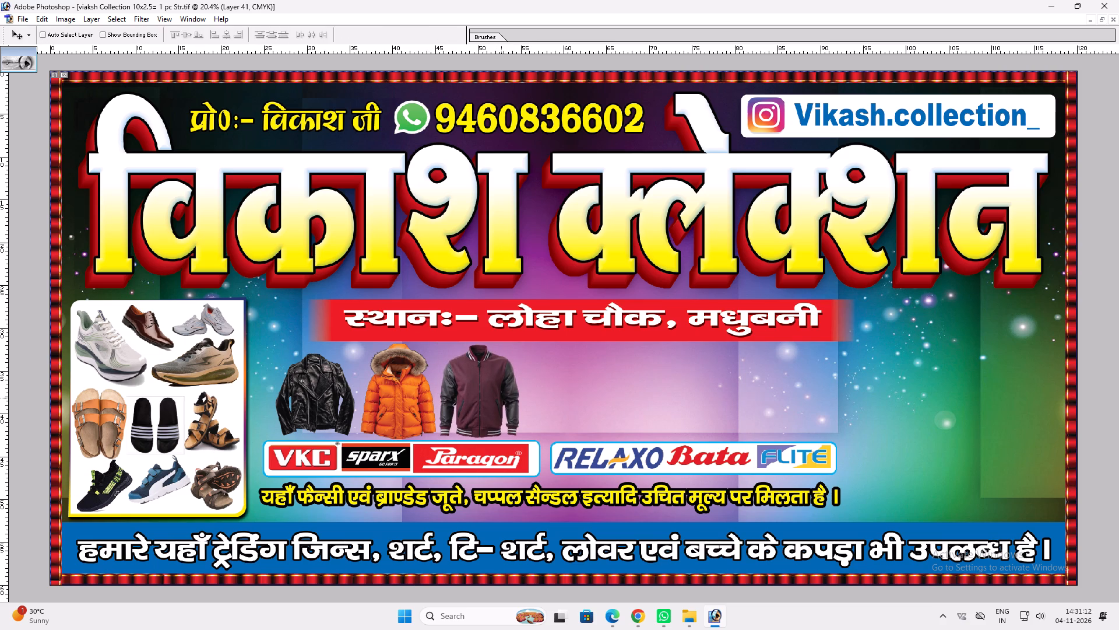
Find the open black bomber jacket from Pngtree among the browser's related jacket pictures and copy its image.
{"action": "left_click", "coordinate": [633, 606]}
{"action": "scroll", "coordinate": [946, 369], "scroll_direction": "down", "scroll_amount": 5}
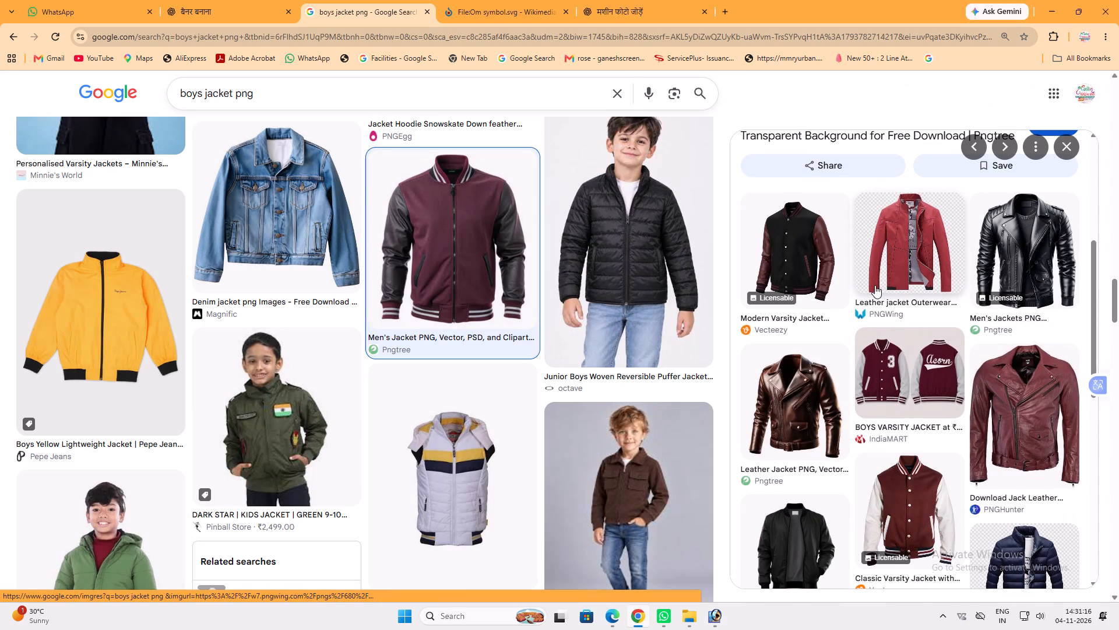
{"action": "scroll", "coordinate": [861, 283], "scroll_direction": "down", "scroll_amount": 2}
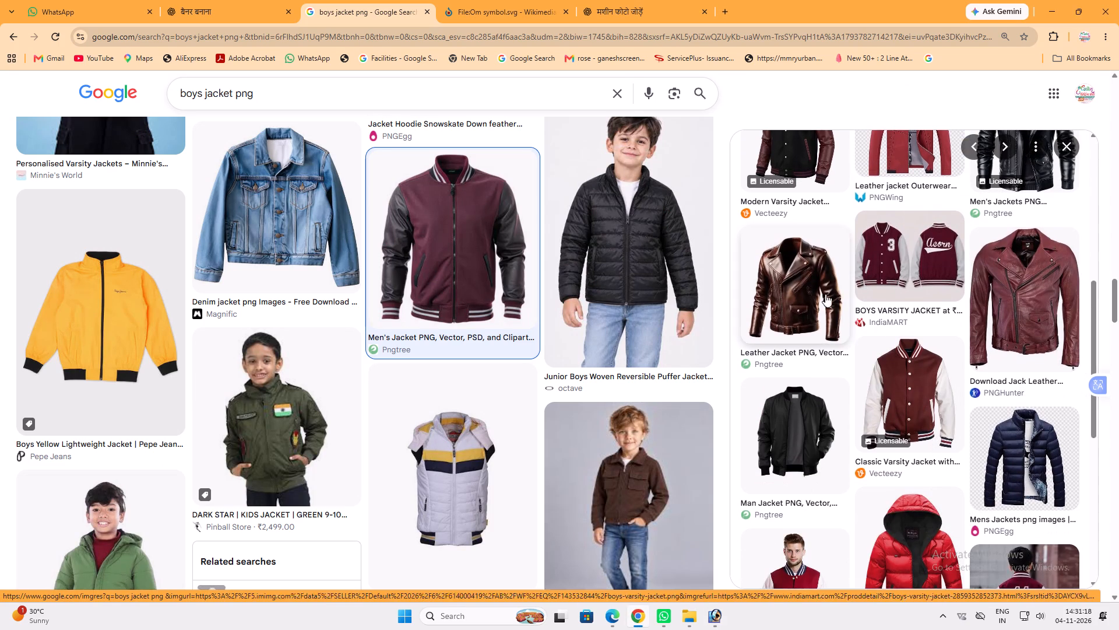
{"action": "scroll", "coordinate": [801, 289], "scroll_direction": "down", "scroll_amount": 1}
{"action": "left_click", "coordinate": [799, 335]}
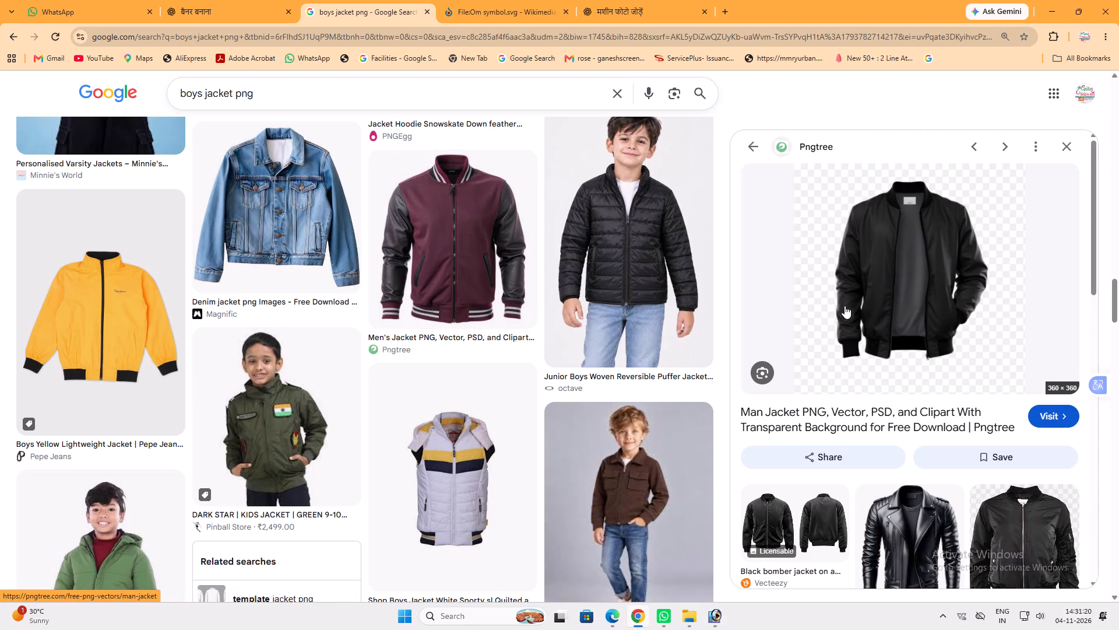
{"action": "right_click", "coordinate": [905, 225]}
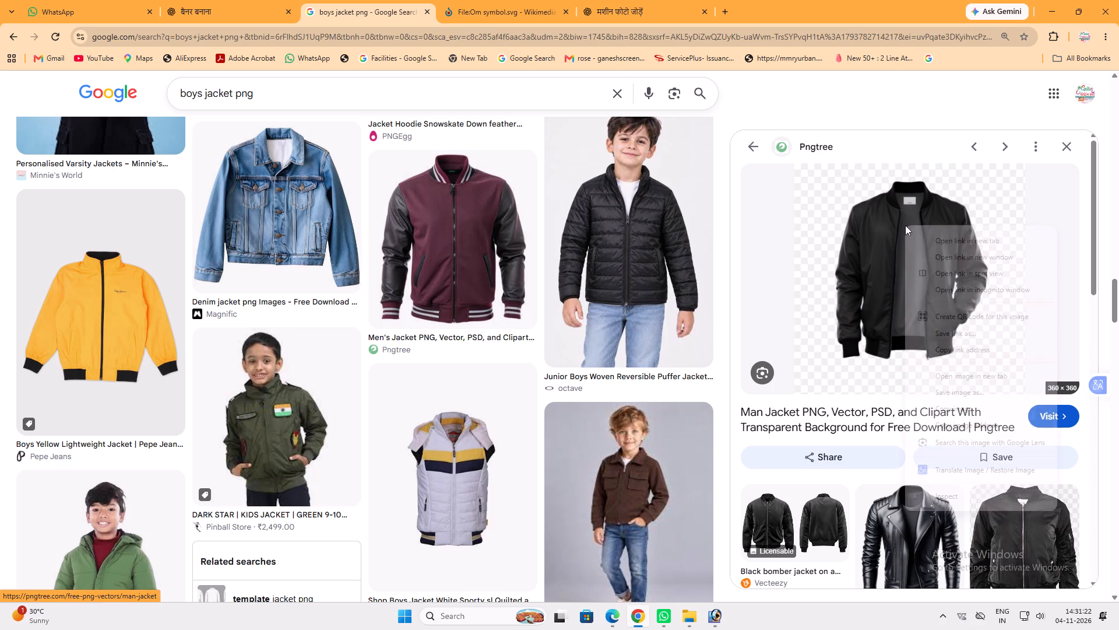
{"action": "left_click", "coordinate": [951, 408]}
Copy the white sleeveless Woollen-Wear jacket from the "boys jacket png" results and paste it into the banner.
{"action": "scroll", "coordinate": [882, 279], "scroll_direction": "down", "scroll_amount": 3}
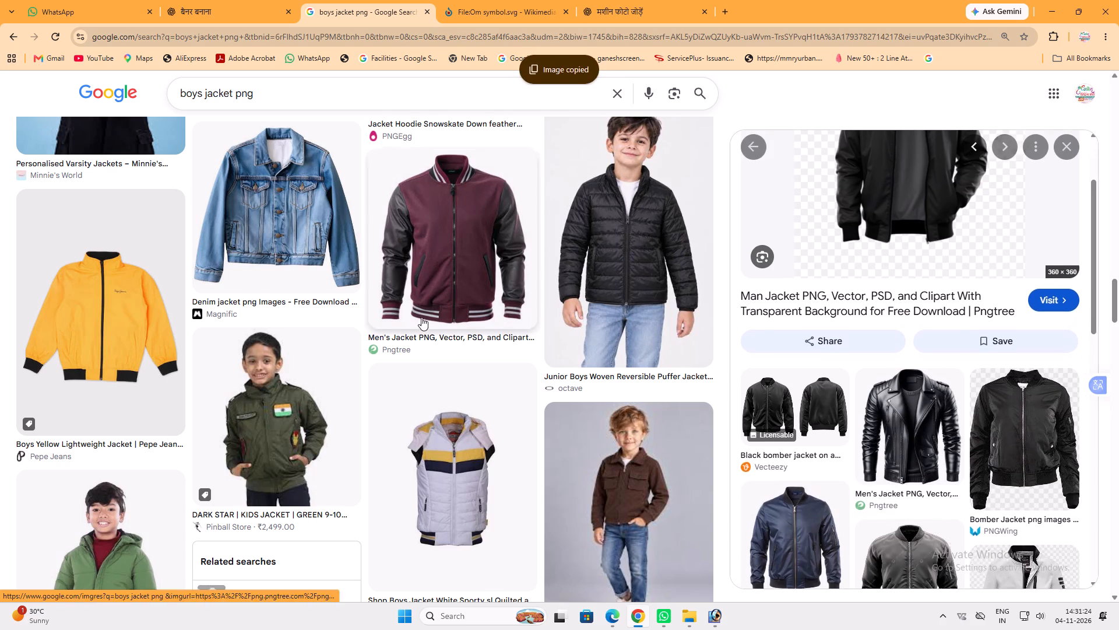
{"action": "scroll", "coordinate": [421, 317], "scroll_direction": "down", "scroll_amount": 2}
{"action": "left_click", "coordinate": [421, 319]}
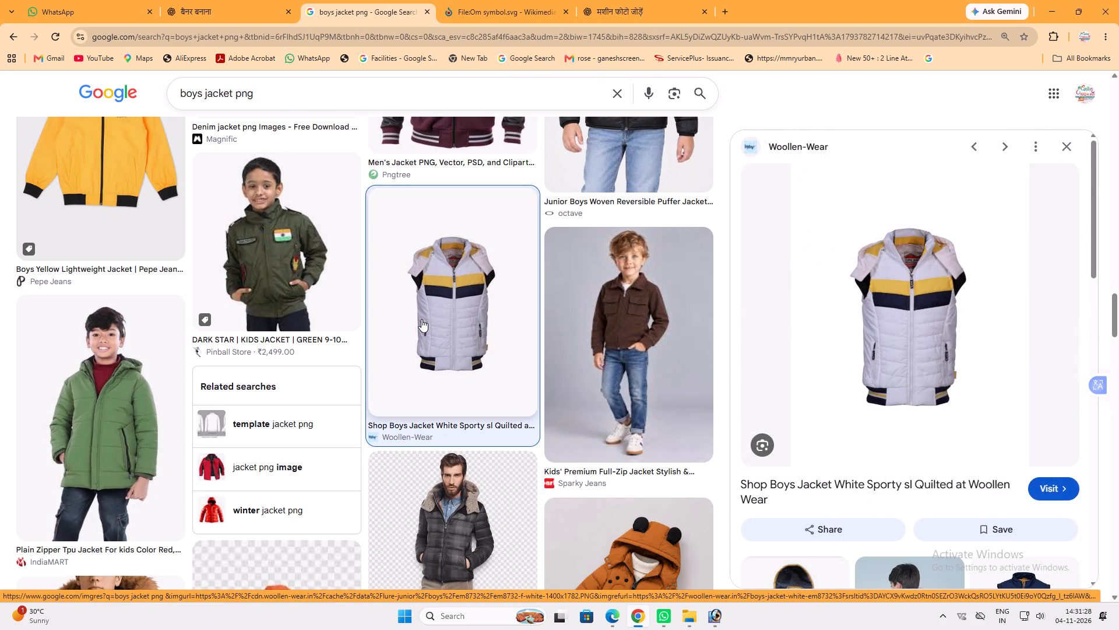
{"action": "right_click", "coordinate": [911, 301]}
{"action": "left_click", "coordinate": [977, 491]}
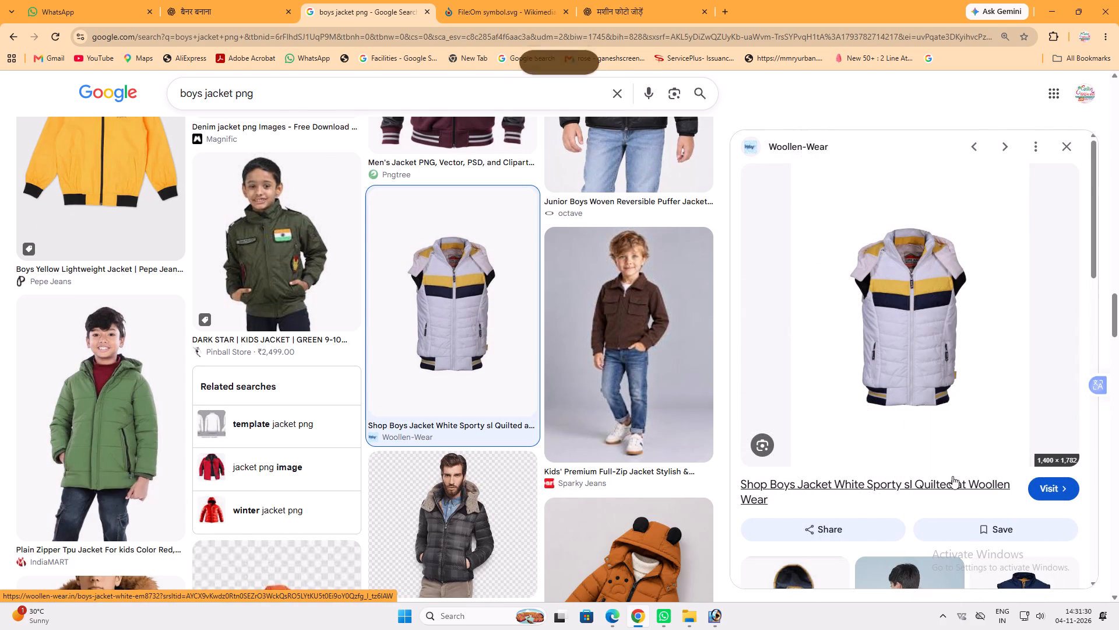
{"action": "left_click", "coordinate": [721, 617]}
{"action": "key", "text": "ctrl+v"}
Select the white background around the sleeveless jacket with the Magic Wand at tolerance 10, delete it and deselect.
{"action": "key", "text": "w"}
{"action": "left_click", "coordinate": [630, 369]}
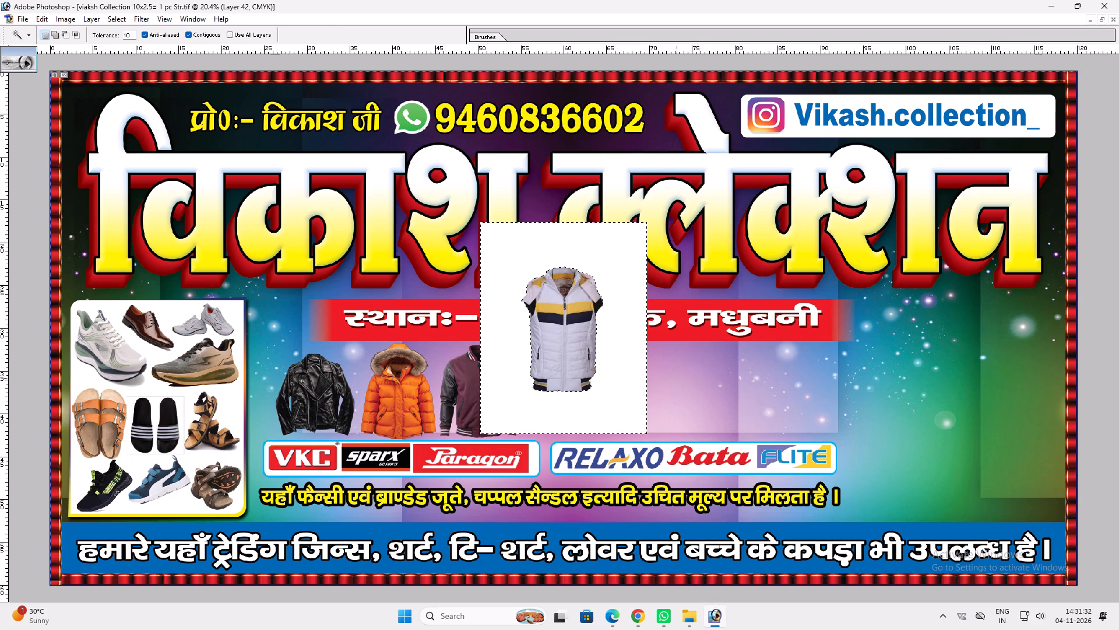
{"action": "key", "text": "Delete"}
{"action": "key", "text": "ctrl+d"}
Place the sleeveless jacket to the right of the maroon jacket, scaled down to about 73% to match the row height.
{"action": "key", "text": "v"}
{"action": "left_click_drag", "start_coordinate": [555, 362], "coordinate": [554, 404]}
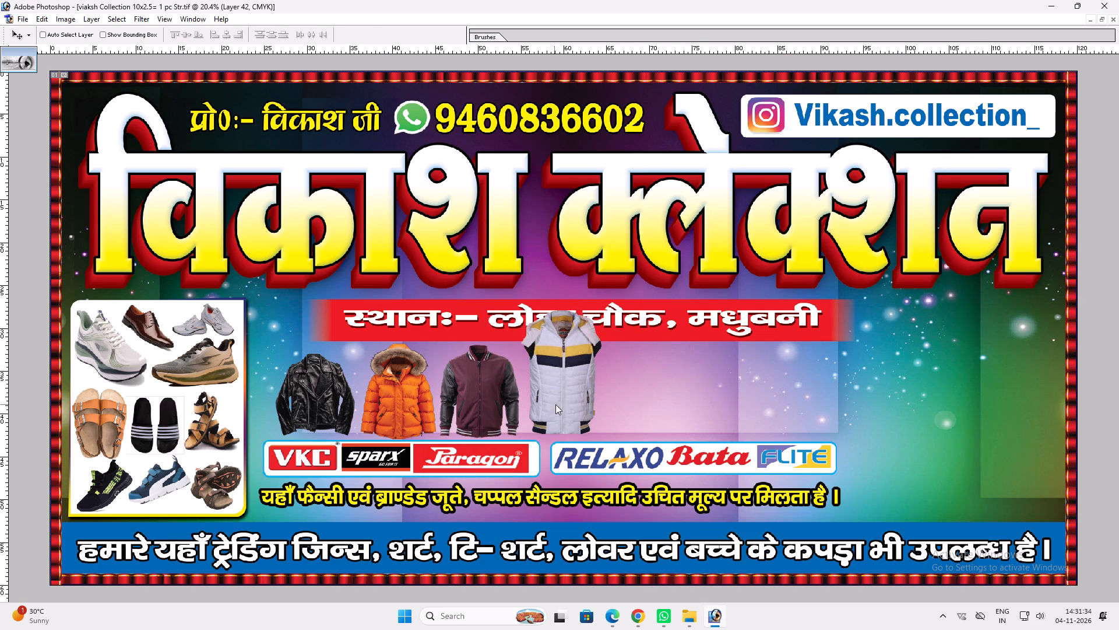
{"action": "key", "text": "ctrl+t"}
{"action": "left_click_drag", "start_coordinate": [617, 308], "coordinate": [593, 348], "text": "shift"}
{"action": "key", "text": "shift+Return"}
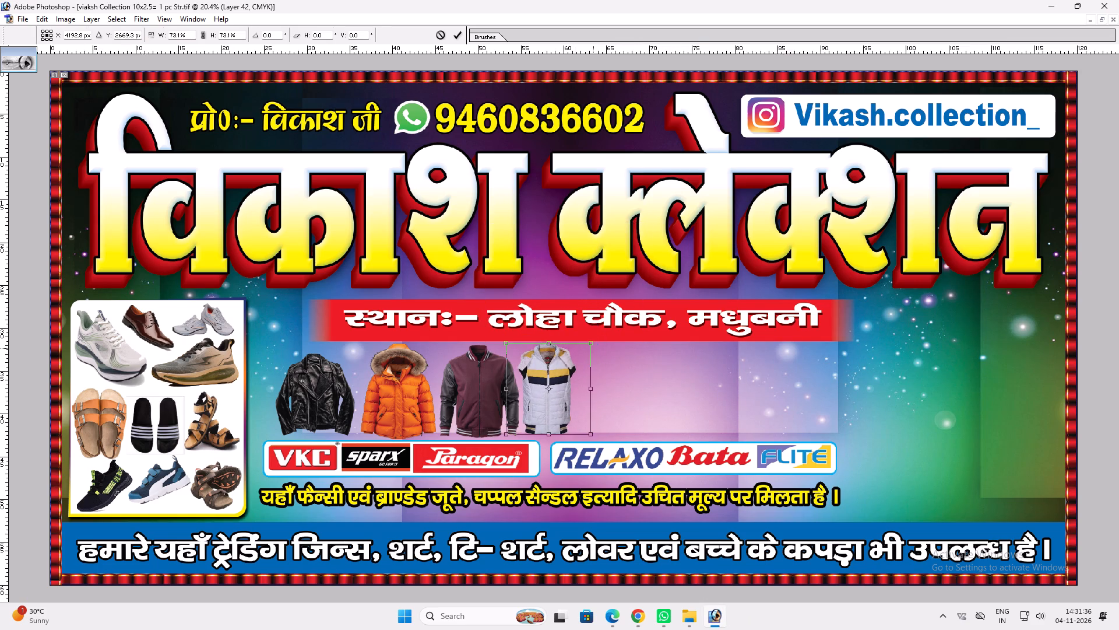
{"action": "key", "text": "v"}
{"action": "left_click_drag", "start_coordinate": [570, 362], "coordinate": [576, 364], "text": "shift"}
{"action": "key", "text": "ctrl+t"}
{"action": "left_click", "coordinate": [565, 344], "text": "ctrl"}
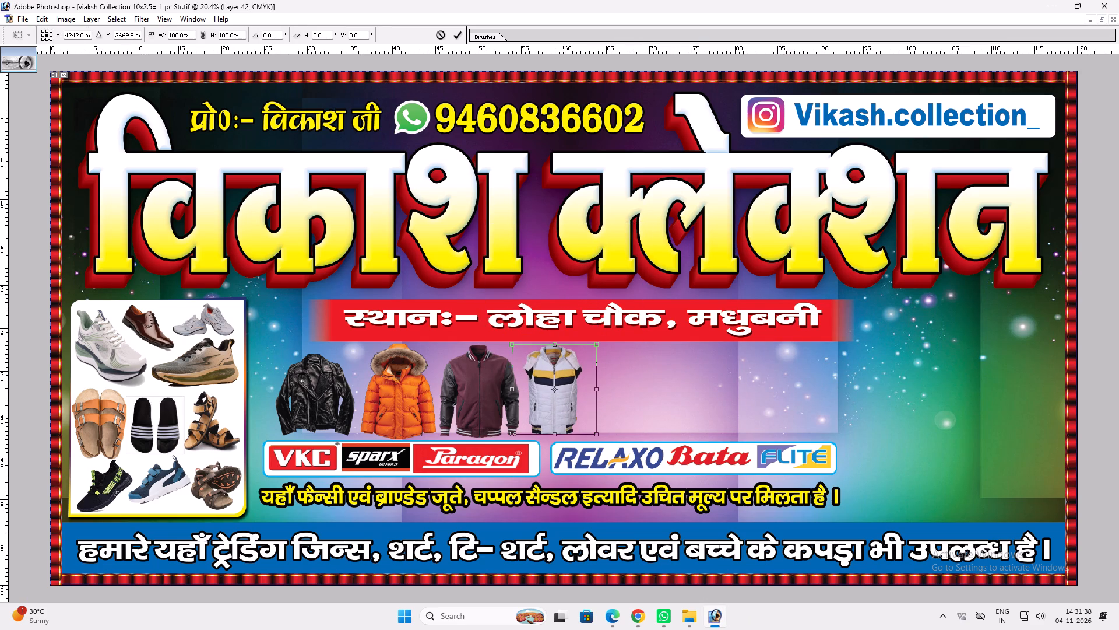
{"action": "key", "text": "Return"}
{"action": "key", "text": "v"}
Search images for "leather jacket", then copy the dark brown NEW CHOICE LEATHER jacket into the banner.
{"action": "left_click", "coordinate": [645, 615]}
{"action": "left_click", "coordinate": [329, 96]}
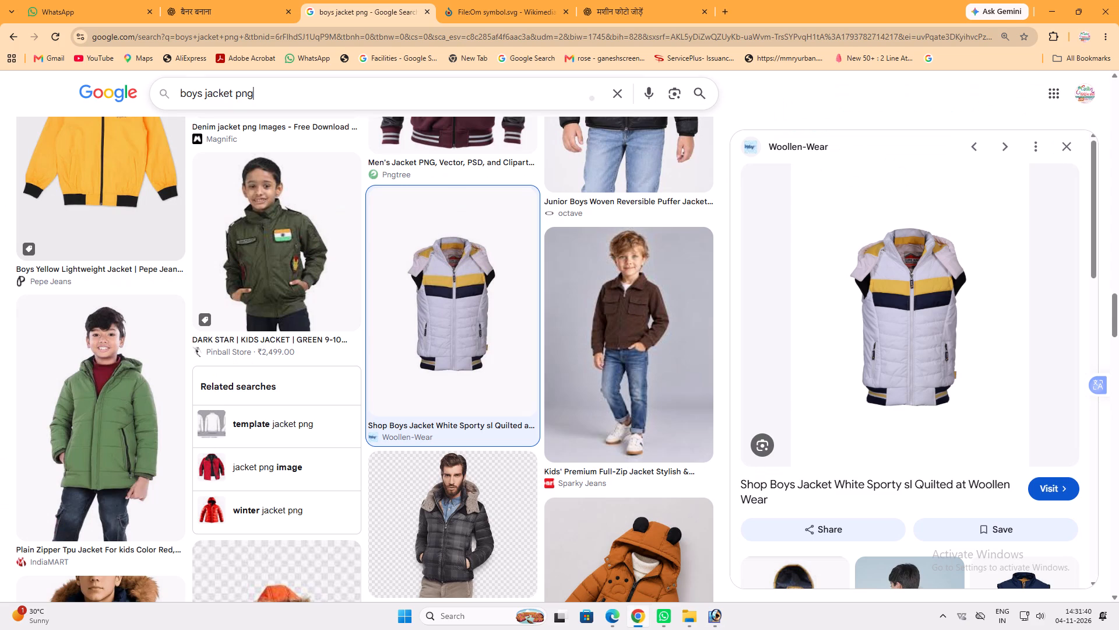
{"action": "key", "text": "ctrl+a"}
{"action": "type", "text": "leather"}
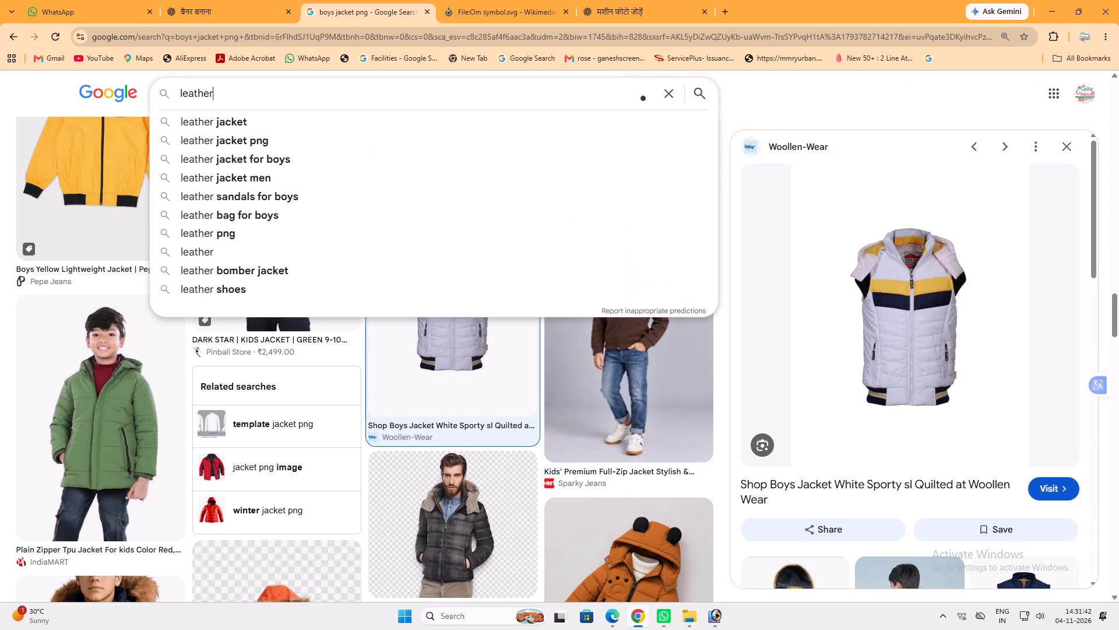
{"action": "left_click", "coordinate": [308, 113]}
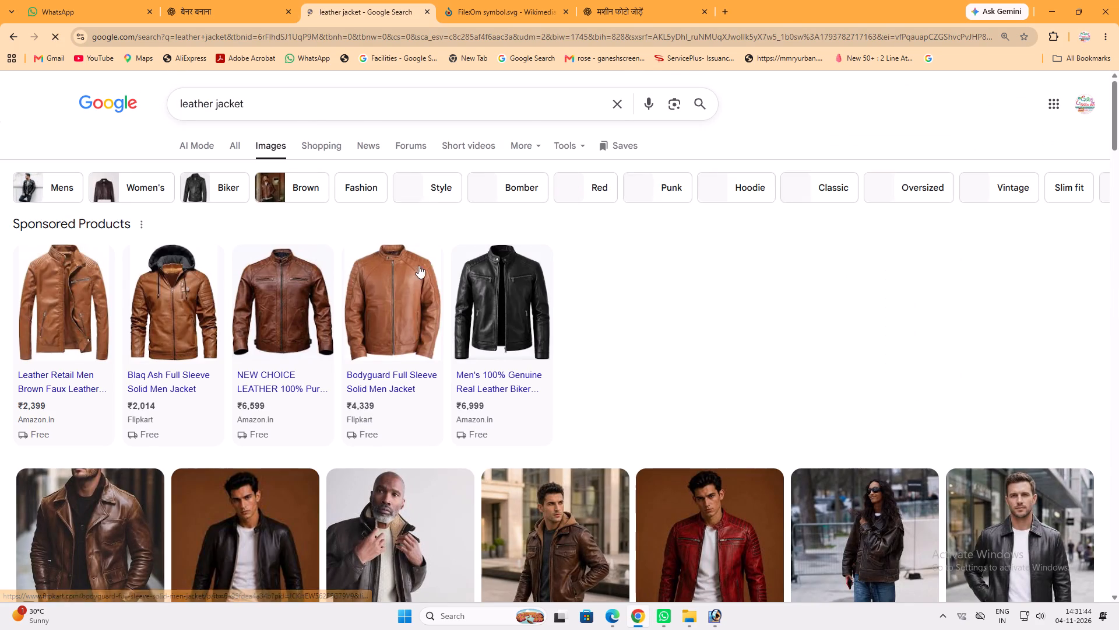
{"action": "right_click", "coordinate": [269, 266]}
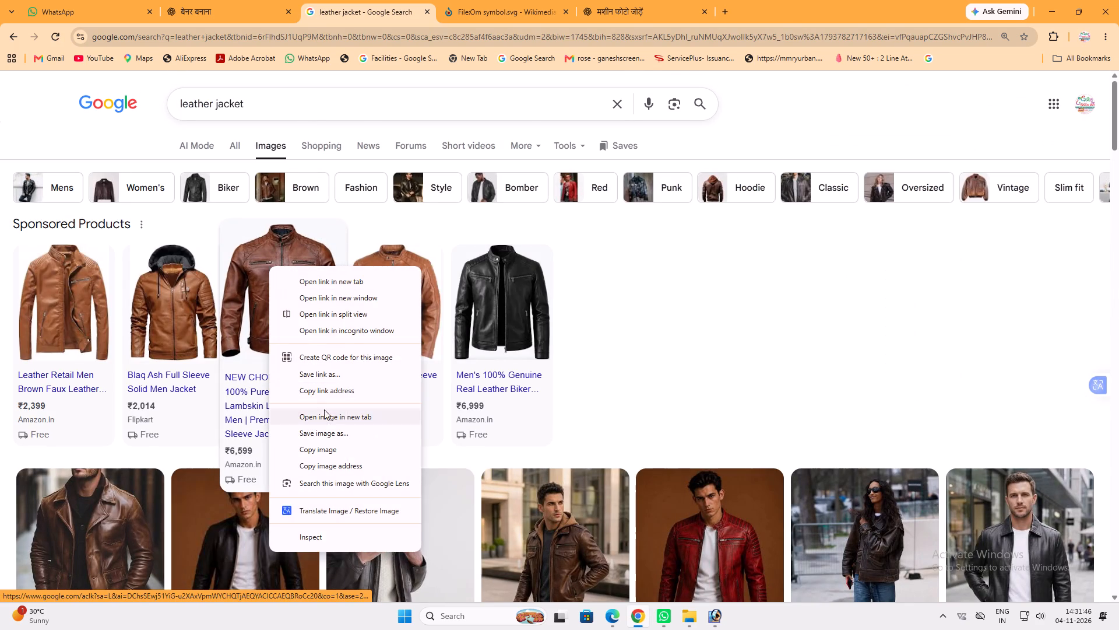
{"action": "left_click", "coordinate": [326, 447]}
{"action": "left_click", "coordinate": [716, 622]}
{"action": "key", "text": "ctrl+v"}
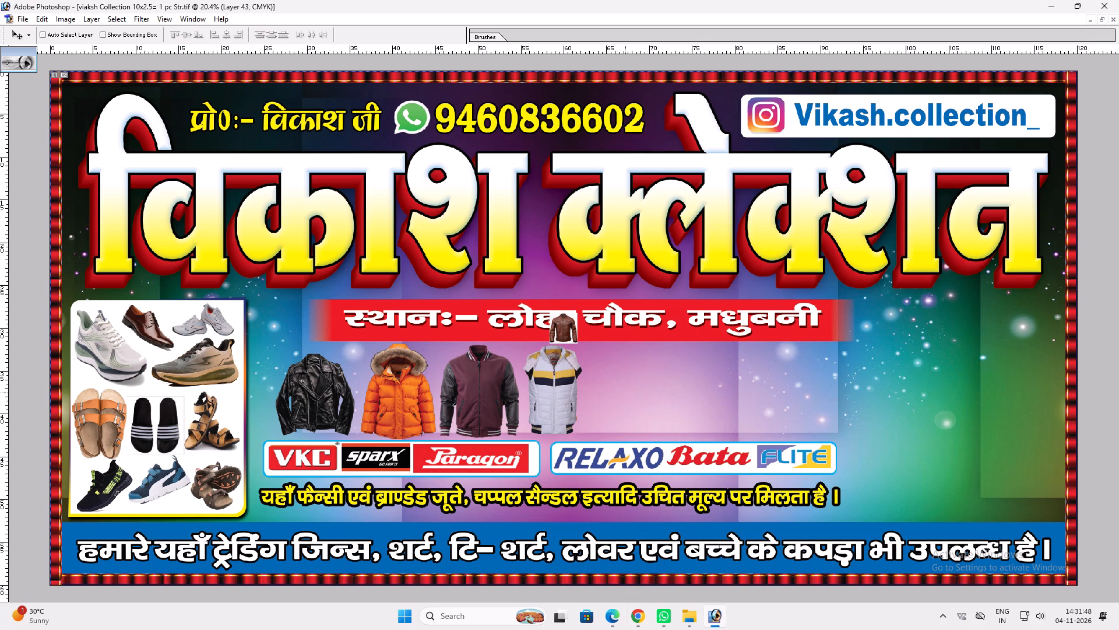
Delete the dark brown leather jacket's white background areas with the Magic Wand at tolerance 10 and deselect.
{"action": "key", "text": "w"}
{"action": "left_click", "coordinate": [575, 316]}
{"action": "key", "text": "End"}
{"action": "key", "text": "Delete"}
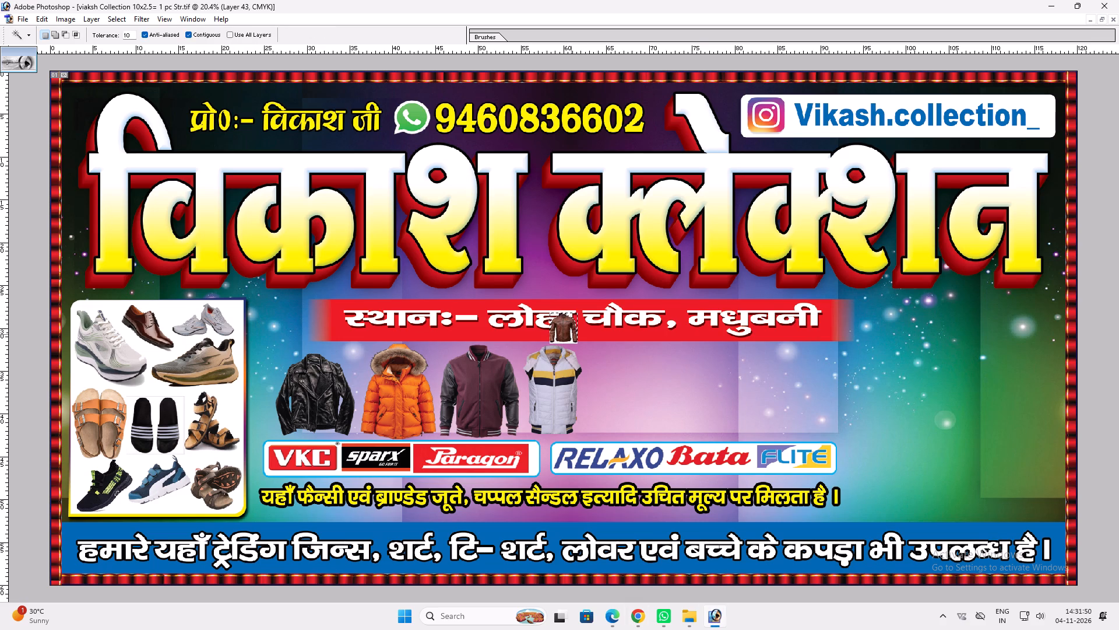
{"action": "left_click", "coordinate": [571, 333]}
{"action": "key", "text": "Delete"}
{"action": "key", "text": "ctrl+d"}
Move the dark brown jacket to the right of the sleeveless jacket and enlarge it to about the row's height.
{"action": "key", "text": "v"}
{"action": "left_click_drag", "start_coordinate": [569, 349], "coordinate": [608, 398]}
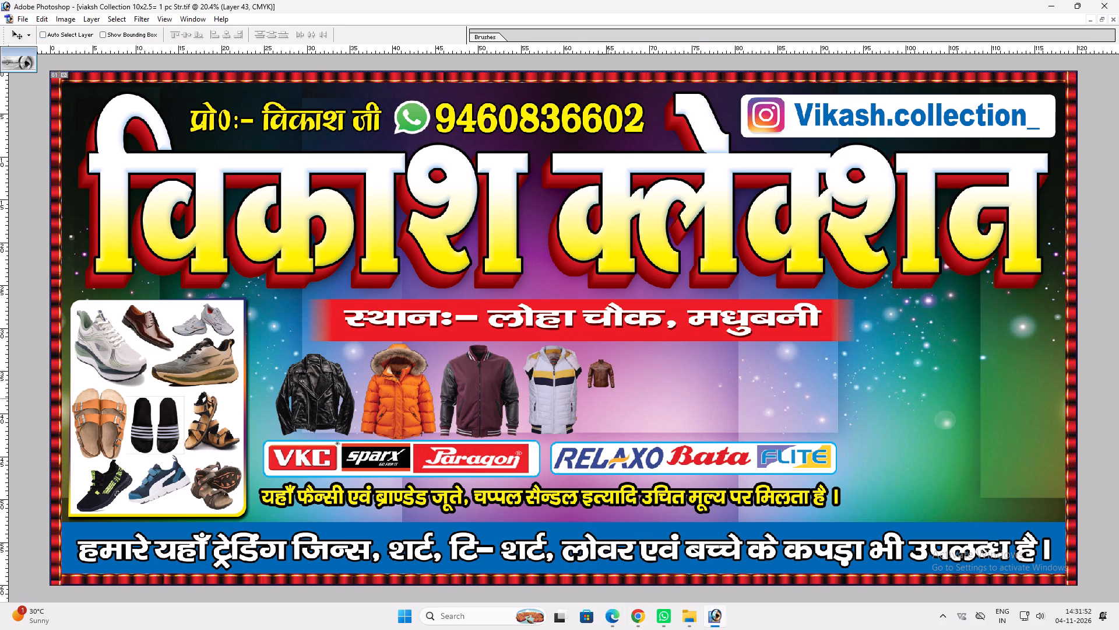
{"action": "left_click_drag", "start_coordinate": [608, 398], "coordinate": [603, 445]}
{"action": "key", "text": "ctrl+t"}
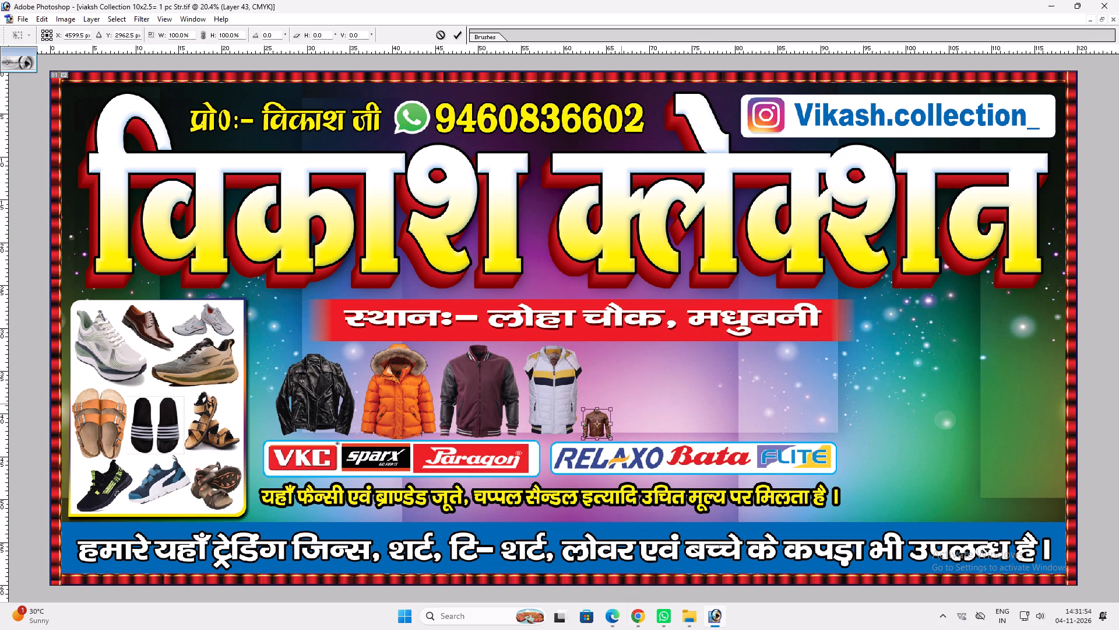
{"action": "left_click_drag", "start_coordinate": [613, 407], "coordinate": [684, 360], "text": "shift"}
{"action": "key", "text": "Return"}
{"action": "key", "text": "v"}
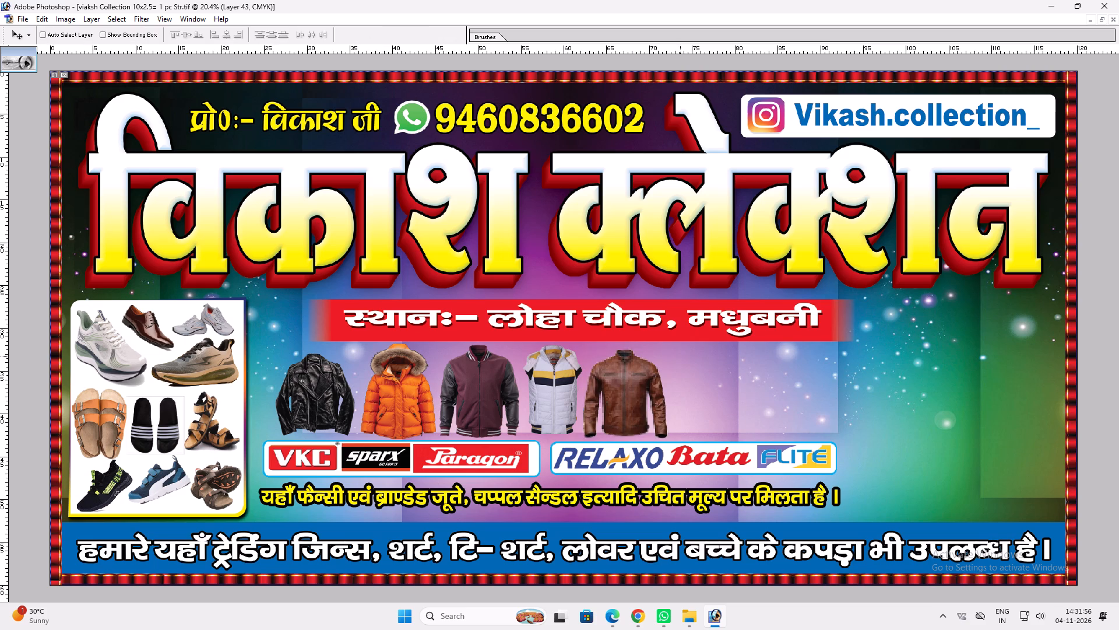
Enlarge the dark brown leather jacket slightly more and nudge it up to line up with the row.
{"action": "key", "text": "ctrl+t"}
{"action": "left_click", "coordinate": [669, 439], "text": "shift"}
{"action": "key", "text": "shift+Return"}
{"action": "key", "text": "v"}
{"action": "key", "text": "ctrl+t"}
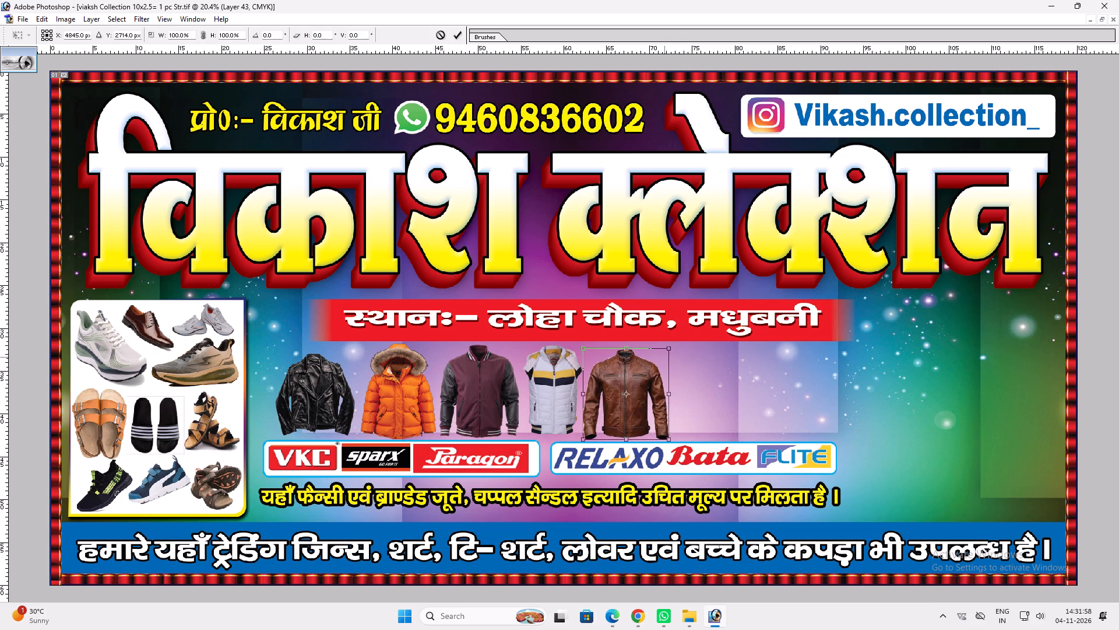
{"action": "left_click", "coordinate": [667, 350], "text": "shift"}
{"action": "key", "text": "shift+Return"}
{"action": "key", "text": "v"}
{"action": "key", "text": "Up"}
{"action": "type", "text": "vv"}
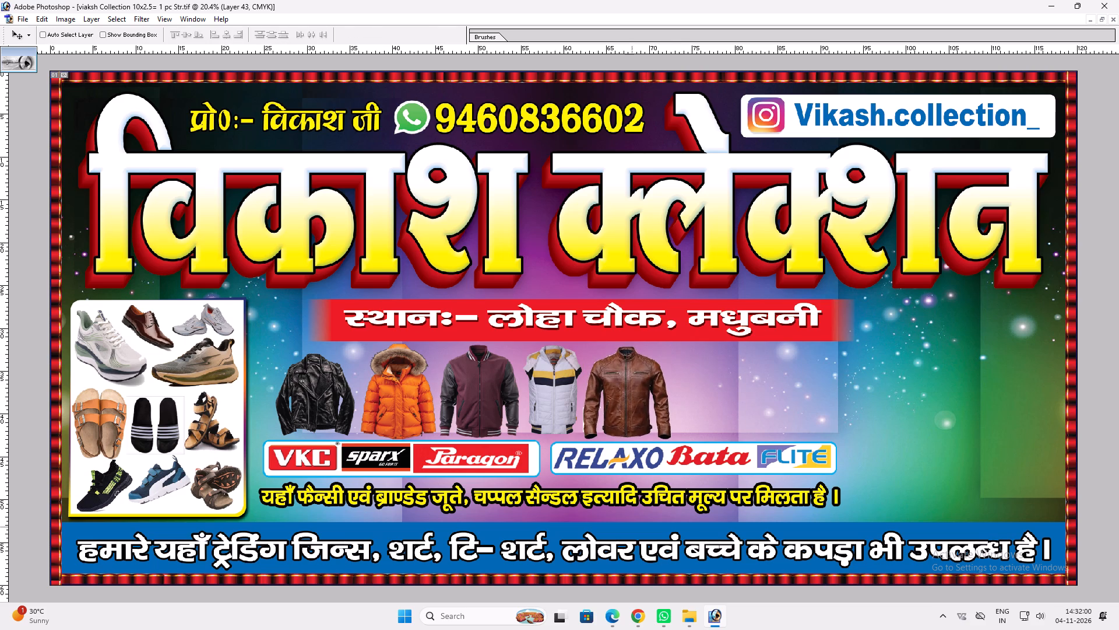
Copy the tan Leather Retail biker jacket from the "leather jacket" results and paste it into the banner.
{"action": "left_click", "coordinate": [639, 611]}
{"action": "scroll", "coordinate": [432, 289], "scroll_direction": "down", "scroll_amount": 1}
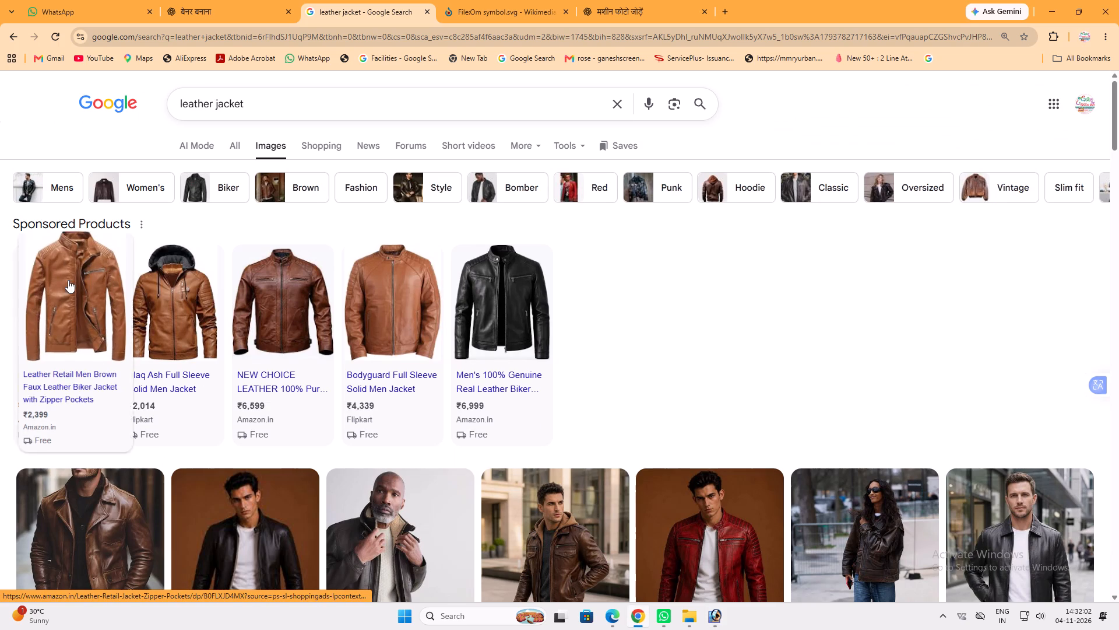
{"action": "right_click", "coordinate": [68, 277]}
{"action": "left_click", "coordinate": [138, 456]}
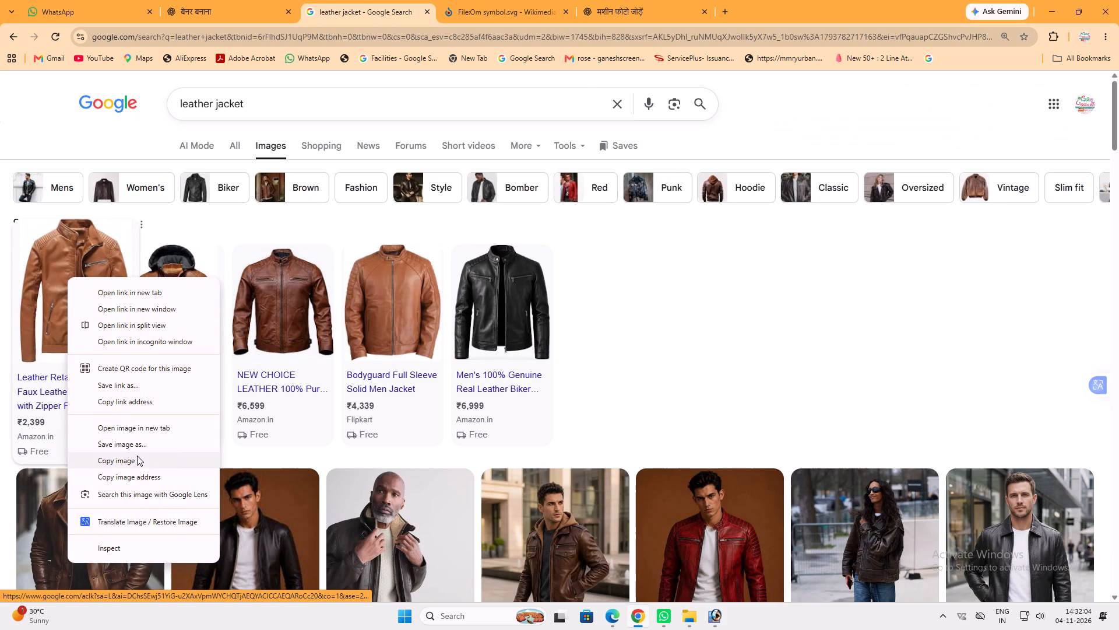
{"action": "left_click", "coordinate": [716, 621]}
{"action": "key", "text": "ctrl+v"}
Select the white areas around the tan jacket with the Magic Wand at tolerance 10, delete them and deselect.
{"action": "key", "text": "z"}
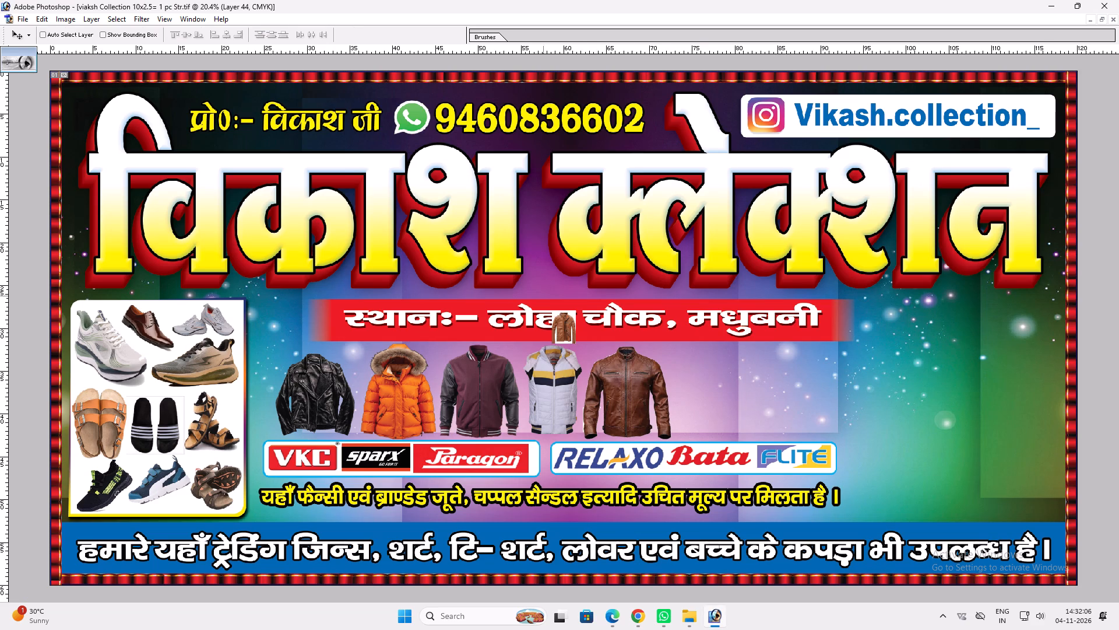
{"action": "left_click_drag", "start_coordinate": [525, 295], "coordinate": [617, 393]}
{"action": "key", "text": "v"}
{"action": "key", "text": "w"}
{"action": "left_click", "coordinate": [554, 308]}
{"action": "left_click", "coordinate": [577, 162], "text": "shift"}
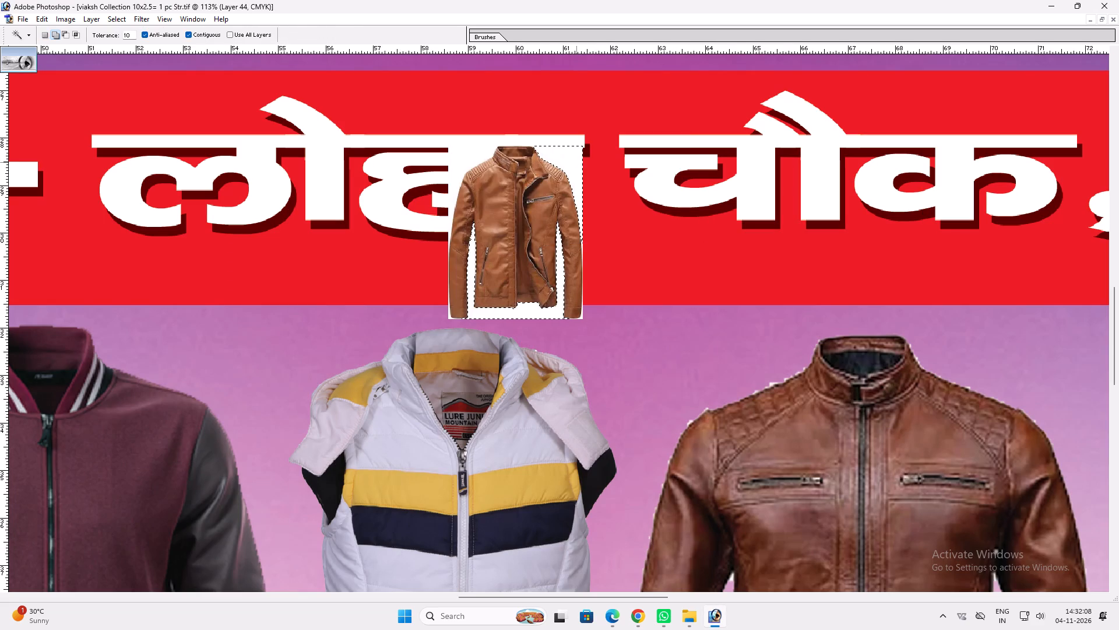
{"action": "left_click", "coordinate": [490, 144], "text": "shift"}
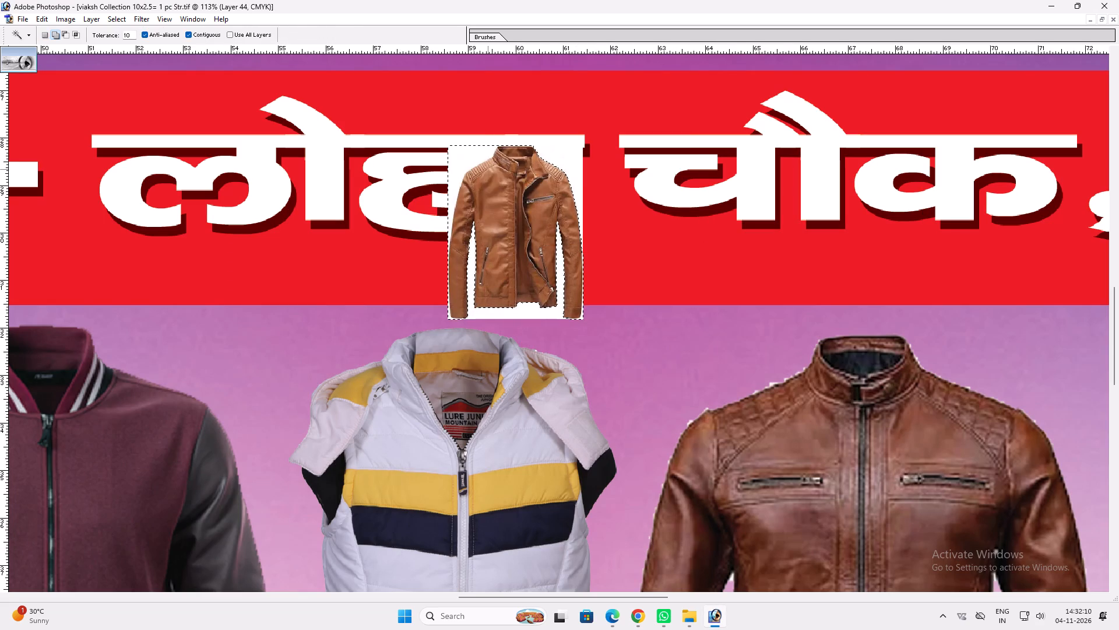
{"action": "key", "text": "backslash"}
{"action": "key", "text": "Delete"}
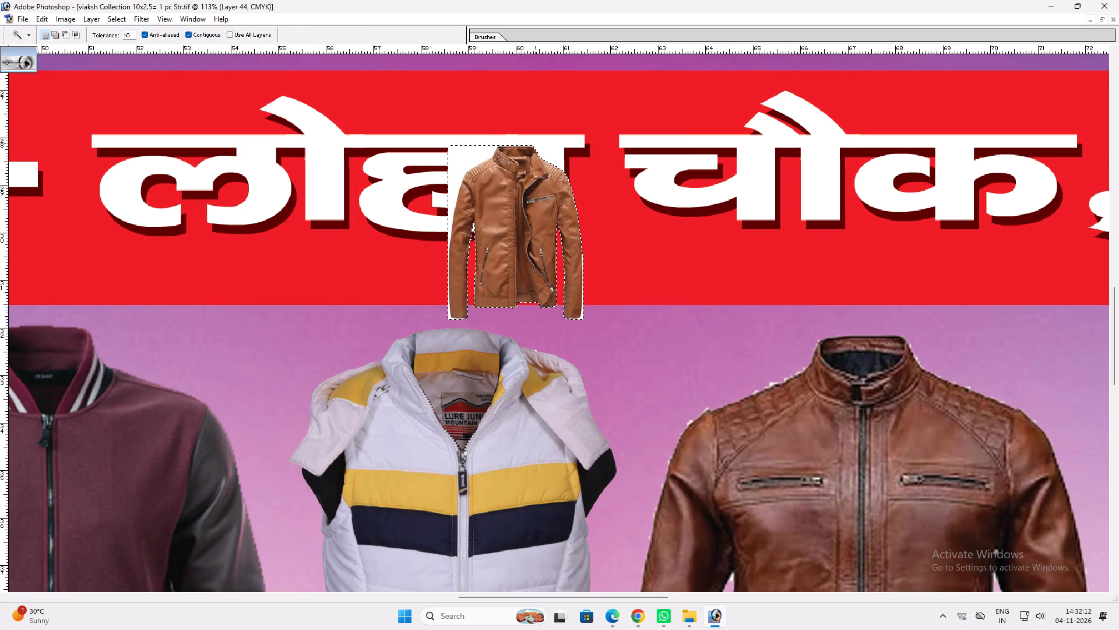
{"action": "key", "text": "ctrl+d"}
{"action": "left_click", "coordinate": [471, 159]}
{"action": "key", "text": "backslash"}
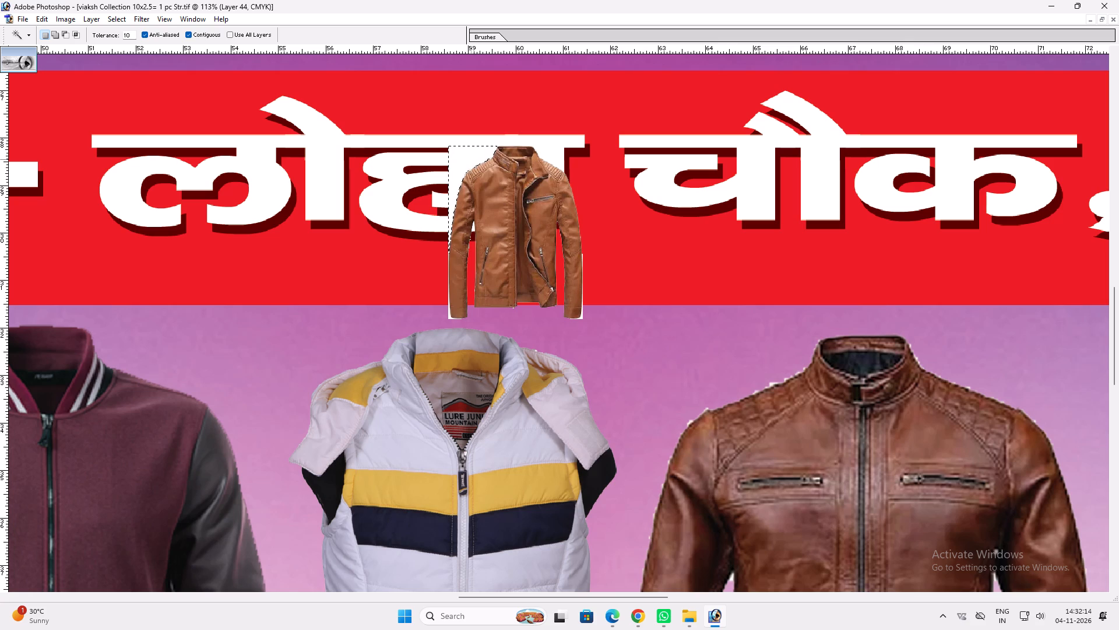
{"action": "key", "text": "Delete"}
{"action": "key", "text": "ctrl+d"}
Move the tan jacket to the right of the dark brown jacket and enlarge it to about the row's height.
{"action": "key", "text": "space"}
{"action": "right_click", "coordinate": [515, 225]}
{"action": "left_click", "coordinate": [534, 236]}
{"action": "key", "text": "v"}
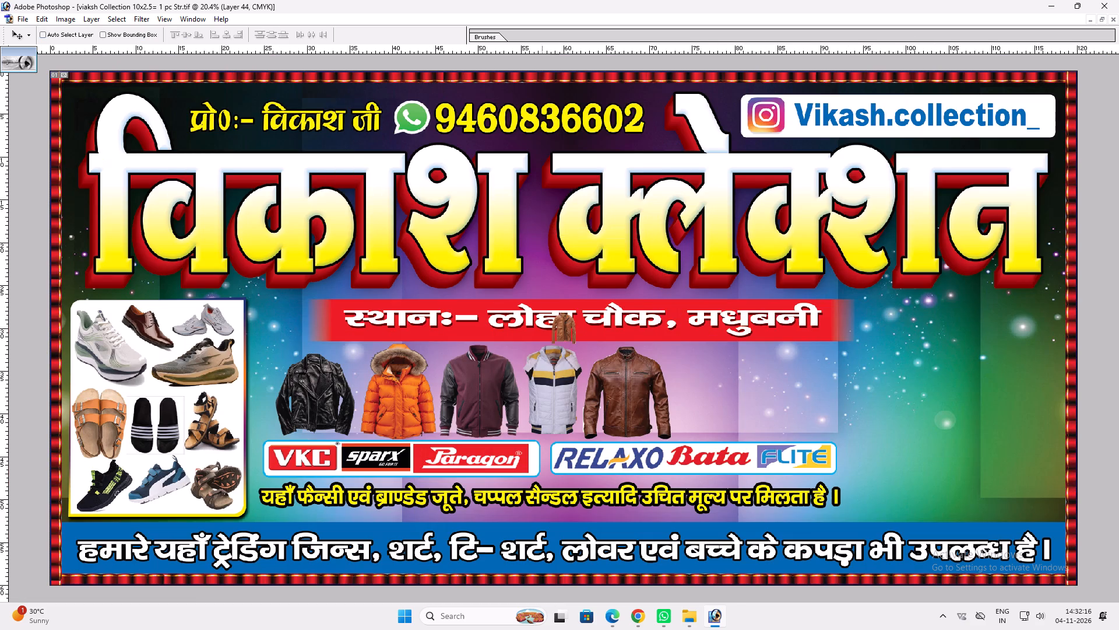
{"action": "left_click_drag", "start_coordinate": [567, 334], "coordinate": [694, 427]}
{"action": "key", "text": "ctrl+t"}
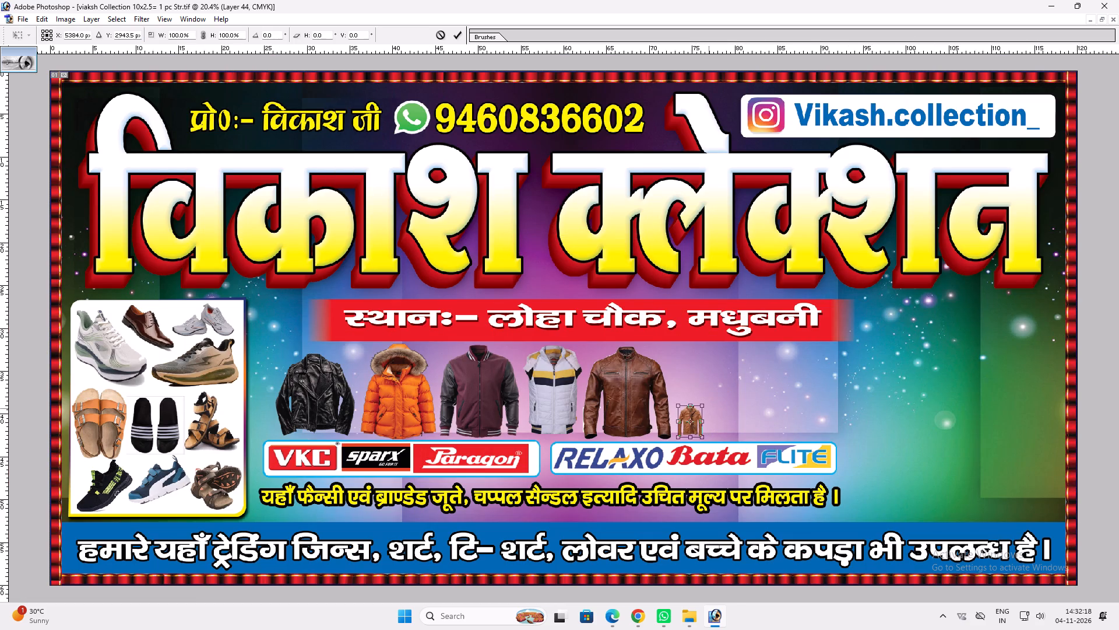
{"action": "left_click_drag", "start_coordinate": [698, 405], "coordinate": [764, 360], "text": "shift"}
{"action": "key", "text": "shift+Return"}
{"action": "key", "text": "v"}
Shift the tan jacket slightly closer to the dark brown one and enlarge it a little more.
{"action": "left_click_drag", "start_coordinate": [741, 380], "coordinate": [734, 383]}
{"action": "key", "text": "ctrl+t"}
{"action": "left_click_drag", "start_coordinate": [743, 353], "coordinate": [749, 351], "text": "shift"}
{"action": "key", "text": "shift+Return"}
{"action": "key", "text": "v"}
{"action": "key", "text": "v"}
{"action": "left_click", "coordinate": [719, 367]}
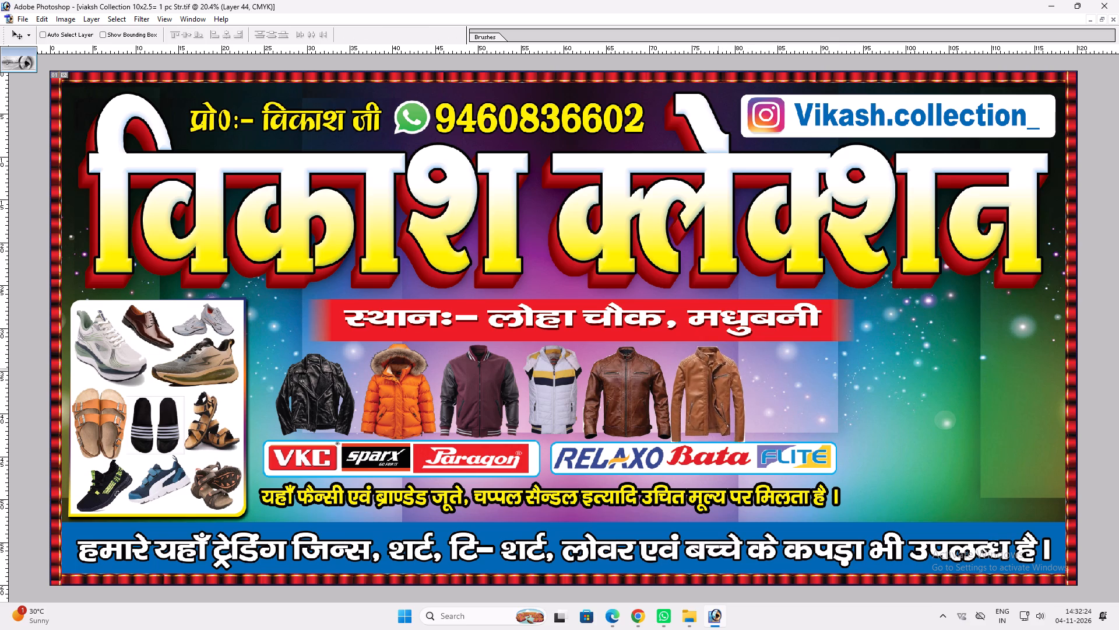
Reduce the tan jacket's height slightly, to about 98.8%, keeping its width.
{"action": "key", "text": "ctrl+t"}
{"action": "left_click_drag", "start_coordinate": [710, 437], "coordinate": [719, 436], "text": "shift"}
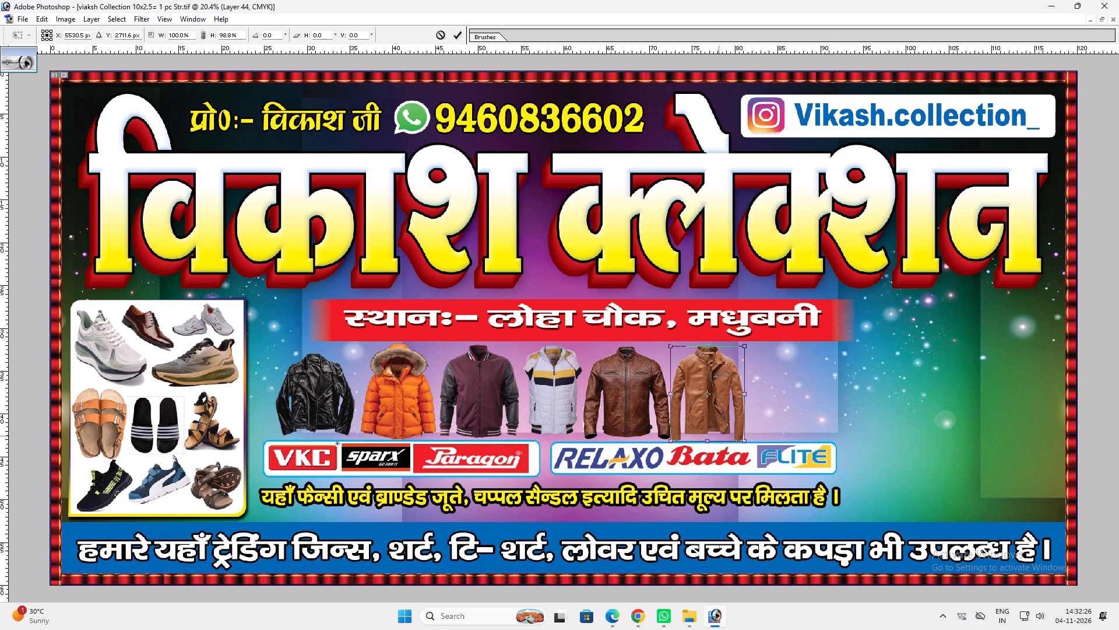
{"action": "left_click_drag", "start_coordinate": [719, 436], "coordinate": [721, 435], "text": "shift"}
{"action": "key", "text": "shift+Return"}
{"action": "key", "text": "v"}
Switch to the browser and look through the leather jacket image results for another jacket picture.
{"action": "left_click_drag", "start_coordinate": [625, 617], "coordinate": [628, 605]}
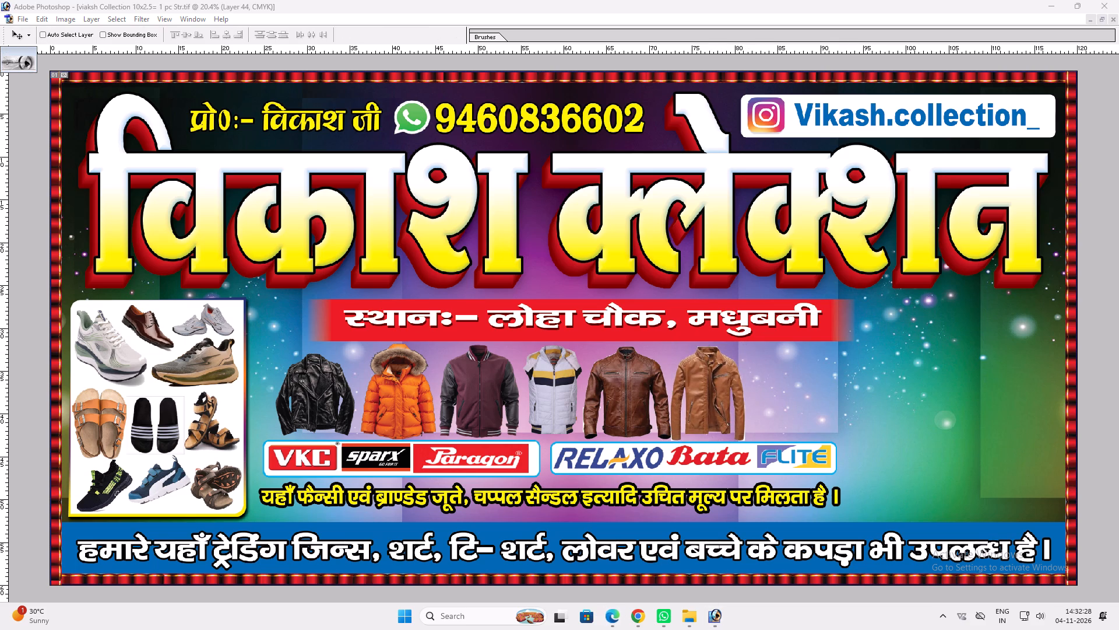
{"action": "left_click", "coordinate": [646, 604]}
{"action": "scroll", "coordinate": [417, 369], "scroll_direction": "down", "scroll_amount": 3}
{"action": "scroll", "coordinate": [343, 343], "scroll_direction": "down", "scroll_amount": 2}
{"action": "scroll", "coordinate": [445, 275], "scroll_direction": "up", "scroll_amount": 2}
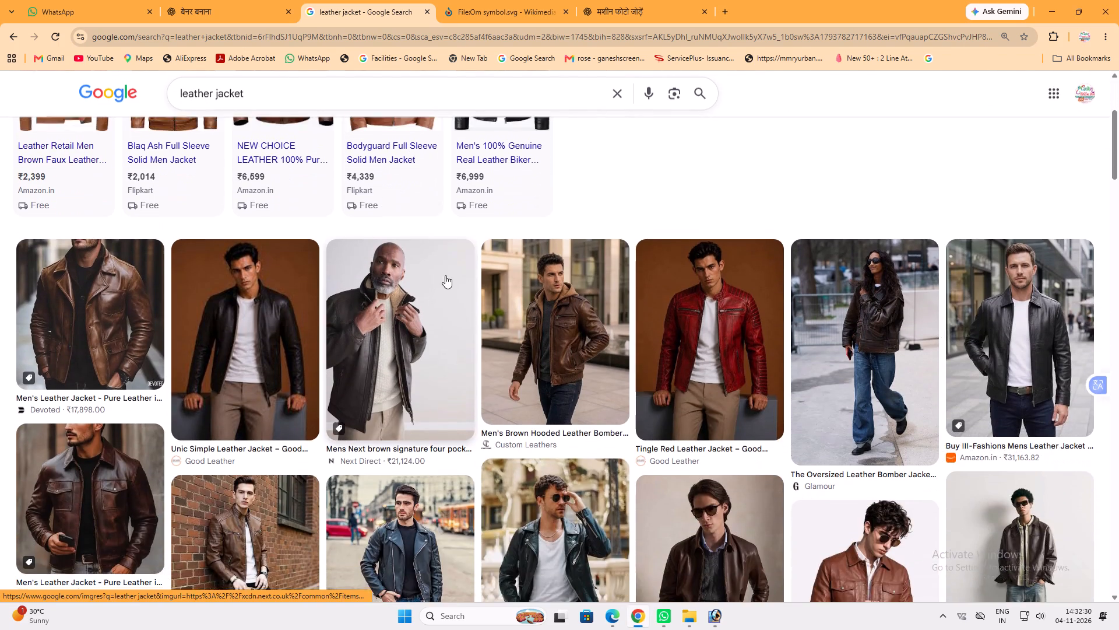
{"action": "scroll", "coordinate": [445, 275], "scroll_direction": "up", "scroll_amount": 2}
{"action": "left_click", "coordinate": [477, 285]}
{"action": "left_click", "coordinate": [399, 272]}
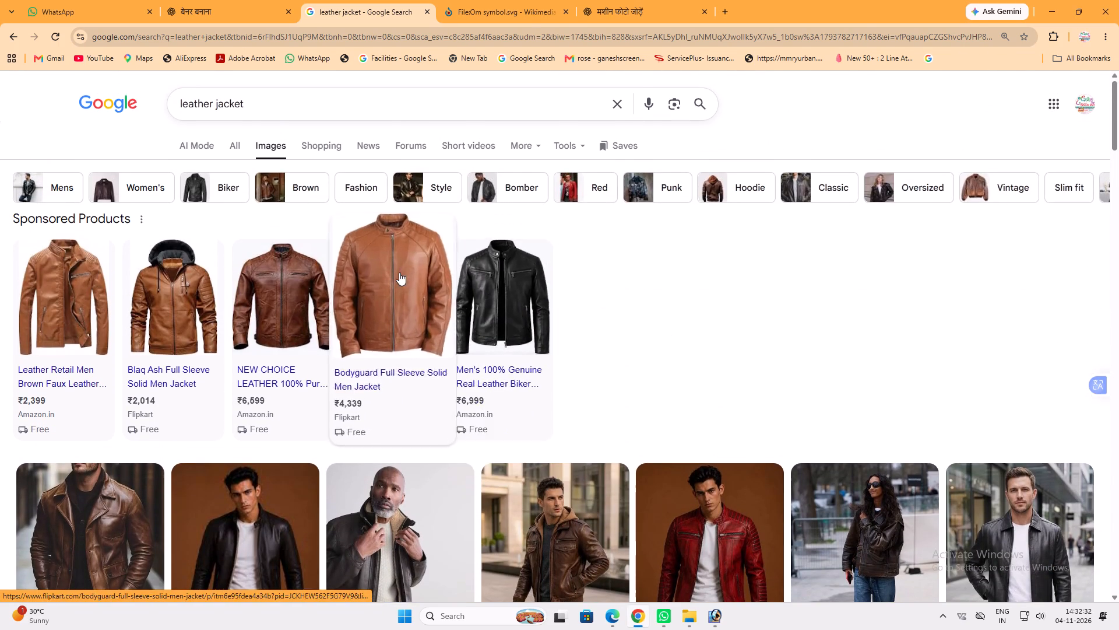
{"action": "left_click", "coordinate": [563, 13]}
{"action": "left_click", "coordinate": [340, 10]}
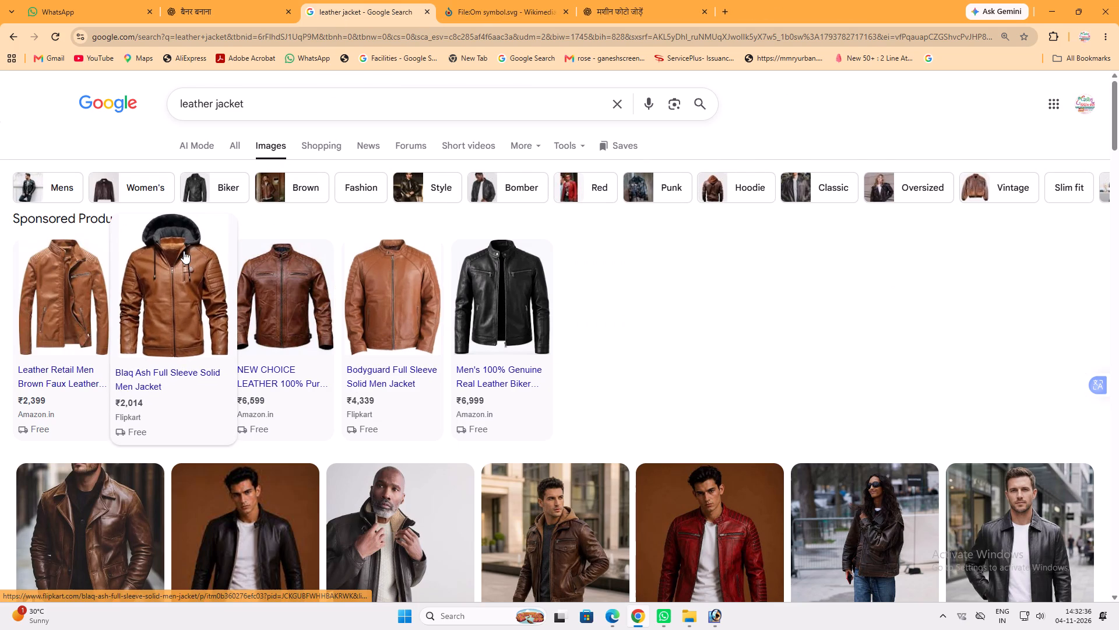
{"action": "scroll", "coordinate": [184, 251], "scroll_direction": "down", "scroll_amount": 9}
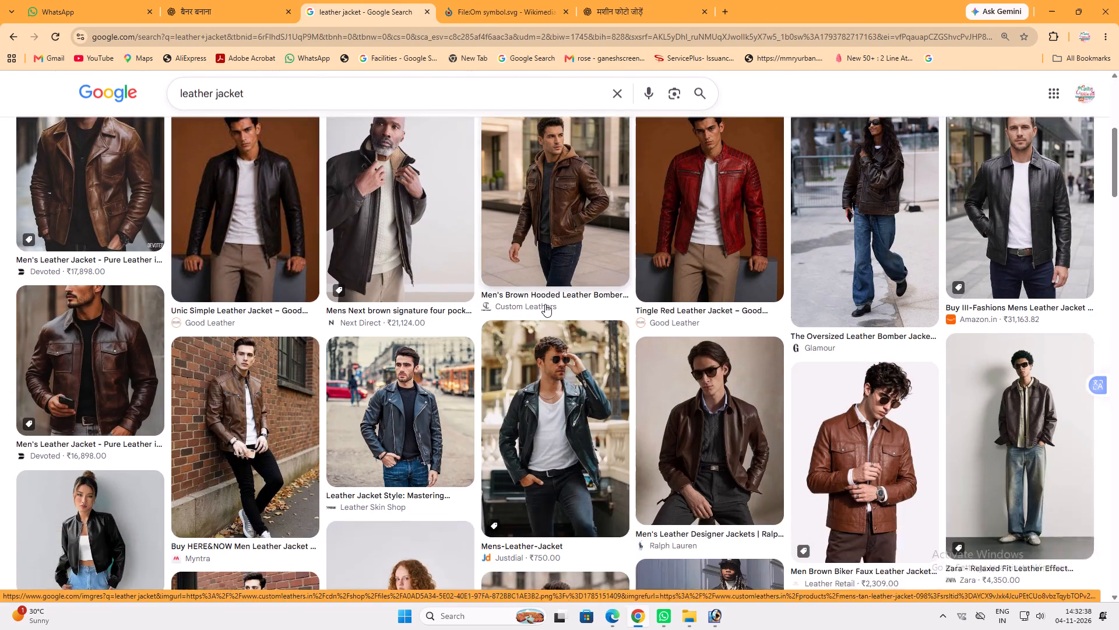
{"action": "scroll", "coordinate": [545, 304], "scroll_direction": "down", "scroll_amount": 6}
{"action": "scroll", "coordinate": [431, 297], "scroll_direction": "down", "scroll_amount": 6}
Search the web images for kids jacket.
{"action": "left_click", "coordinate": [286, 85]}
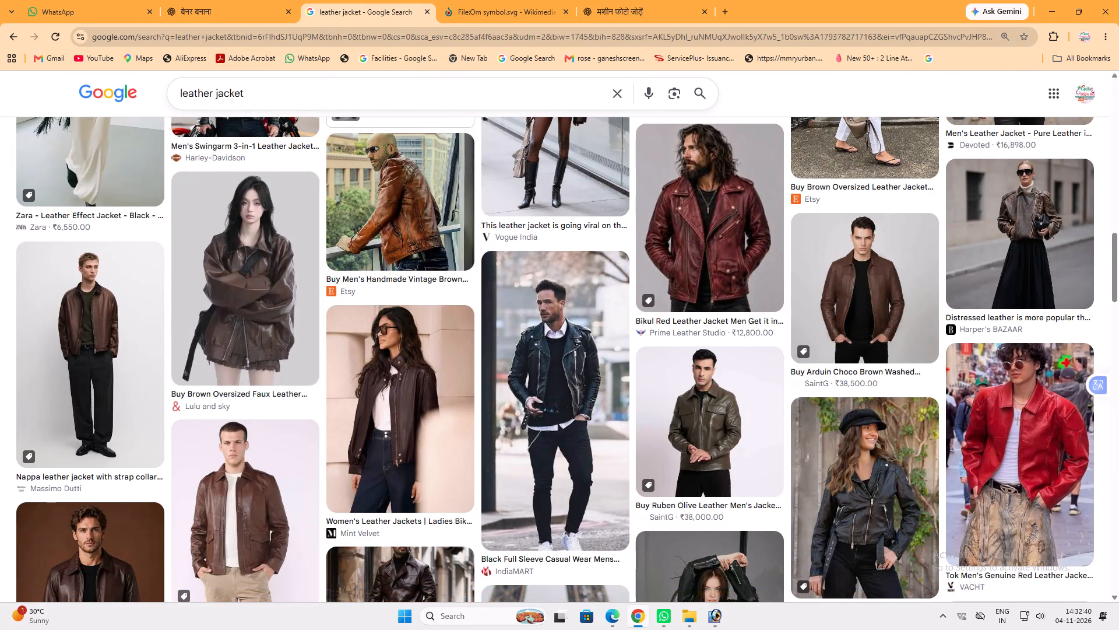
{"action": "key", "text": "ctrl+a"}
{"action": "type", "text": "kids Jak"}
{"action": "key", "text": "BackSpace"}
{"action": "type", "text": "ckr"}
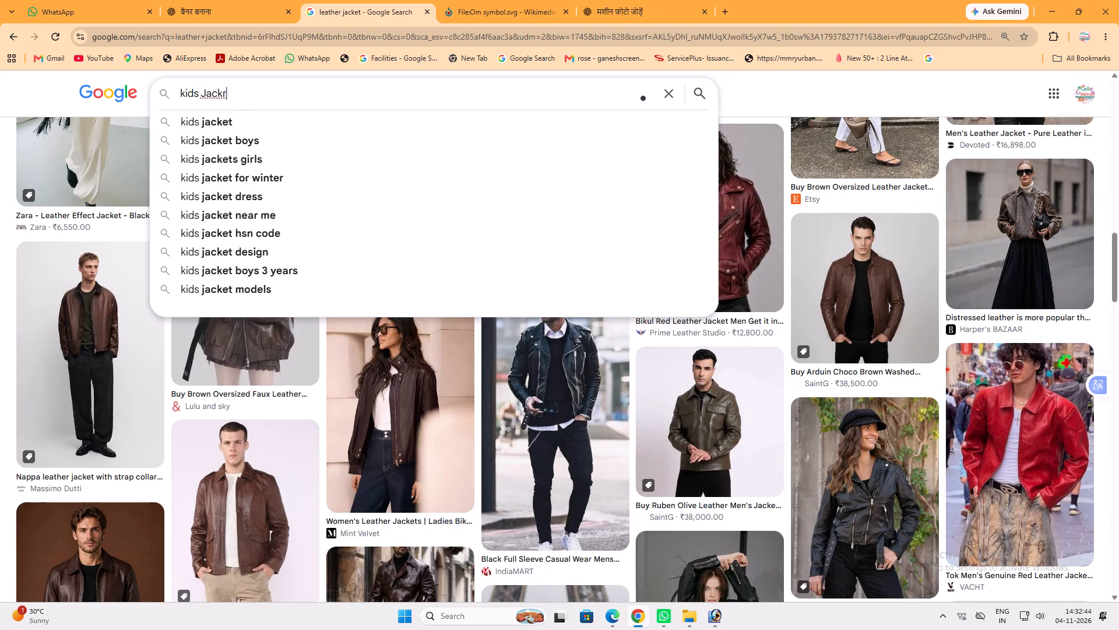
{"action": "key", "text": "BackSpace"}
{"action": "type", "text": "et"}
{"action": "left_click", "coordinate": [304, 115]}
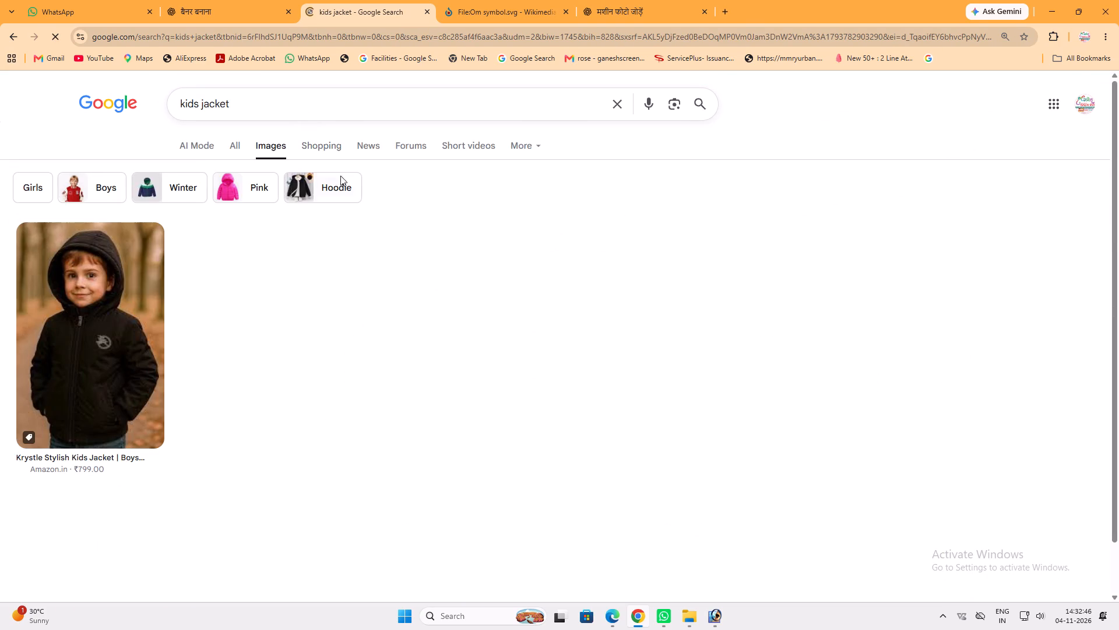
Refine the image search to kathmandu kids jacket png.
{"action": "left_click", "coordinate": [264, 108]}
{"action": "left_click", "coordinate": [403, 321]}
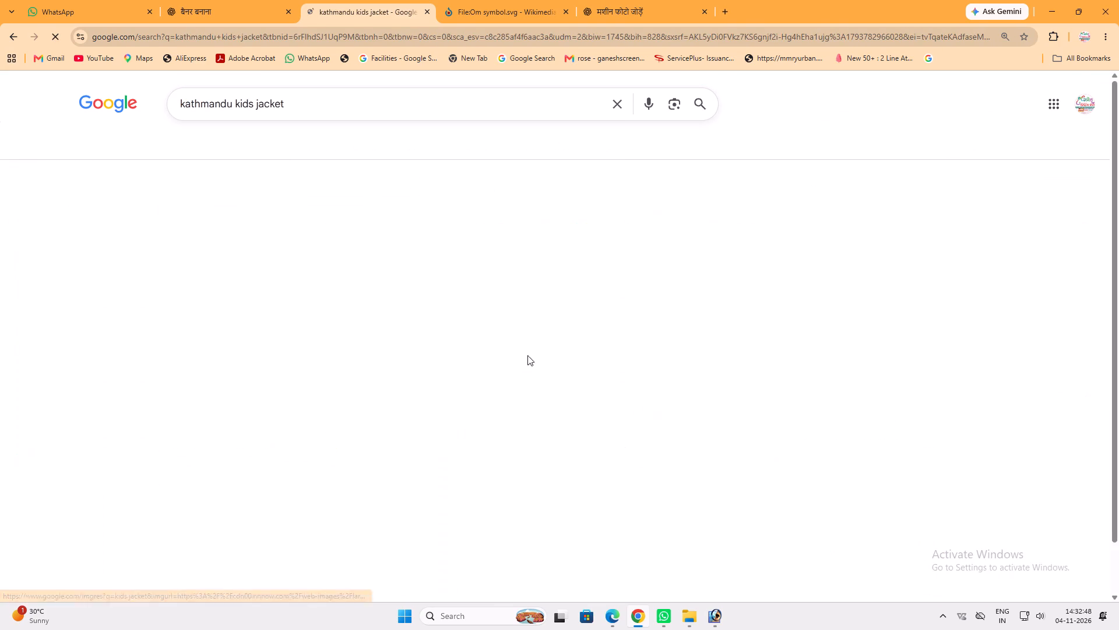
{"action": "left_click", "coordinate": [322, 93]}
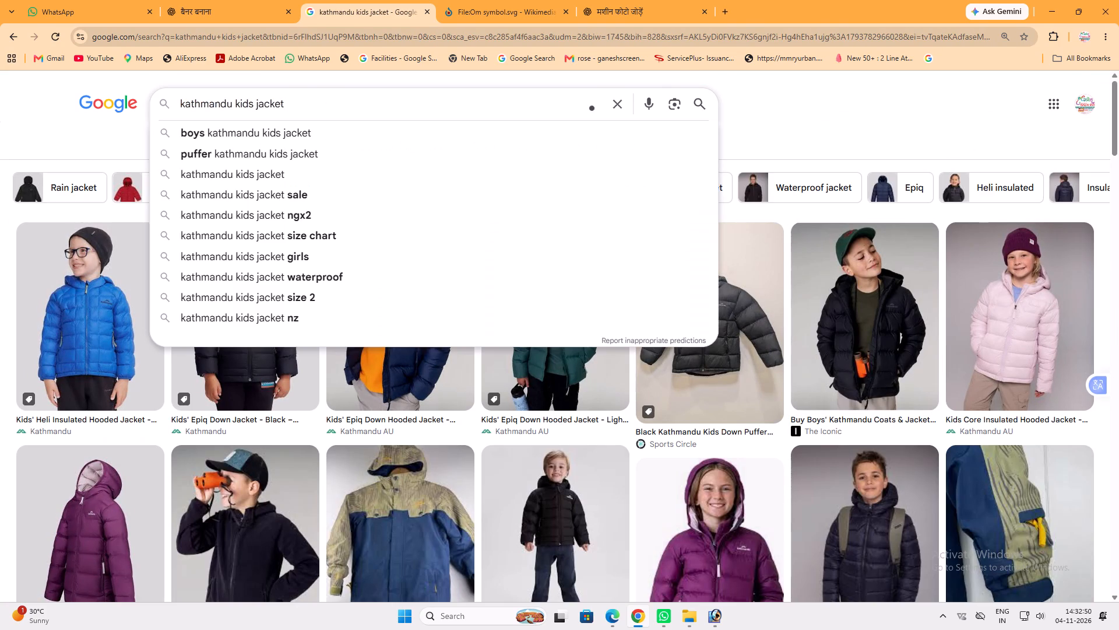
{"action": "key", "text": "space"}
{"action": "type", "text": "png"}
{"action": "key", "text": "space"}
{"action": "key", "text": "Return"}
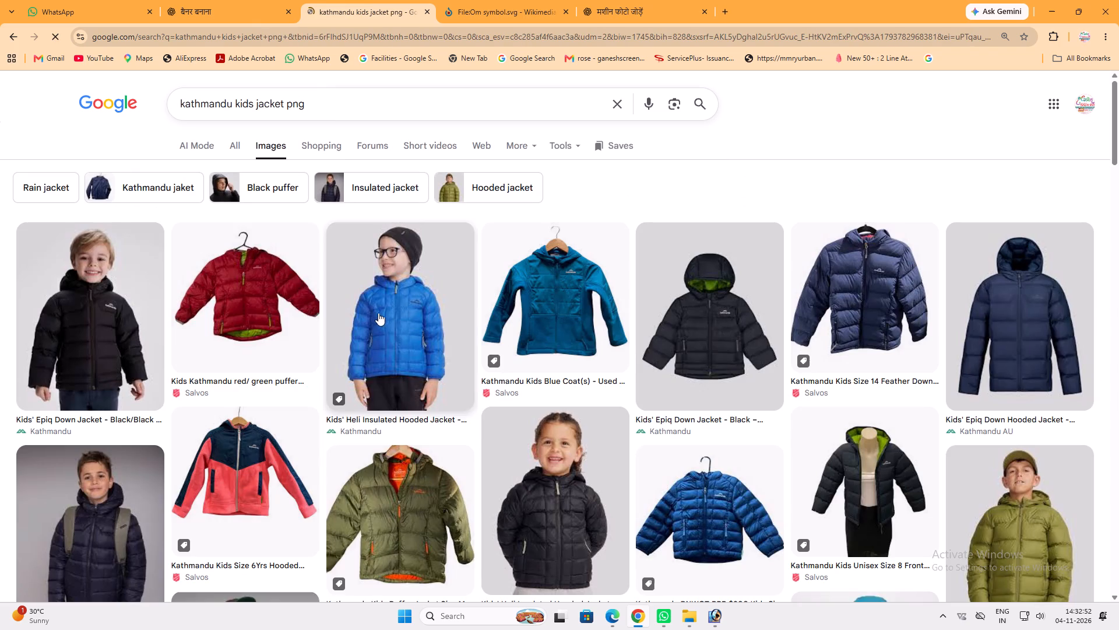
Find the purple hooded kids' jacket among the results, copy its picture and paste it into the banner in Photoshop.
{"action": "scroll", "coordinate": [269, 267], "scroll_direction": "down", "scroll_amount": 3}
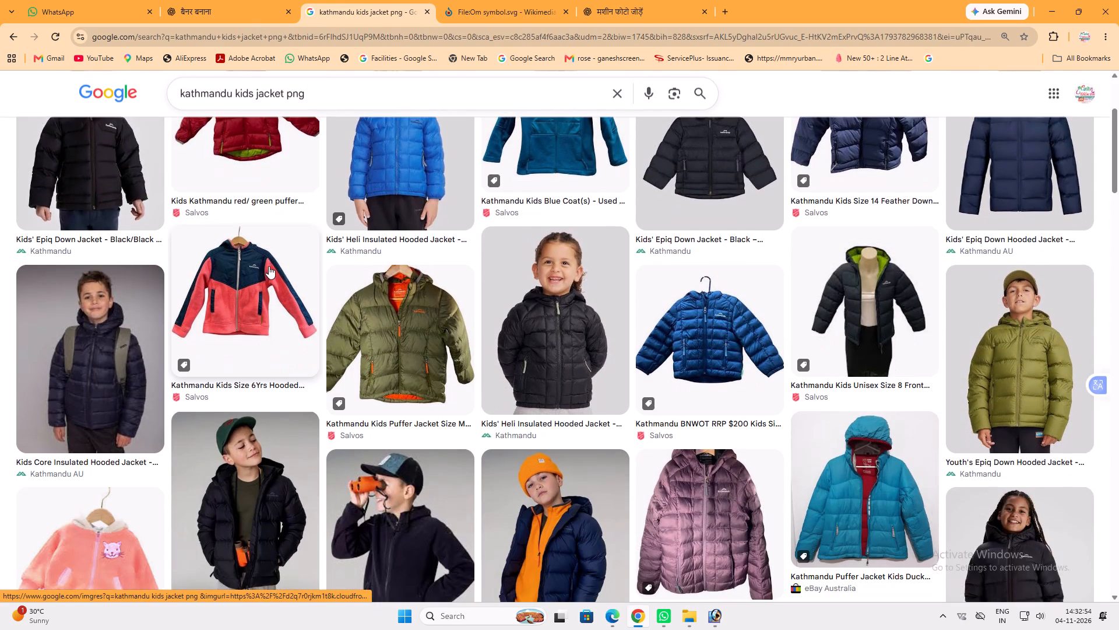
{"action": "scroll", "coordinate": [269, 266], "scroll_direction": "down", "scroll_amount": 6}
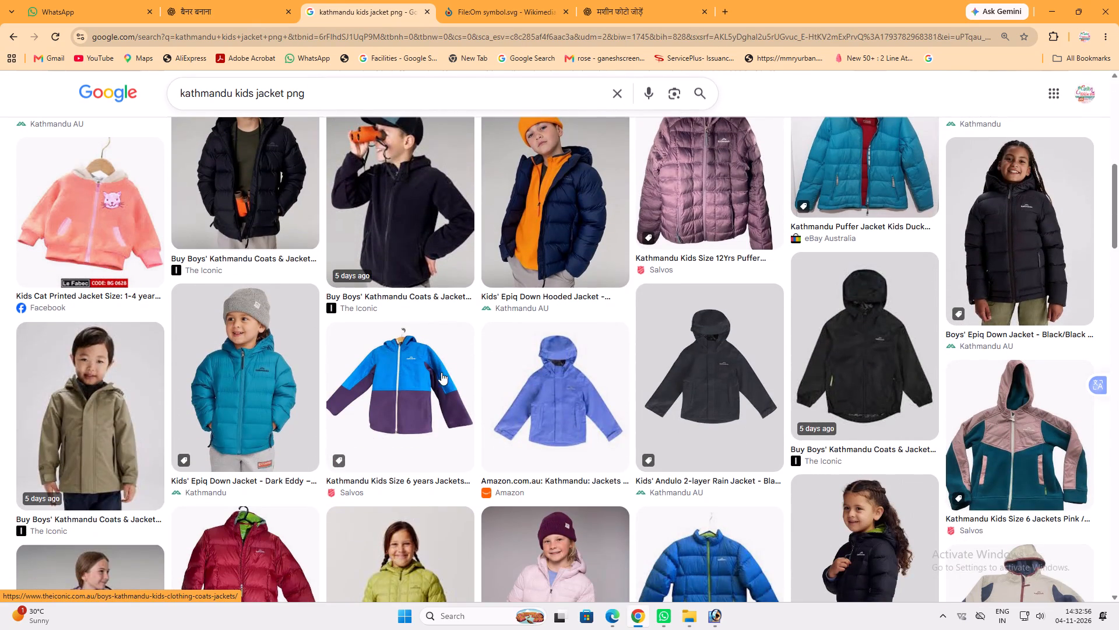
{"action": "left_click", "coordinate": [438, 373]}
{"action": "scroll", "coordinate": [874, 293], "scroll_direction": "down", "scroll_amount": 6}
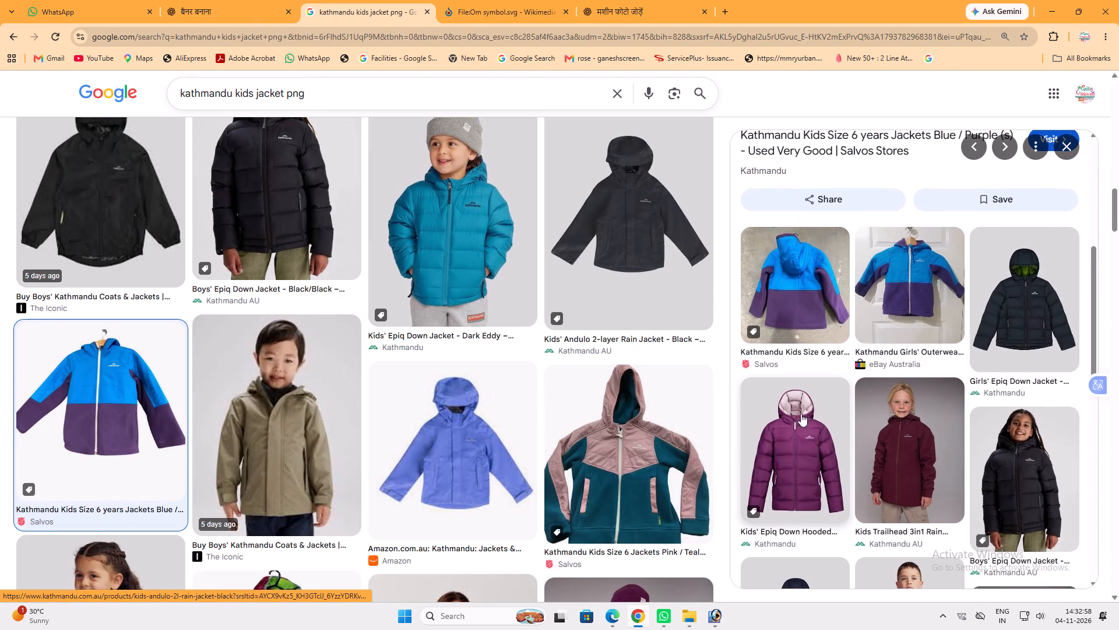
{"action": "left_click", "coordinate": [811, 427]}
{"action": "right_click", "coordinate": [858, 312]}
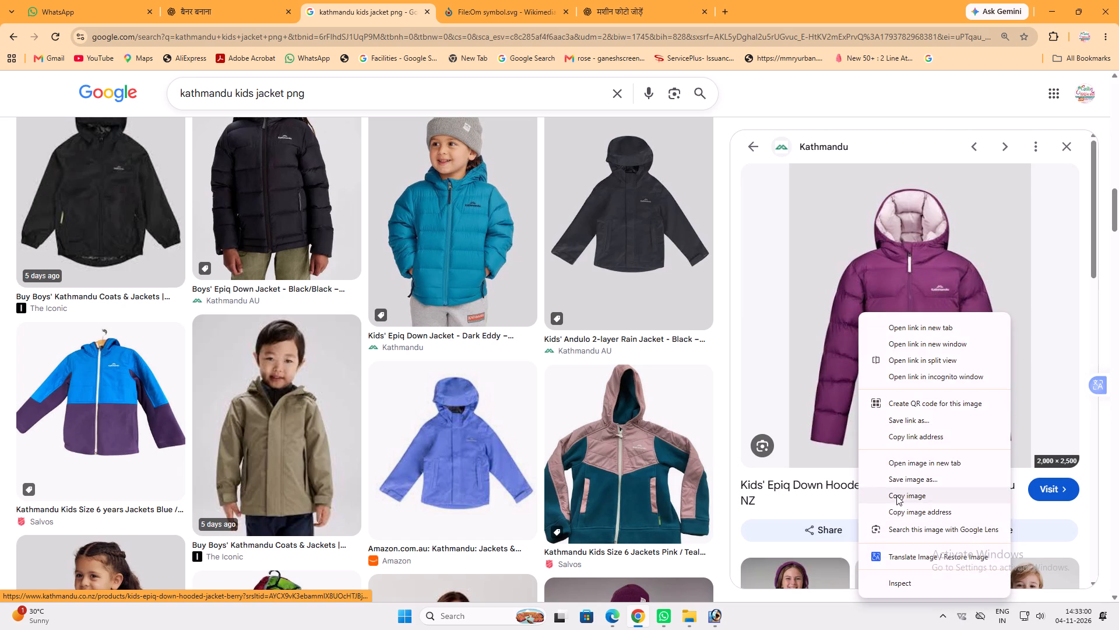
{"action": "left_click", "coordinate": [896, 495]}
{"action": "left_click", "coordinate": [723, 613]}
{"action": "key", "text": "ctrl+v"}
Select the grey background around the purple jacket with the Magic Wand at tolerance 10, delete it and deselect.
{"action": "key", "text": "w"}
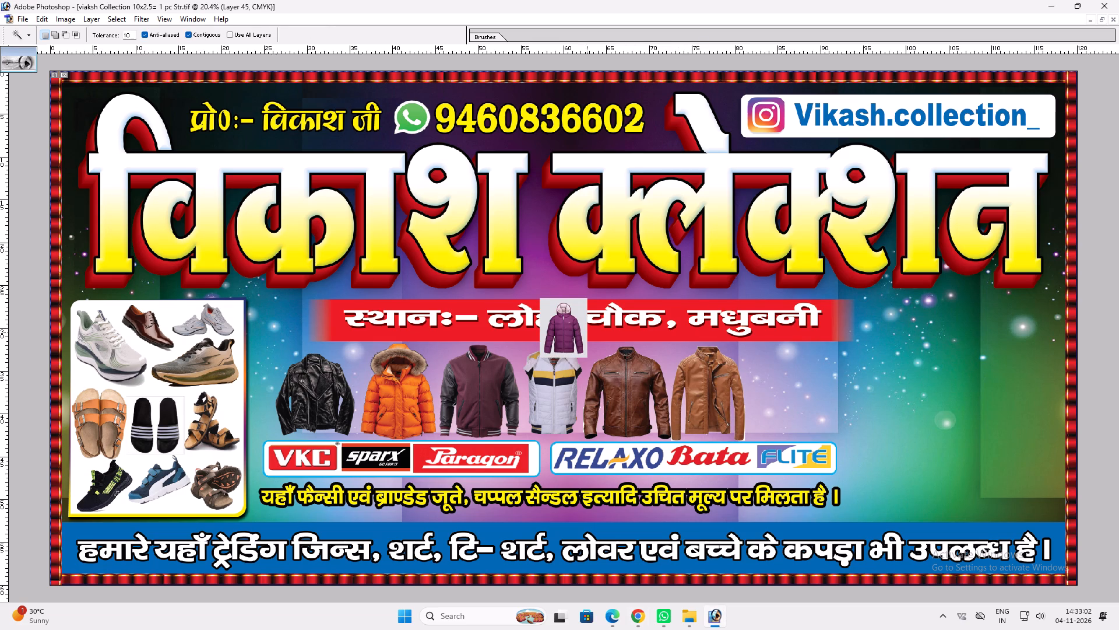
{"action": "left_click", "coordinate": [581, 321]}
{"action": "key", "text": "Delete"}
{"action": "key", "text": "ctrl+d"}
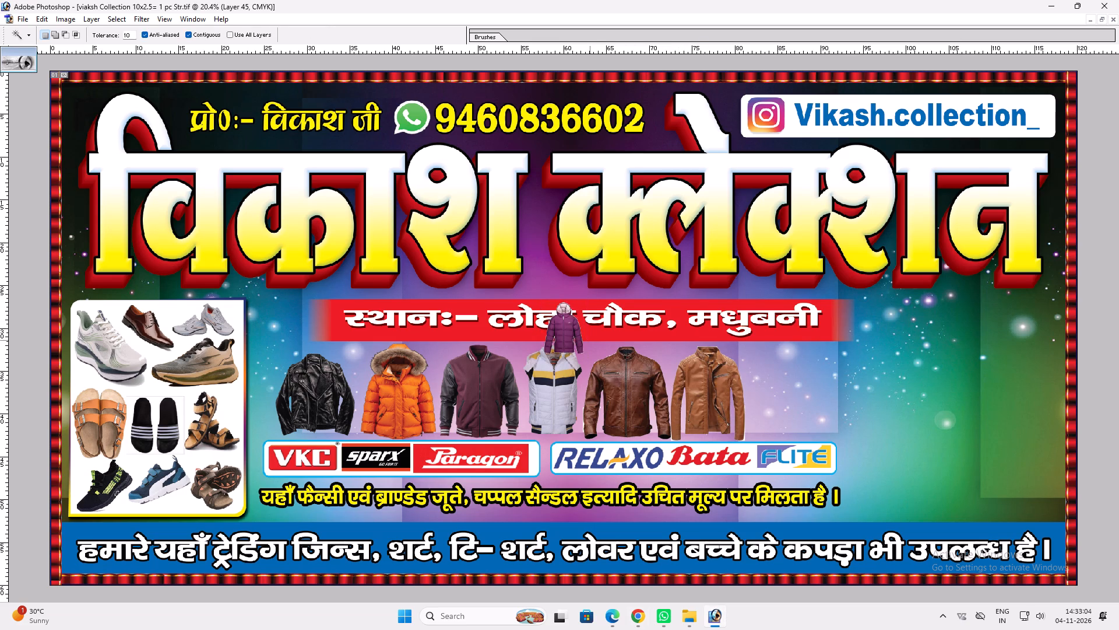
Place the purple jacket to the right of the tan jacket and scale it to about the row's height.
{"action": "key", "text": "v"}
{"action": "left_click_drag", "start_coordinate": [537, 353], "coordinate": [745, 439]}
{"action": "key", "text": "ctrl+t"}
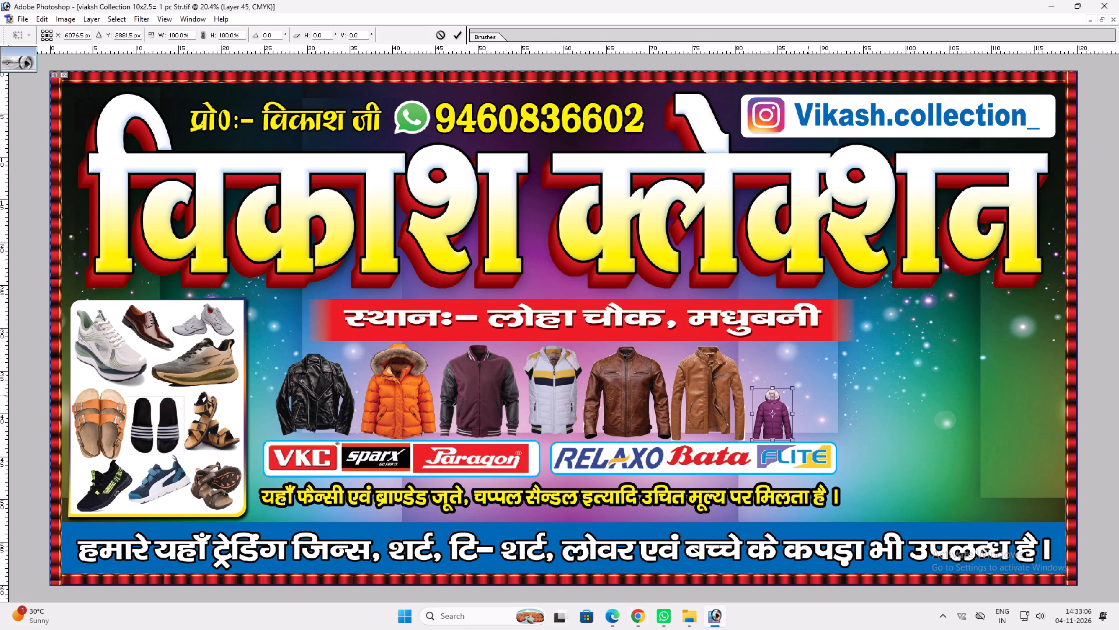
{"action": "left_click_drag", "start_coordinate": [794, 388], "coordinate": [832, 337], "text": "shift"}
{"action": "key", "text": "Return"}
{"action": "key", "text": "v"}
{"action": "key", "text": "ctrl+t"}
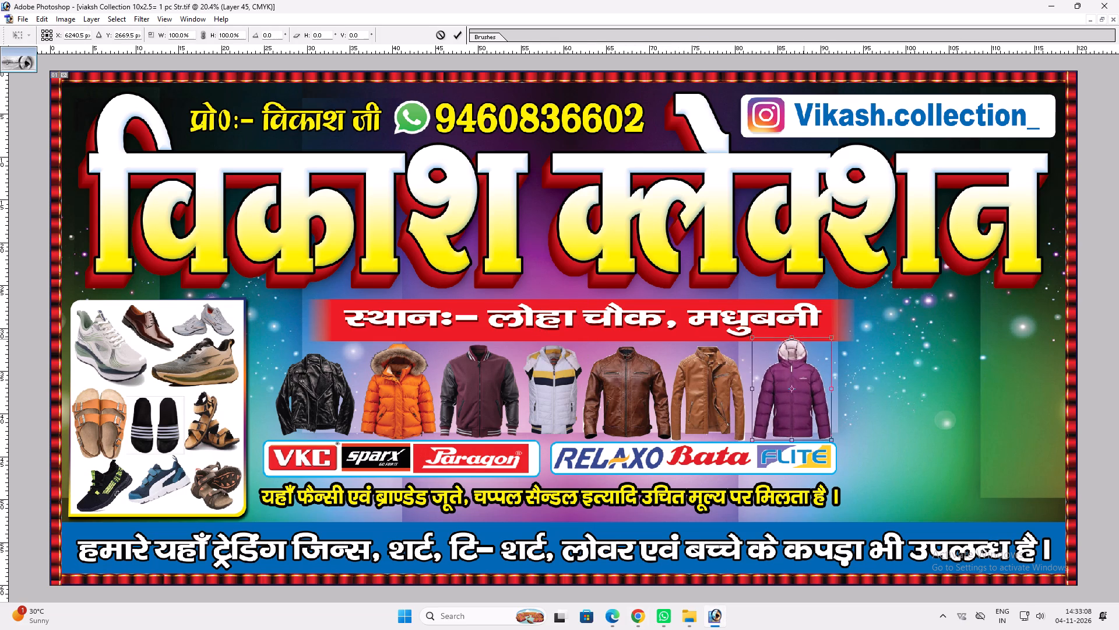
{"action": "left_click_drag", "start_coordinate": [802, 339], "coordinate": [798, 346], "text": "ctrl"}
{"action": "key", "text": "Return"}
{"action": "key", "text": "v"}
Give the purple jacket an enlarged white Outer Glow with Normal blend mode and 100% opacity.
{"action": "key", "text": "alt+l"}
{"action": "key", "text": "alt+y"}
{"action": "key", "text": "o"}
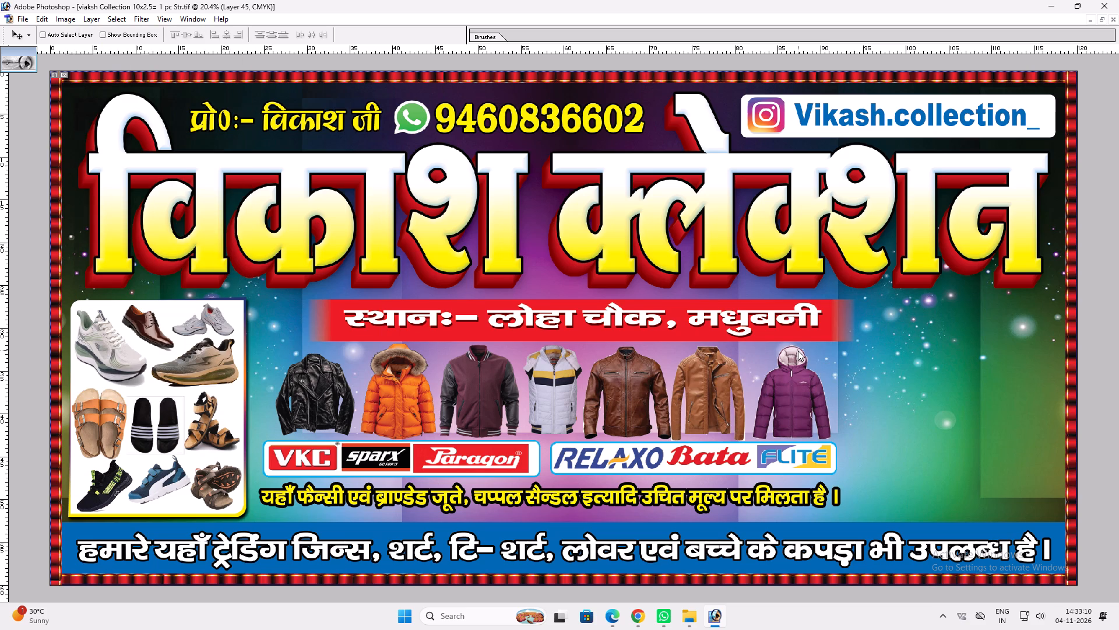
{"action": "type", "text": "100"}
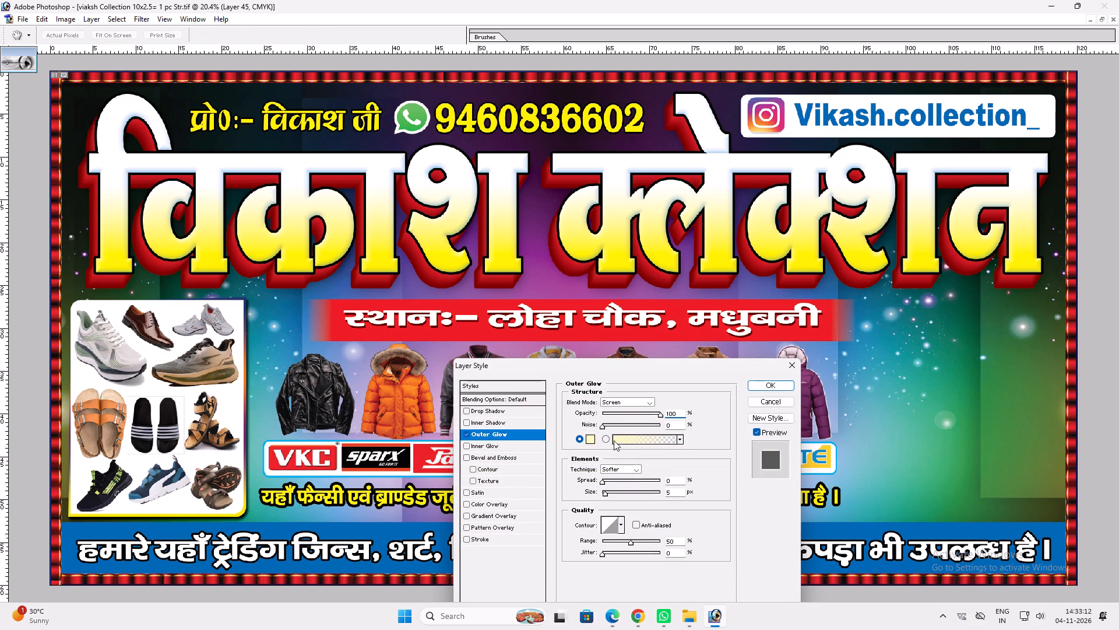
{"action": "left_click", "coordinate": [594, 439]}
{"action": "left_click_drag", "start_coordinate": [367, 295], "coordinate": [53, 179]}
{"action": "key", "text": "Return"}
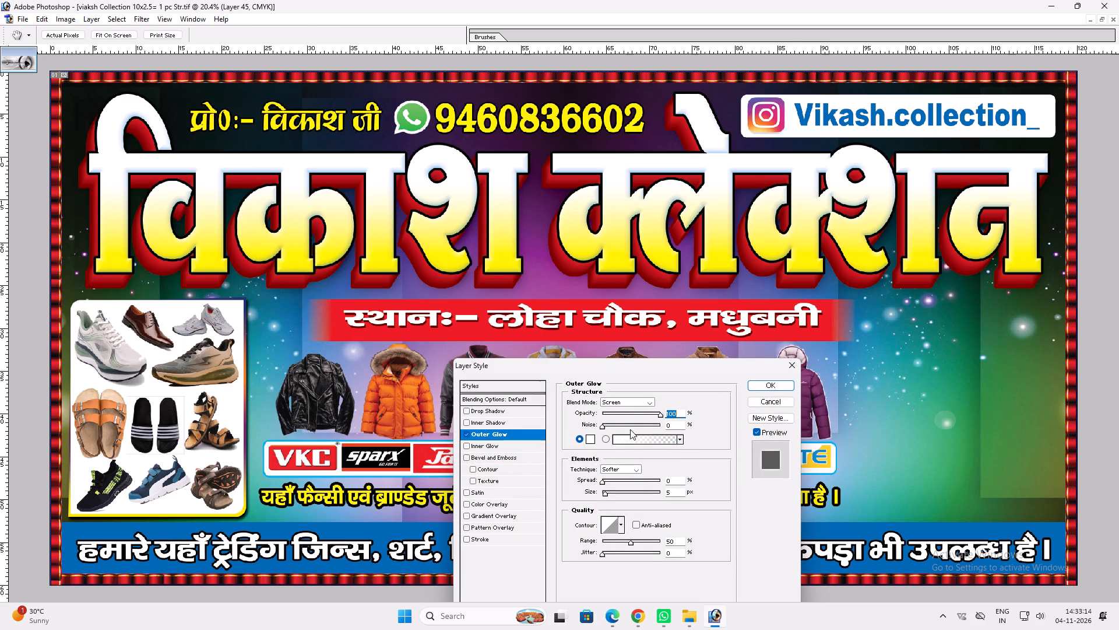
{"action": "left_click", "coordinate": [620, 400]}
{"action": "left_click", "coordinate": [618, 412]}
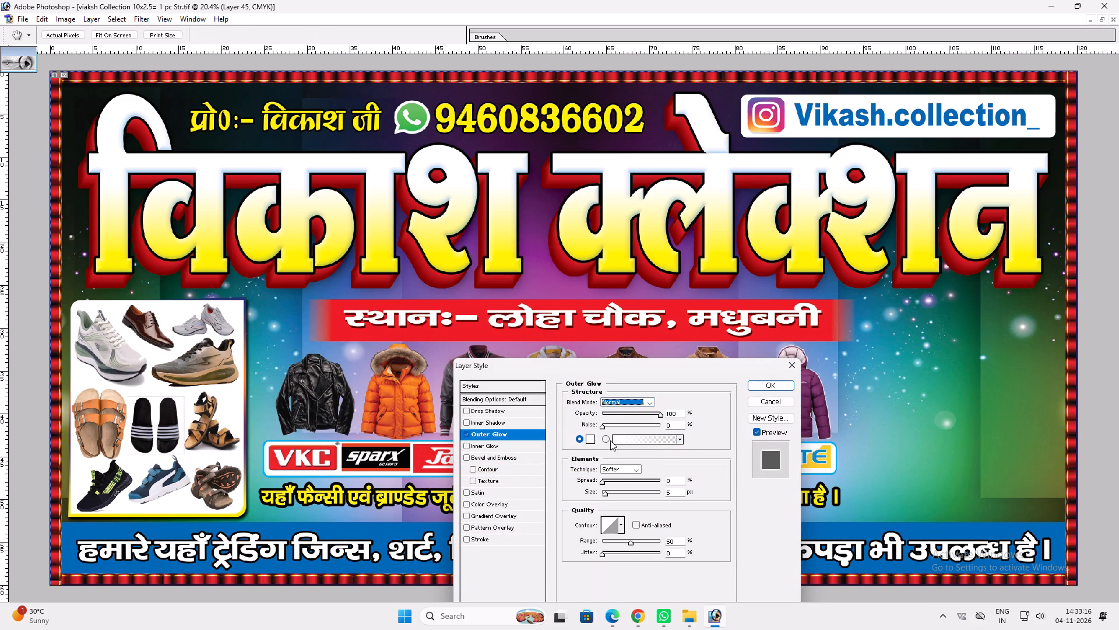
{"action": "left_click_drag", "start_coordinate": [611, 495], "coordinate": [622, 491]}
{"action": "key", "text": "Return"}
Copy the purple jacket's layer style and paste it onto the tan, dark brown leather and white-yellow jackets.
{"action": "key", "text": "alt+l"}
{"action": "key", "text": "alt+y"}
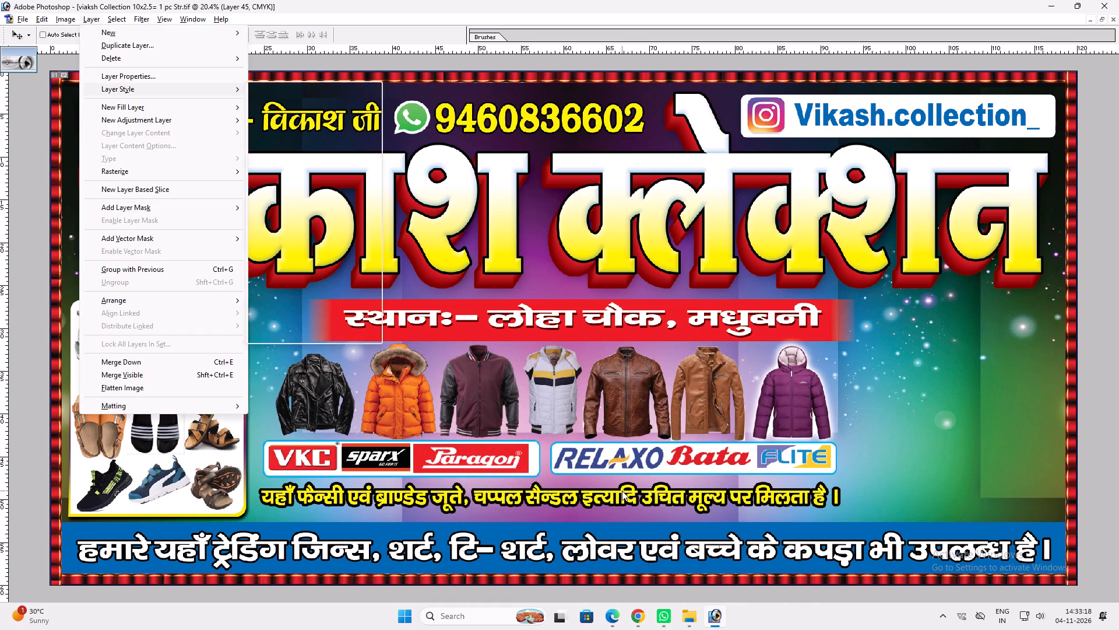
{"action": "key", "text": "alt+c"}
{"action": "left_click", "coordinate": [683, 404], "text": "ctrl"}
{"action": "left_click", "coordinate": [690, 400], "text": "ctrl"}
{"action": "key", "text": "alt+l"}
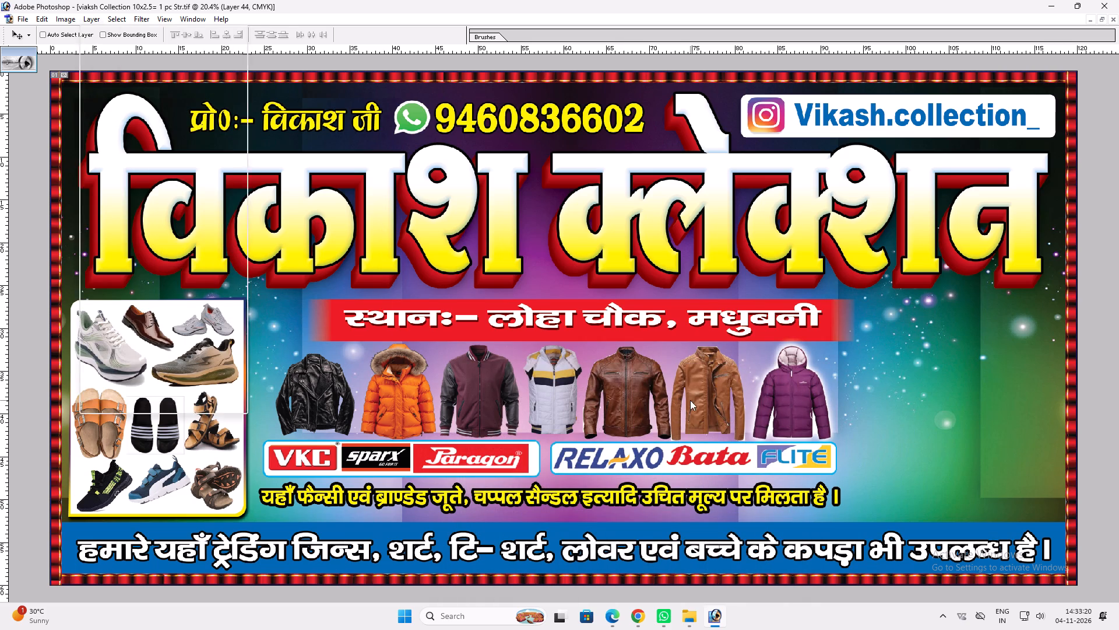
{"action": "type", "text": "ypv"}
{"action": "left_click", "coordinate": [632, 379], "text": "ctrl"}
{"action": "key", "text": "alt+l"}
{"action": "type", "text": "ypv"}
{"action": "left_click", "coordinate": [571, 371], "text": "ctrl"}
{"action": "key", "text": "alt+l"}
{"action": "type", "text": "yp"}
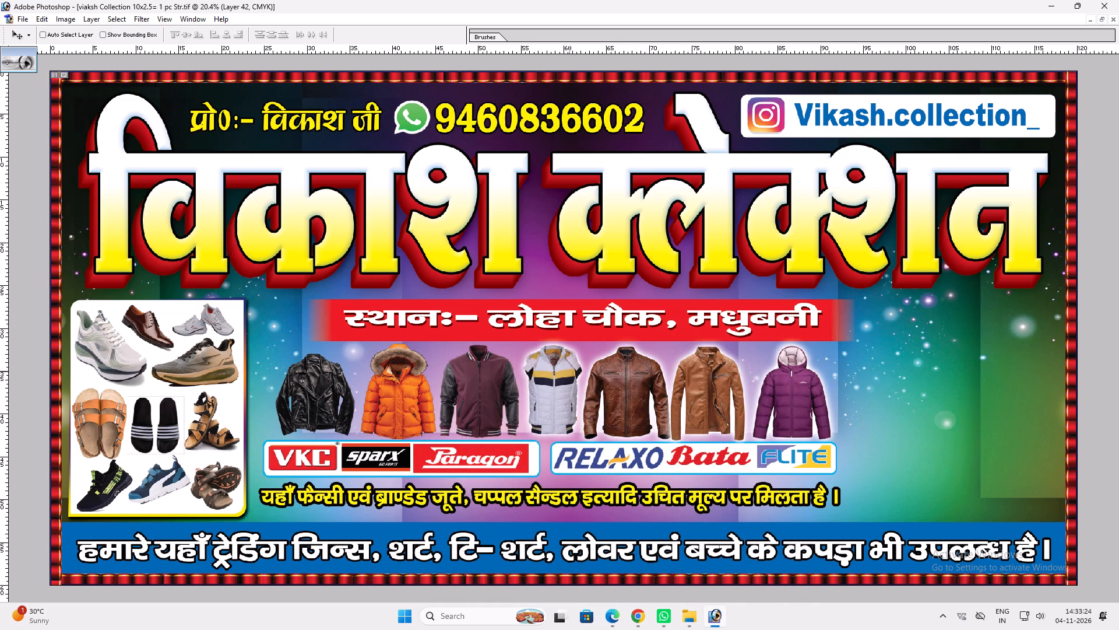
Paste the copied glow style onto the maroon varsity, orange hooded and black leather jackets.
{"action": "left_click", "coordinate": [499, 371], "text": "ctrl"}
{"action": "key", "text": "alt+l"}
{"action": "type", "text": "yp"}
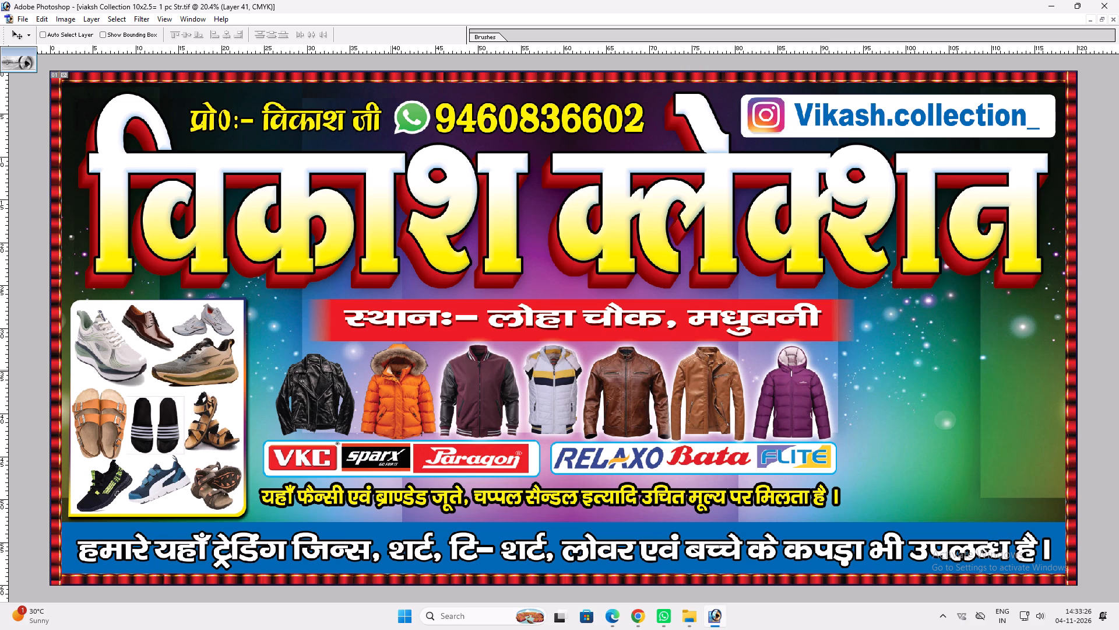
{"action": "left_click", "coordinate": [385, 400], "text": "ctrl"}
{"action": "key", "text": "alt+l"}
{"action": "key", "text": "alt+y"}
{"action": "key", "text": "p"}
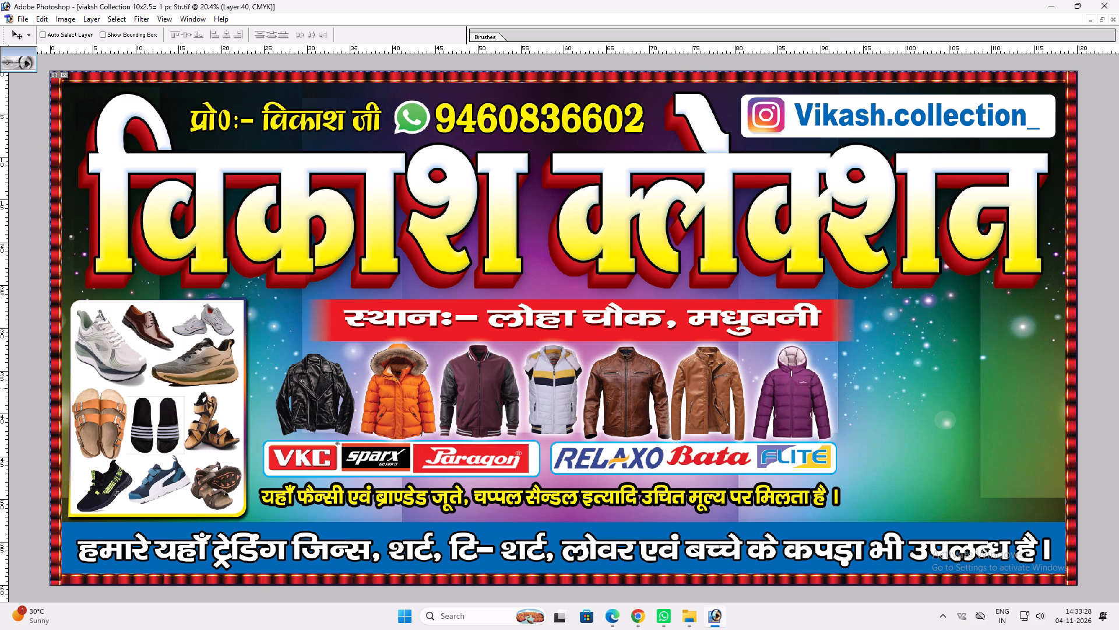
{"action": "left_click", "coordinate": [315, 385], "text": "ctrl"}
{"action": "key", "text": "alt+l"}
{"action": "key", "text": "alt+y"}
{"action": "key", "text": "p"}
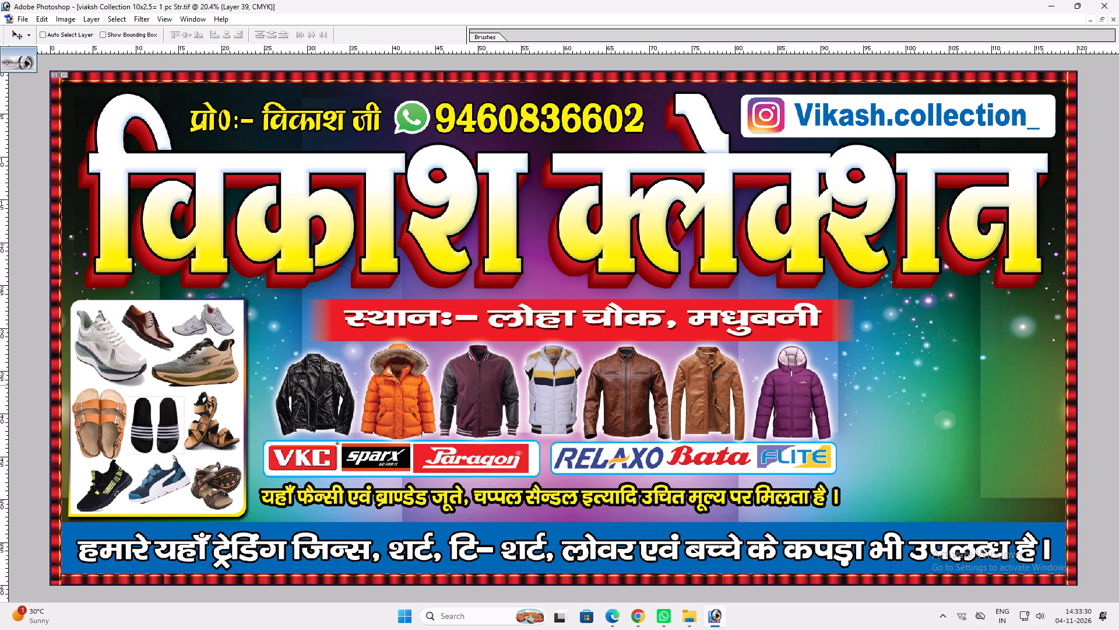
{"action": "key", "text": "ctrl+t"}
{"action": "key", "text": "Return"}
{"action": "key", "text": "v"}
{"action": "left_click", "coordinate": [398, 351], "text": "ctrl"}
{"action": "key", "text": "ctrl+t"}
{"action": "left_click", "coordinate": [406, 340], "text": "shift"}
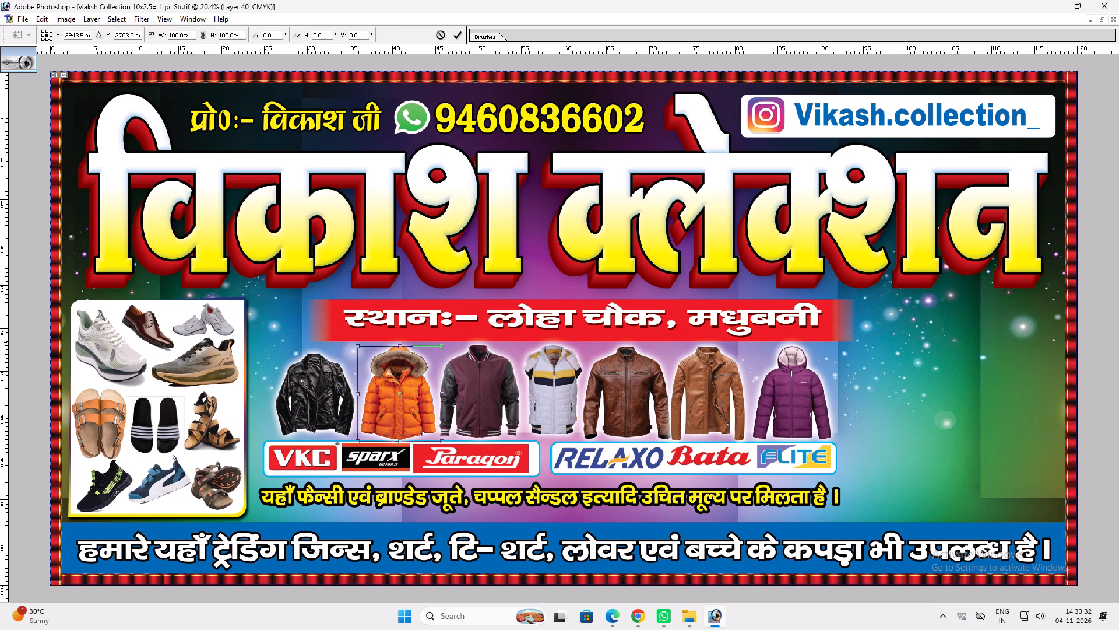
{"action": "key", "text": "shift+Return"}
Move the two brand logo strips slightly down, away from the jacket row.
{"action": "key", "text": "space"}
{"action": "left_click_drag", "start_coordinate": [827, 429], "coordinate": [784, 424]}
{"action": "key", "text": "v"}
{"action": "scroll", "coordinate": [658, 421], "scroll_direction": "up", "scroll_amount": 1}
{"action": "key", "text": "v"}
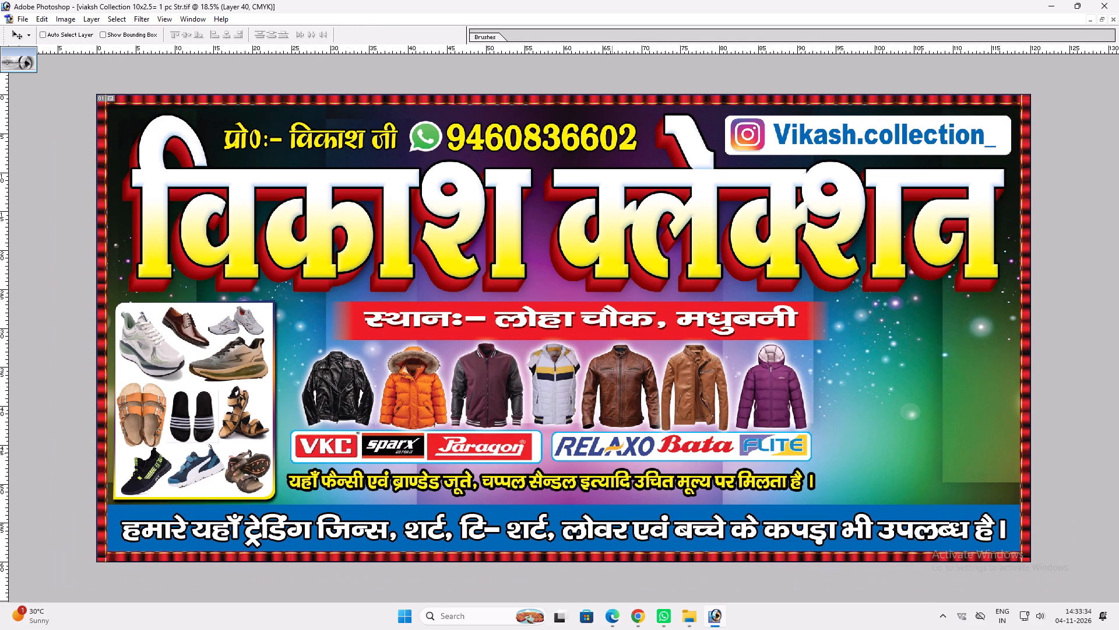
{"action": "left_click", "coordinate": [613, 447], "text": "ctrl"}
{"action": "left_click_drag", "start_coordinate": [613, 447], "coordinate": [614, 453]}
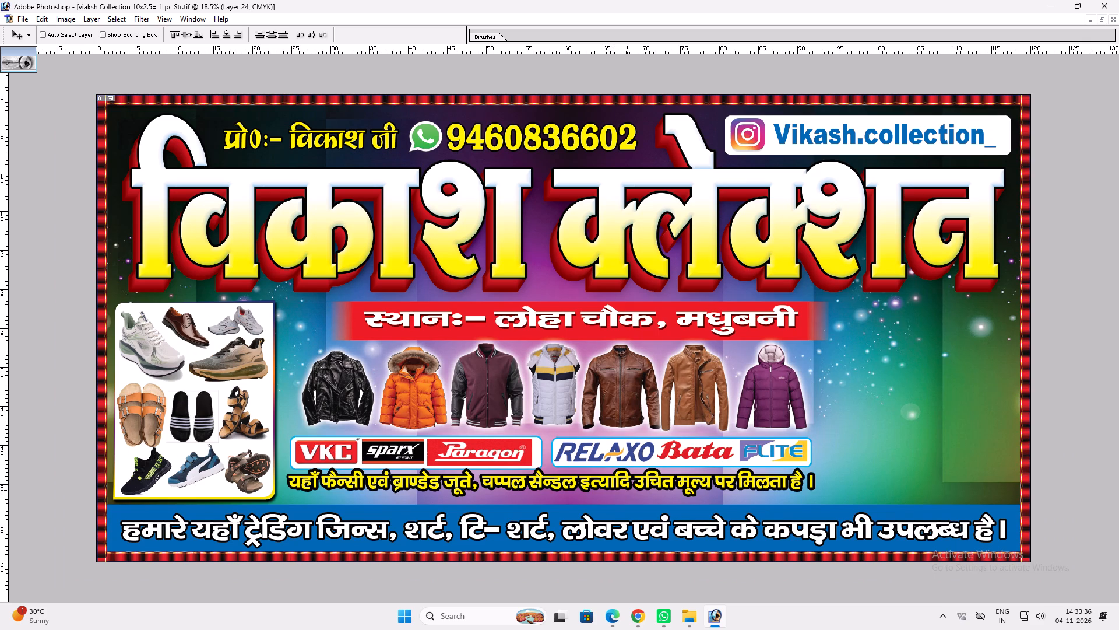
Move the yellow footwear text line slightly down below the logo strips and widen it a little.
{"action": "left_click", "coordinate": [627, 484], "text": "ctrl"}
{"action": "left_click_drag", "start_coordinate": [627, 484], "coordinate": [627, 489]}
{"action": "key", "text": "ctrl+t"}
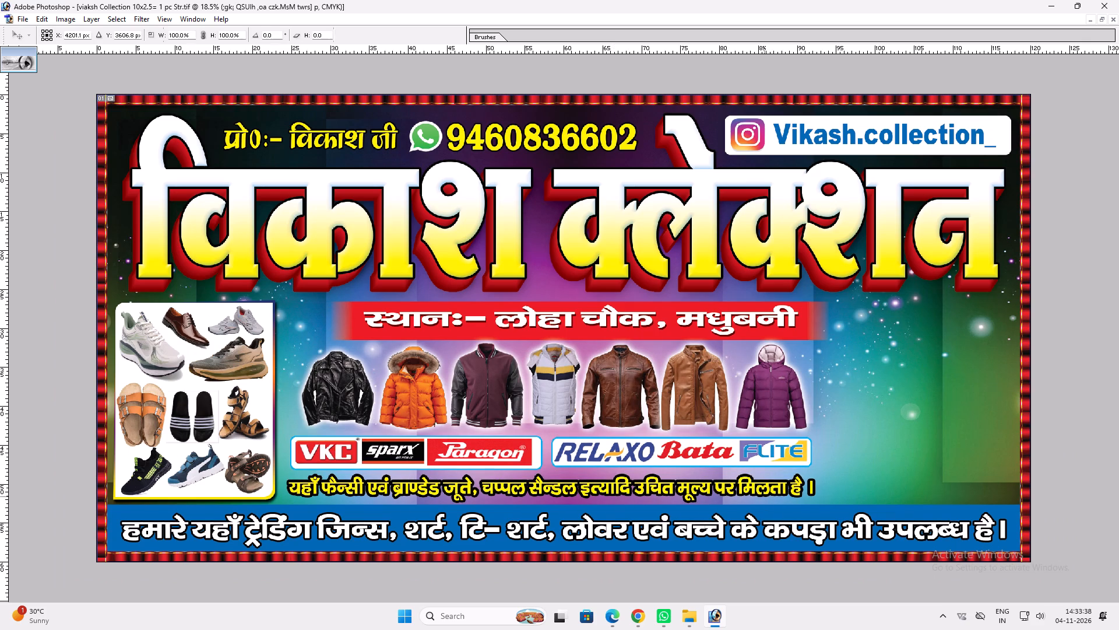
{"action": "left_click", "coordinate": [817, 482], "text": "shift"}
{"action": "key", "text": "shift+Return"}
{"action": "key", "text": "v"}
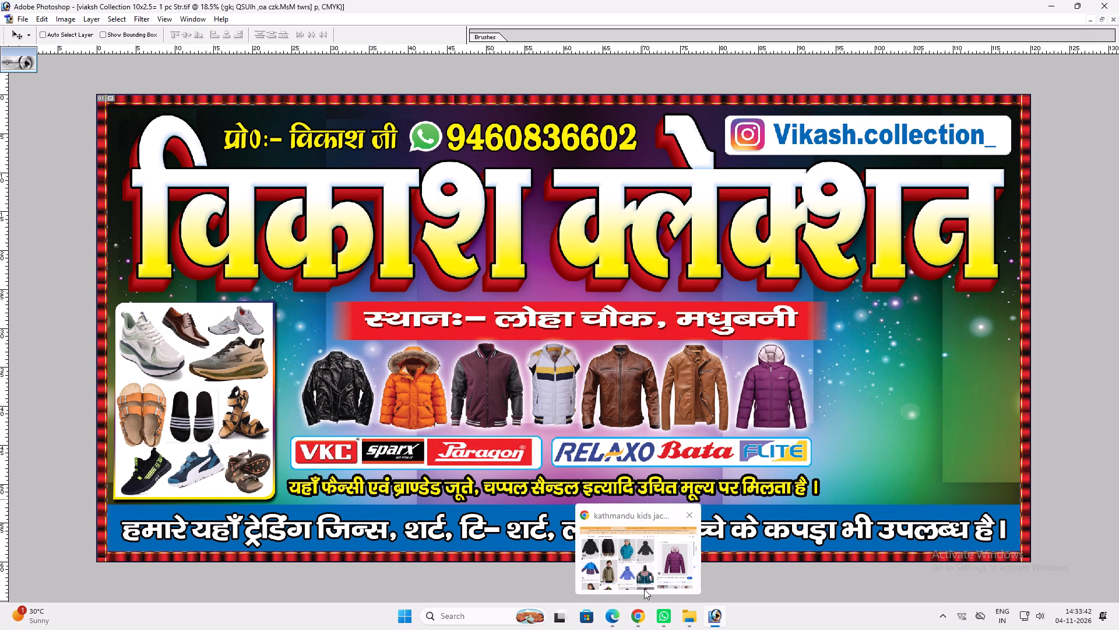
Return to the standard window view and close the other open document.
{"action": "key", "text": "f"}
{"action": "key", "text": "f"}
{"action": "key", "text": "f"}
{"action": "left_click", "coordinate": [930, 397]}
{"action": "key", "text": "ctrl+w"}
Open the fashion house banner file, 13.5x3, from the 02.11.2026 ok Print folder.
{"action": "double_click", "coordinate": [1015, 275], "text": "ctrl"}
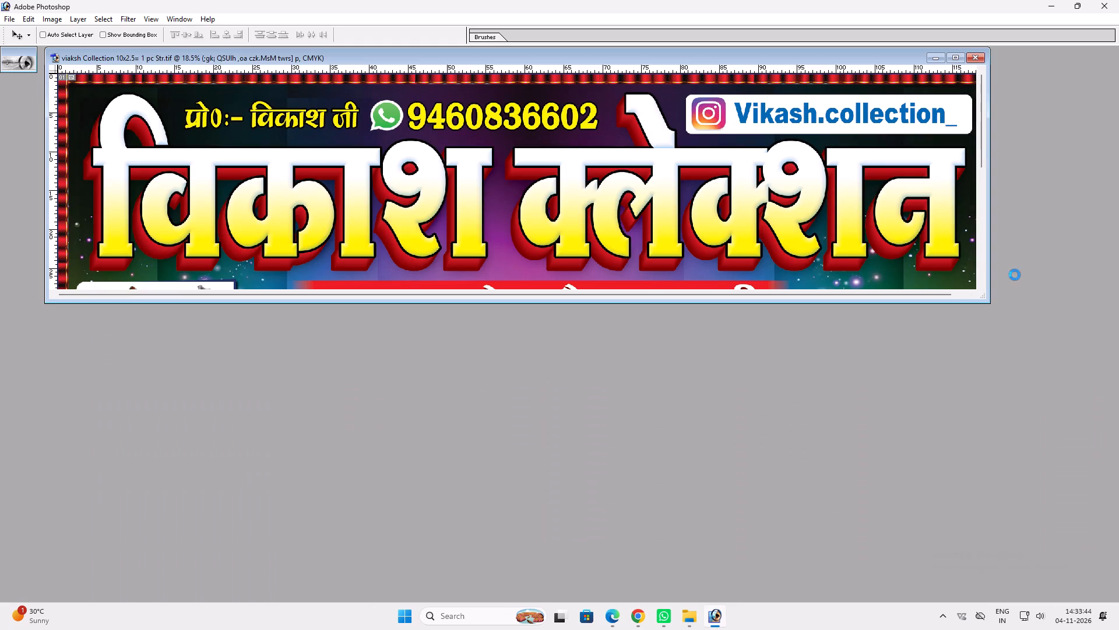
{"action": "double_click", "coordinate": [245, 36]}
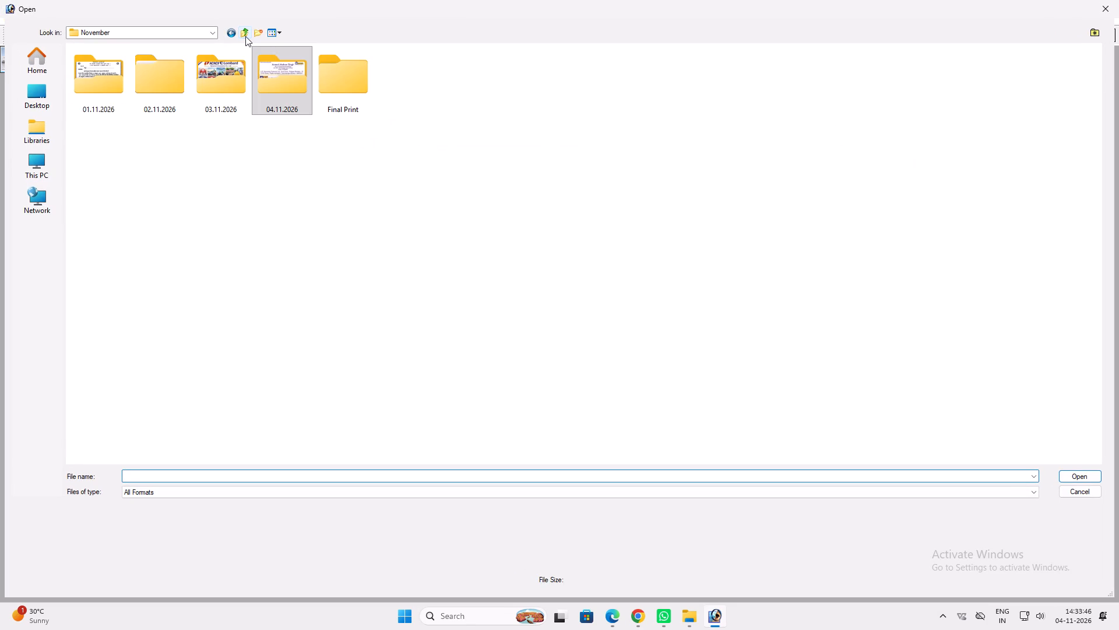
{"action": "double_click", "coordinate": [154, 86]}
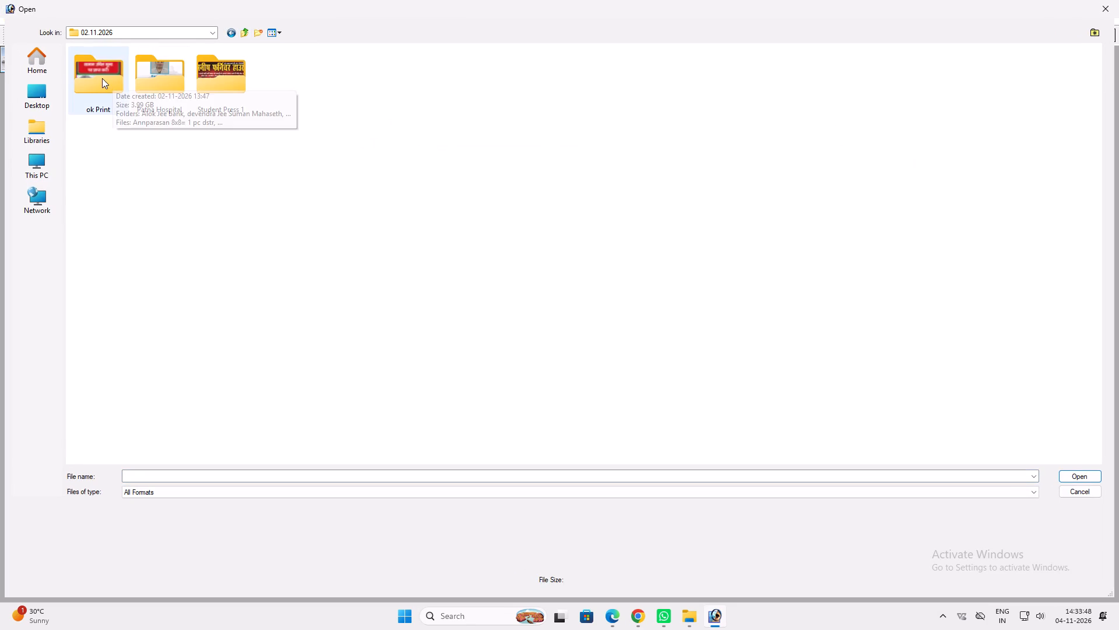
{"action": "double_click", "coordinate": [102, 78]}
{"action": "left_click", "coordinate": [146, 93]}
{"action": "key", "text": "Return"}
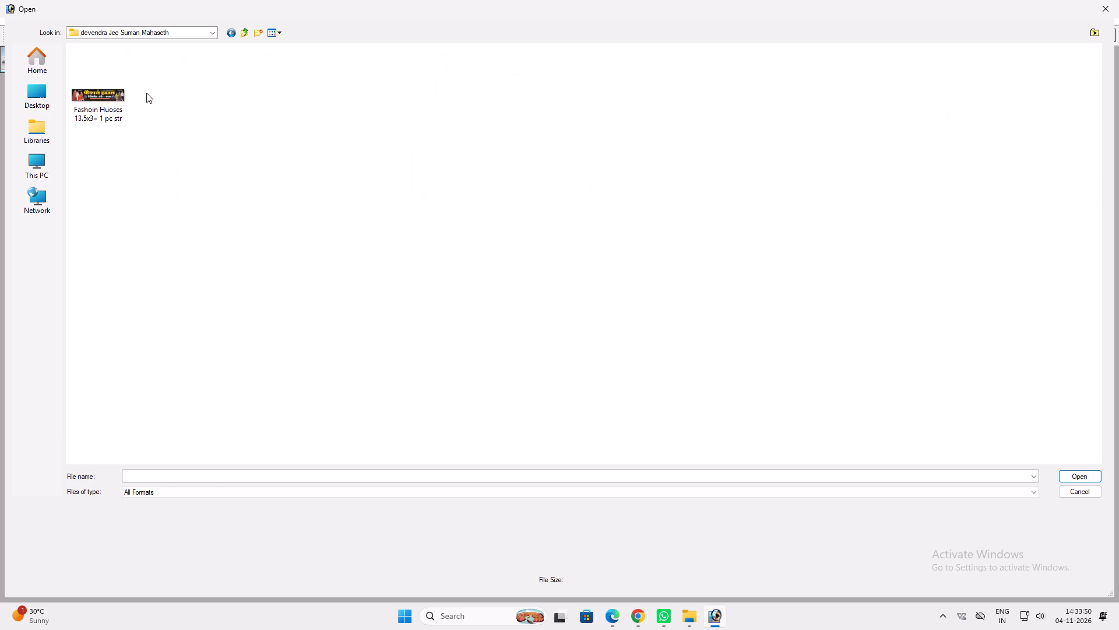
{"action": "left_click", "coordinate": [104, 93]}
{"action": "key", "text": "Return"}
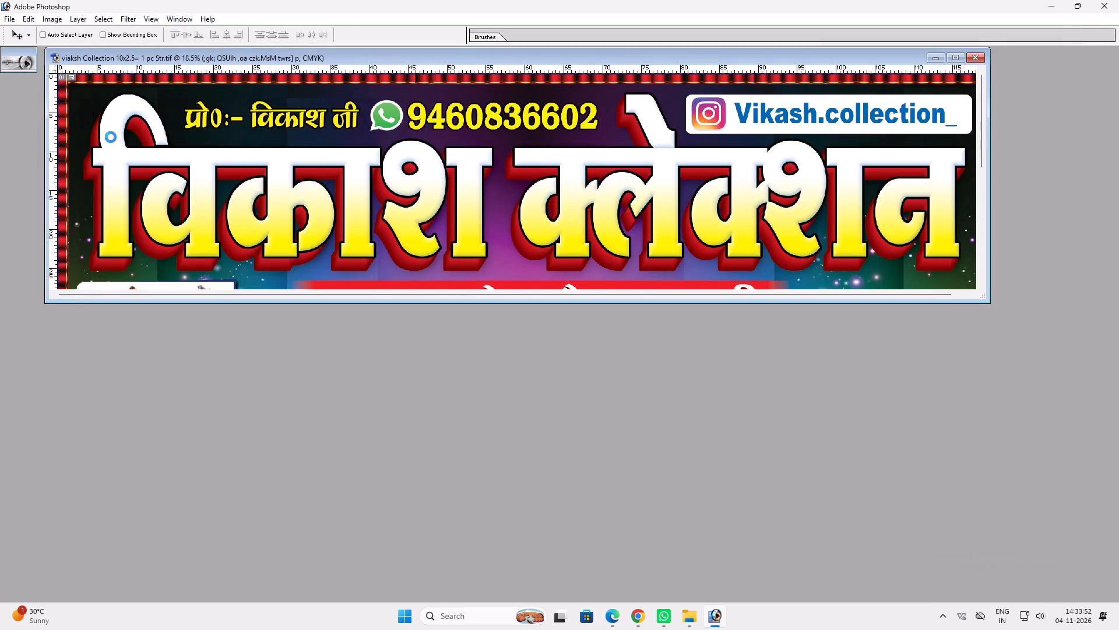
Copy the green T-shirt boy, the girl in the patterned dress and the white T-shirt boy together into the collection banner.
{"action": "key", "text": "v"}
{"action": "left_click_drag", "start_coordinate": [615, 79], "coordinate": [523, 118]}
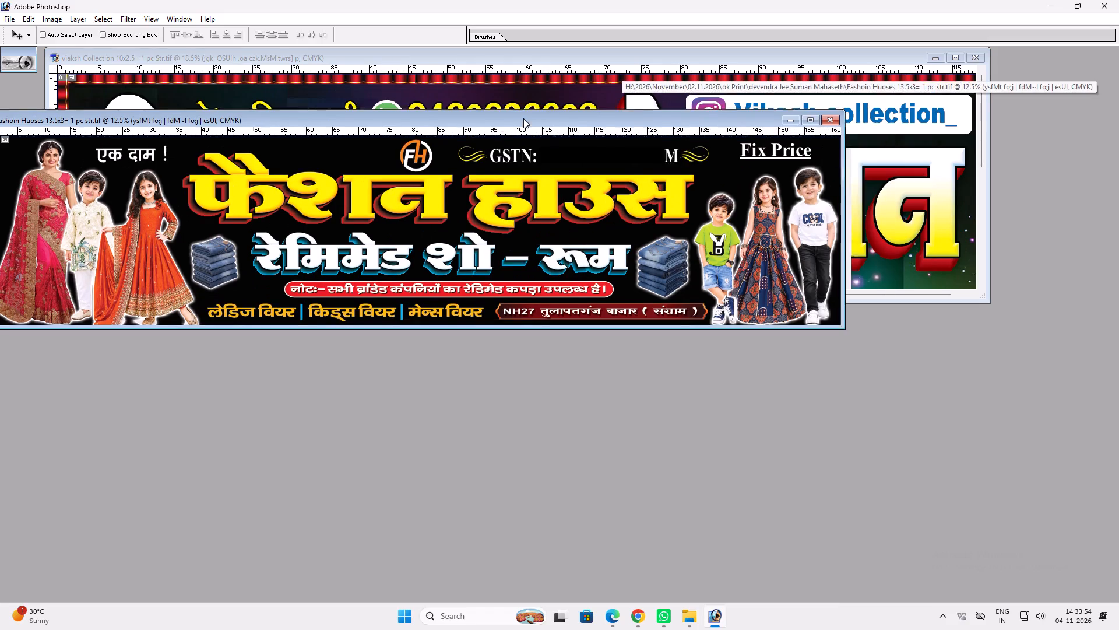
{"action": "left_click_drag", "start_coordinate": [523, 118], "coordinate": [466, 148]}
{"action": "left_click", "coordinate": [663, 249], "text": "ctrl"}
{"action": "left_click_drag", "start_coordinate": [661, 249], "coordinate": [663, 222]}
{"action": "key", "text": "ctrl+z"}
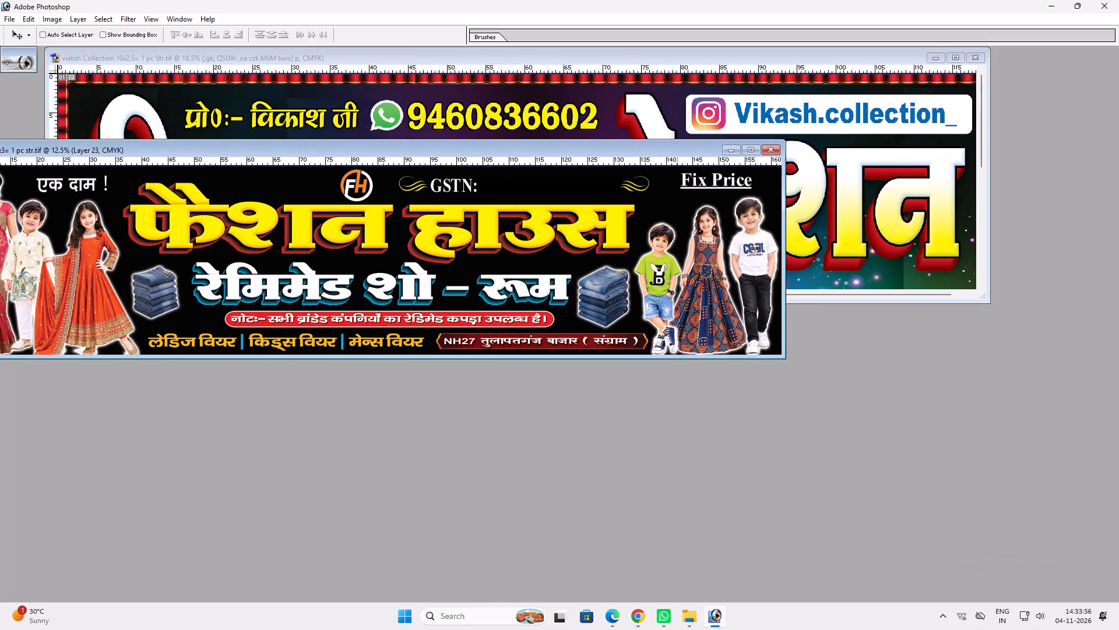
{"action": "left_click", "coordinate": [700, 258], "text": "ctrl+shift"}
{"action": "left_click", "coordinate": [748, 246], "text": "ctrl+shift"}
{"action": "left_click_drag", "start_coordinate": [748, 246], "coordinate": [889, 192]}
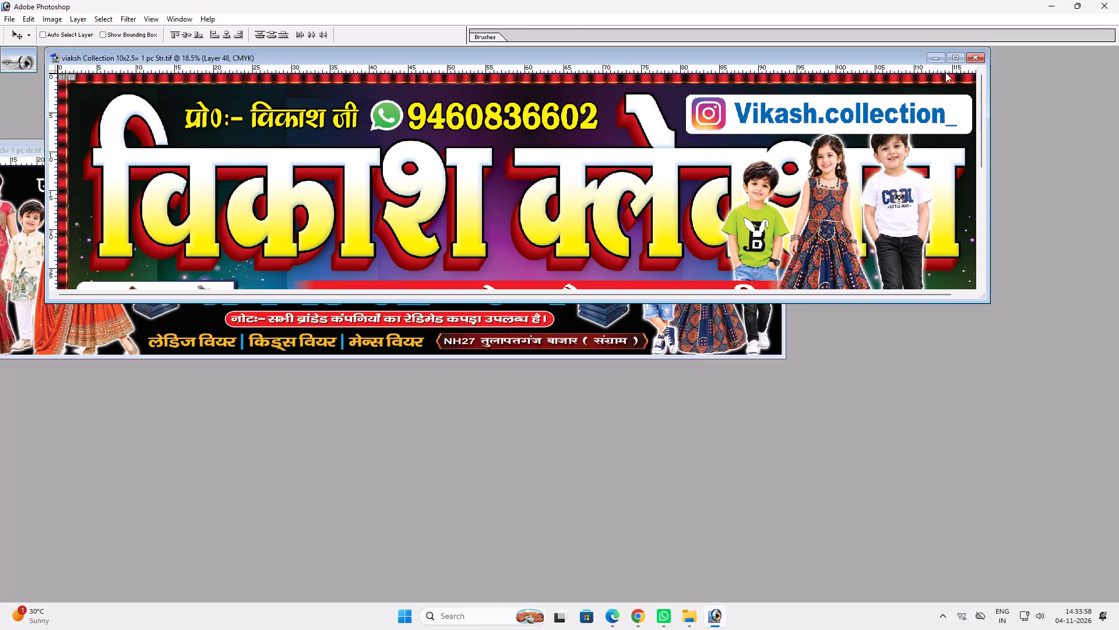
Enlarge the collection banner's view and place the three children beside the jacket row, below the heading's last letters.
{"action": "left_click", "coordinate": [955, 57]}
{"action": "key", "text": "space"}
{"action": "key", "text": "space"}
{"action": "key", "text": "space"}
{"action": "key", "text": "space"}
{"action": "key", "text": "space"}
{"action": "key", "text": "space"}
{"action": "key", "text": "space"}
{"action": "key", "text": "space"}
{"action": "key", "text": "space"}
{"action": "key", "text": "space"}
{"action": "right_click", "coordinate": [757, 280]}
{"action": "left_click", "coordinate": [784, 291]}
{"action": "key", "text": "v"}
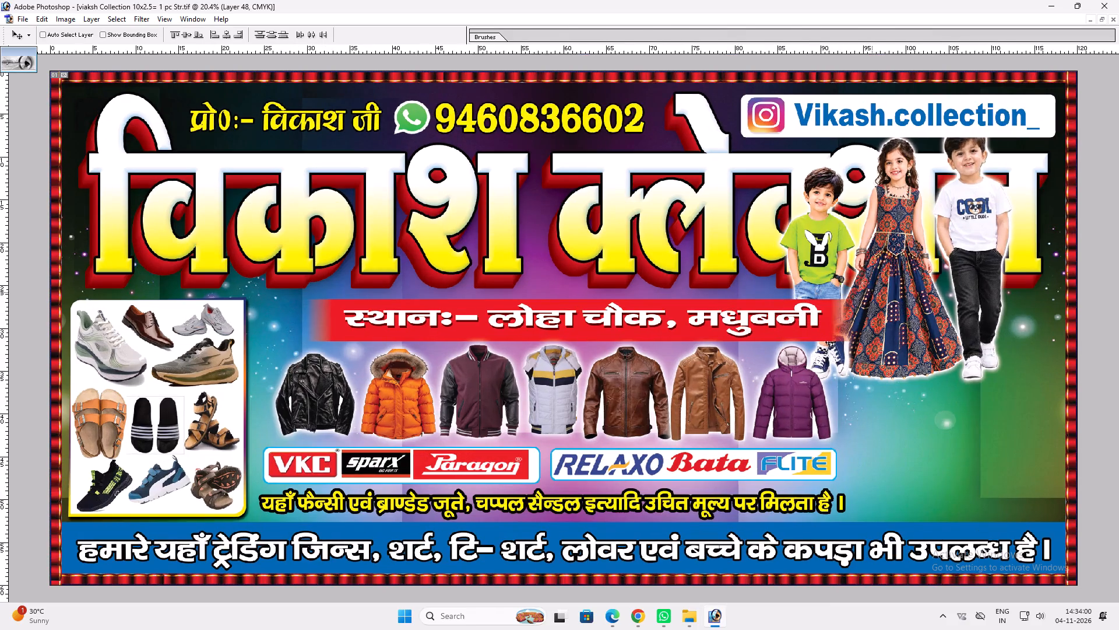
{"action": "left_click_drag", "start_coordinate": [872, 292], "coordinate": [900, 422]}
Remove the girl in the patterned dress from the banner, leaving only the two boys.
{"action": "left_click", "coordinate": [923, 373], "text": "ctrl"}
{"action": "key", "text": "alt+l"}
{"action": "key", "text": "alt+l"}
{"action": "key", "text": "alt+l"}
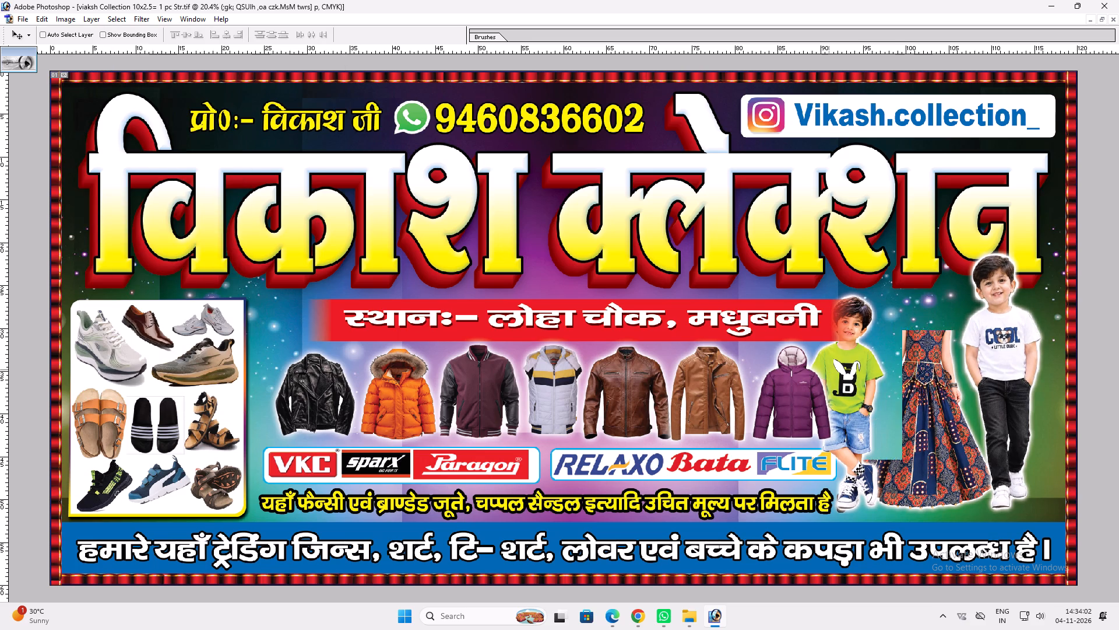
Scale the boy in the white COOL T-shirt down slightly and place him near the banner's right border, above the blue strip.
{"action": "key", "text": "v"}
{"action": "right_click", "coordinate": [1012, 356]}
{"action": "left_click", "coordinate": [1026, 363]}
{"action": "right_click", "coordinate": [1016, 352], "text": "ctrl+shift"}
{"action": "left_click", "coordinate": [1027, 359], "text": "ctrl+shift"}
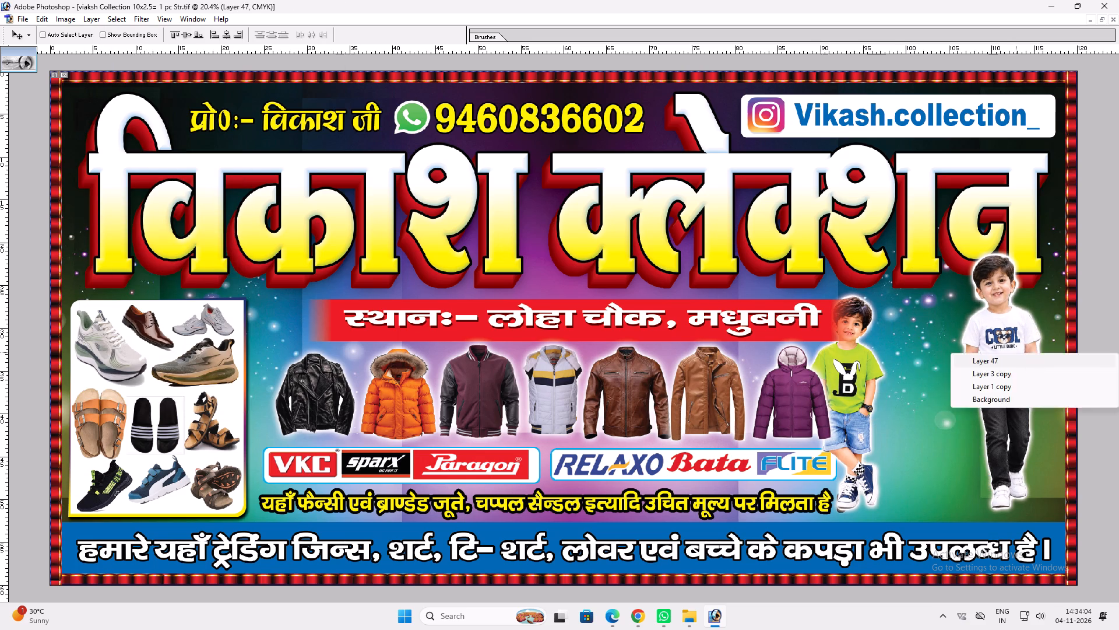
{"action": "left_click_drag", "start_coordinate": [1021, 357], "coordinate": [1025, 370]}
{"action": "key", "text": "ctrl+t"}
{"action": "left_click_drag", "start_coordinate": [1043, 269], "coordinate": [1035, 288], "text": "shift"}
{"action": "key", "text": "Return"}
{"action": "key", "text": "v"}
{"action": "left_click_drag", "start_coordinate": [994, 327], "coordinate": [1015, 340]}
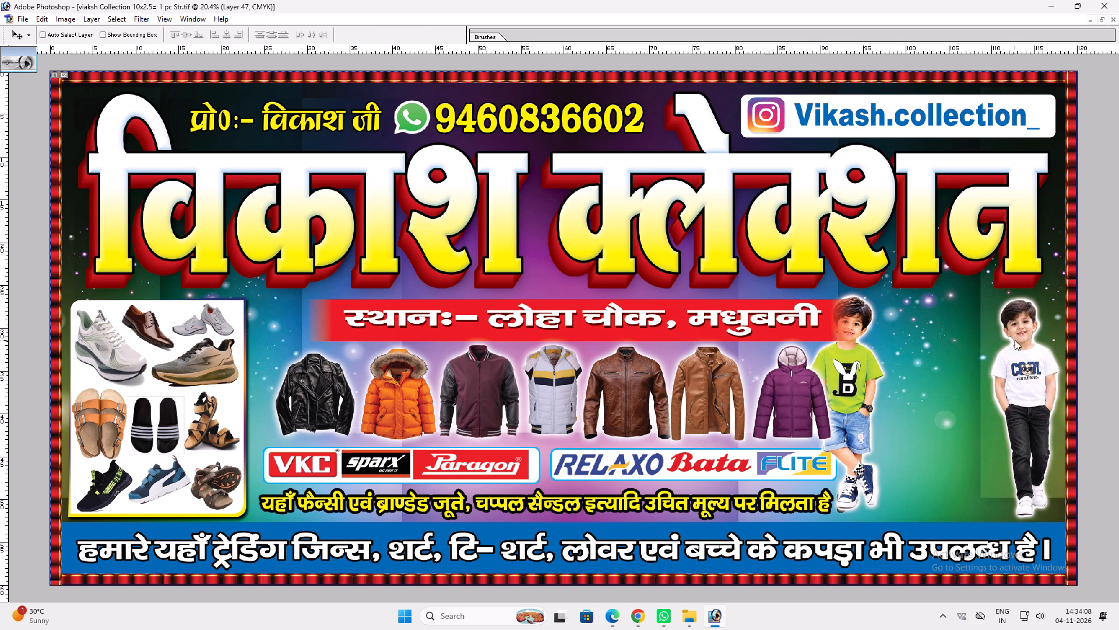
Place the boy in the green T-shirt just beyond the purple jacket, clear of the logos and the address strip.
{"action": "double_click", "coordinate": [831, 375], "text": "ctrl"}
{"action": "left_click_drag", "start_coordinate": [832, 374], "coordinate": [867, 394]}
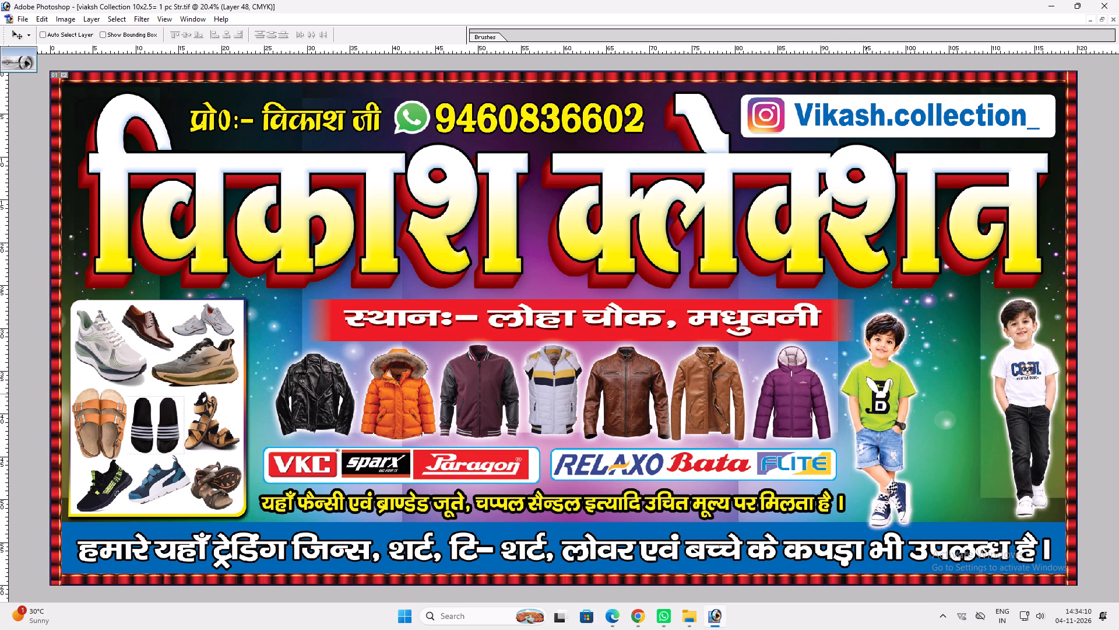
{"action": "left_click_drag", "start_coordinate": [867, 394], "coordinate": [869, 381]}
Copy the boy in the printed kurta from the fashion house banner and place him between the two boys.
{"action": "key", "text": "f"}
{"action": "type", "text": "ff"}
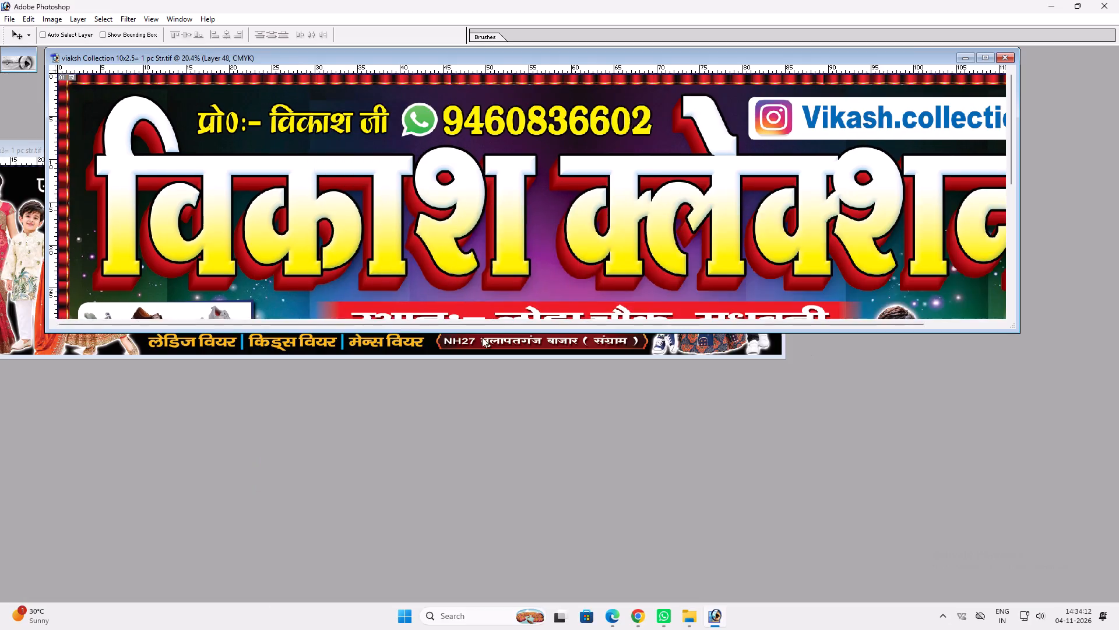
{"action": "left_click", "coordinate": [322, 351]}
{"action": "key", "text": "v"}
{"action": "right_click", "coordinate": [19, 242]}
{"action": "left_click", "coordinate": [33, 245]}
{"action": "right_click", "coordinate": [32, 239], "text": "ctrl+shift"}
{"action": "left_click_drag", "start_coordinate": [38, 244], "coordinate": [44, 247], "text": "ctrl+shift"}
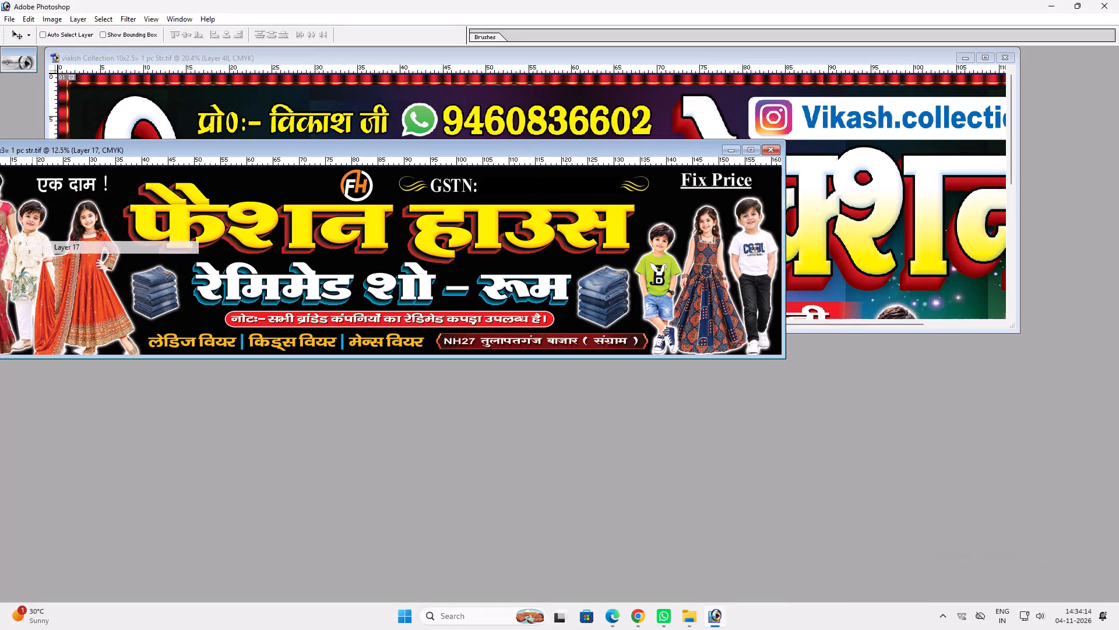
{"action": "left_click_drag", "start_coordinate": [38, 240], "coordinate": [289, 111]}
{"action": "double_click", "coordinate": [311, 60]}
{"action": "key", "text": "space"}
{"action": "left_click_drag", "start_coordinate": [420, 317], "coordinate": [330, 278]}
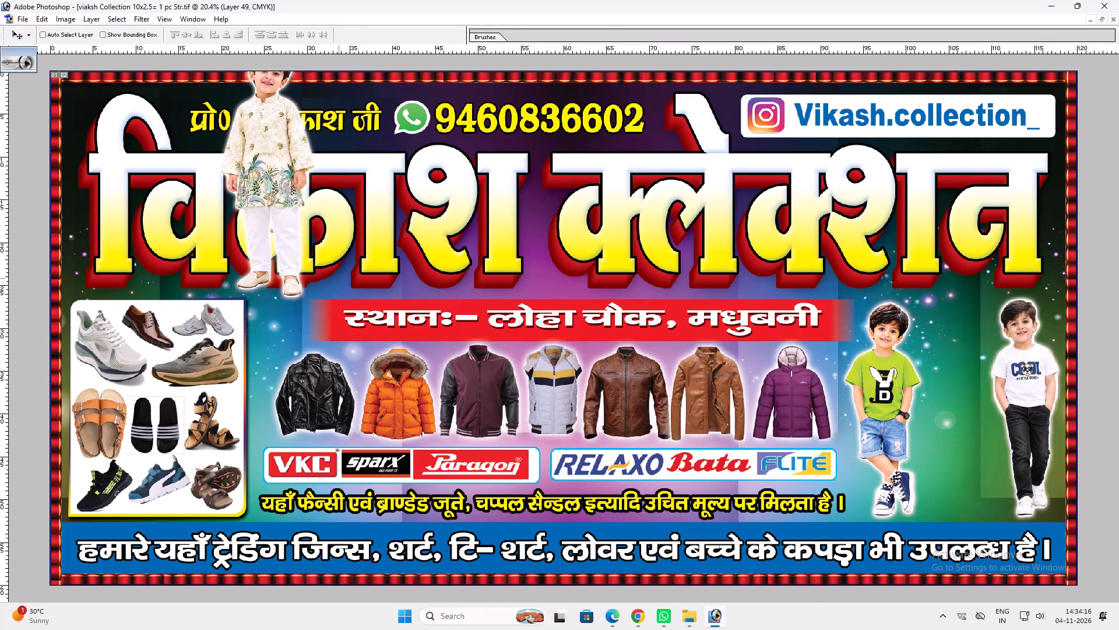
{"action": "left_click_drag", "start_coordinate": [330, 278], "coordinate": [305, 269]}
{"action": "key", "text": "v"}
{"action": "left_click_drag", "start_coordinate": [305, 206], "coordinate": [993, 434]}
Scale the kurta boy down to fit between the other two boys, with his feet above the blue strip.
{"action": "key", "text": "ctrl+t"}
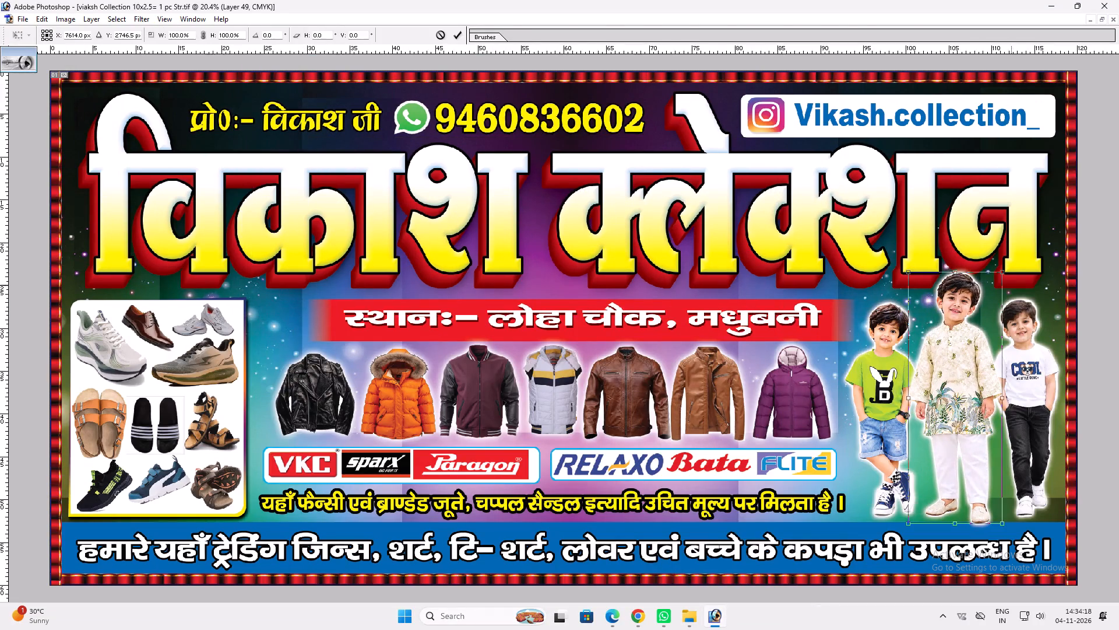
{"action": "left_click_drag", "start_coordinate": [1003, 274], "coordinate": [992, 295], "text": "shift"}
{"action": "key", "text": "Return"}
{"action": "key", "text": "v"}
{"action": "left_click_drag", "start_coordinate": [974, 390], "coordinate": [976, 390]}
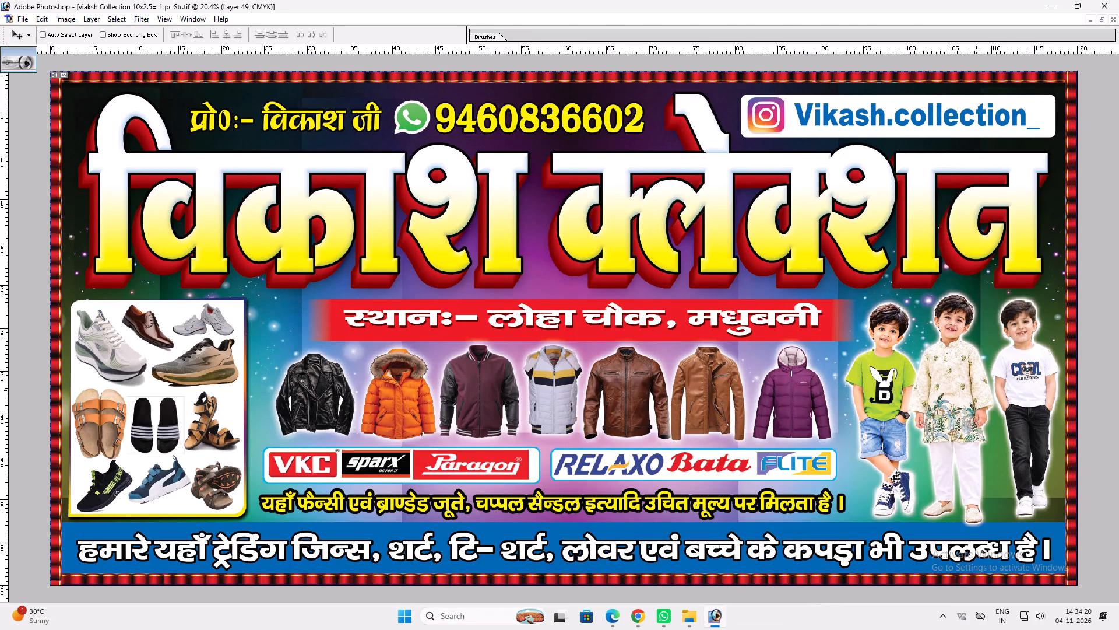
{"action": "left_click_drag", "start_coordinate": [976, 390], "coordinate": [980, 389]}
{"action": "key", "text": "ctrl+t"}
{"action": "left_click_drag", "start_coordinate": [997, 521], "coordinate": [990, 519], "text": "alt+shift"}
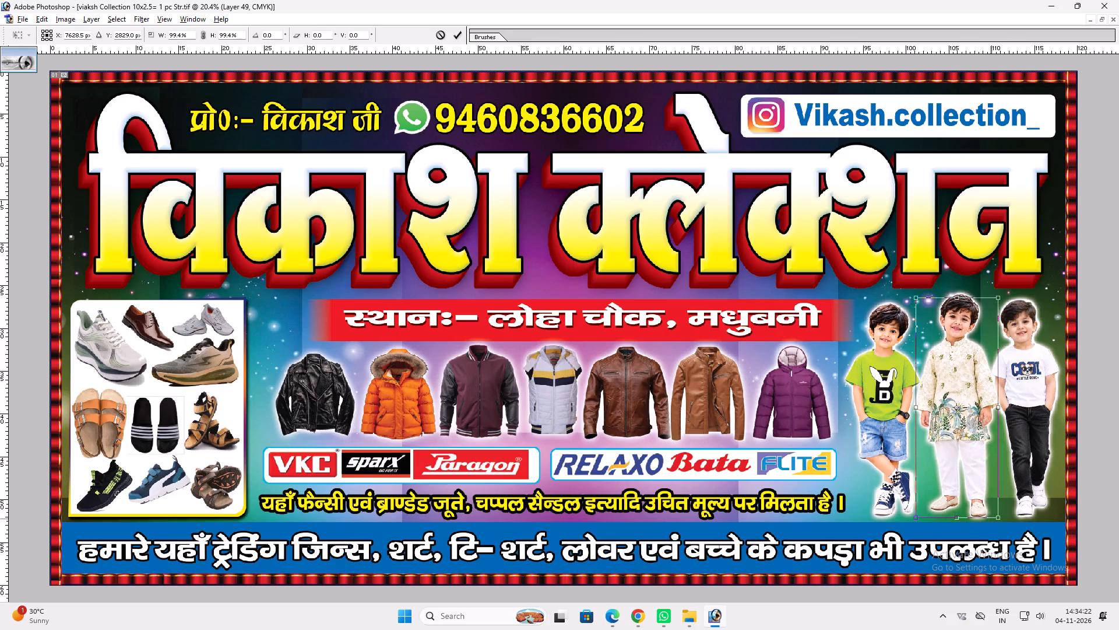
{"action": "left_click_drag", "start_coordinate": [990, 519], "coordinate": [990, 518], "text": "alt+shift"}
{"action": "key", "text": "shift+Return"}
{"action": "key", "text": "v"}
Copy the folded jeans stack from the fashion house banner and place it at the jacket row's start, beside the footwear panel.
{"action": "key", "text": "f"}
{"action": "key", "text": "f"}
{"action": "key", "text": "f"}
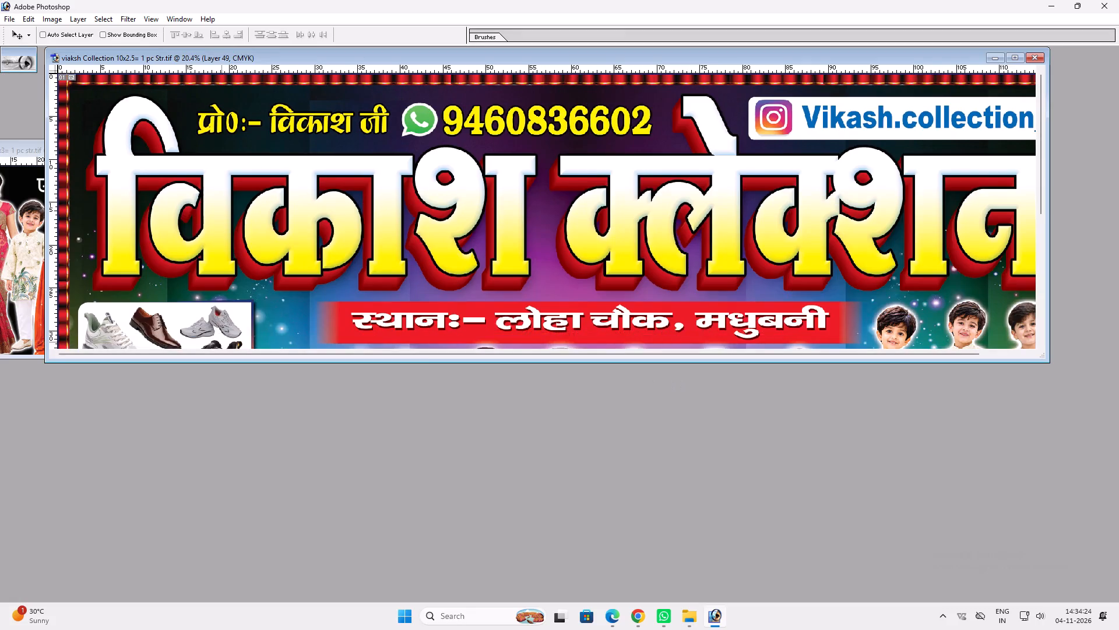
{"action": "left_click", "coordinate": [43, 242]}
{"action": "key", "text": "v"}
{"action": "left_click", "coordinate": [602, 293], "text": "ctrl"}
{"action": "left_click_drag", "start_coordinate": [601, 292], "coordinate": [894, 236]}
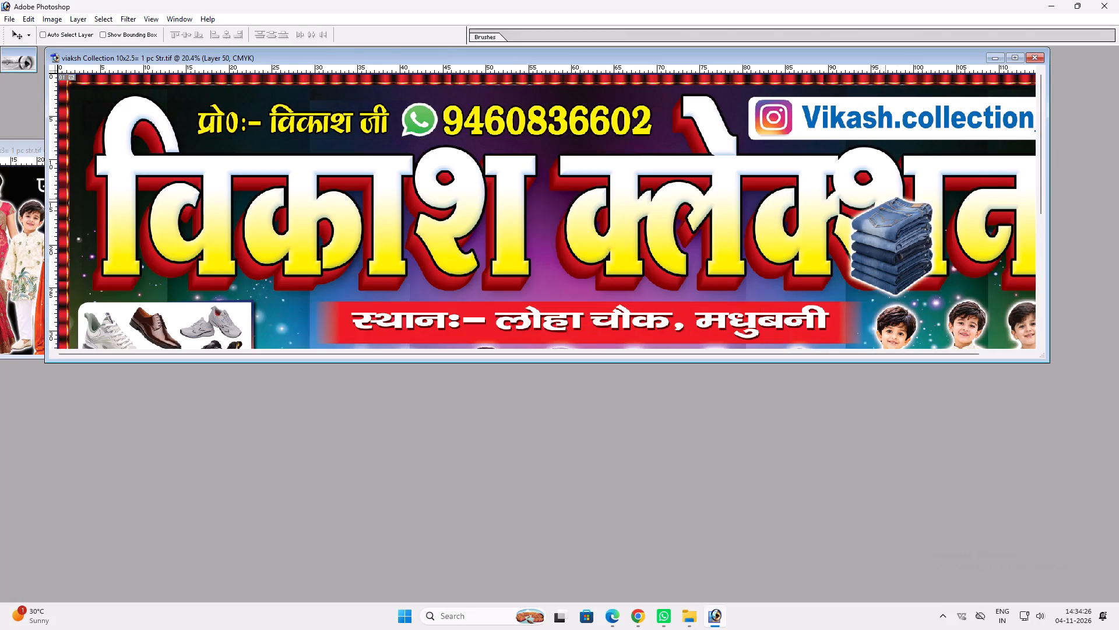
{"action": "key", "text": "f"}
{"action": "key", "text": "space"}
{"action": "left_click", "coordinate": [885, 266], "text": "ctrl"}
{"action": "left_click_drag", "start_coordinate": [884, 264], "coordinate": [881, 275]}
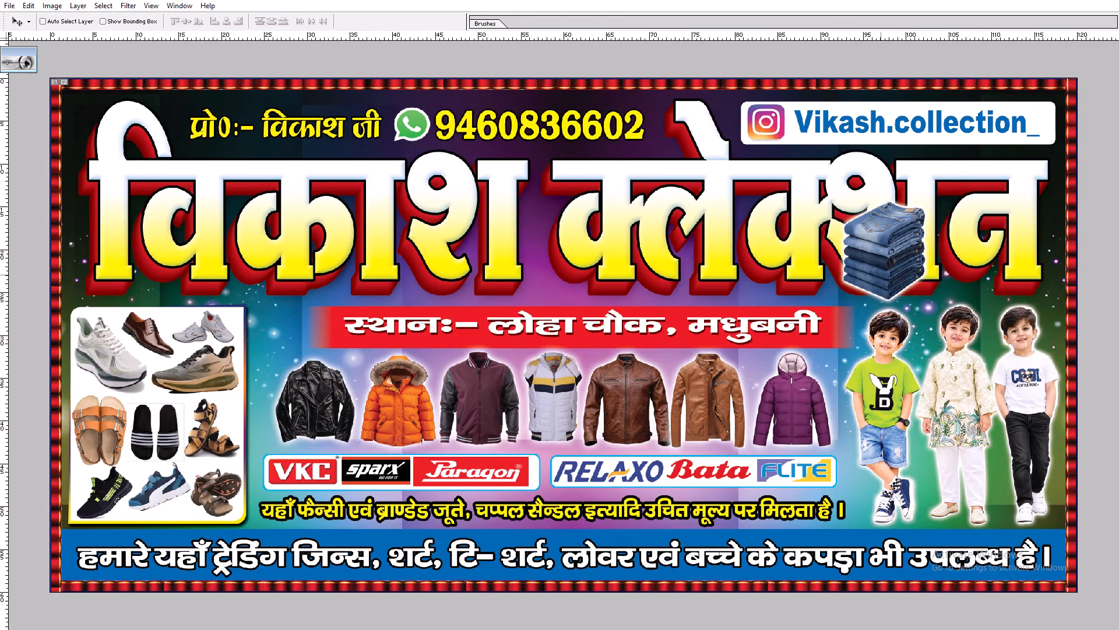
{"action": "left_click_drag", "start_coordinate": [881, 275], "coordinate": [280, 416]}
Group the seven jackets, scale them down together and shift the row toward the boys to make room for the jeans stack.
{"action": "left_click", "coordinate": [310, 403], "text": "ctrl"}
{"action": "left_click_drag", "start_coordinate": [310, 400], "coordinate": [334, 397]}
{"action": "key", "text": "ctrl+z"}
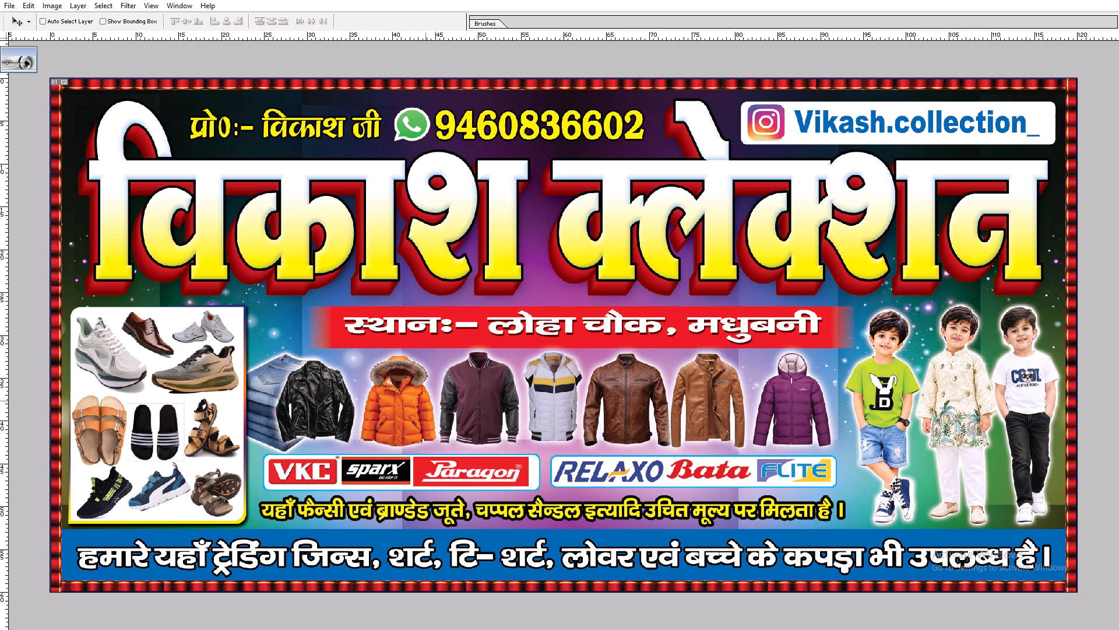
{"action": "left_click", "coordinate": [403, 403], "text": "ctrl+shift"}
{"action": "left_click", "coordinate": [477, 389], "text": "ctrl+shift"}
{"action": "left_click", "coordinate": [547, 387], "text": "ctrl+shift"}
{"action": "left_click", "coordinate": [628, 387], "text": "ctrl+shift"}
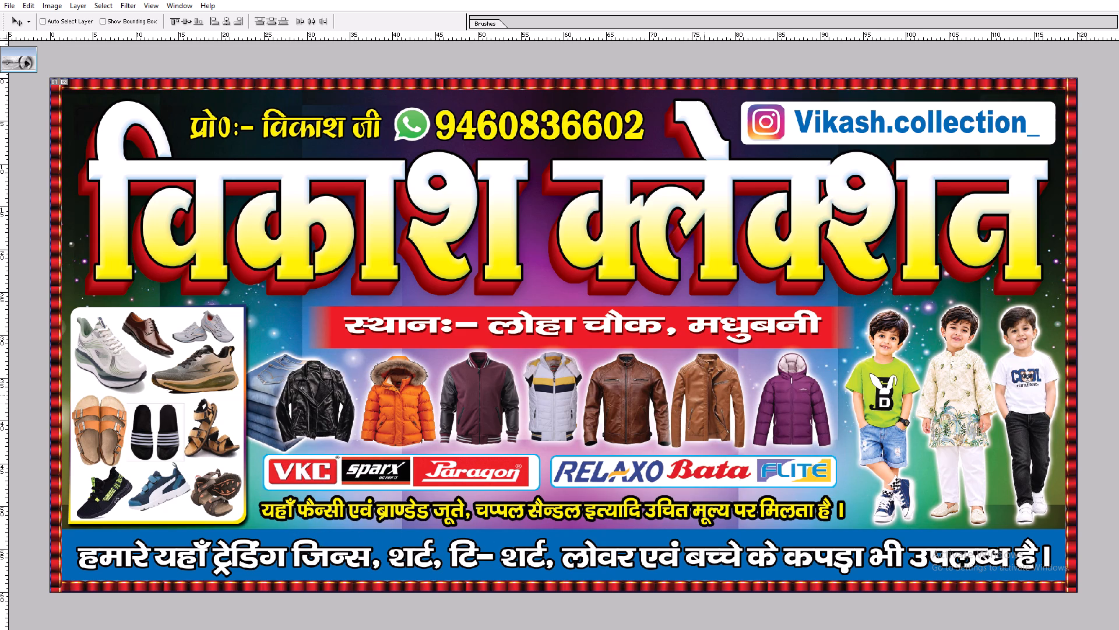
{"action": "left_click", "coordinate": [705, 391], "text": "ctrl+shift"}
{"action": "left_click", "coordinate": [797, 391], "text": "ctrl+shift"}
{"action": "key", "text": "ctrl+t"}
{"action": "left_click_drag", "start_coordinate": [281, 397], "coordinate": [350, 390], "text": "shift"}
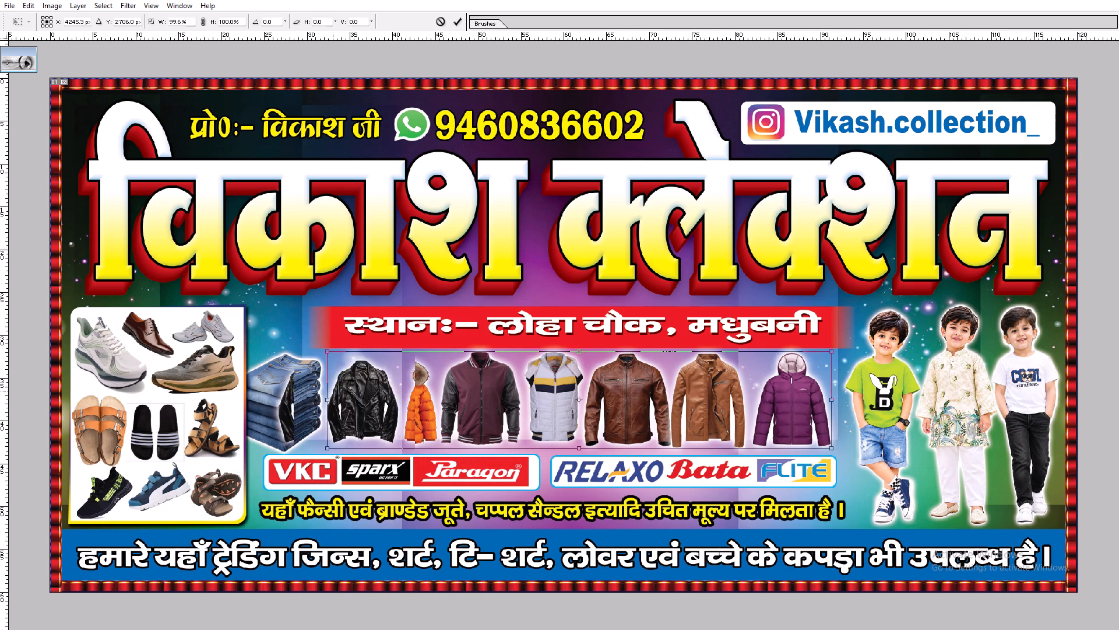
{"action": "left_click_drag", "start_coordinate": [350, 390], "coordinate": [354, 389], "text": "shift"}
{"action": "left_click_drag", "start_coordinate": [615, 352], "coordinate": [613, 360], "text": "shift"}
{"action": "key", "text": "Return"}
{"action": "key", "text": "v"}
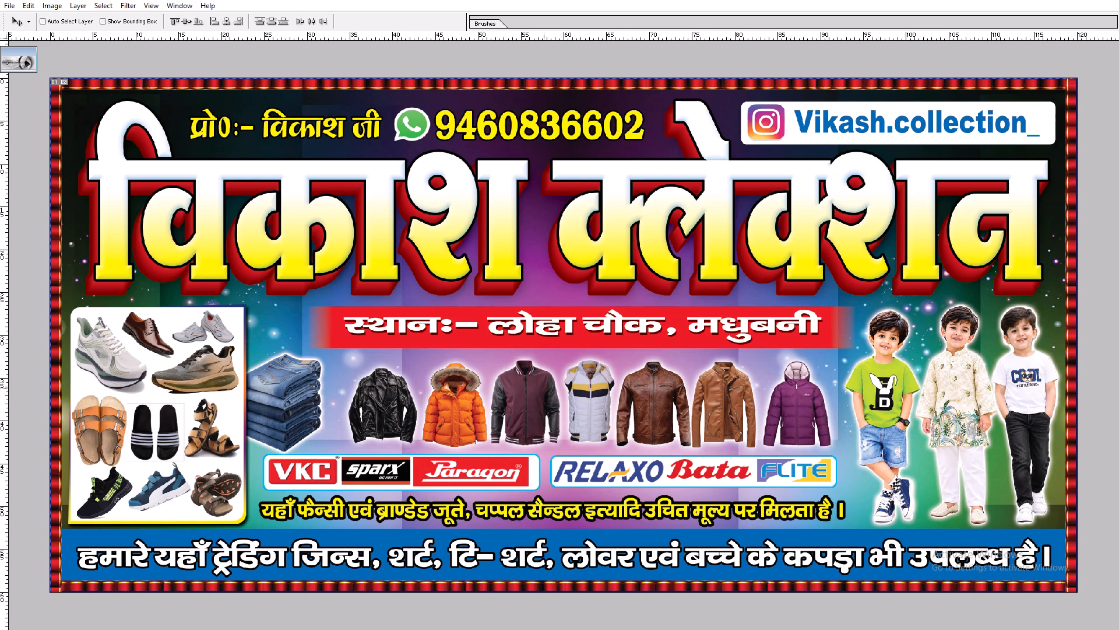
{"action": "left_click", "coordinate": [543, 394], "text": "shift"}
Move the jeans stack closer to the black leather jacket and scale it down slightly to match the row.
{"action": "left_click", "coordinate": [279, 417], "text": "ctrl"}
{"action": "left_click_drag", "start_coordinate": [272, 411], "coordinate": [294, 411]}
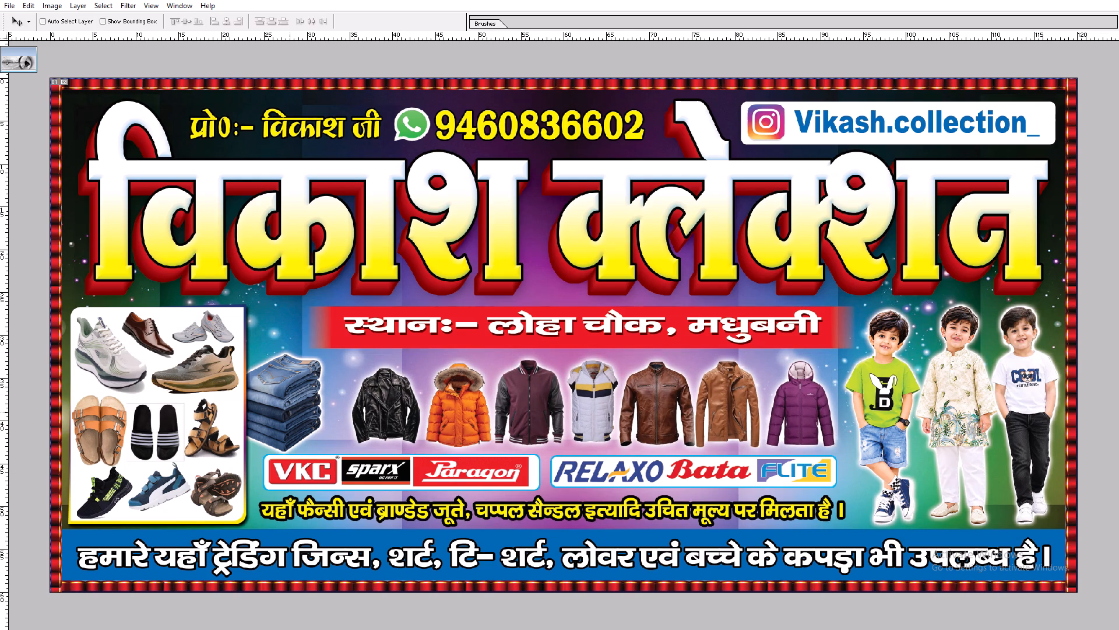
{"action": "left_click_drag", "start_coordinate": [294, 411], "coordinate": [297, 409]}
{"action": "key", "text": "ctrl+t"}
{"action": "left_click_drag", "start_coordinate": [345, 353], "coordinate": [334, 358], "text": "shift"}
{"action": "key", "text": "shift+Return"}
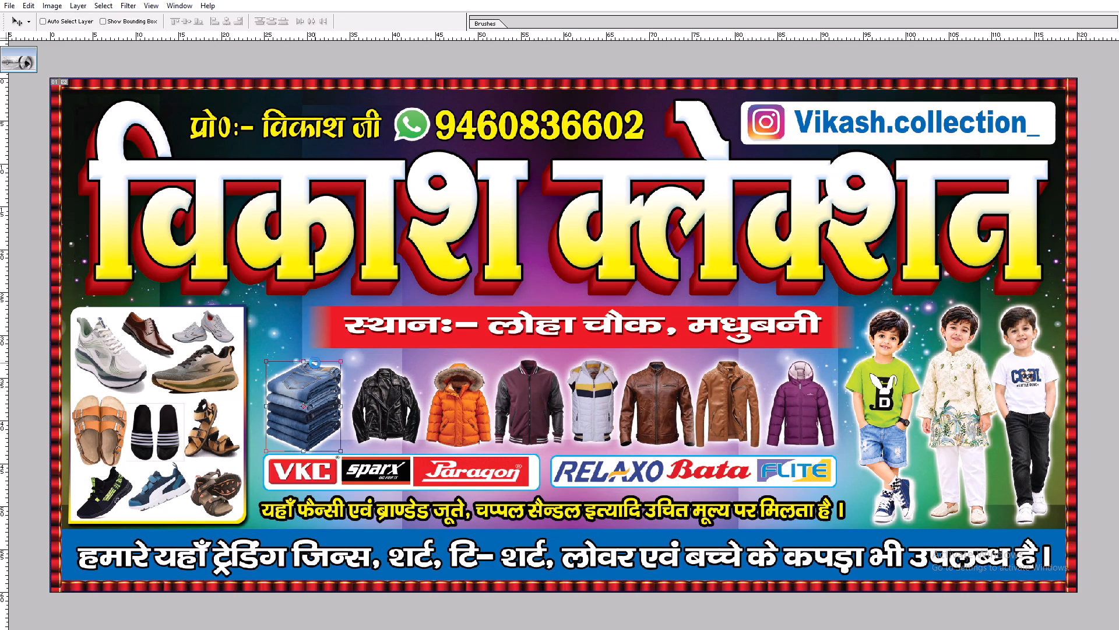
Nudge the folded jeans stack slightly away from the black leather jacket, toward the footwear panel.
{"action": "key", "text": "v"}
{"action": "left_click_drag", "start_coordinate": [331, 402], "coordinate": [325, 401]}
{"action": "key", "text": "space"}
{"action": "right_click", "coordinate": [323, 400]}
{"action": "left_click_drag", "start_coordinate": [329, 402], "coordinate": [342, 408]}
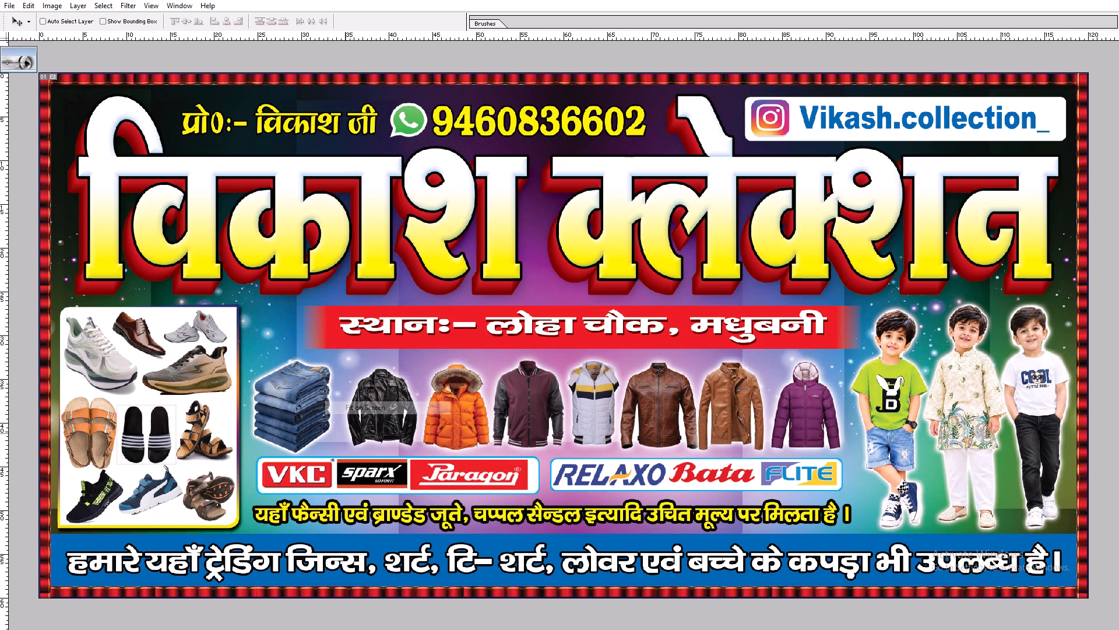
Stretch the yellow Hindi footwear tagline slightly wider toward the boys, keeping its starting edge in place.
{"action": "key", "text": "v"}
{"action": "scroll", "coordinate": [582, 282], "scroll_direction": "up", "scroll_amount": 1}
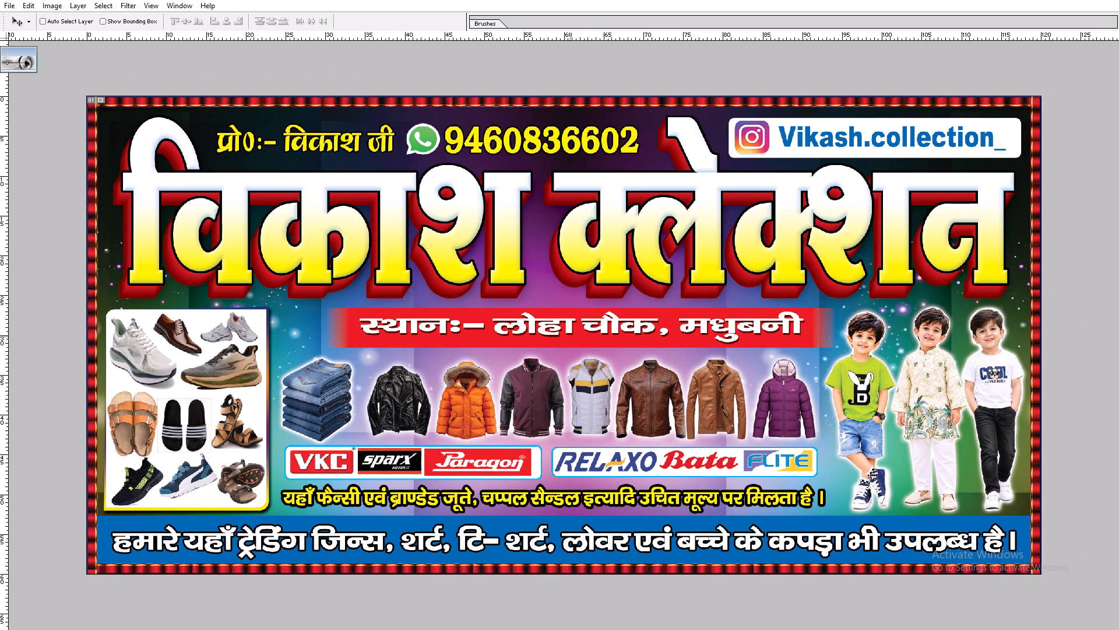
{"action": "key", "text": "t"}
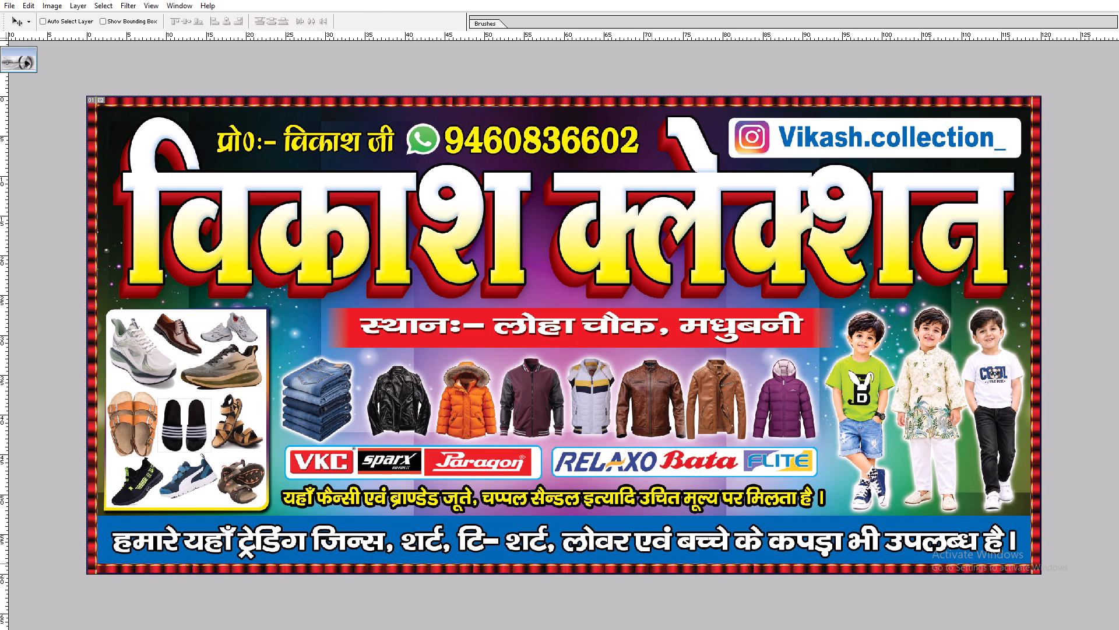
{"action": "left_click", "coordinate": [657, 502]}
{"action": "key", "text": "Return"}
{"action": "key", "text": "ctrl+t"}
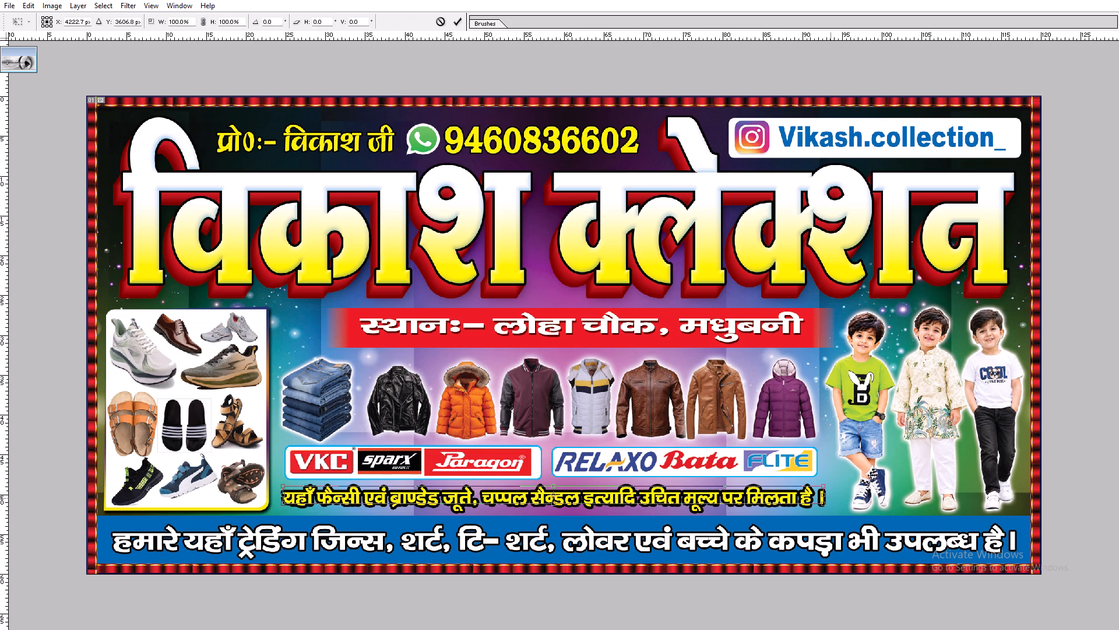
{"action": "left_click_drag", "start_coordinate": [828, 498], "coordinate": [843, 497], "text": "shift"}
{"action": "key", "text": "shift+Return"}
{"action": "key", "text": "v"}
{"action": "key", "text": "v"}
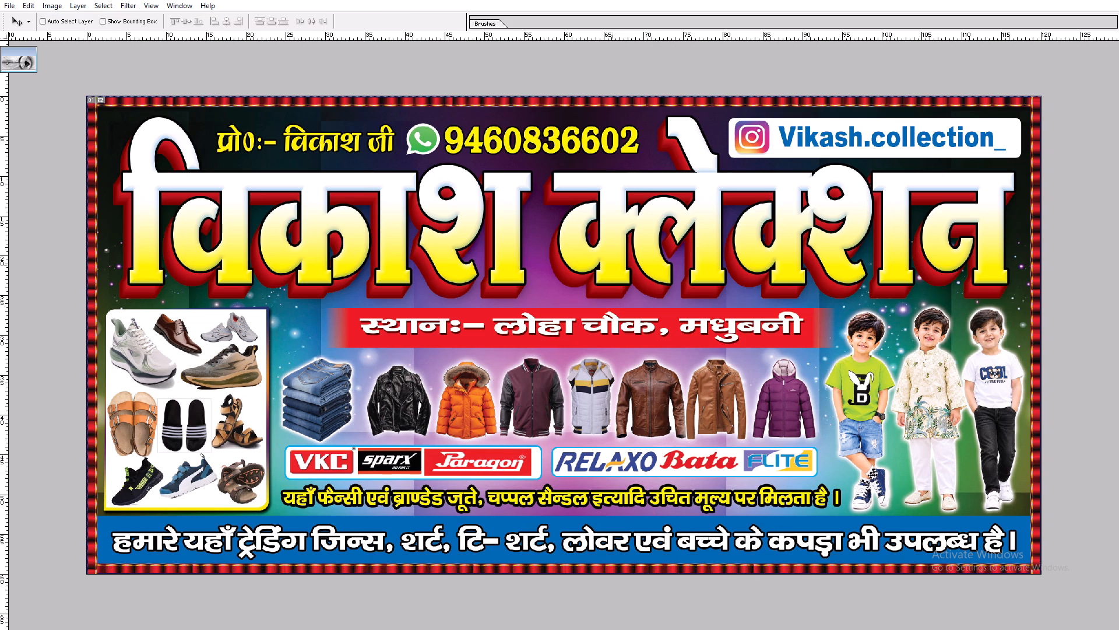
Lower the proprietor name line toward the main heading and reduce its height to about 74% at full width.
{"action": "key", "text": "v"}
{"action": "left_click", "coordinate": [429, 136], "text": "ctrl"}
{"action": "key", "text": "ctrl+t"}
{"action": "key", "text": "Return"}
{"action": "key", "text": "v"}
{"action": "left_click", "coordinate": [390, 137], "text": "ctrl"}
{"action": "left_click_drag", "start_coordinate": [390, 137], "coordinate": [393, 123]}
{"action": "left_click_drag", "start_coordinate": [391, 137], "coordinate": [391, 171]}
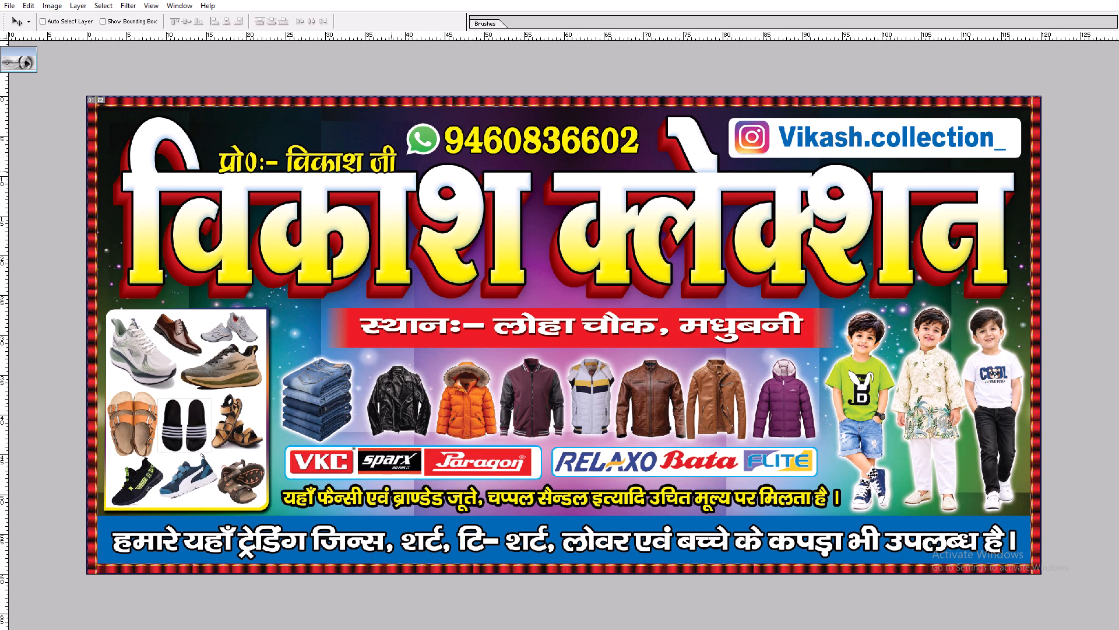
{"action": "left_click_drag", "start_coordinate": [391, 171], "coordinate": [388, 163]}
{"action": "key", "text": "ctrl+t"}
{"action": "left_click_drag", "start_coordinate": [368, 136], "coordinate": [362, 143]}
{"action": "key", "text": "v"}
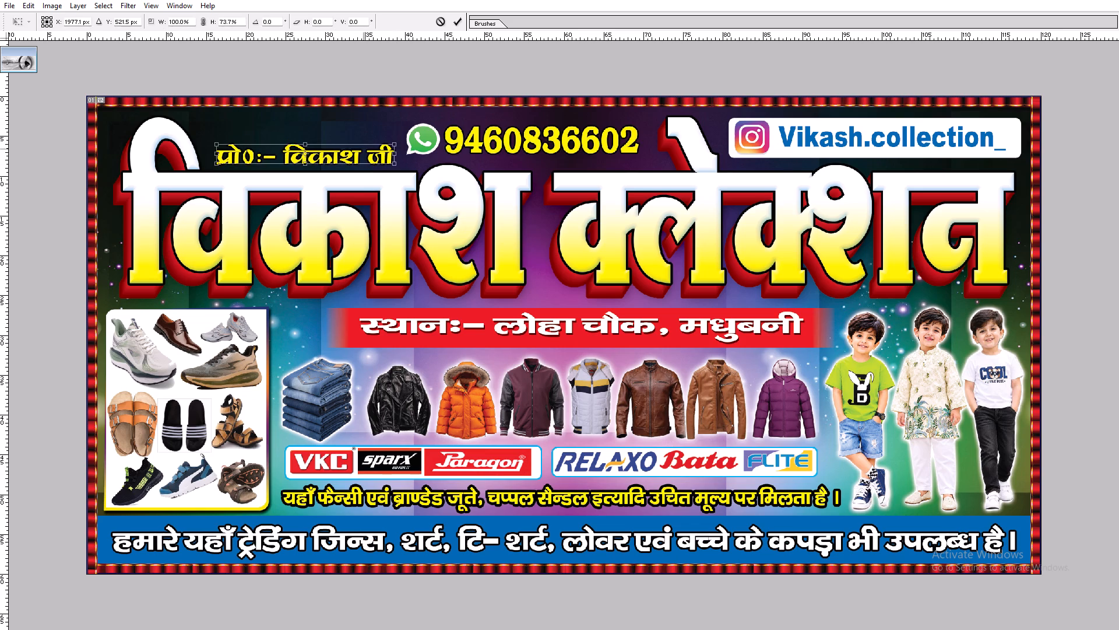
{"action": "key", "text": "Return"}
Move the WhatsApp icon close to the end of the proprietor name line and scale it down to match the text.
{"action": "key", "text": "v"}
{"action": "left_click", "coordinate": [435, 133], "text": "ctrl"}
{"action": "left_click_drag", "start_coordinate": [430, 134], "coordinate": [425, 140]}
{"action": "key", "text": "ctrl+t"}
{"action": "left_click_drag", "start_coordinate": [431, 129], "coordinate": [421, 136], "text": "shift"}
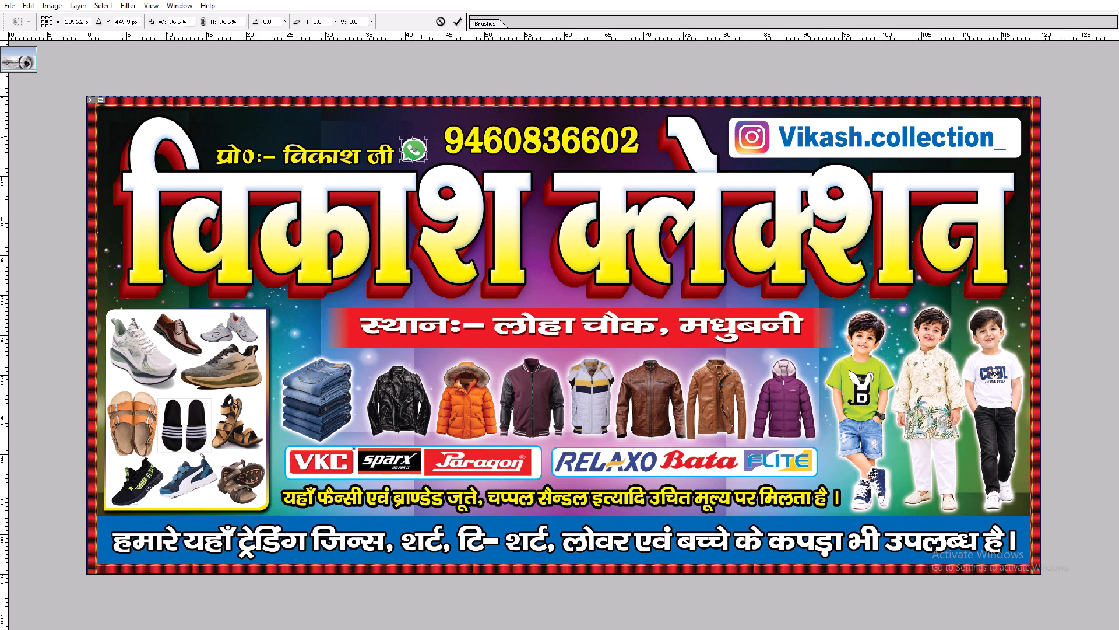
{"action": "left_click_drag", "start_coordinate": [421, 136], "coordinate": [420, 138], "text": "shift"}
{"action": "key", "text": "shift+Return"}
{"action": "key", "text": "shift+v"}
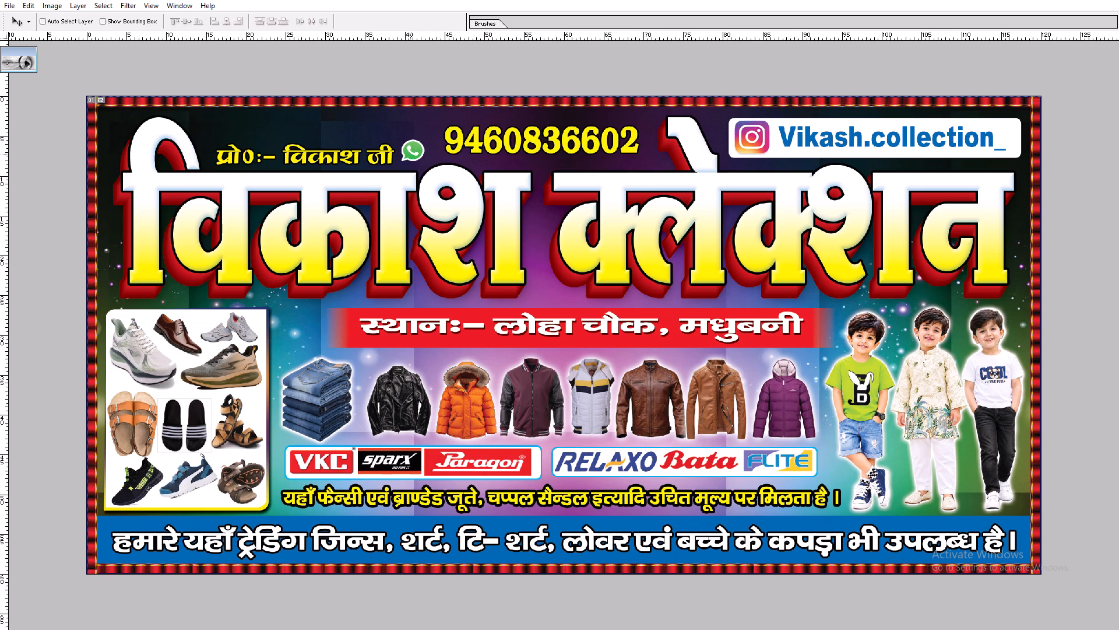
Raise the proprietor name line and WhatsApp icon together, slightly clear of the main heading.
{"action": "left_click_drag", "start_coordinate": [408, 155], "coordinate": [406, 161], "text": "shift"}
{"action": "left_click", "coordinate": [389, 155], "text": "ctrl+shift"}
{"action": "left_click_drag", "start_coordinate": [389, 155], "coordinate": [390, 145]}
Move the phone number right beside the WhatsApp icon, scale it down to about 83%, and stretch it slightly wider.
{"action": "left_click", "coordinate": [461, 141], "text": "ctrl"}
{"action": "left_click_drag", "start_coordinate": [459, 141], "coordinate": [444, 145]}
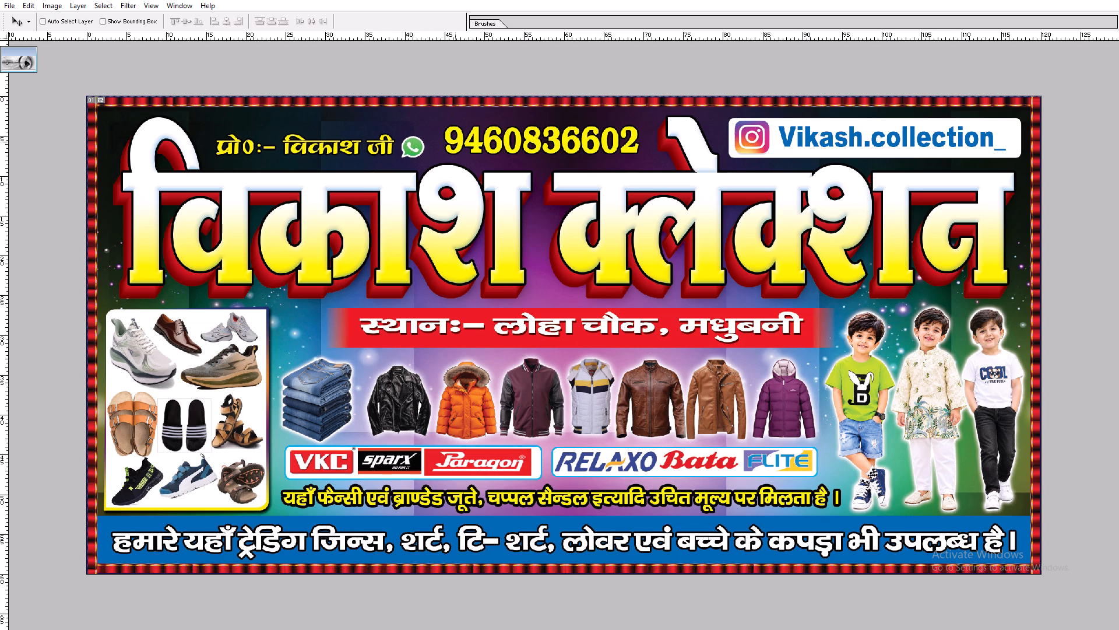
{"action": "left_click_drag", "start_coordinate": [444, 145], "coordinate": [444, 145]}
{"action": "key", "text": "ctrl+t"}
{"action": "left_click_drag", "start_coordinate": [625, 130], "coordinate": [590, 134], "text": "shift"}
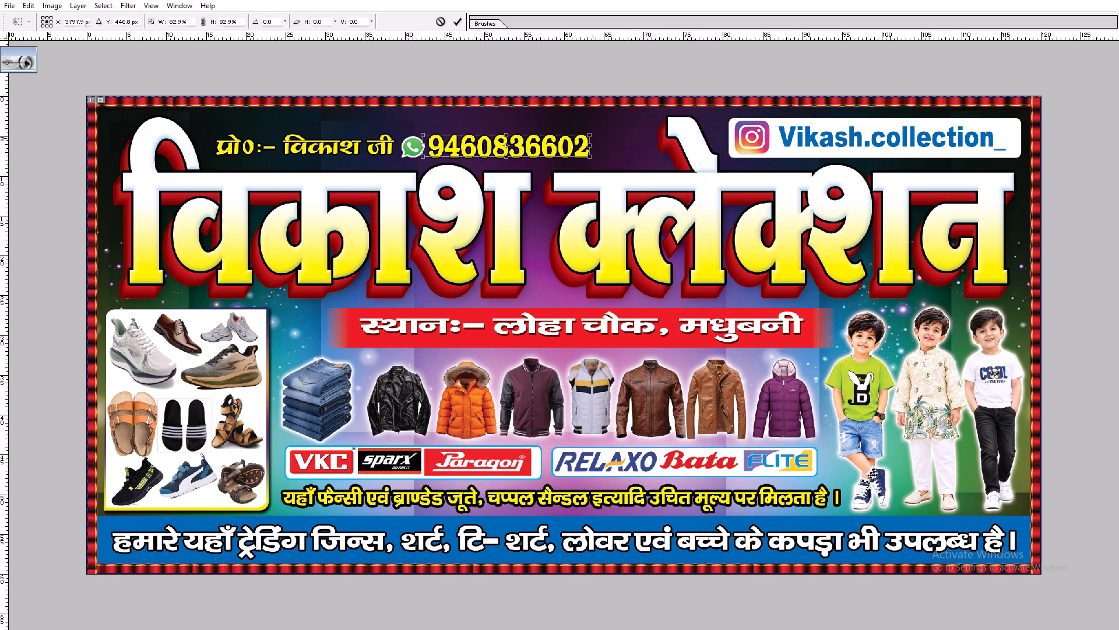
{"action": "left_click_drag", "start_coordinate": [589, 144], "coordinate": [603, 143], "text": "shift"}
{"action": "key", "text": "shift+Return"}
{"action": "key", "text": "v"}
Shift the name line, WhatsApp icon and phone number together toward the Instagram bar and slightly closer to the heading.
{"action": "left_click", "coordinate": [409, 148], "text": "ctrl+shift"}
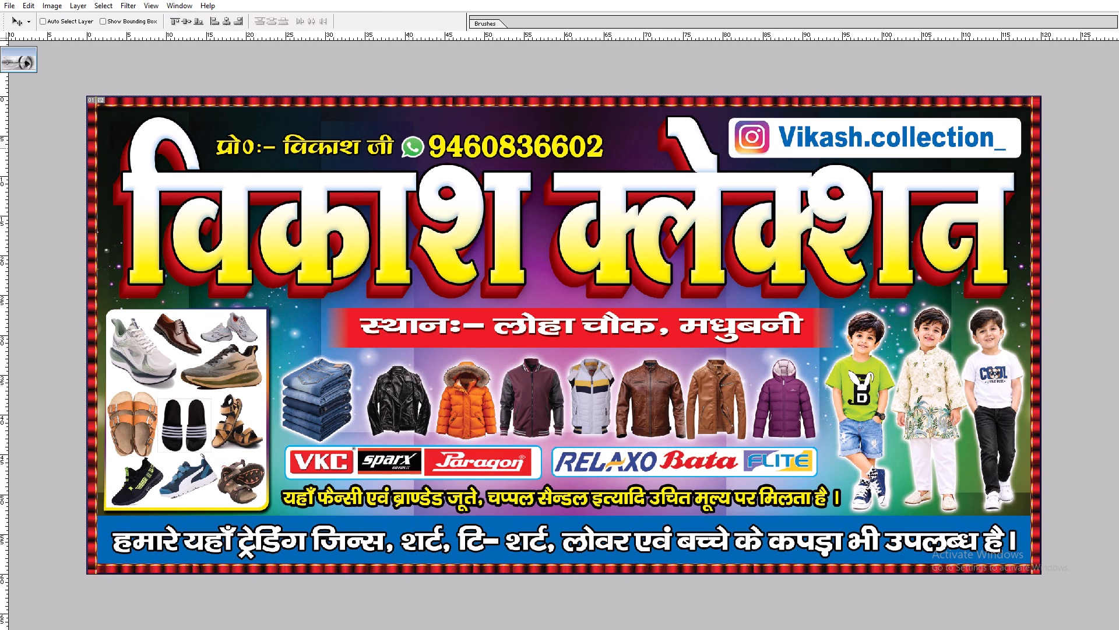
{"action": "left_click", "coordinate": [390, 146], "text": "ctrl+shift"}
{"action": "left_click_drag", "start_coordinate": [390, 146], "coordinate": [418, 146], "text": "shift"}
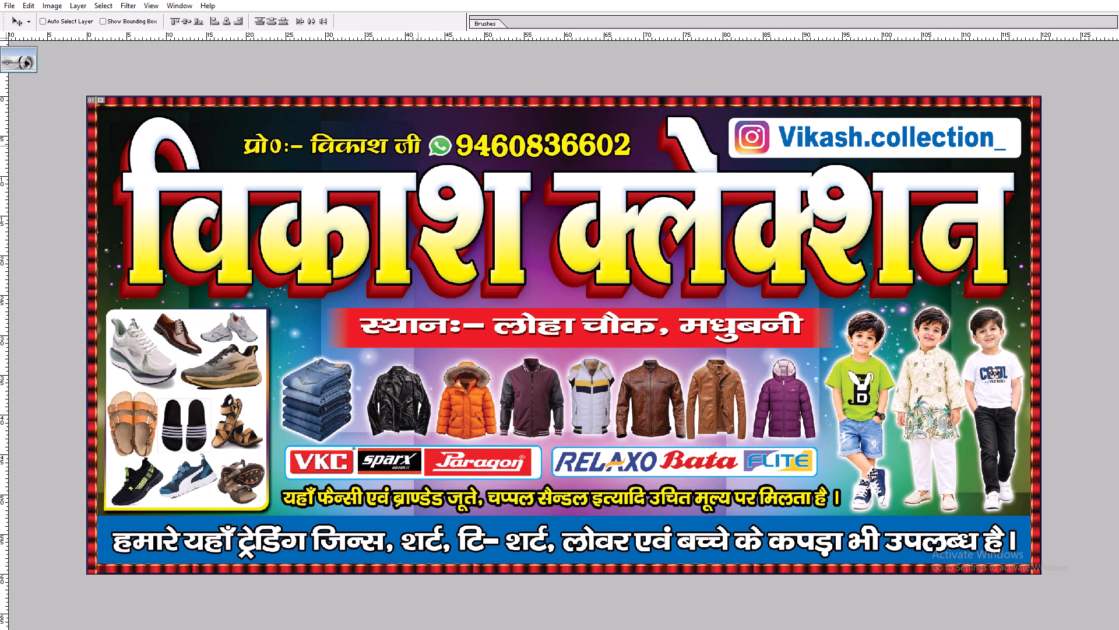
{"action": "left_click_drag", "start_coordinate": [418, 146], "coordinate": [416, 149], "text": "shift"}
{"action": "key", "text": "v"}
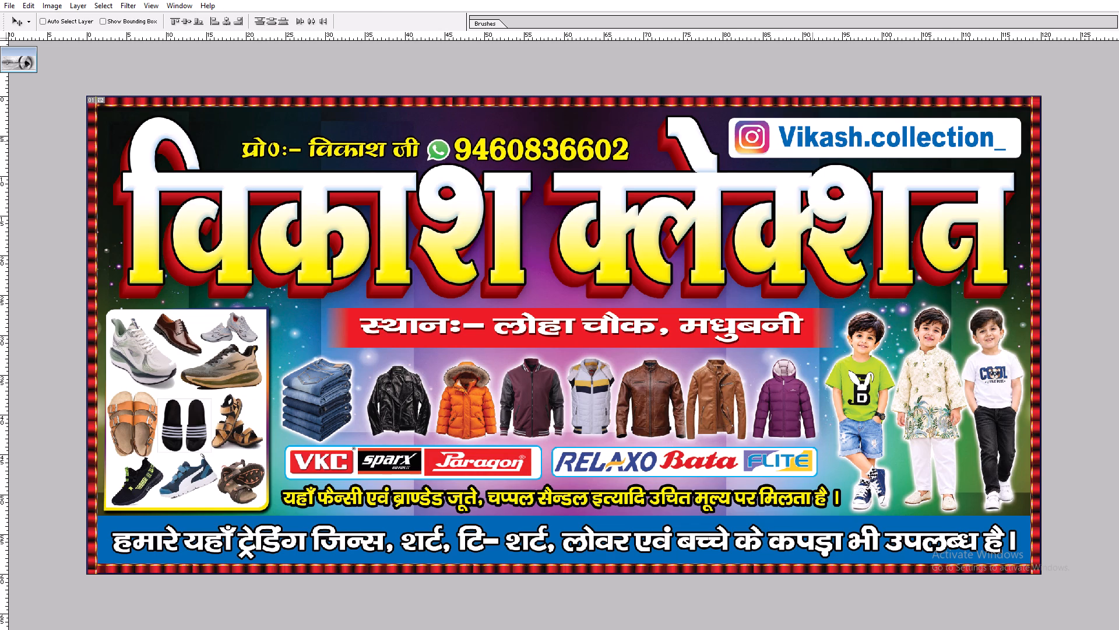
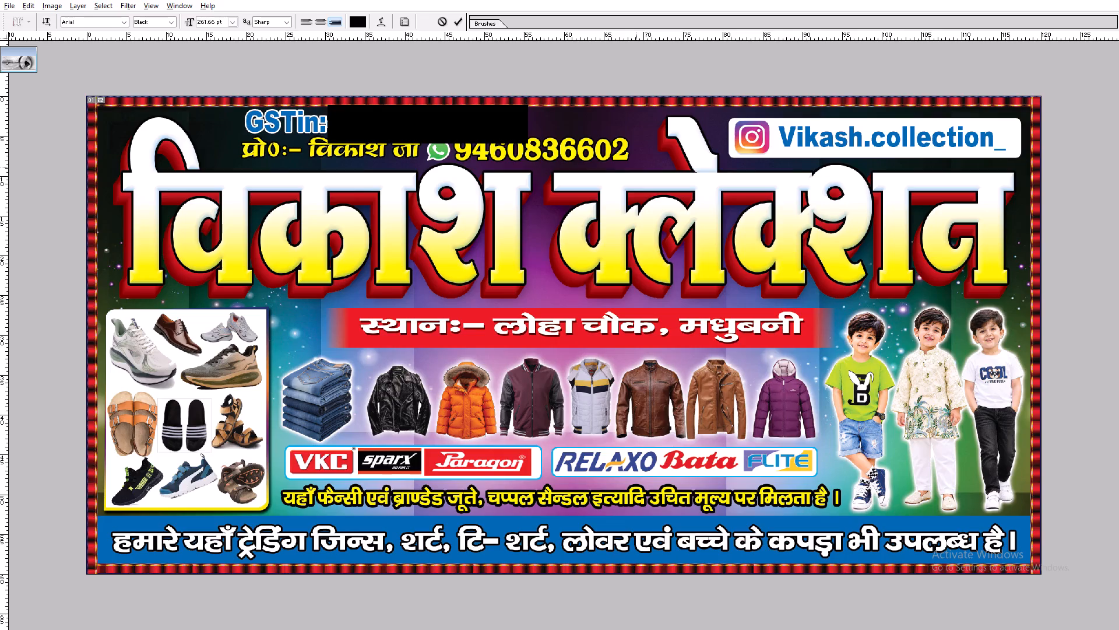
Finish entering the GST registration number and set the whole GSTIN line in all capitals.
{"action": "type", "text": "zq"}
{"action": "key", "text": "ctrl+a"}
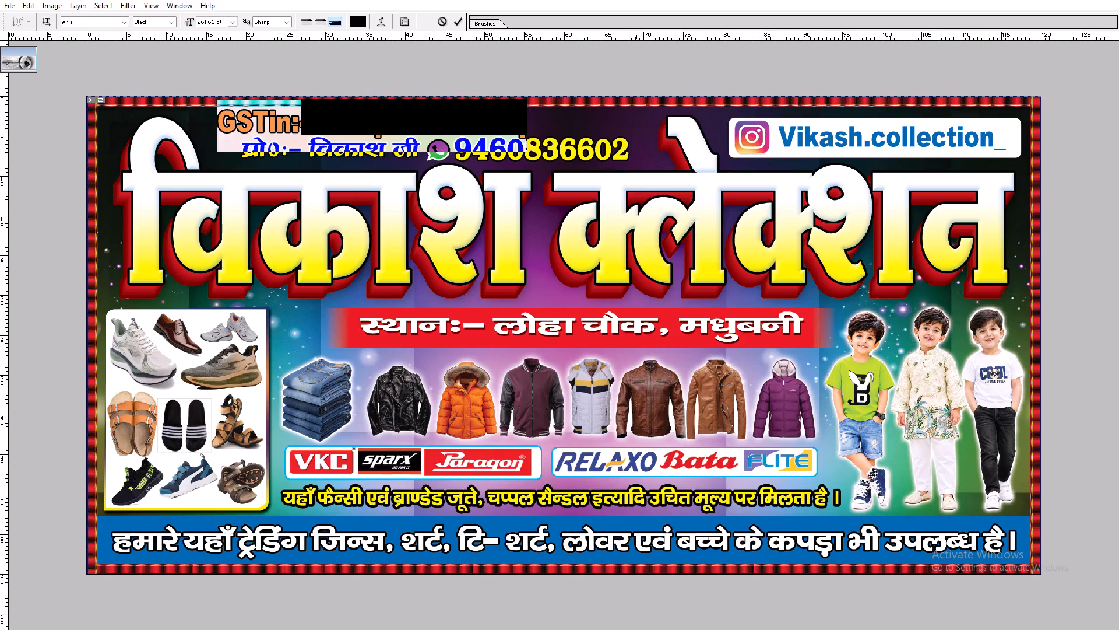
{"action": "key", "text": "ctrl+shift+k"}
{"action": "key", "text": "Return"}
Scale the GSTIN line down to about 195 pt and position it just above the proprietor and phone number line.
{"action": "key", "text": "v"}
{"action": "key", "text": "ctrl+t"}
{"action": "left_click_drag", "start_coordinate": [526, 131], "coordinate": [507, 135], "text": "alt+shift"}
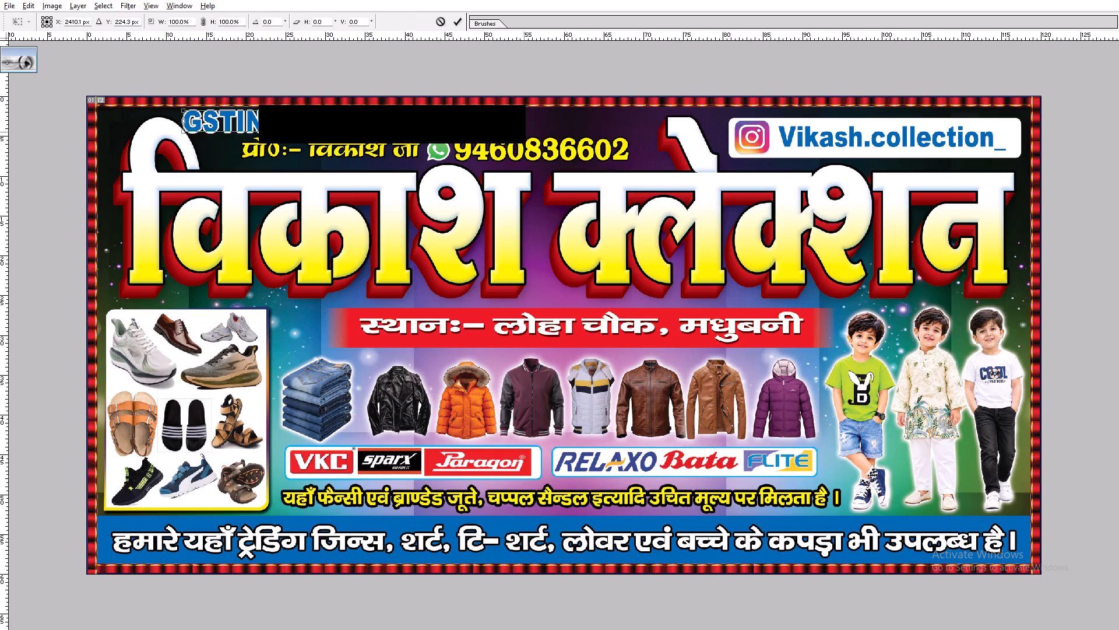
{"action": "left_click_drag", "start_coordinate": [507, 135], "coordinate": [483, 131], "text": "alt+shift"}
{"action": "key", "text": "shift+Return"}
{"action": "key", "text": "v"}
{"action": "left_click_drag", "start_coordinate": [455, 132], "coordinate": [526, 133], "text": "shift"}
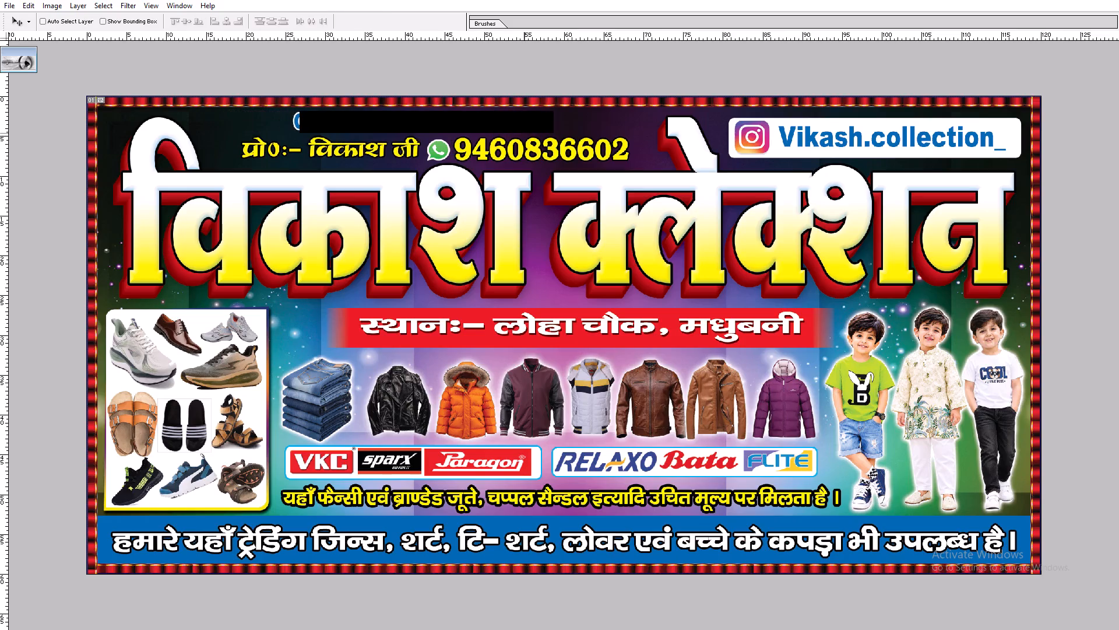
{"action": "left_click_drag", "start_coordinate": [526, 133], "coordinate": [529, 132], "text": "shift"}
{"action": "key", "text": "Down"}
{"action": "key", "text": "Down"}
{"action": "type", "text": "vv"}
Copy the layer style of the text line on the blue strip and paste it onto the GSTIN line.
{"action": "key", "text": "t"}
{"action": "left_click", "coordinate": [501, 540]}
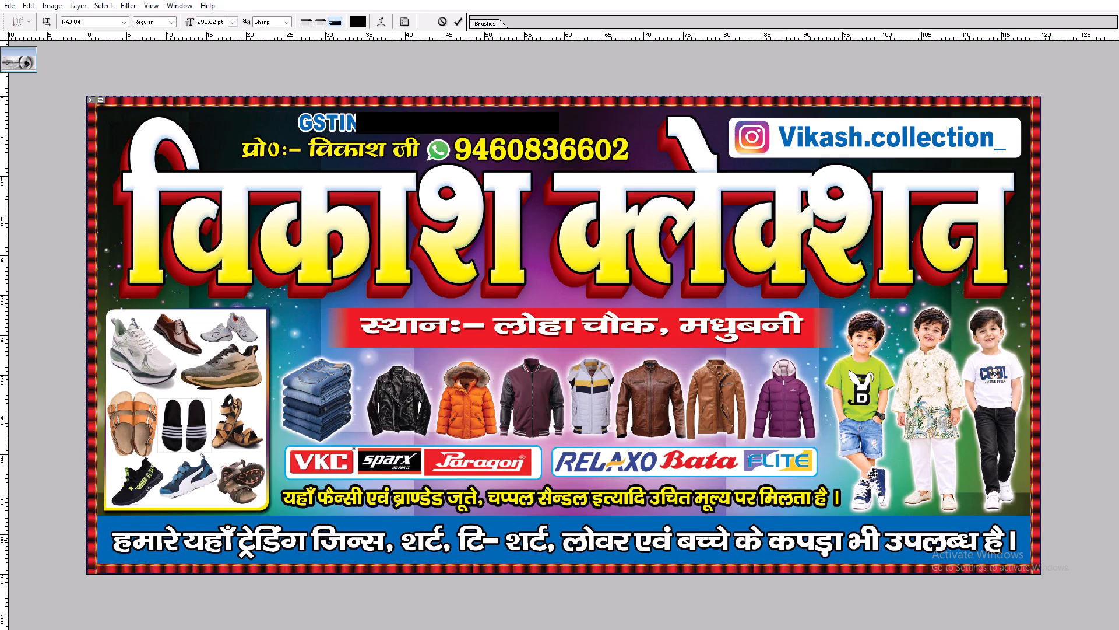
{"action": "key", "text": "Return"}
{"action": "key", "text": "v"}
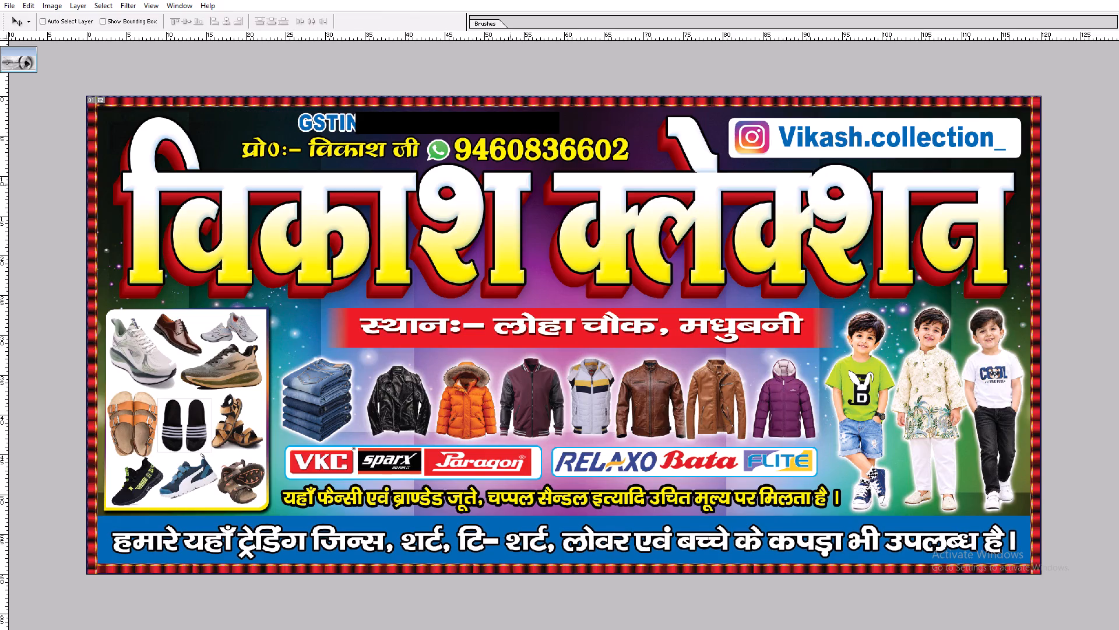
{"action": "key", "text": "v"}
{"action": "key", "text": "alt+l"}
{"action": "key", "text": "alt+y"}
{"action": "type", "text": "ct"}
{"action": "left_click", "coordinate": [521, 116]}
{"action": "key", "text": "Return"}
{"action": "key", "text": "alt+l"}
{"action": "key", "text": "alt+y"}
{"action": "type", "text": "pv"}
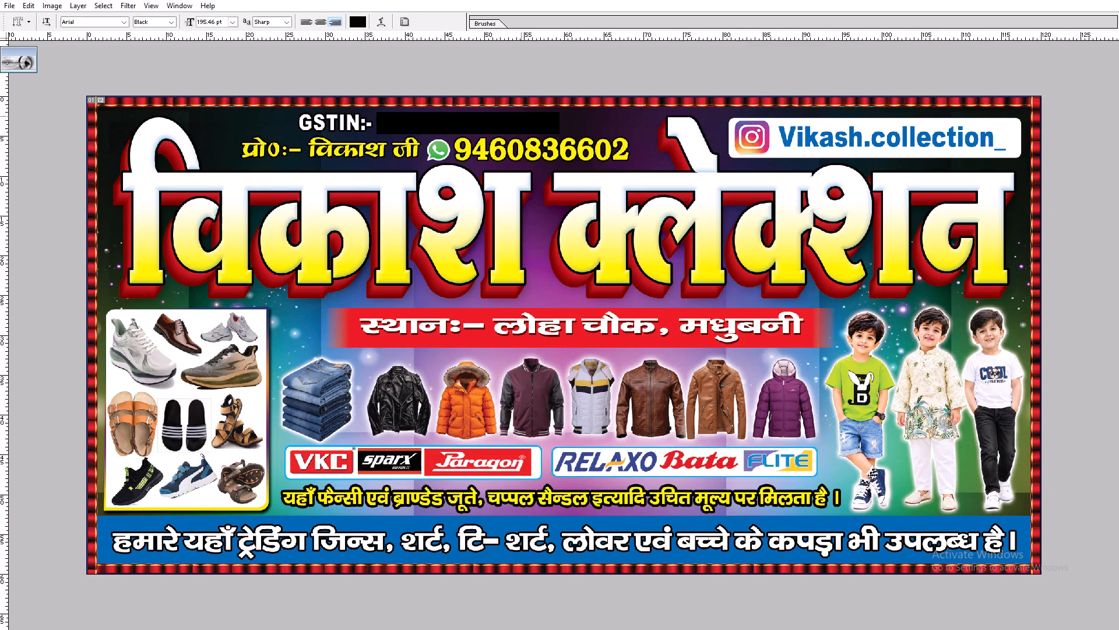
Stretch the GSTIN line slightly wider above the phone number.
{"action": "key", "text": "ctrl+t"}
{"action": "left_click_drag", "start_coordinate": [555, 120], "coordinate": [582, 117], "text": "shift"}
{"action": "key", "text": "shift+Return"}
{"action": "key", "text": "v"}
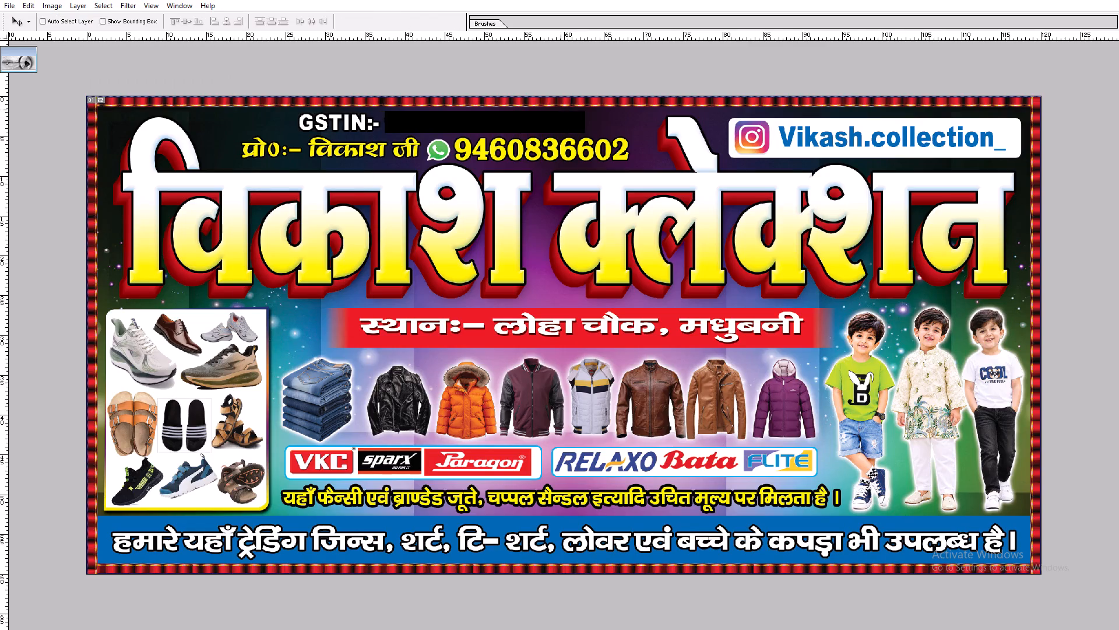
Shift the red address strip and its text slightly toward the footwear panel, away from the boys.
{"action": "left_click", "coordinate": [715, 338], "text": "ctrl"}
{"action": "left_click_drag", "start_coordinate": [715, 332], "coordinate": [701, 331], "text": "shift"}
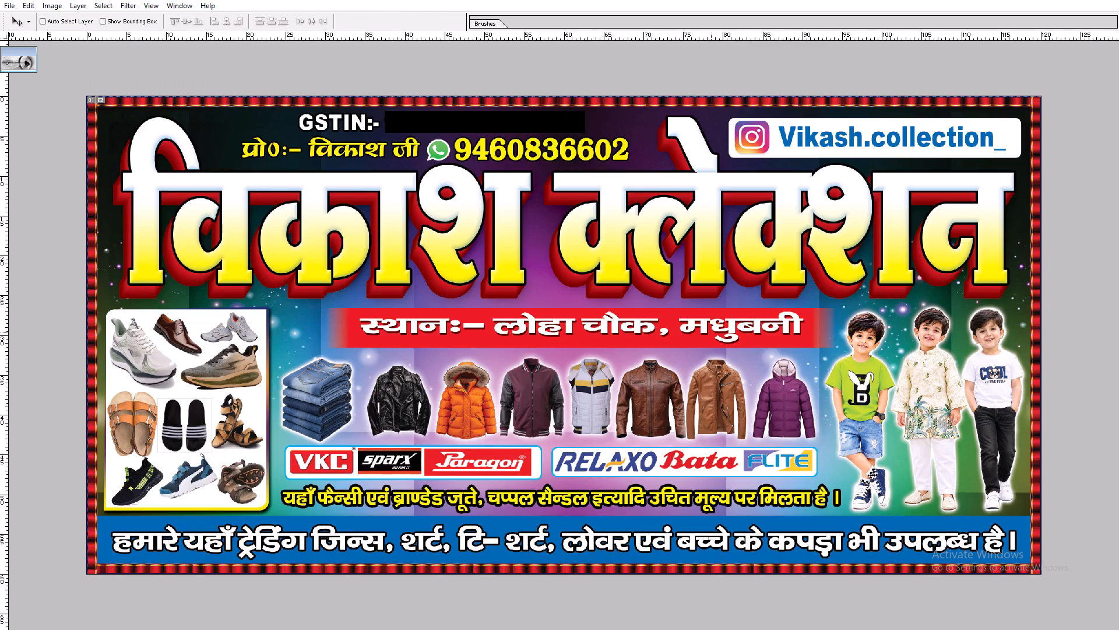
{"action": "left_click_drag", "start_coordinate": [701, 331], "coordinate": [693, 331], "text": "shift"}
{"action": "key", "text": "ctrl+z"}
{"action": "left_click", "coordinate": [703, 324], "text": "ctrl+shift"}
{"action": "left_click_drag", "start_coordinate": [704, 323], "coordinate": [691, 324], "text": "shift"}
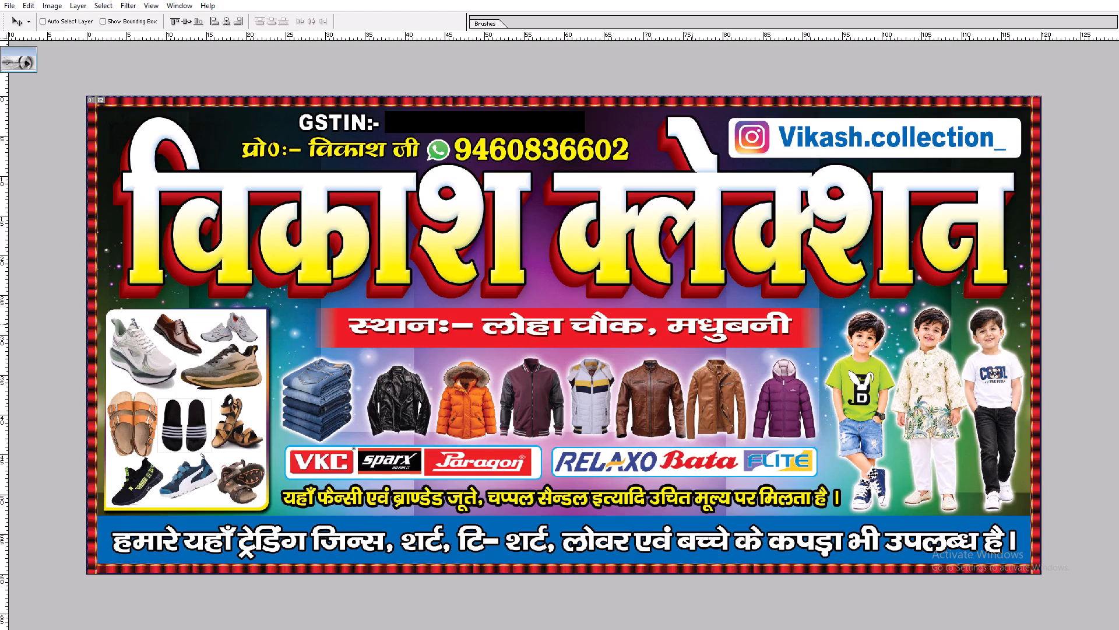
{"action": "left_click_drag", "start_coordinate": [691, 324], "coordinate": [691, 324], "text": "shift"}
{"action": "key", "text": "ctrl+shift+s"}
{"action": "left_click", "coordinate": [1118, 13]}
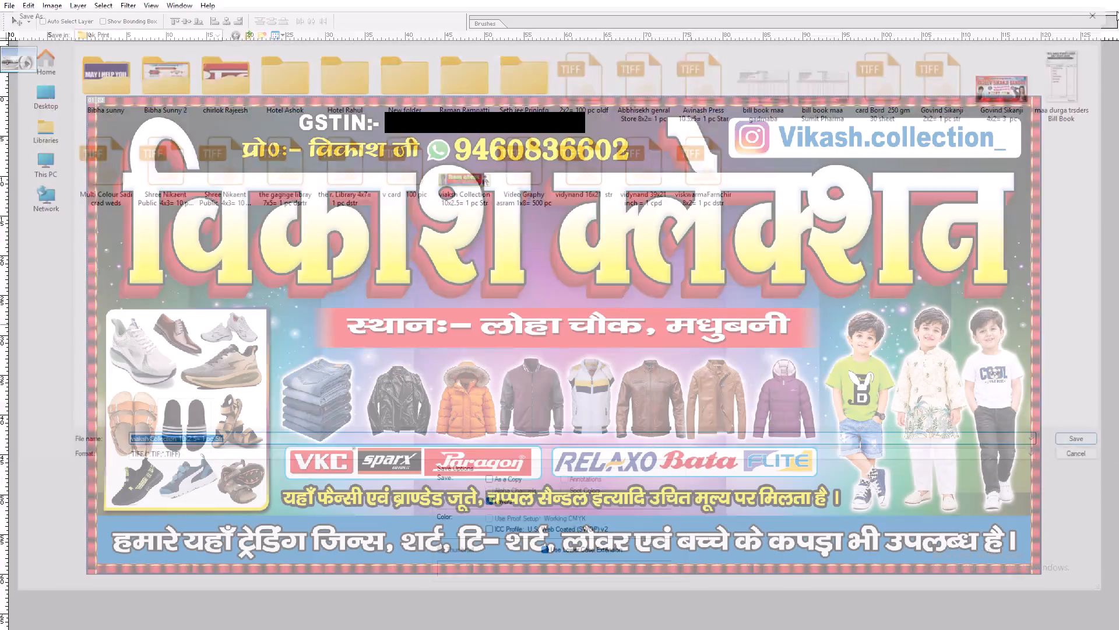
Switch to Google Chrome and search images for "Shirt Png".
{"action": "type", "text": "ff"}
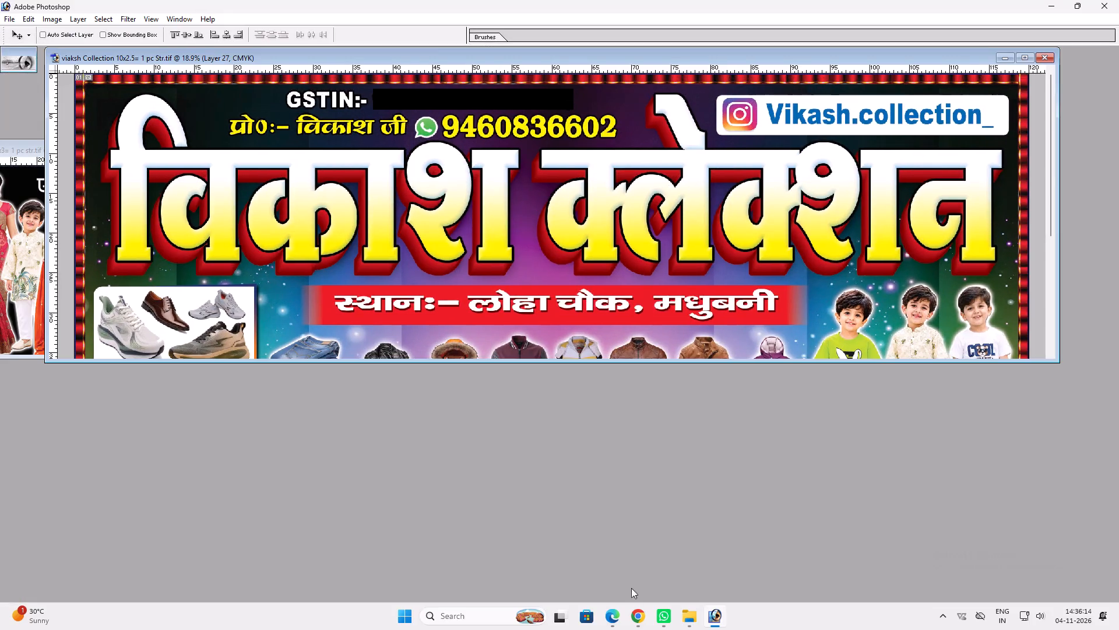
{"action": "left_click", "coordinate": [637, 608]}
{"action": "left_click", "coordinate": [328, 87]}
{"action": "key", "text": "ctrl+a"}
{"action": "type", "text": "Shirt Png"}
{"action": "key", "text": "space"}
{"action": "key", "text": "Return"}
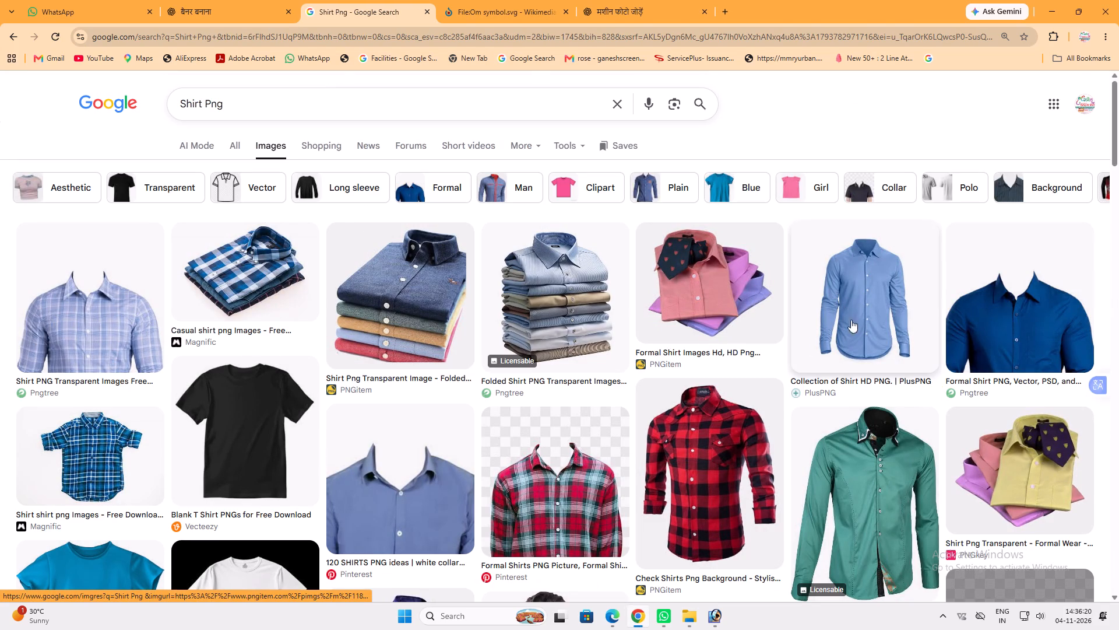
Preview the green dress shirt and the white and blue printed shirt, and look through the related shirt images.
{"action": "left_click", "coordinate": [874, 288]}
{"action": "left_click", "coordinate": [0, 44]}
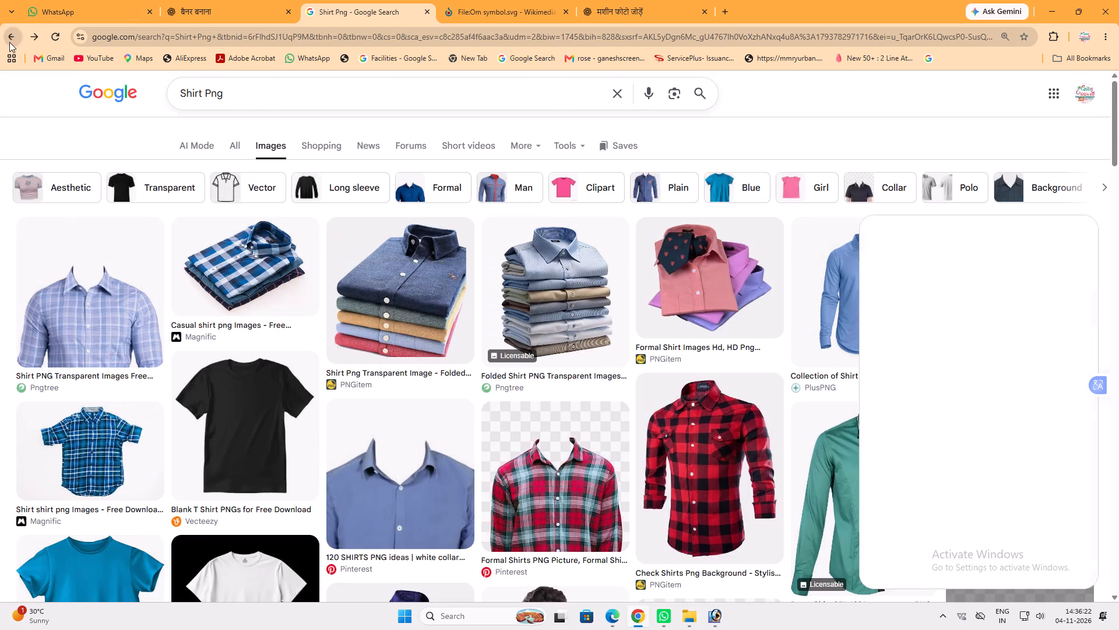
{"action": "left_click", "coordinate": [894, 496]}
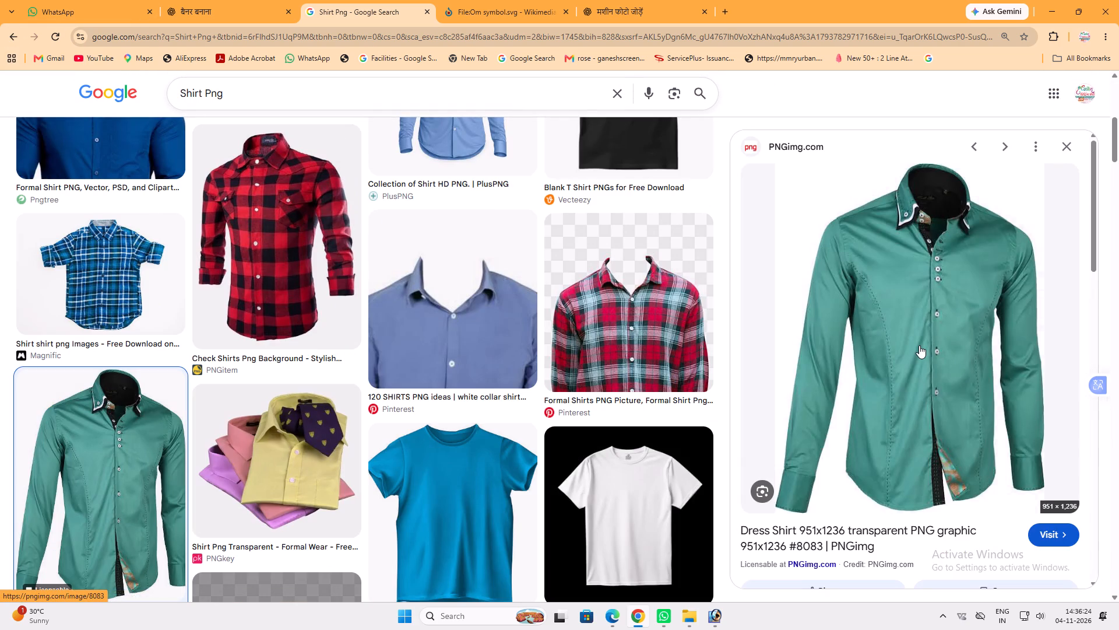
{"action": "scroll", "coordinate": [919, 345], "scroll_direction": "down", "scroll_amount": 8}
{"action": "scroll", "coordinate": [847, 332], "scroll_direction": "down", "scroll_amount": 1}
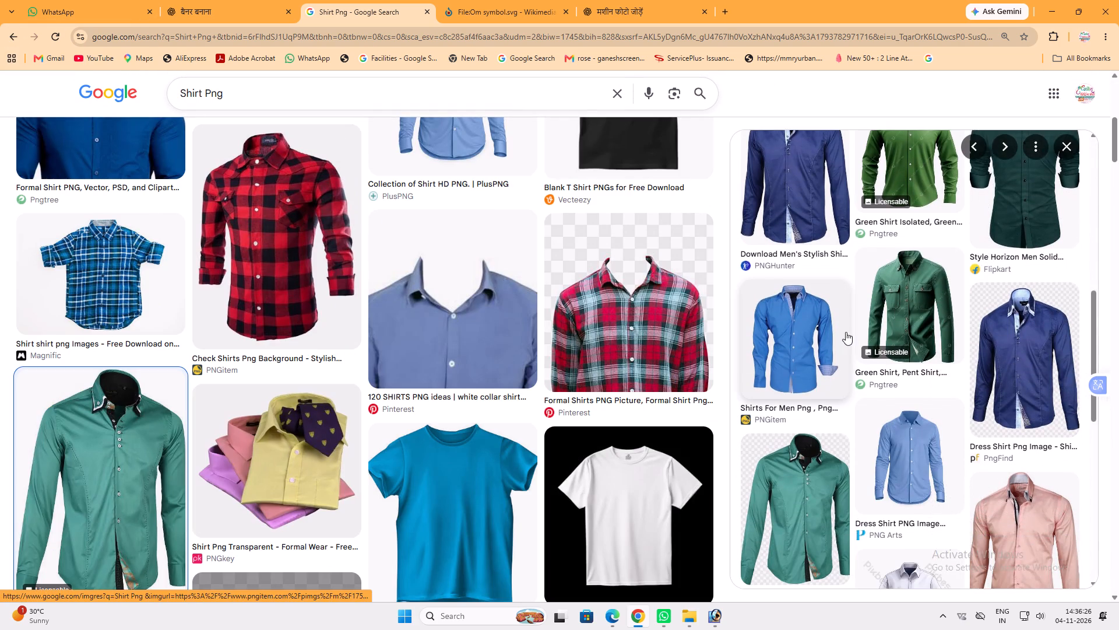
{"action": "scroll", "coordinate": [846, 332], "scroll_direction": "down", "scroll_amount": 4}
{"action": "left_click", "coordinate": [907, 357]}
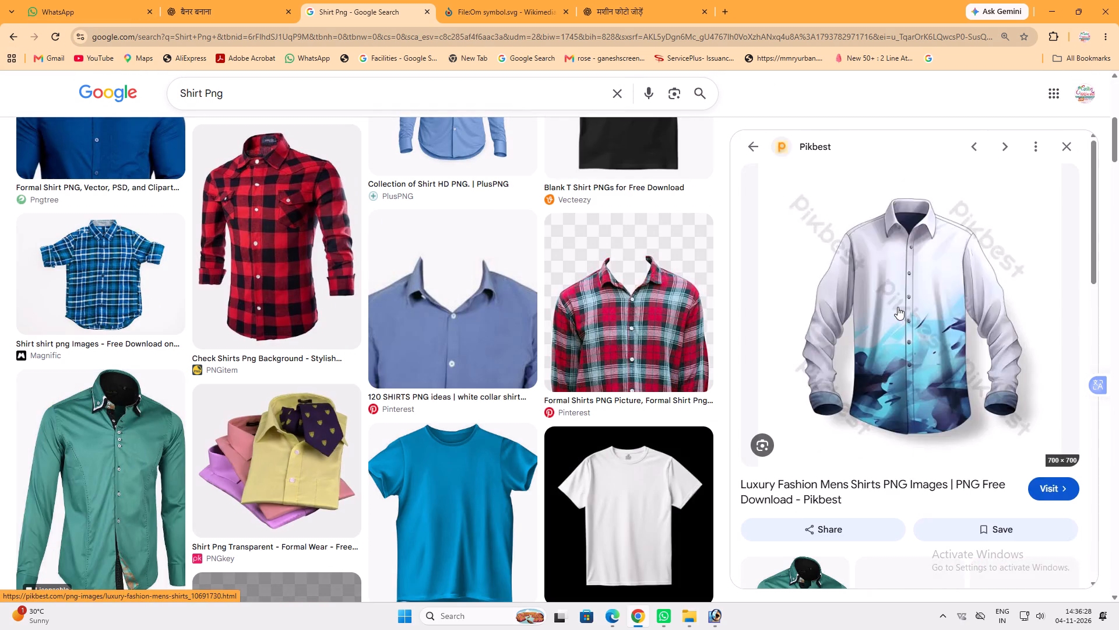
{"action": "scroll", "coordinate": [894, 300], "scroll_direction": "down", "scroll_amount": 6}
{"action": "scroll", "coordinate": [794, 300], "scroll_direction": "down", "scroll_amount": 8}
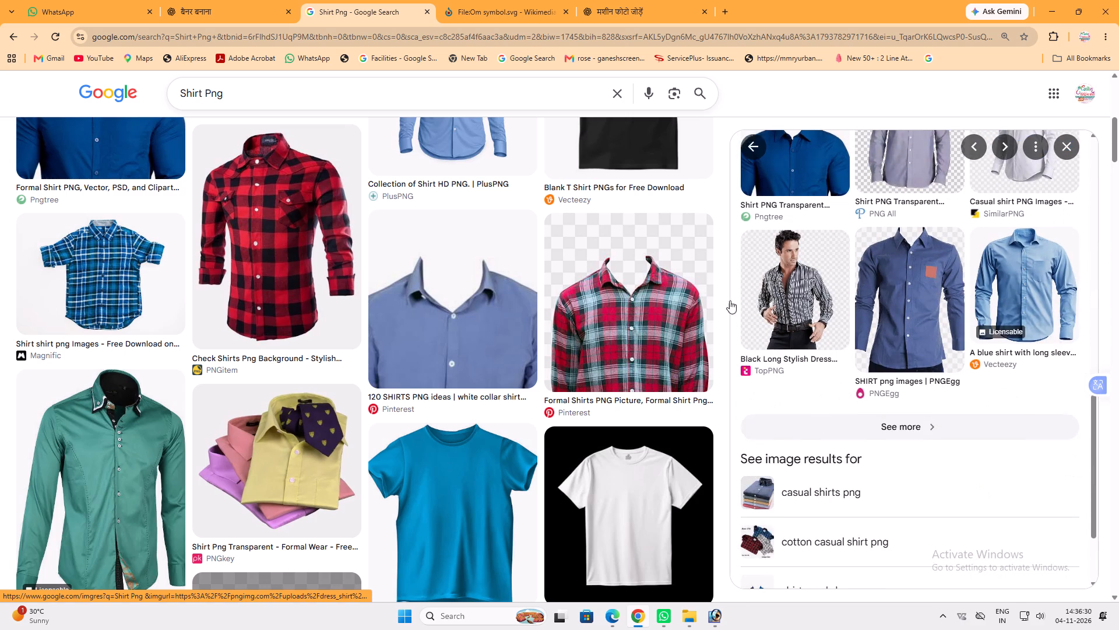
{"action": "scroll", "coordinate": [565, 313], "scroll_direction": "down", "scroll_amount": 17}
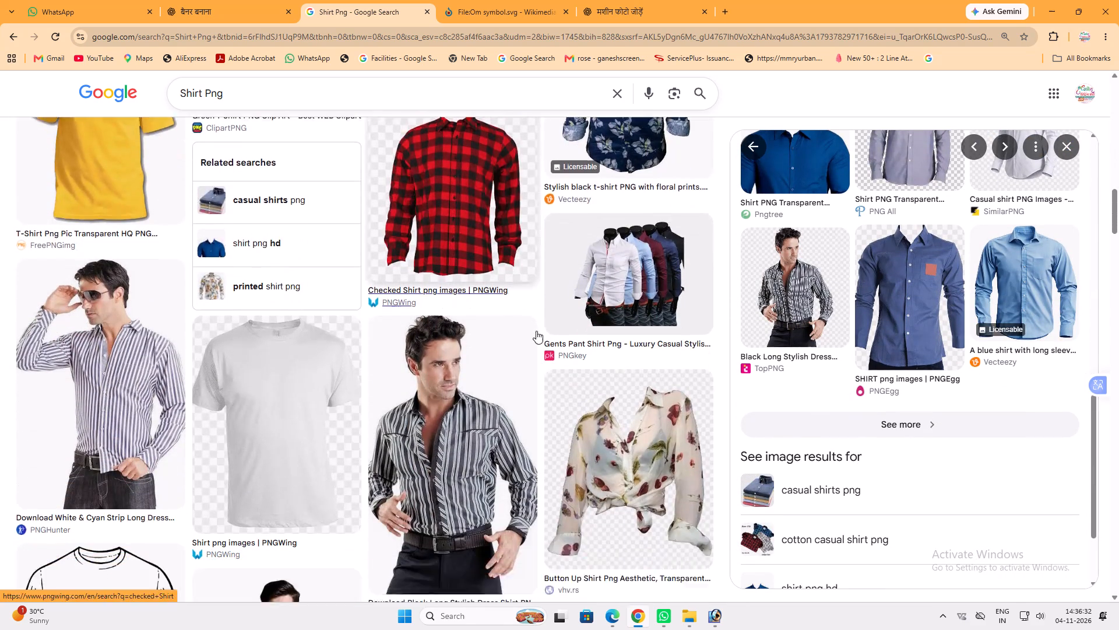
{"action": "scroll", "coordinate": [953, 311], "scroll_direction": "down", "scroll_amount": 4}
Open the full set of images related to the printed shirt and examine the navy dress shirt with its similar results.
{"action": "left_click", "coordinate": [924, 302]}
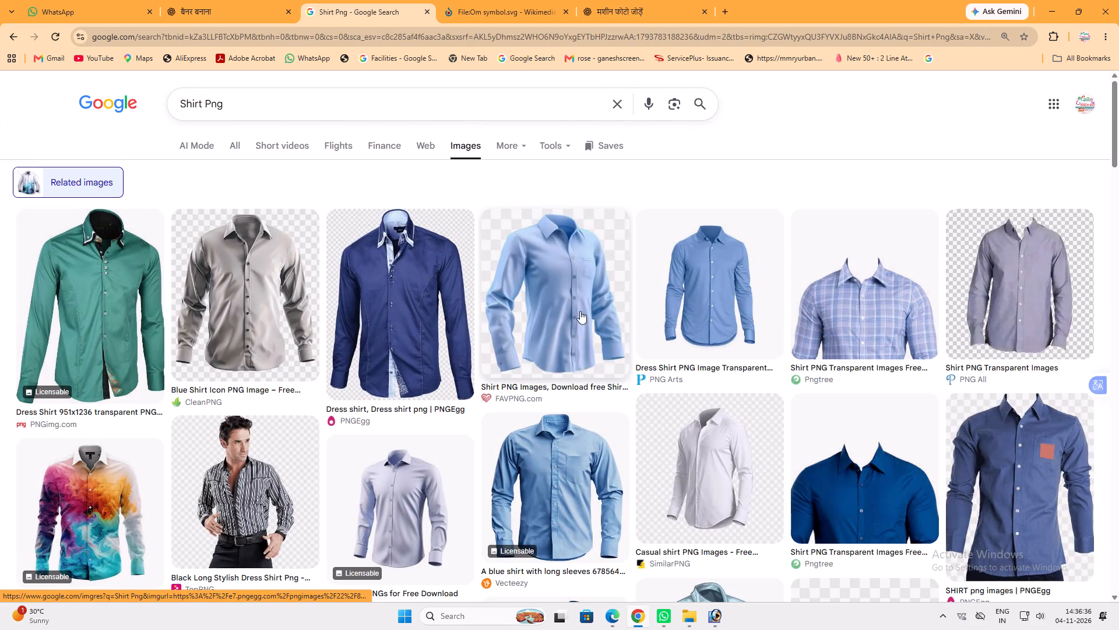
{"action": "left_click", "coordinate": [389, 282]}
{"action": "scroll", "coordinate": [914, 246], "scroll_direction": "down", "scroll_amount": 7}
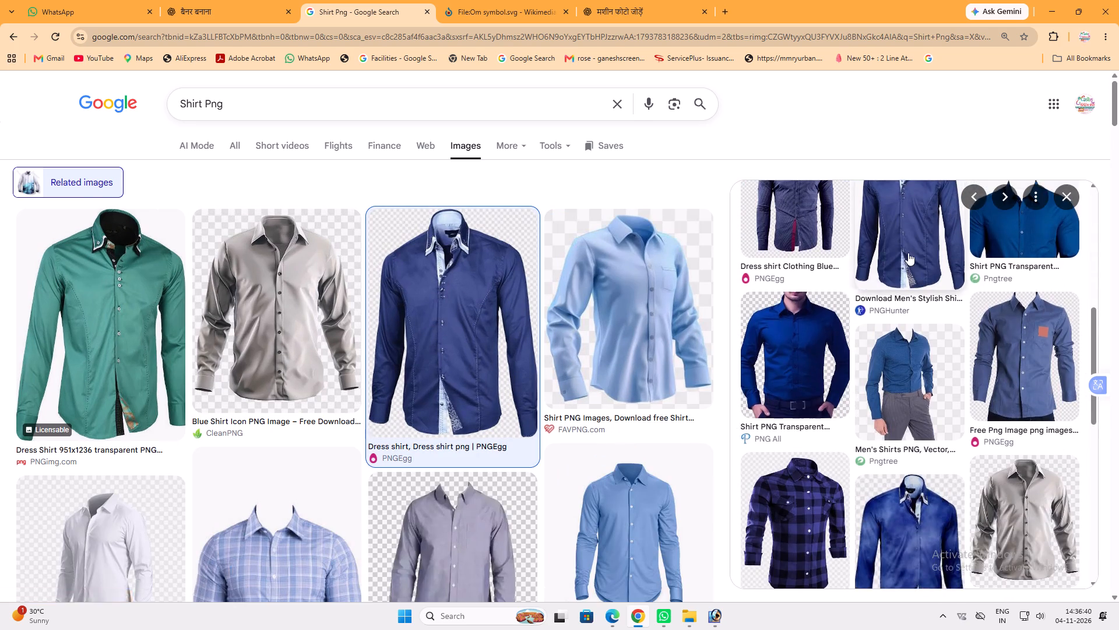
{"action": "scroll", "coordinate": [908, 253], "scroll_direction": "down", "scroll_amount": 8}
{"action": "scroll", "coordinate": [449, 307], "scroll_direction": "down", "scroll_amount": 3}
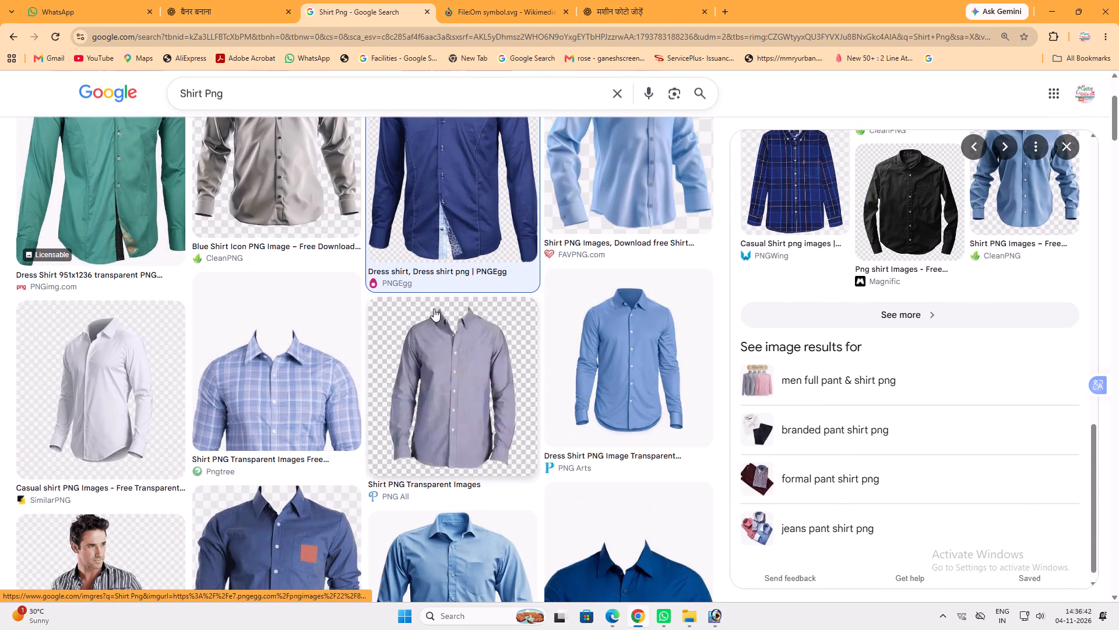
Copy the green dress shirt image from PNGimg.com and paste it into the banner in Photoshop.
{"action": "left_click", "coordinate": [144, 220]}
{"action": "right_click", "coordinate": [899, 290]}
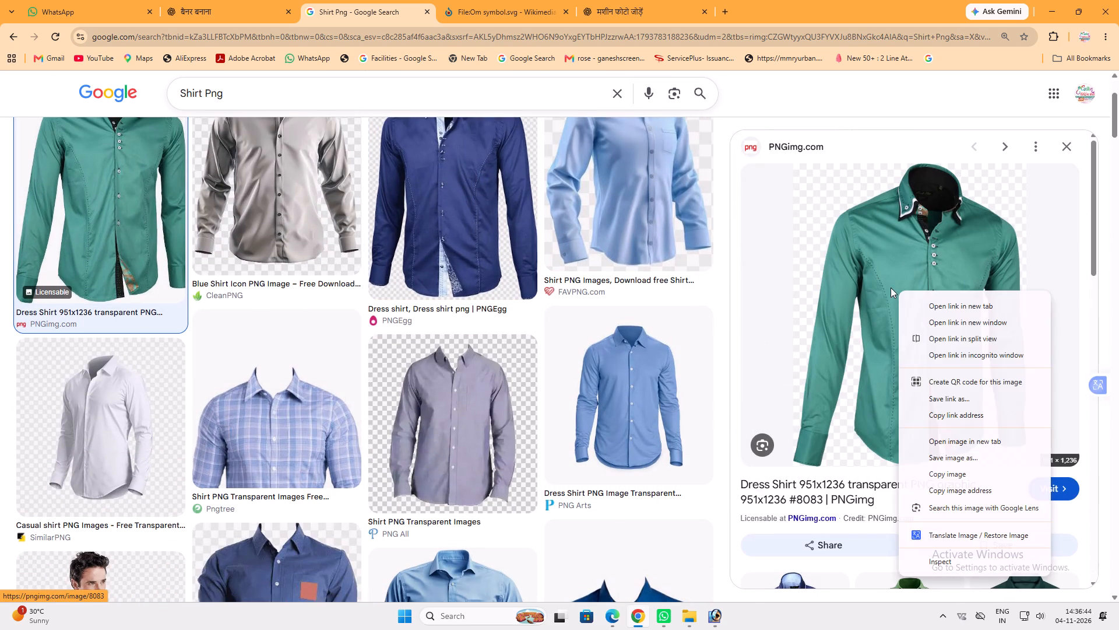
{"action": "left_click", "coordinate": [974, 470]}
{"action": "left_click", "coordinate": [722, 612]}
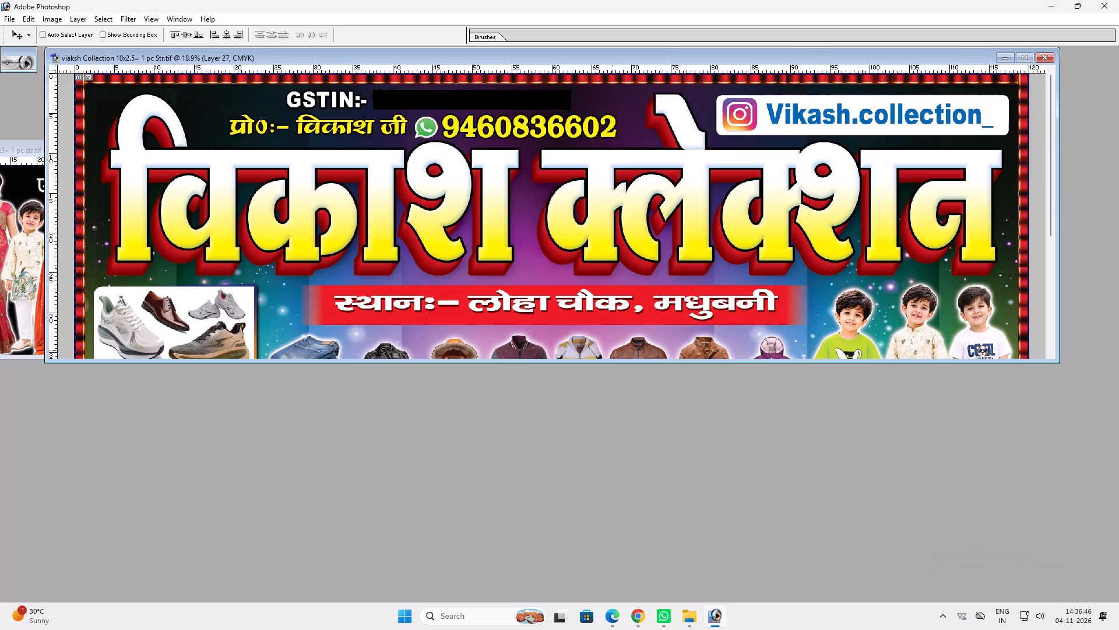
{"action": "key", "text": "ctrl+v"}
{"action": "double_click", "coordinate": [594, 61]}
Remove the black background around the pasted green shirt.
{"action": "key", "text": "w"}
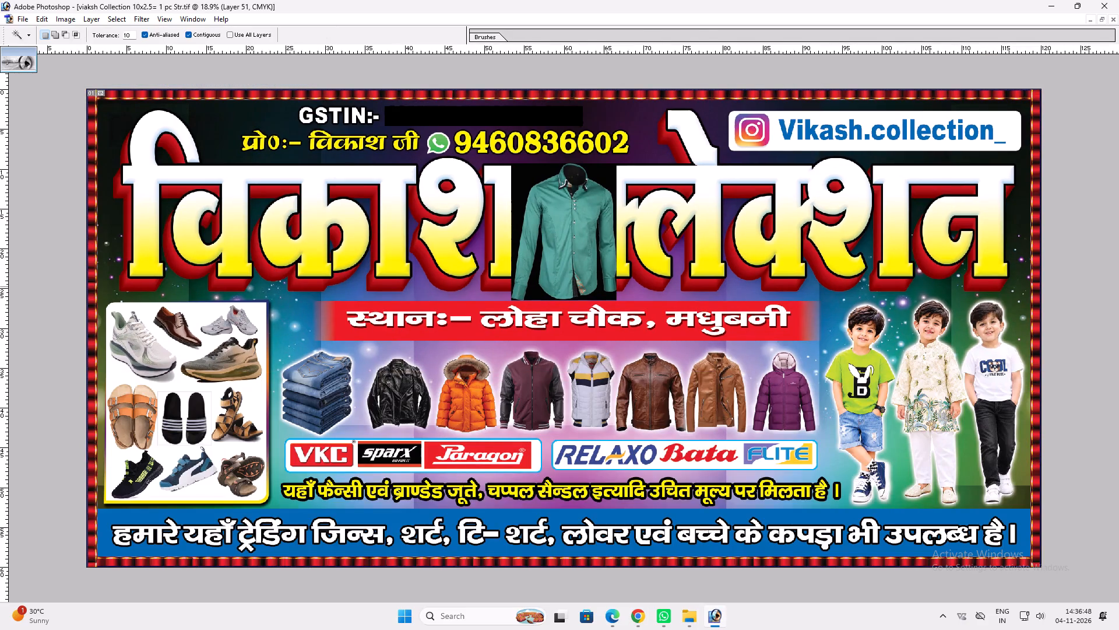
{"action": "left_click", "coordinate": [601, 286]}
{"action": "left_click", "coordinate": [600, 172], "text": "shift"}
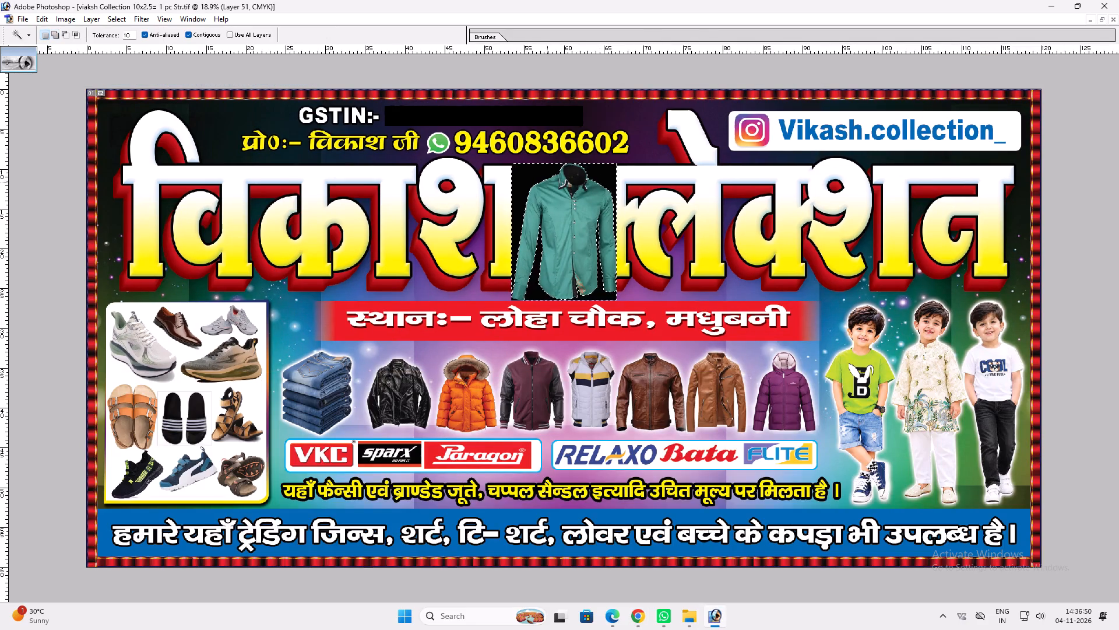
{"action": "key", "text": "Delete"}
{"action": "key", "text": "ctrl+d"}
Move the green shirt down from the heading to the jeans stack, beside the black leather jacket.
{"action": "key", "text": "v"}
{"action": "key", "text": "v"}
{"action": "left_click_drag", "start_coordinate": [573, 213], "coordinate": [677, 308]}
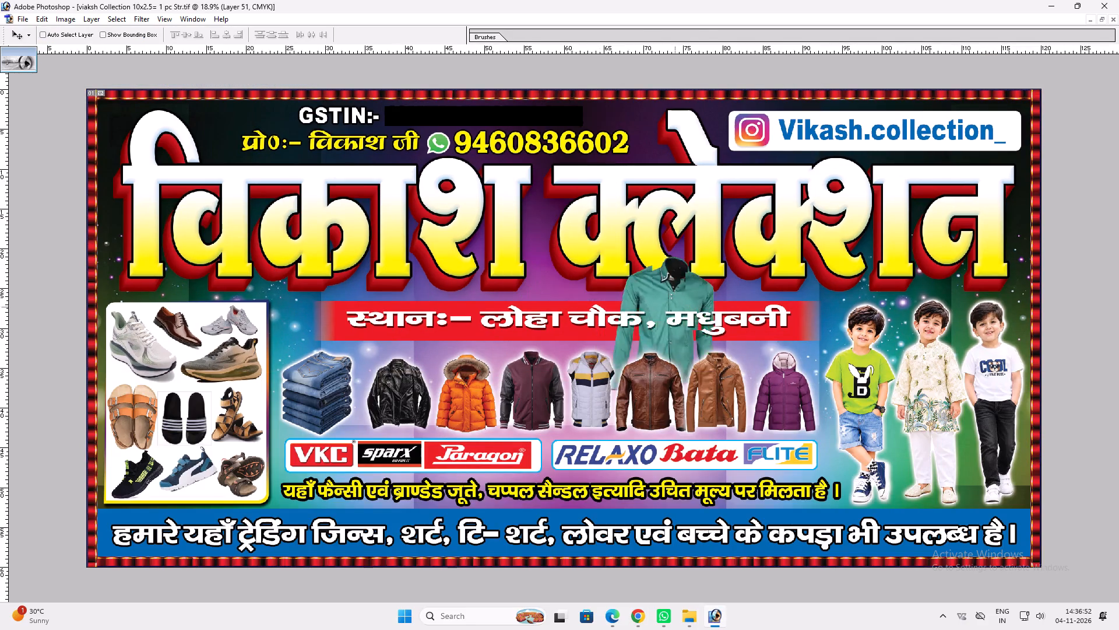
{"action": "left_click_drag", "start_coordinate": [677, 308], "coordinate": [362, 338]}
Scale the jacket row down to 90% toward the boys to make room for the shirt.
{"action": "left_click", "coordinate": [404, 376], "text": "ctrl"}
{"action": "key", "text": "ctrl+t"}
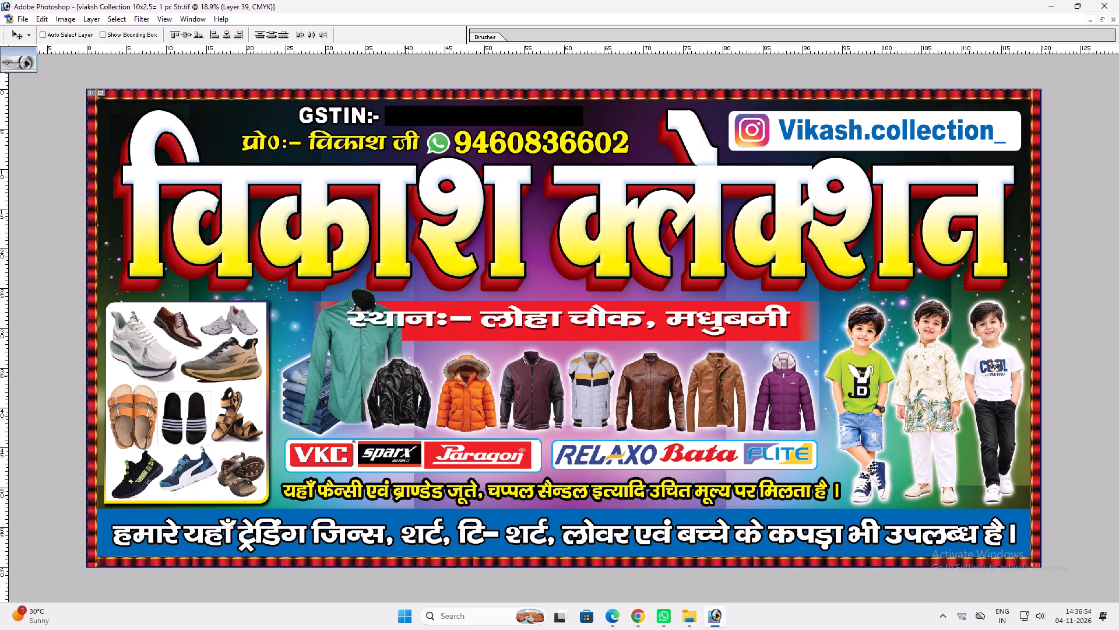
{"action": "left_click_drag", "start_coordinate": [369, 350], "coordinate": [414, 357], "text": "shift"}
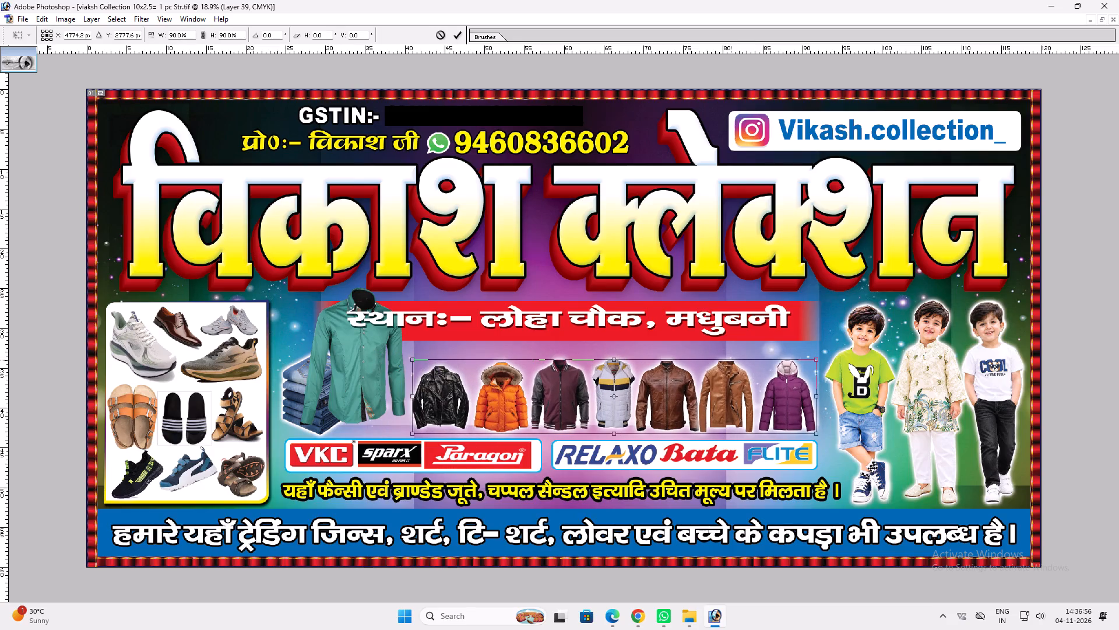
{"action": "left_click_drag", "start_coordinate": [736, 360], "coordinate": [740, 353], "text": "shift"}
{"action": "key", "text": "shift+Return"}
{"action": "key", "text": "v"}
Compress the jacket row to 92.8% height and about 98% width, widening the gap beside the jeans stack.
{"action": "left_click", "coordinate": [731, 353], "text": "shift"}
{"action": "key", "text": "ctrl+t"}
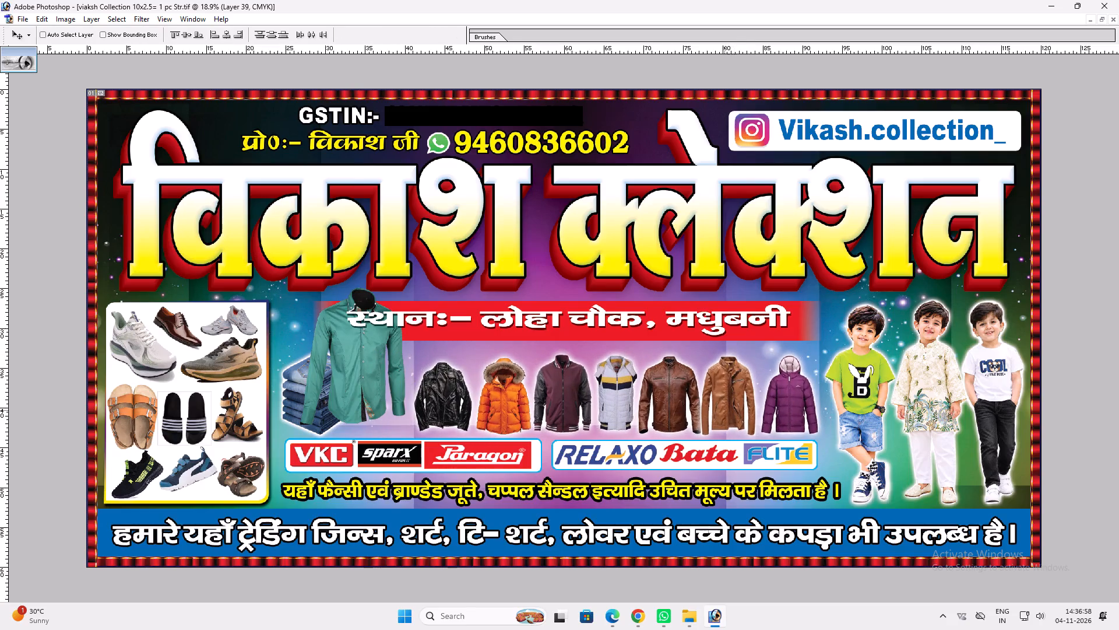
{"action": "left_click_drag", "start_coordinate": [713, 437], "coordinate": [723, 432], "text": "shift"}
{"action": "left_click_drag", "start_coordinate": [417, 423], "coordinate": [417, 423], "text": "shift"}
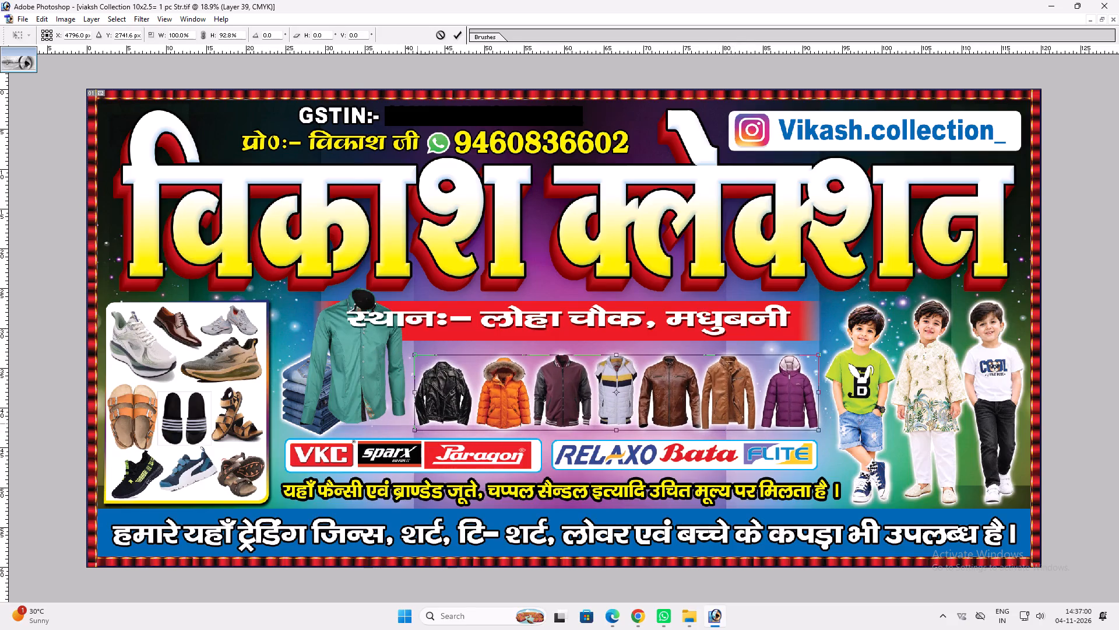
{"action": "left_click_drag", "start_coordinate": [417, 423], "coordinate": [423, 422], "text": "shift"}
{"action": "left_click", "coordinate": [424, 423], "text": "shift"}
{"action": "left_click_drag", "start_coordinate": [525, 430], "coordinate": [533, 428], "text": "shift"}
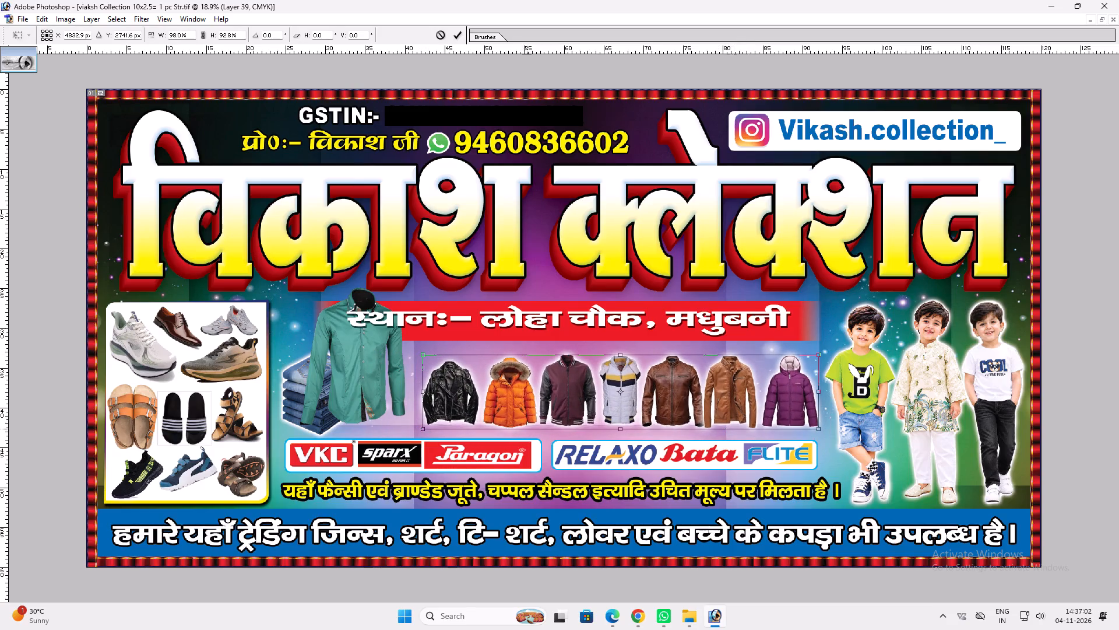
{"action": "left_click_drag", "start_coordinate": [533, 428], "coordinate": [536, 426], "text": "shift"}
{"action": "key", "text": "shift+Return"}
{"action": "key", "text": "v"}
Scale the green shirt down and place it between the jeans stack and the black leather jacket.
{"action": "double_click", "coordinate": [406, 366], "text": "ctrl"}
{"action": "double_click", "coordinate": [402, 356], "text": "ctrl"}
{"action": "left_click", "coordinate": [398, 355], "text": "ctrl"}
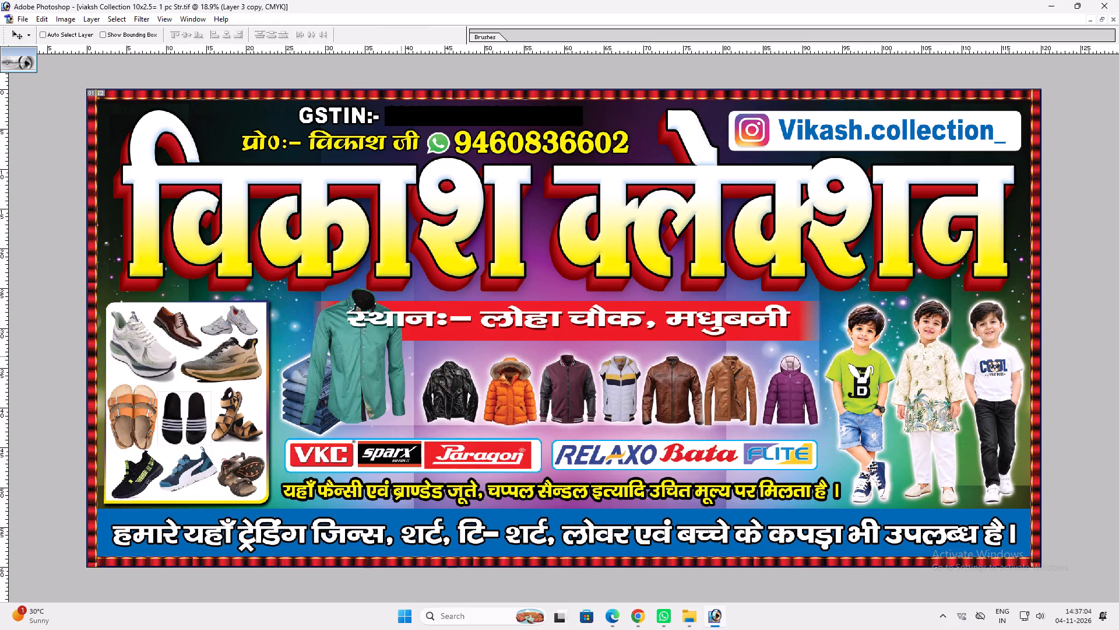
{"action": "key", "text": "ctrl+t"}
{"action": "right_click", "coordinate": [347, 326]}
{"action": "left_click", "coordinate": [358, 332]}
{"action": "right_click", "coordinate": [354, 334], "text": "ctrl"}
{"action": "key", "text": "Return"}
{"action": "key", "text": "Return"}
{"action": "key", "text": "ctrl+t"}
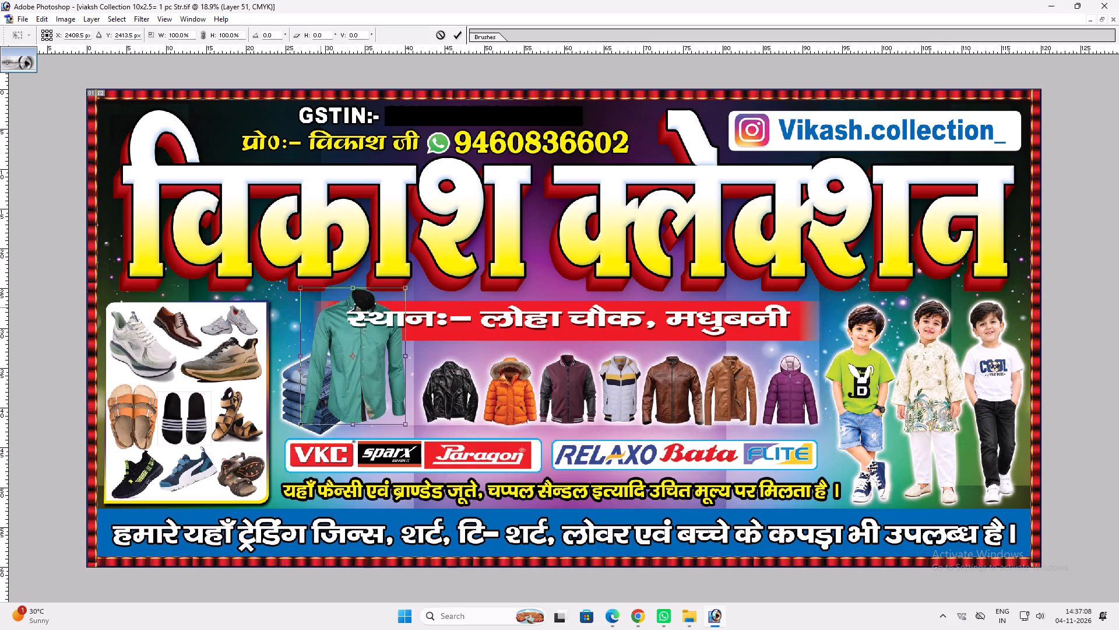
{"action": "left_click_drag", "start_coordinate": [303, 289], "coordinate": [359, 319], "text": "shift"}
{"action": "key", "text": "shift+Return"}
{"action": "type", "text": "vv"}
{"action": "left_click_drag", "start_coordinate": [384, 351], "coordinate": [395, 370]}
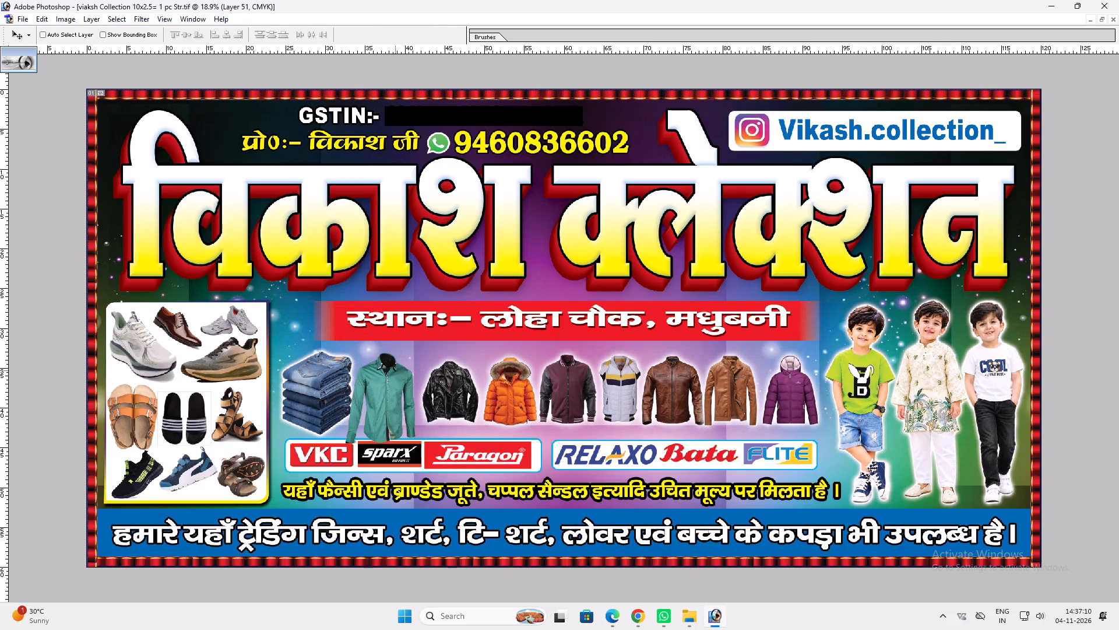
Nudge the green shirt slightly up and toward the black leather jacket.
{"action": "left_click_drag", "start_coordinate": [395, 370], "coordinate": [400, 366]}
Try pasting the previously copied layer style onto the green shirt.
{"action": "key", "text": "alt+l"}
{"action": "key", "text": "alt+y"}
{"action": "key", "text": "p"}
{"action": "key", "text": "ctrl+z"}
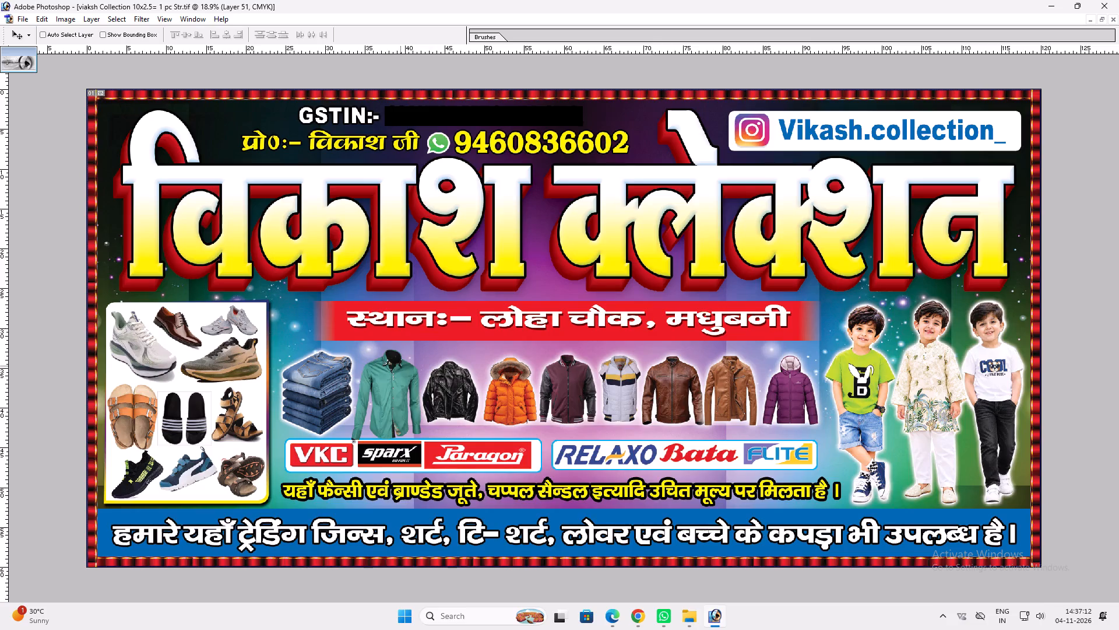
Copy the layer style of the jeans stack and paste it onto the green shirt.
{"action": "key", "text": "v"}
{"action": "left_click", "coordinate": [331, 367], "text": "ctrl"}
{"action": "key", "text": "alt+l"}
{"action": "key", "text": "alt+y"}
{"action": "key", "text": "alt+c"}
{"action": "left_click", "coordinate": [416, 379], "text": "ctrl"}
{"action": "key", "text": "alt+l"}
{"action": "type", "text": "yp"}
Scale the green shirt down slightly so it fits above the footwear brand logos.
{"action": "key", "text": "ctrl+t"}
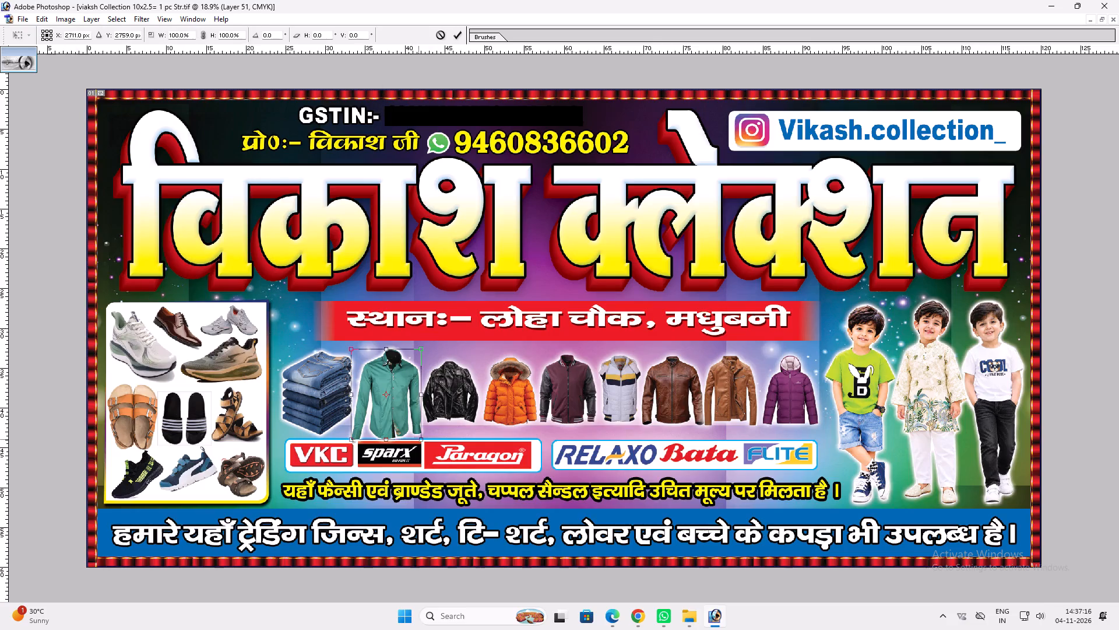
{"action": "left_click_drag", "start_coordinate": [420, 440], "coordinate": [416, 432], "text": "shift"}
{"action": "key", "text": "shift+Return"}
{"action": "key", "text": "v"}
{"action": "left_click", "coordinate": [394, 422]}
{"action": "key", "text": "v"}
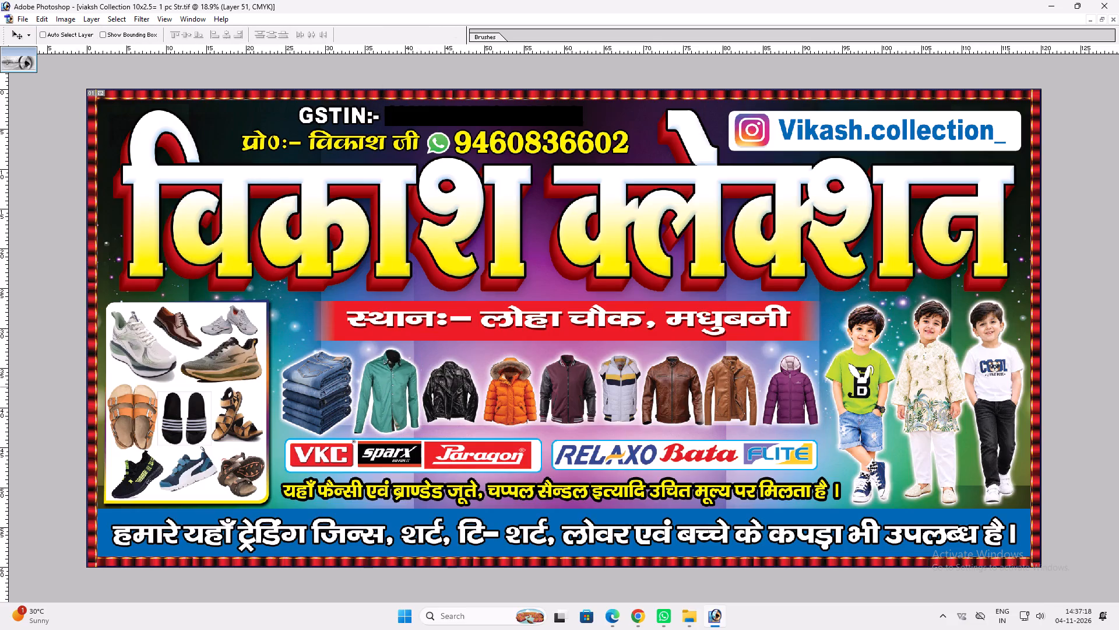
Move the red location strip with its text slightly down beneath the heading.
{"action": "left_click", "coordinate": [590, 300], "text": "ctrl"}
{"action": "double_click", "coordinate": [575, 318], "text": "ctrl"}
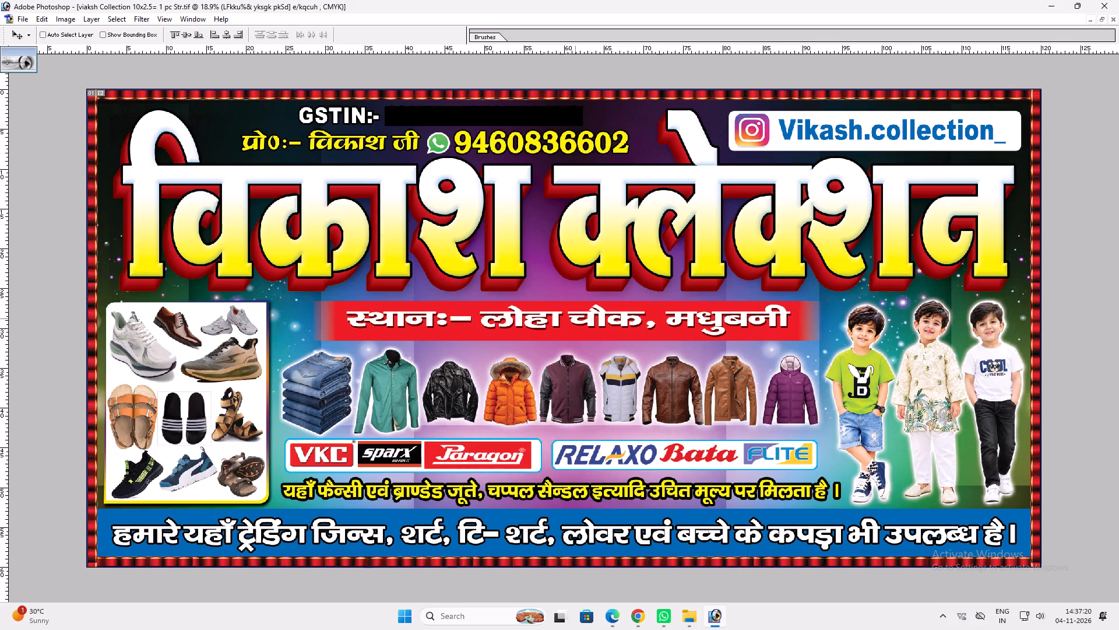
Start saving the banner under a new name and browse to the 04.11.2026 folder on drive H.
{"action": "key", "text": "ctrl+shift+s"}
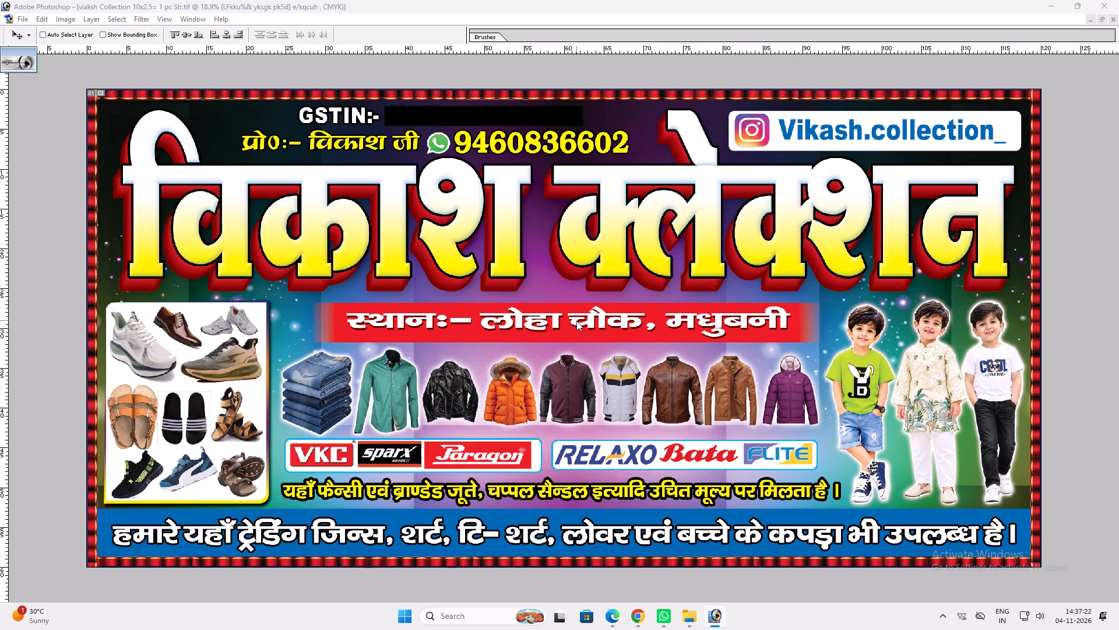
{"action": "triple_click", "coordinate": [241, 32]}
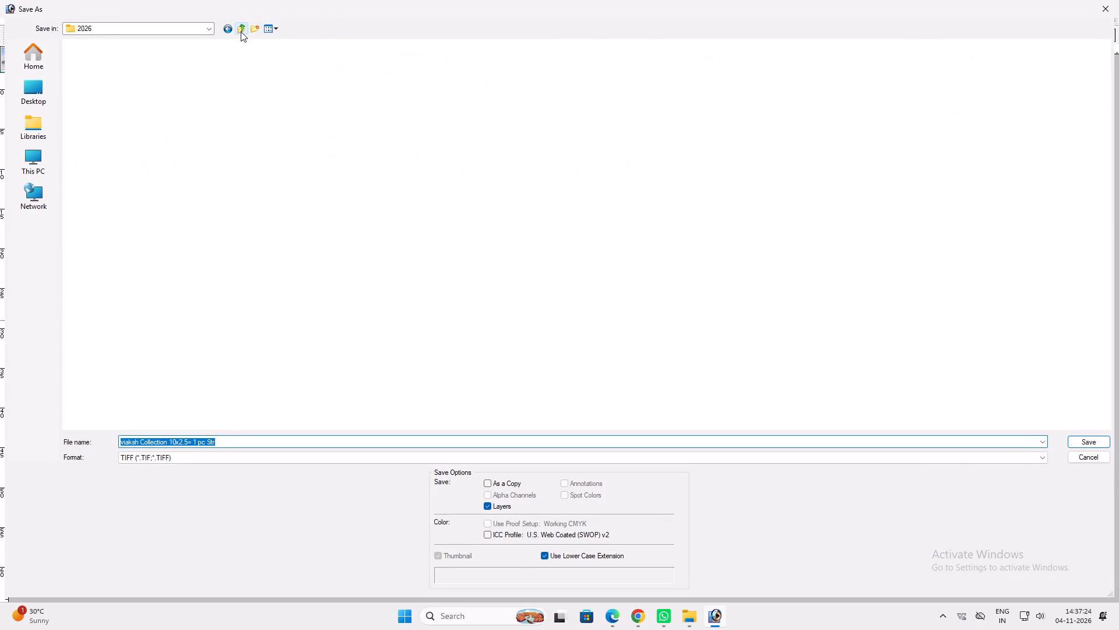
{"action": "double_click", "coordinate": [238, 83]}
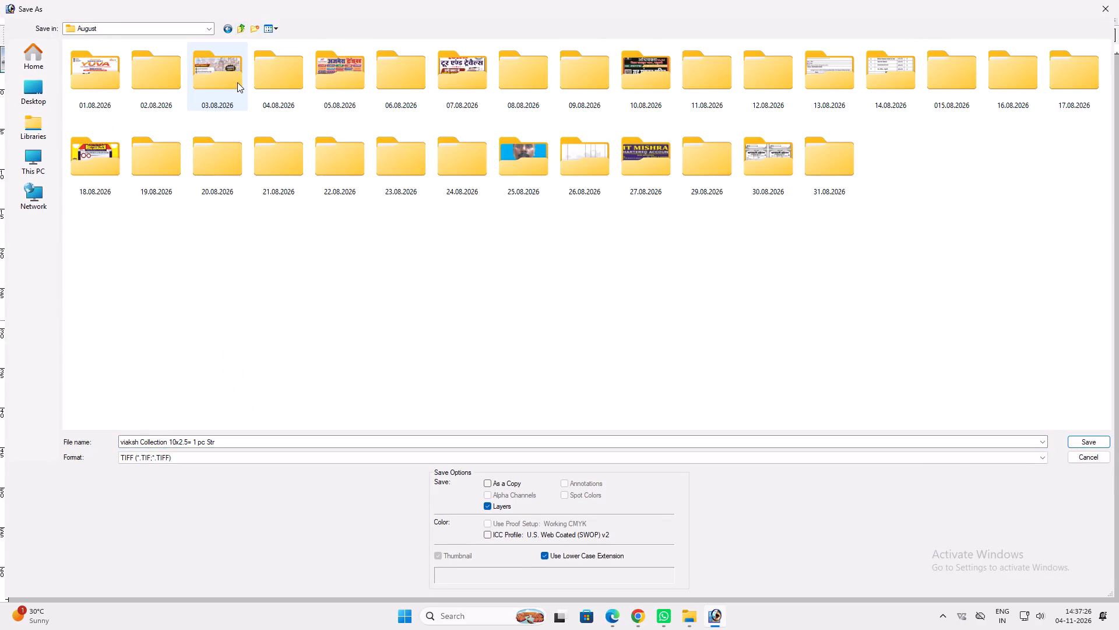
{"action": "key", "text": "BackSpace"}
{"action": "key", "text": "BackSpace"}
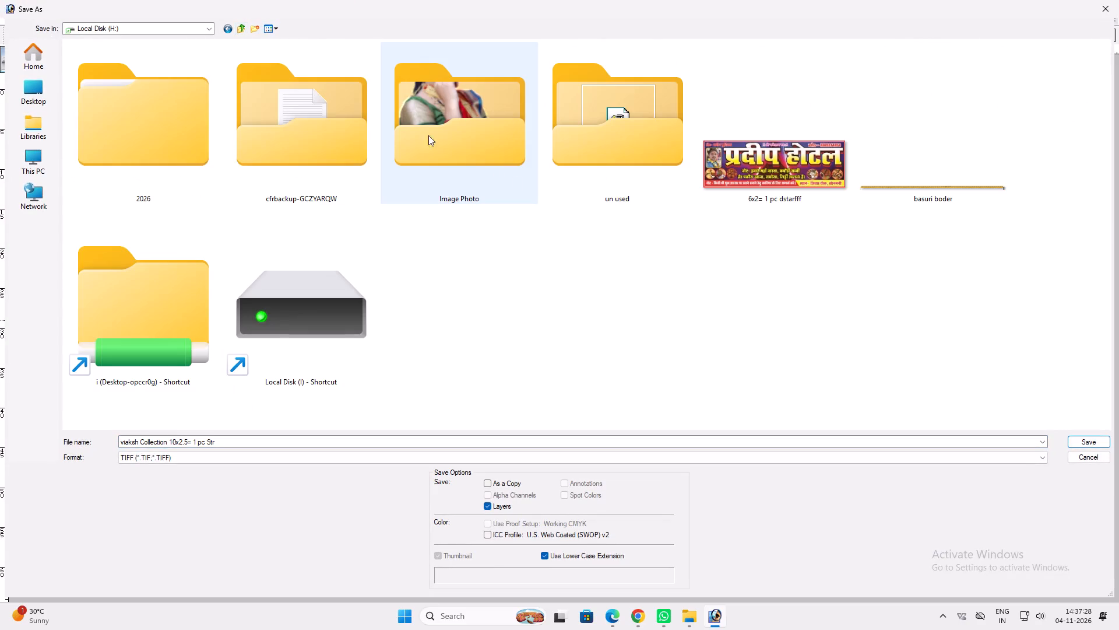
{"action": "double_click", "coordinate": [213, 117]}
{"action": "double_click", "coordinate": [646, 69]}
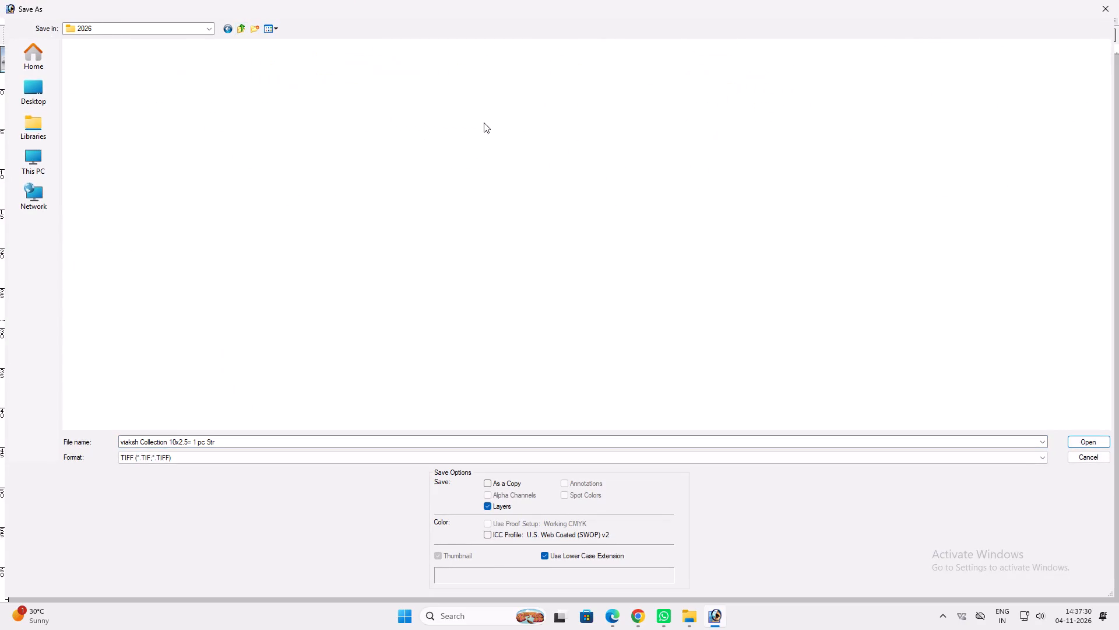
{"action": "double_click", "coordinate": [292, 72]}
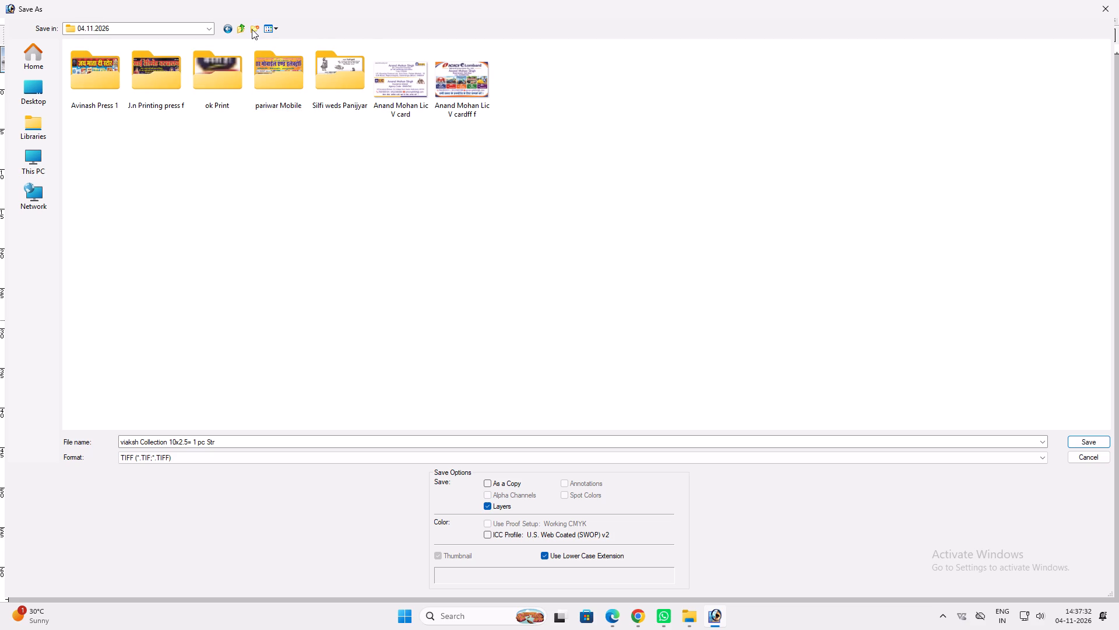
Name the file "Vikash Collection 10x5= 1 pc Str" and save it as a TIFF with layers.
{"action": "left_click", "coordinate": [251, 437]}
{"action": "key", "text": "shift+b"}
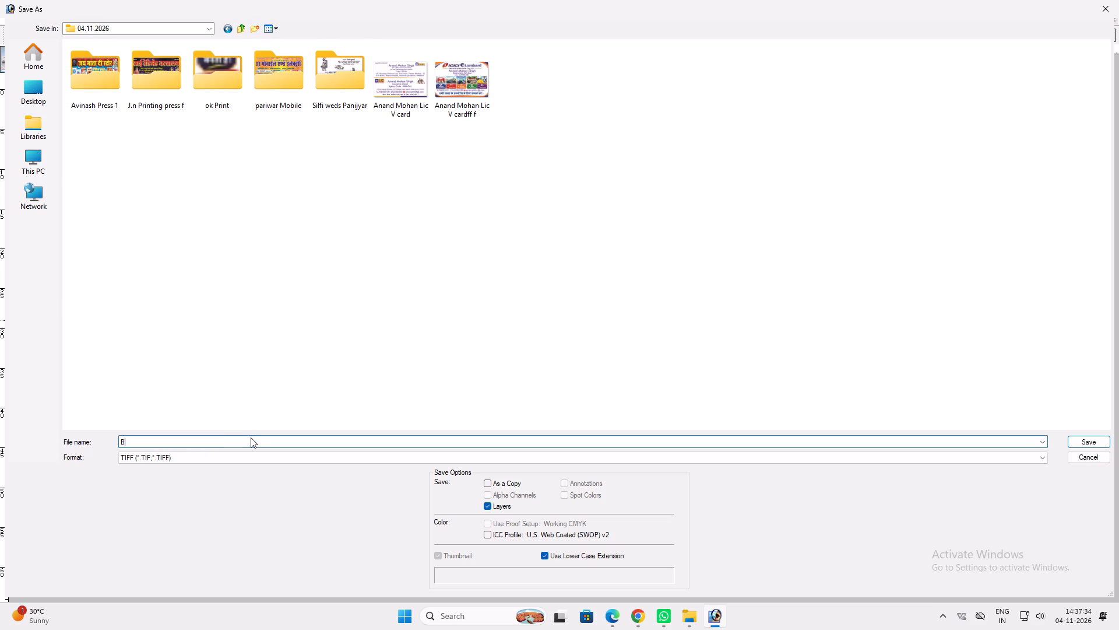
{"action": "key", "text": "BackSpace"}
{"action": "type", "text": "Vikash Collection"}
{"action": "key", "text": "space"}
{"action": "type", "text": "1x0"}
{"action": "key", "text": "BackSpace"}
{"action": "key", "text": "BackSpace"}
{"action": "key", "text": "0"}
{"action": "type", "text": "x5="}
{"action": "key", "text": "space"}
{"action": "type", "text": "1 pc Str"}
{"action": "key", "text": "space"}
{"action": "key", "text": "Return"}
{"action": "key", "text": "Return"}
{"action": "key", "text": "Return"}
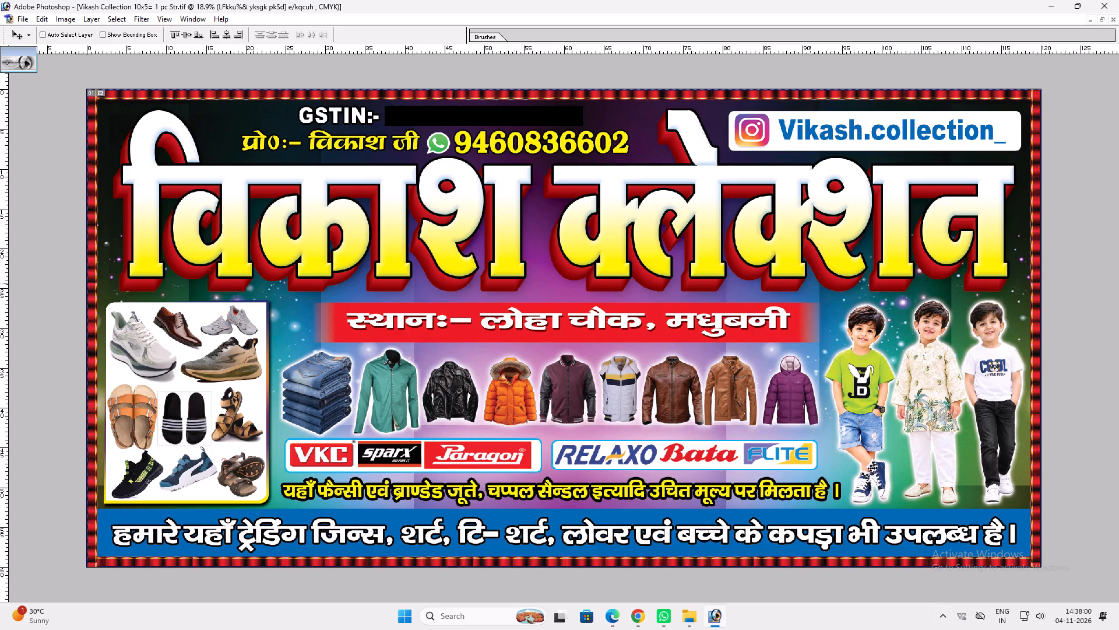
Create a new CMYK document 36 inches wide by 48 inches high at 72 pixels/inch with white contents.
{"action": "key", "text": "ctrl+n"}
{"action": "key", "text": "Tab"}
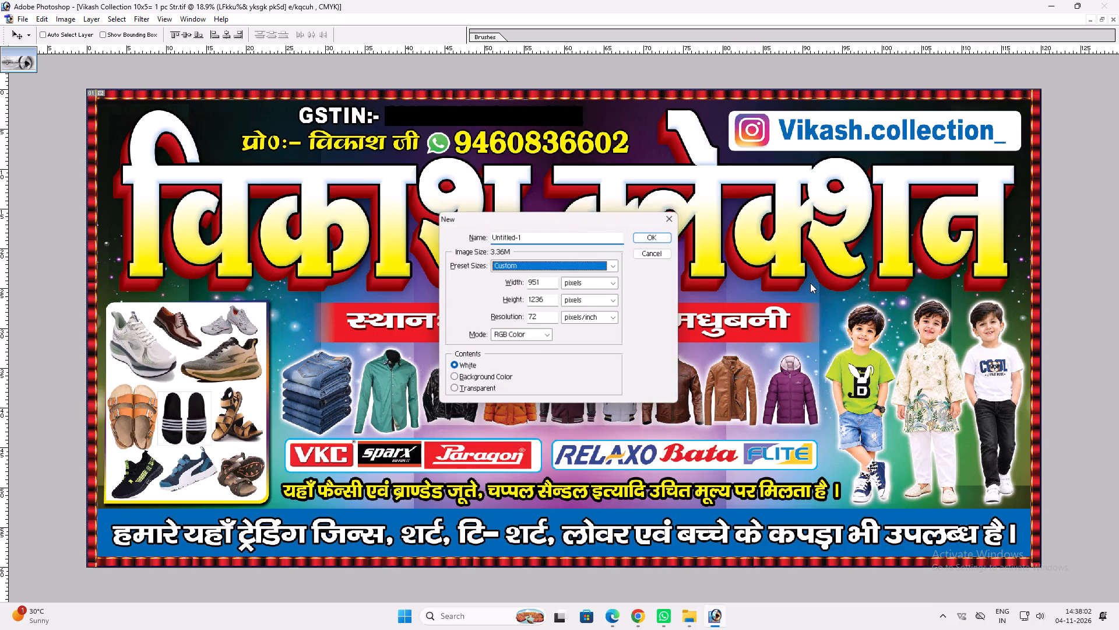
{"action": "key", "text": "Tab"}
{"action": "type", "text": "36"}
{"action": "key", "text": "Tab"}
{"action": "key", "text": "Tab"}
{"action": "key", "text": "shift+Tab"}
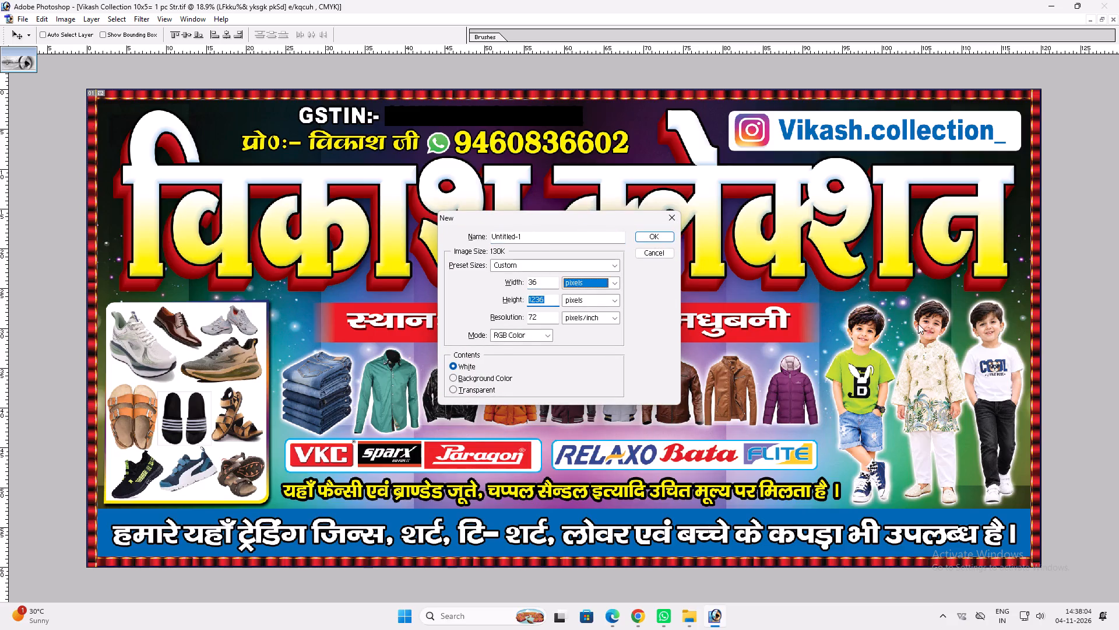
{"action": "key", "text": "shift+Tab"}
{"action": "key", "text": "3"}
{"action": "key", "text": "6"}
{"action": "key", "text": "Tab"}
{"action": "key", "text": "Down"}
{"action": "key", "text": "Tab"}
{"action": "type", "text": "48"}
{"action": "key", "text": "Tab"}
{"action": "key", "text": "Down"}
{"action": "key", "text": "Tab"}
{"action": "key", "text": "Tab"}
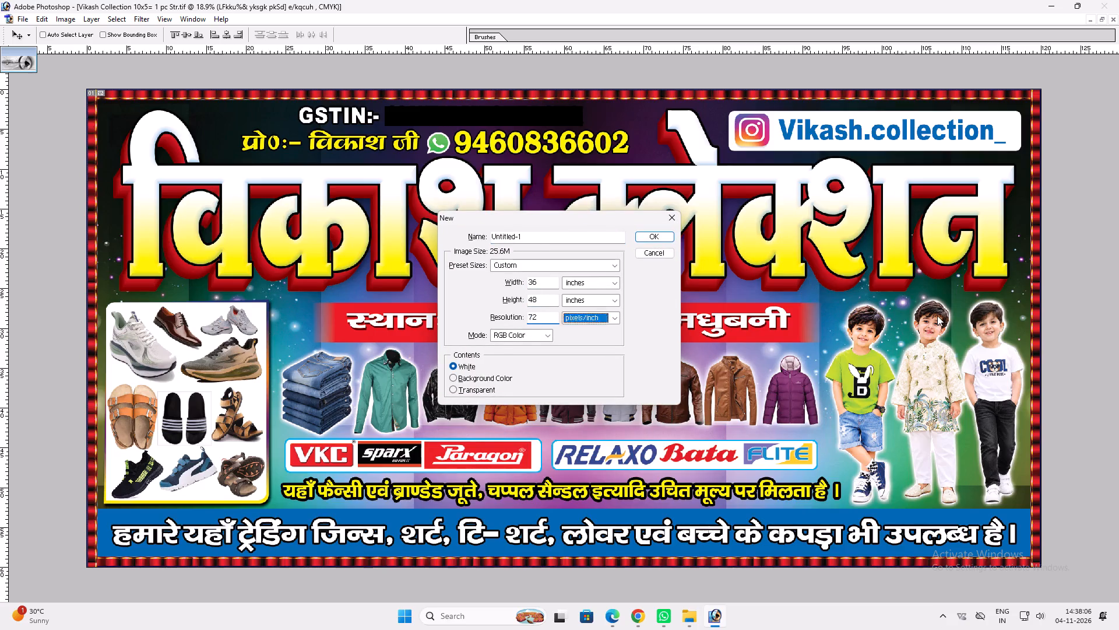
{"action": "key", "text": "Tab"}
{"action": "key", "text": "Right"}
{"action": "key", "text": "Return"}
Copy the banner's multicoloured starry background layer into the new 36 by 48 inch document.
{"action": "type", "text": "vv"}
{"action": "left_click", "coordinate": [824, 261]}
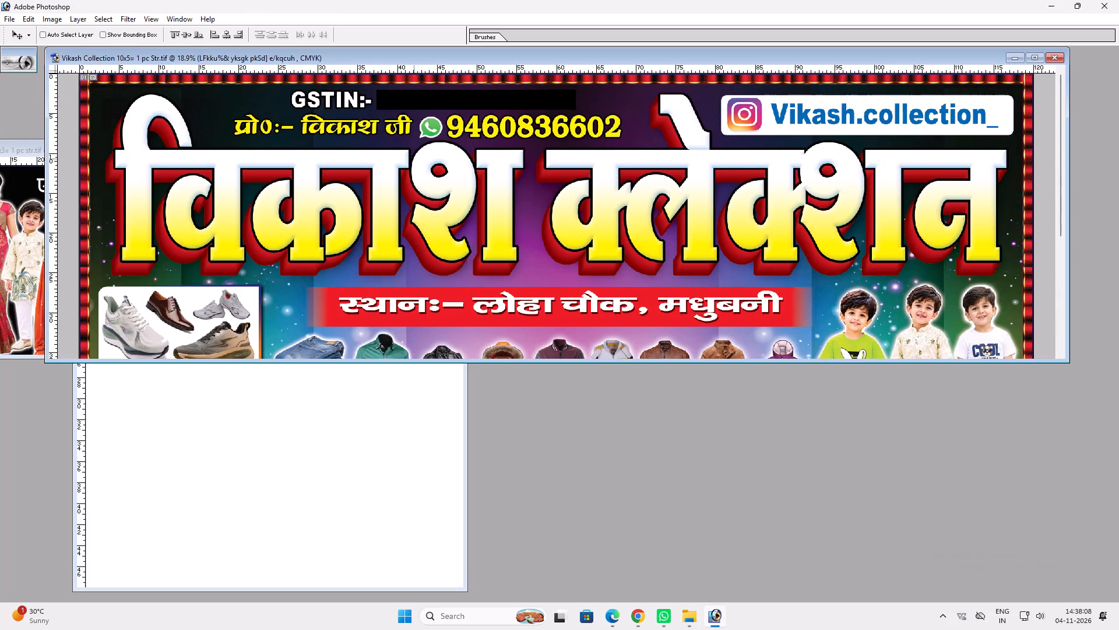
{"action": "right_click", "coordinate": [351, 140]}
{"action": "left_click", "coordinate": [372, 143]}
{"action": "left_click_drag", "start_coordinate": [372, 143], "coordinate": [385, 352]}
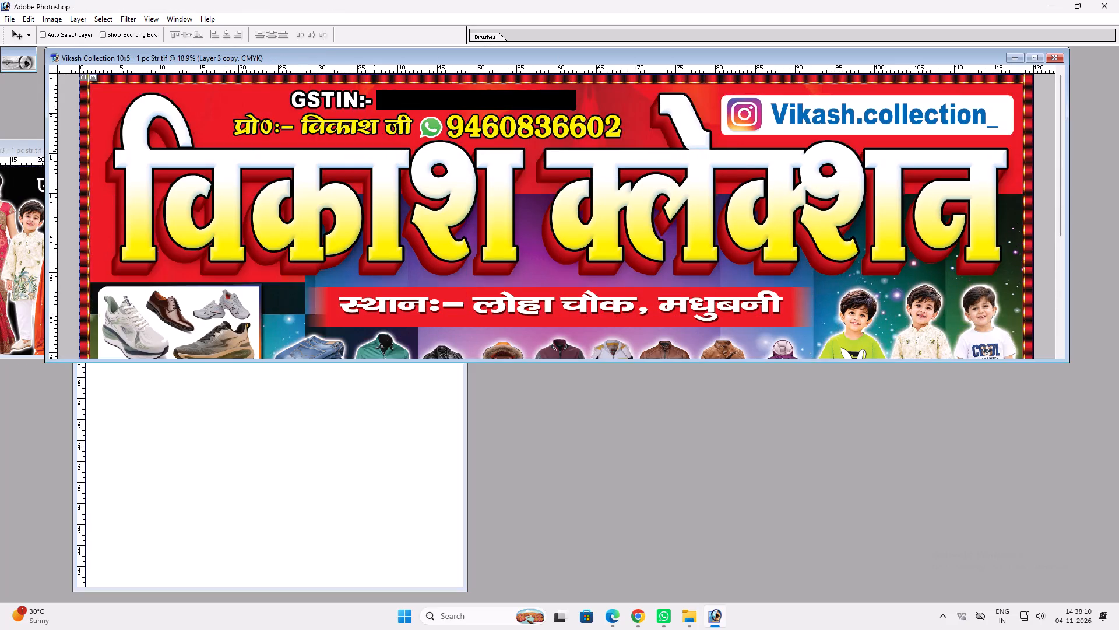
{"action": "key", "text": "ctrl+z"}
{"action": "left_click_drag", "start_coordinate": [408, 256], "coordinate": [410, 256]}
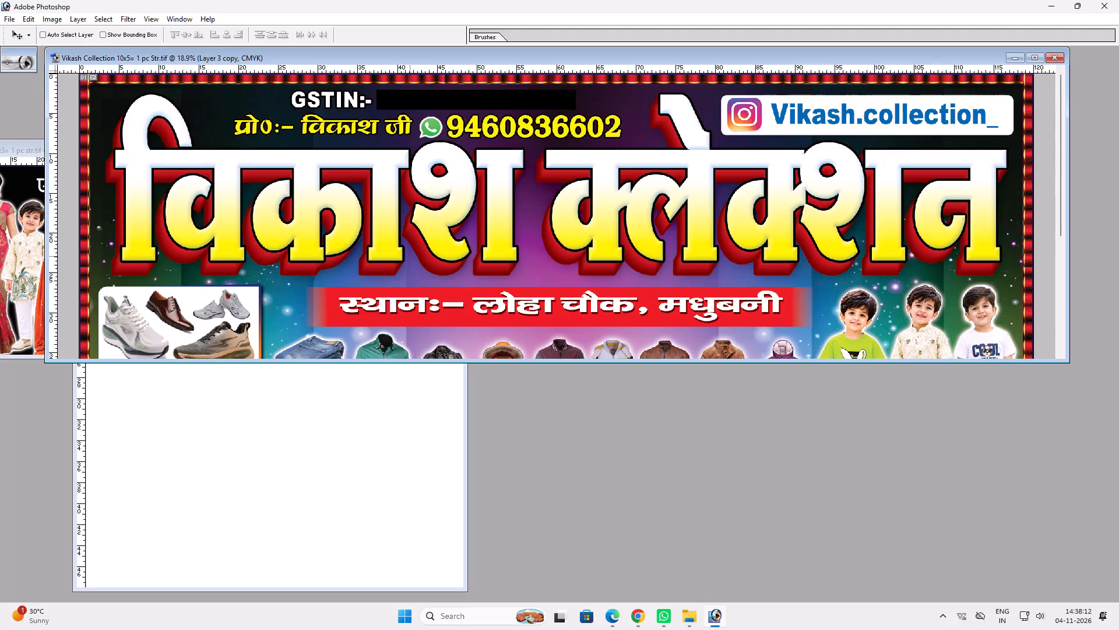
{"action": "left_click_drag", "start_coordinate": [410, 256], "coordinate": [329, 478]}
{"action": "left_click", "coordinate": [434, 68]}
{"action": "key", "text": "v"}
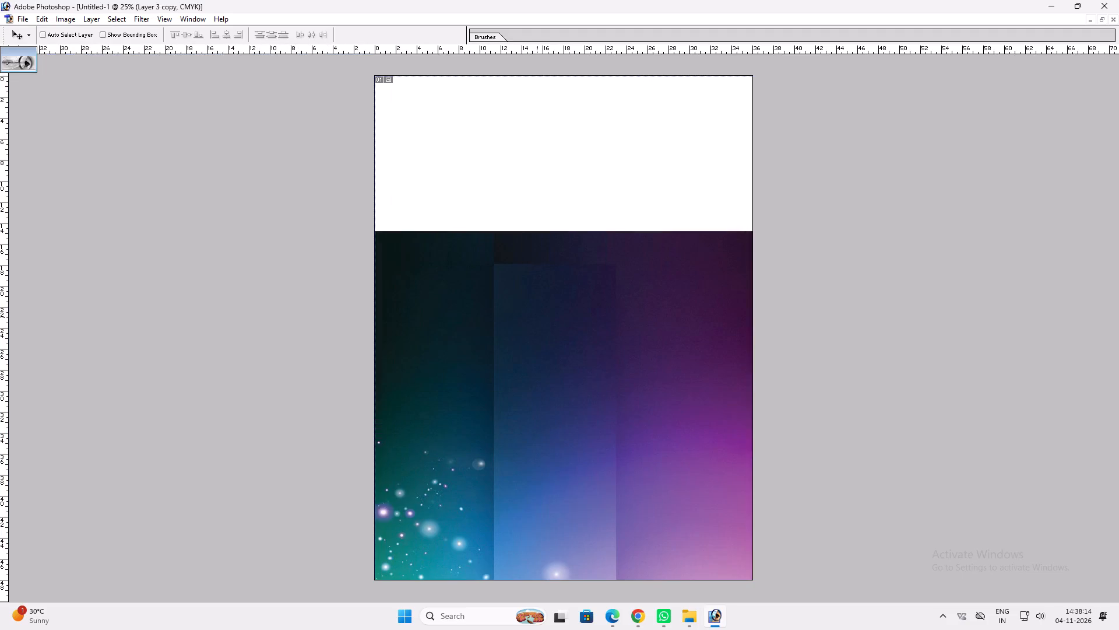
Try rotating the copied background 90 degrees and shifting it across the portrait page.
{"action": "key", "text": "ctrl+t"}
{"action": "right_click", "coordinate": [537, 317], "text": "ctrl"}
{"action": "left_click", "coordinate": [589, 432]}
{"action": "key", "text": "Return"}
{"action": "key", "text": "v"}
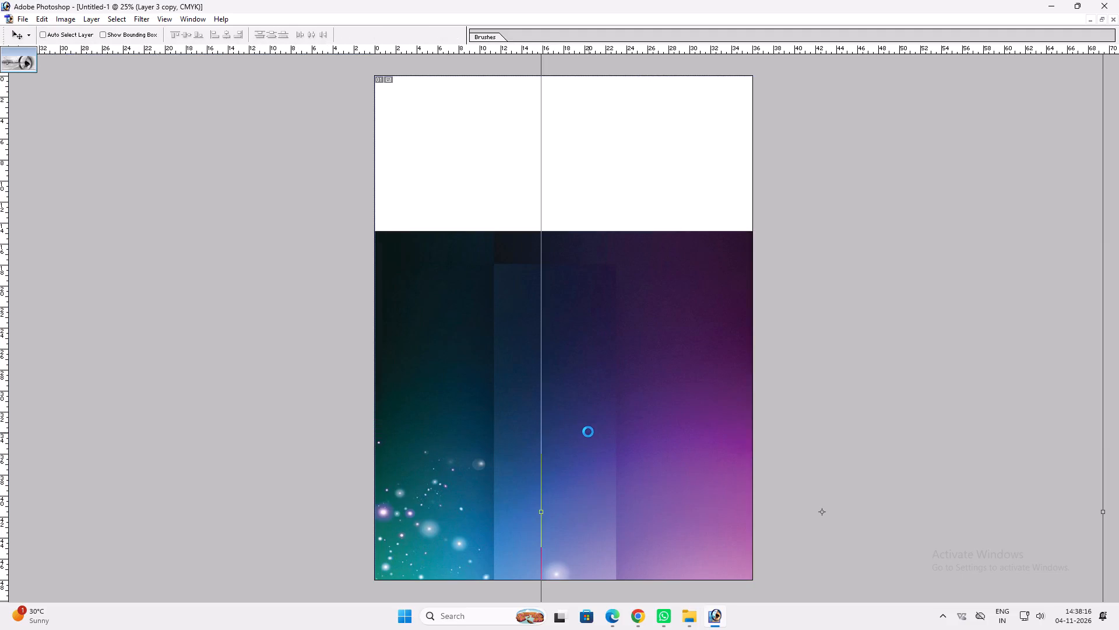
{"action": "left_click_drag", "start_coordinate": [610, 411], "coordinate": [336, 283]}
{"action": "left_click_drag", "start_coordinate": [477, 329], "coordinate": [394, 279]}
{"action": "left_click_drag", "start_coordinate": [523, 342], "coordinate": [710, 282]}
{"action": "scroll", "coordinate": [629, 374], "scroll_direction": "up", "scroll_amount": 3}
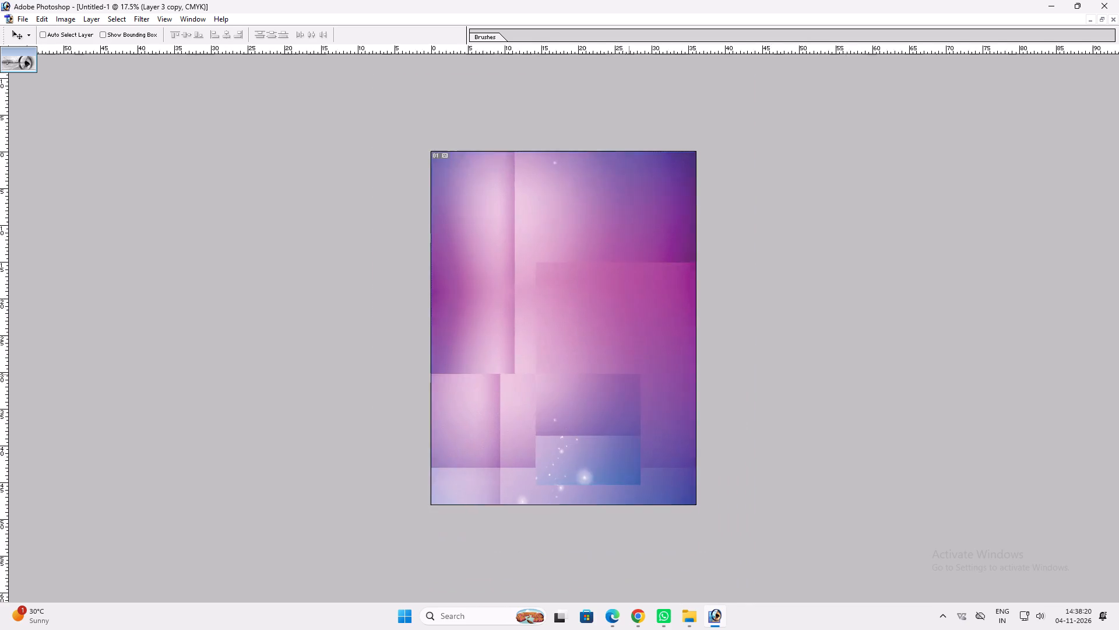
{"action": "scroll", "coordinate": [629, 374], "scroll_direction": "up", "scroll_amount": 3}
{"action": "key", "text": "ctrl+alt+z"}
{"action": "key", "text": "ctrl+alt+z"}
Reposition the copied background on the page and scale it down to about 50% around its centre.
{"action": "left_click_drag", "start_coordinate": [620, 378], "coordinate": [662, 244]}
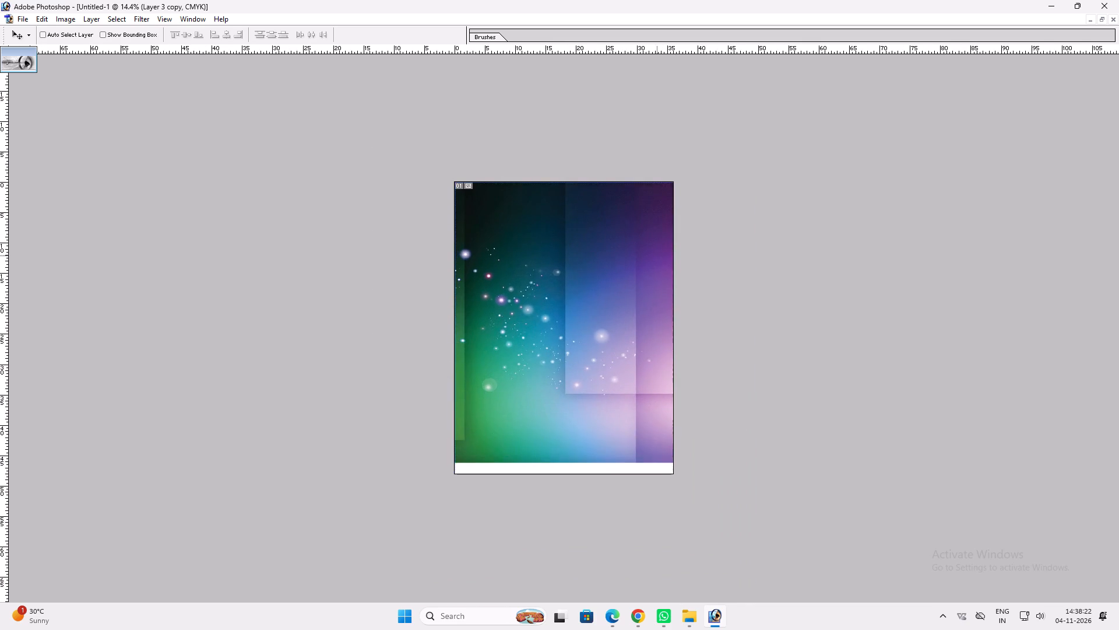
{"action": "left_click_drag", "start_coordinate": [615, 382], "coordinate": [620, 401]}
{"action": "scroll", "coordinate": [620, 401], "scroll_direction": "up", "scroll_amount": 5}
{"action": "key", "text": "ctrl+t"}
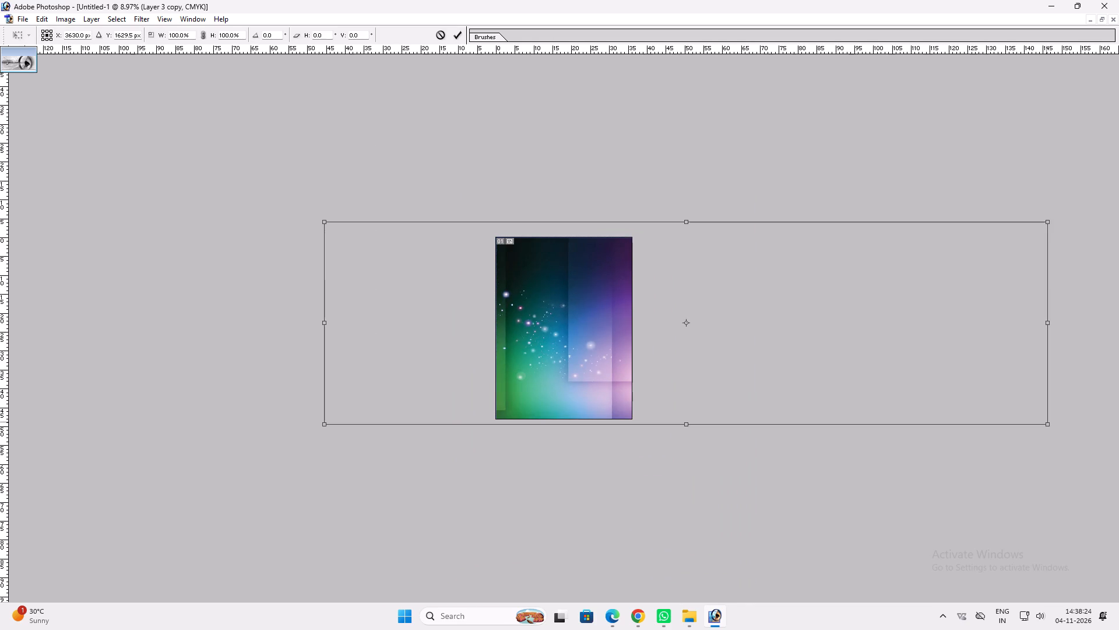
{"action": "left_click_drag", "start_coordinate": [1046, 422], "coordinate": [865, 373], "text": "shift"}
{"action": "key", "text": "Return"}
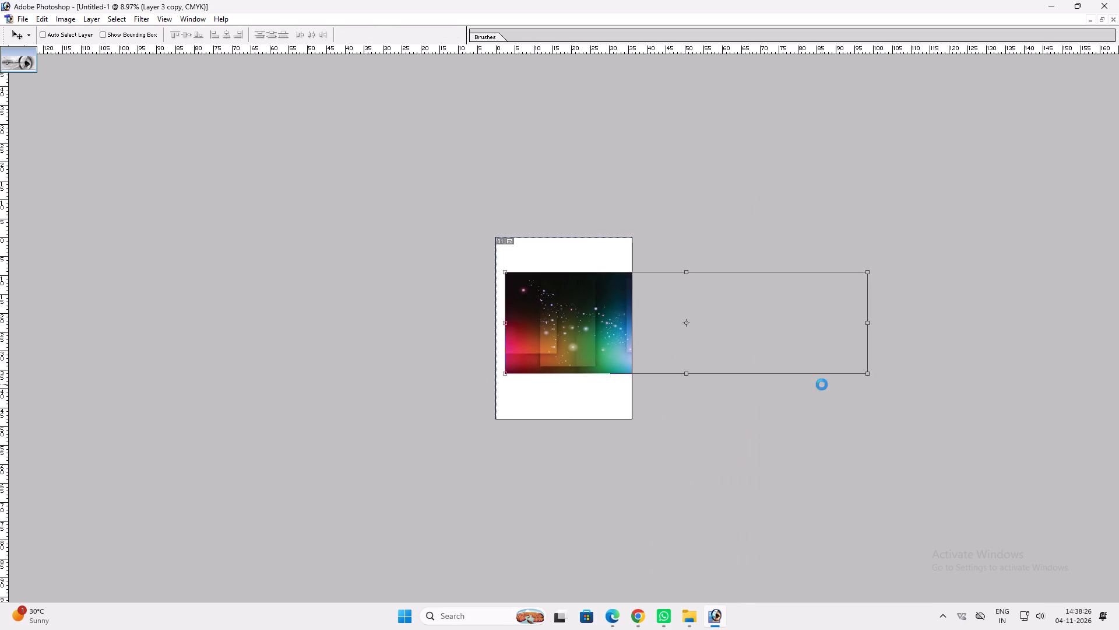
{"action": "key", "text": "v"}
Rotate the background 90 degrees counterclockwise and move it onto the page, aligned with the page's left edge.
{"action": "key", "text": "ctrl+t"}
{"action": "right_click", "coordinate": [561, 337], "text": "ctrl"}
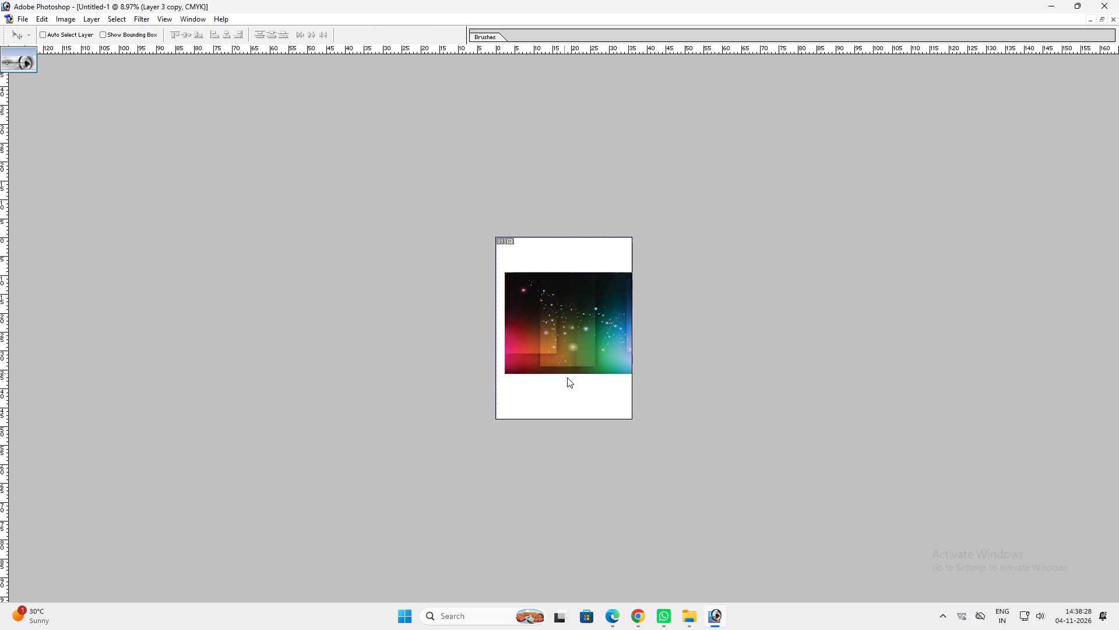
{"action": "left_click", "coordinate": [624, 502]}
{"action": "key", "text": "Return"}
{"action": "key", "text": "v"}
{"action": "key", "text": "v"}
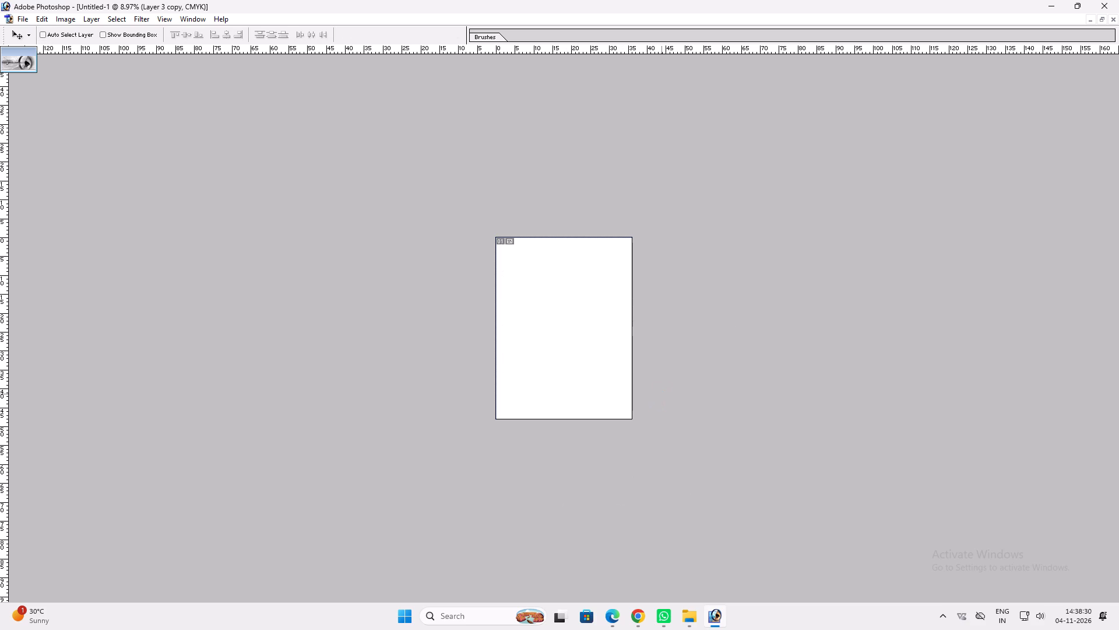
{"action": "left_click_drag", "start_coordinate": [661, 394], "coordinate": [520, 399]}
Enlarge the rotated background so it covers the entire portrait page.
{"action": "key", "text": "ctrl+0"}
{"action": "scroll", "coordinate": [557, 364], "scroll_direction": "up", "scroll_amount": 5, "text": "ctrl"}
{"action": "key", "text": "ctrl+t"}
{"action": "key", "text": "ctrl+t"}
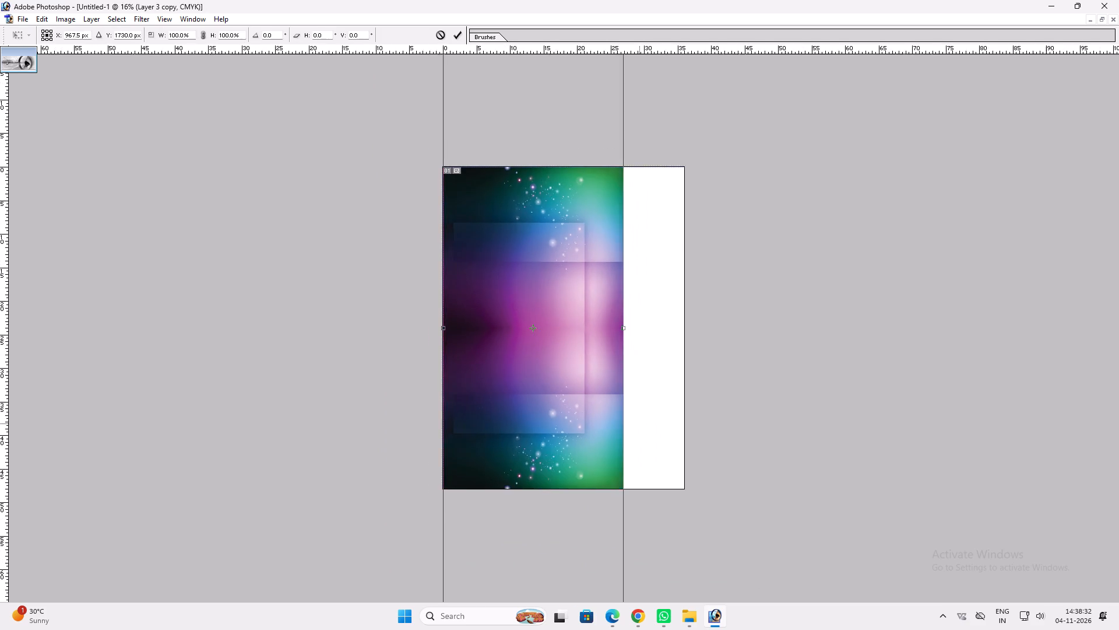
{"action": "scroll", "coordinate": [626, 513], "scroll_direction": "up", "scroll_amount": 5, "text": "shift"}
{"action": "left_click_drag", "start_coordinate": [580, 408], "coordinate": [656, 472], "text": "shift"}
{"action": "key", "text": "shift+Return"}
{"action": "key", "text": "ctrl+0"}
{"action": "key", "text": "v"}
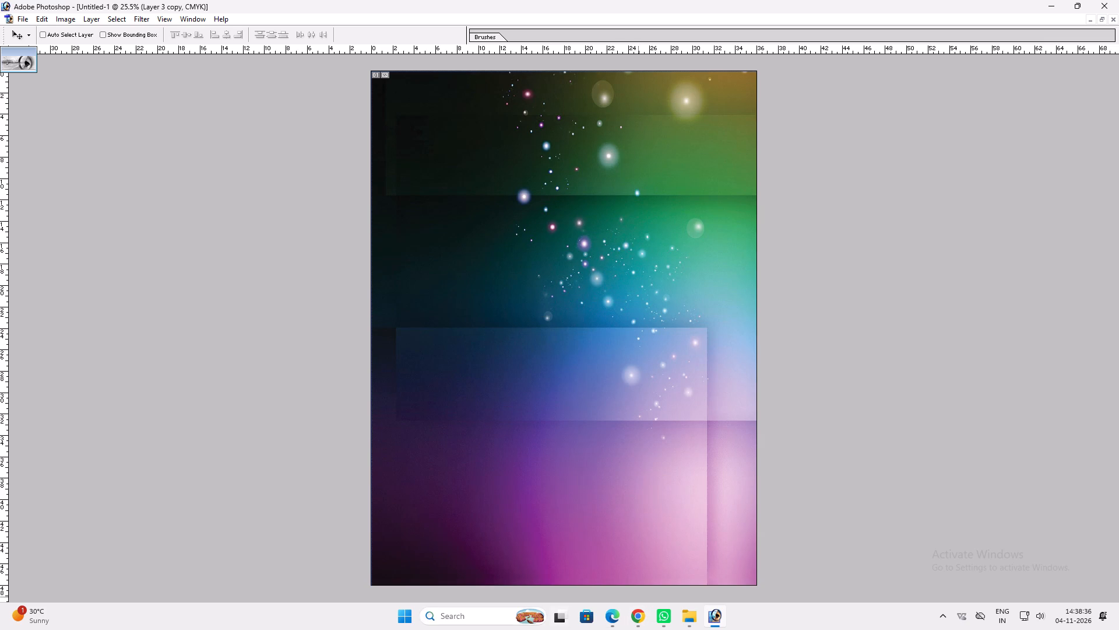
Switch to Calculator and compute 24 × 25 and 24 × 30.
{"action": "left_click", "coordinate": [495, 612]}
{"action": "key", "text": "c"}
{"action": "key", "text": "a"}
{"action": "key", "text": "Return"}
{"action": "type", "text": "24*25"}
{"action": "key", "text": "Return"}
{"action": "key", "text": "Return"}
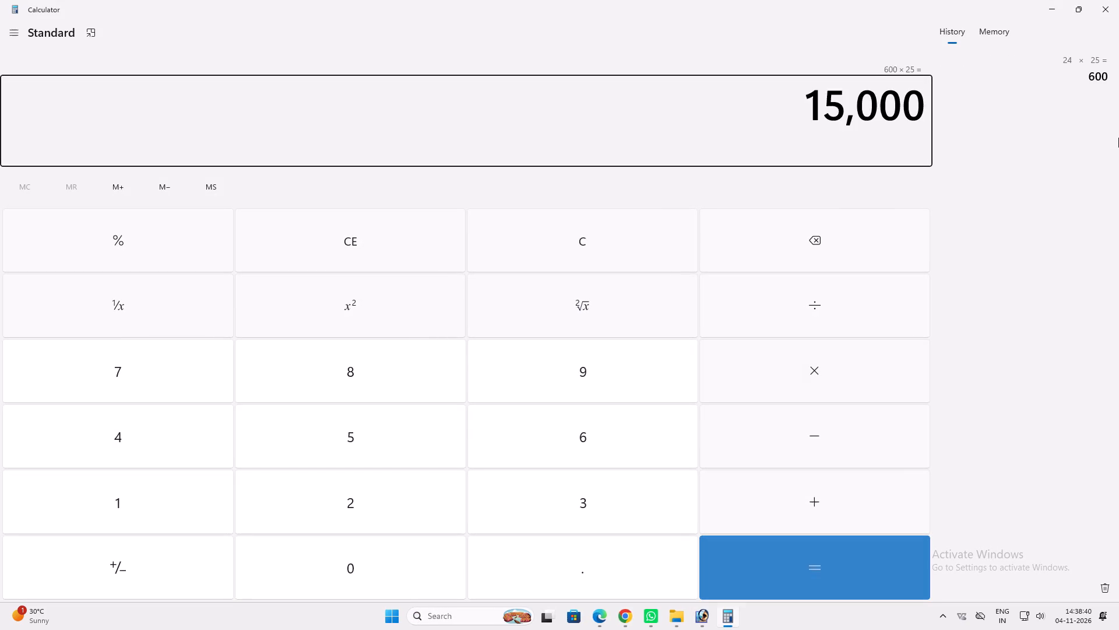
{"action": "type", "text": "024"}
{"action": "key", "text": "asterisk"}
{"action": "type", "text": "30"}
{"action": "key", "text": "Return"}
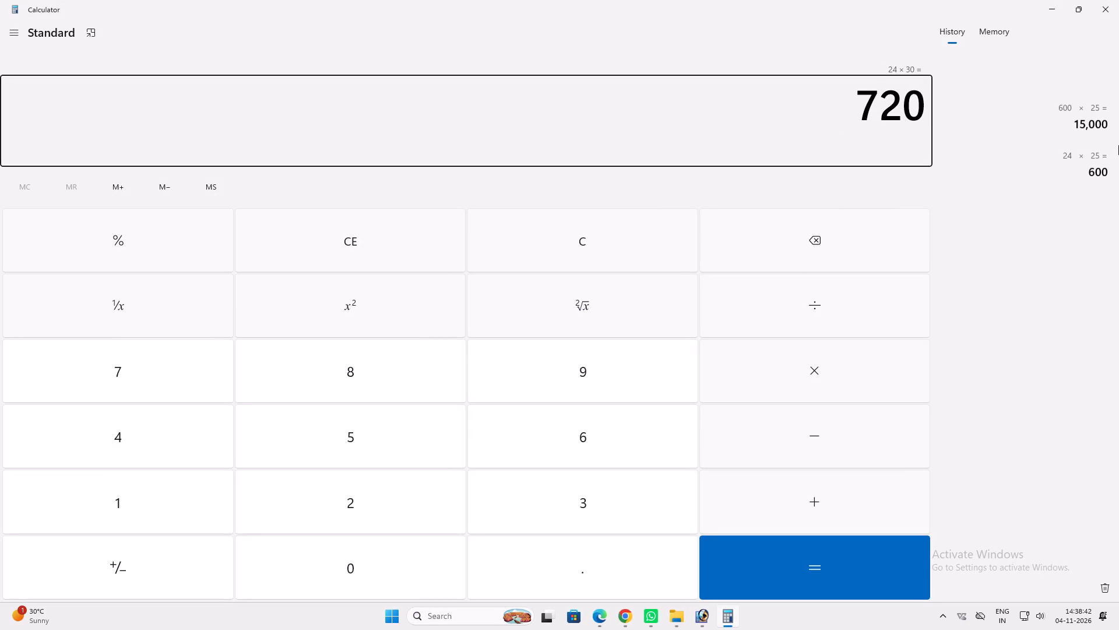
Return to Photoshop and narrow the background from its right side until it only slightly overhangs the page.
{"action": "left_click", "coordinate": [694, 617]}
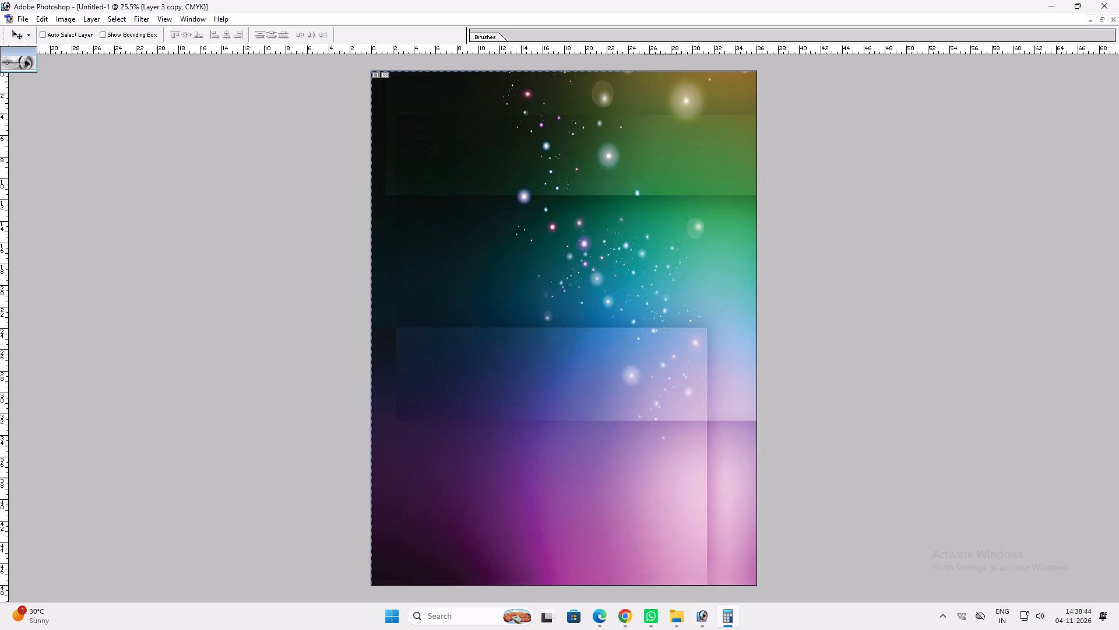
{"action": "left_click", "coordinate": [639, 239], "text": "ctrl"}
{"action": "scroll", "coordinate": [639, 239], "scroll_direction": "up", "scroll_amount": 4, "text": "ctrl"}
{"action": "key", "text": "ctrl+t"}
{"action": "key", "text": "Return"}
{"action": "key", "text": "v"}
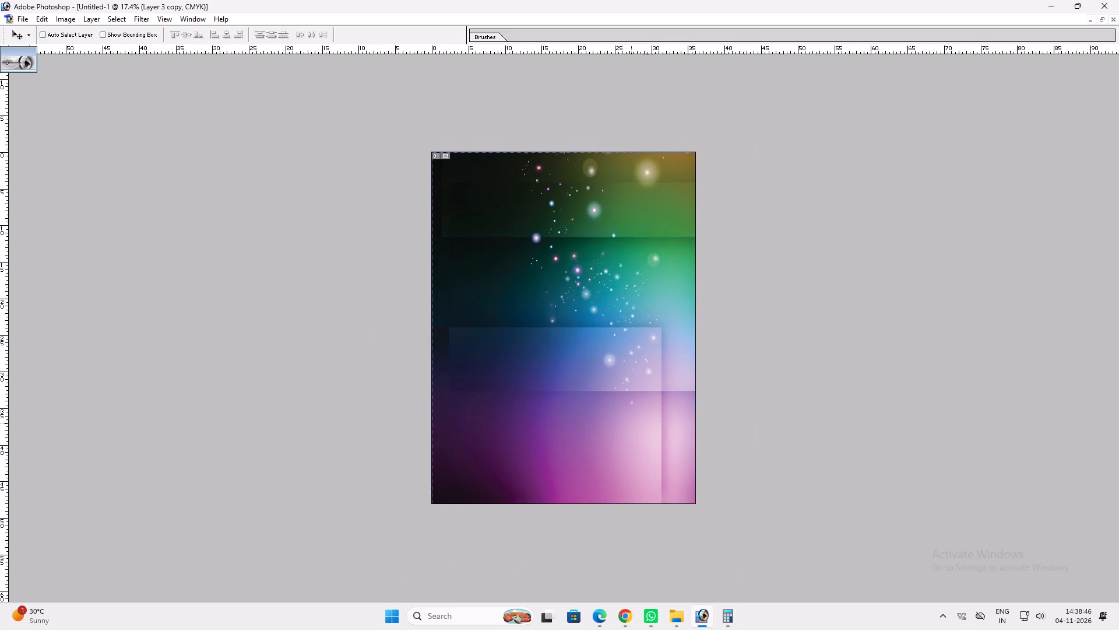
{"action": "scroll", "coordinate": [618, 414], "scroll_direction": "up", "scroll_amount": 5}
{"action": "key", "text": "ctrl+t"}
{"action": "scroll", "coordinate": [603, 421], "scroll_direction": "up", "scroll_amount": 1}
{"action": "left_click_drag", "start_coordinate": [664, 299], "coordinate": [656, 298], "text": "alt+shift"}
{"action": "left_click_drag", "start_coordinate": [656, 298], "coordinate": [646, 297], "text": "shift"}
{"action": "key", "text": "Return"}
{"action": "key", "text": "ctrl+0"}
{"action": "type", "text": "vv"}
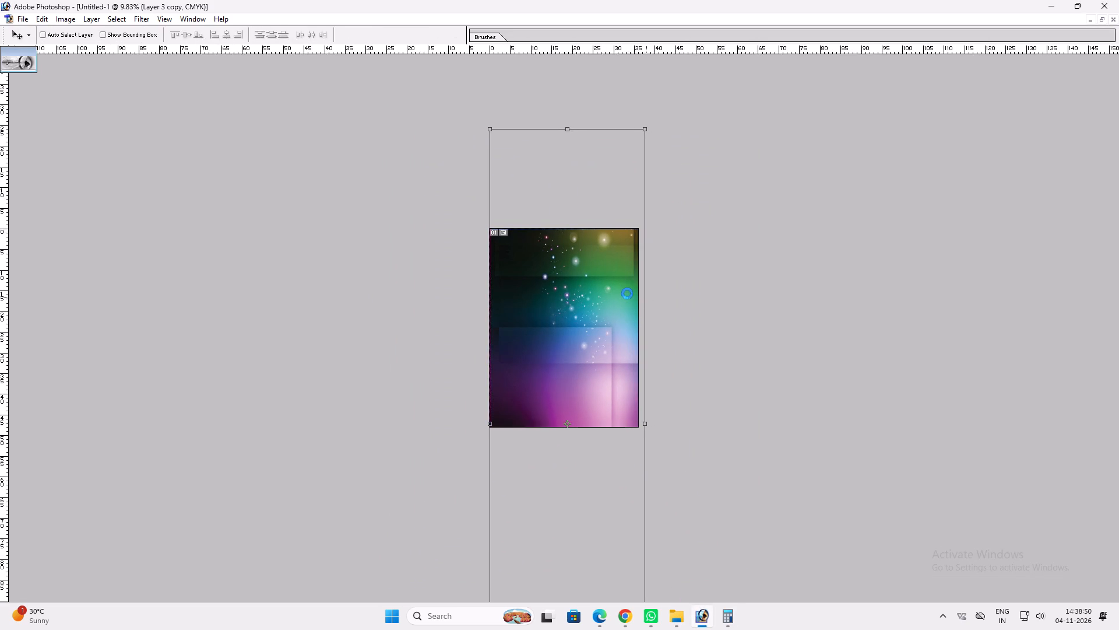
Copy the red decorative border strip from the Vikash Collection banner onto the portrait page and place it along the top edge.
{"action": "key", "text": "f"}
{"action": "key", "text": "f"}
{"action": "key", "text": "f"}
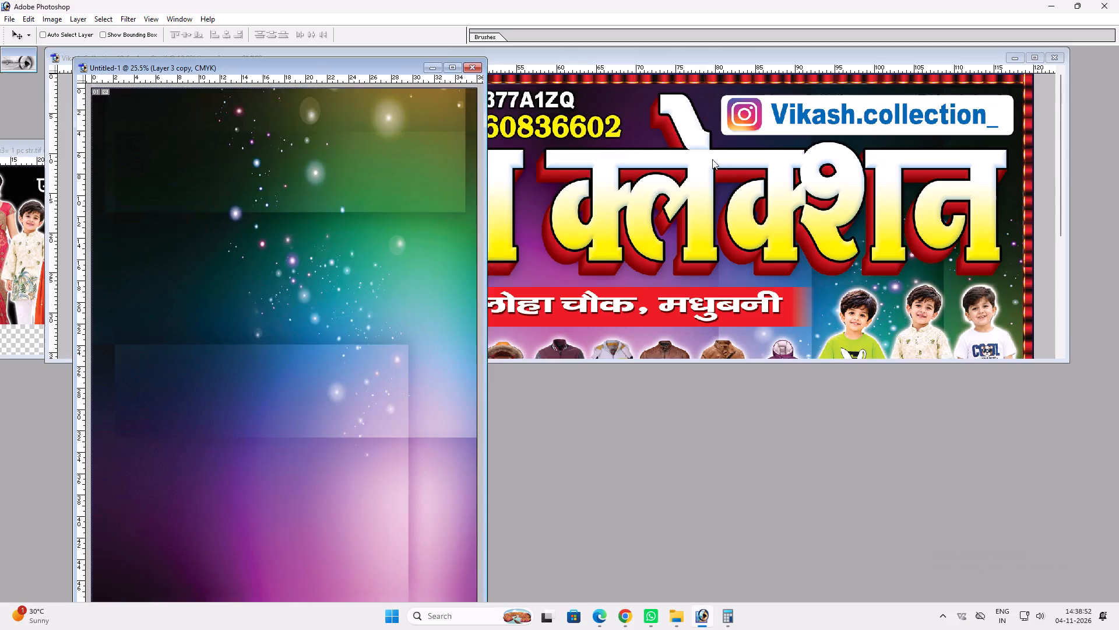
{"action": "left_click", "coordinate": [704, 143]}
{"action": "left_click", "coordinate": [678, 77], "text": "ctrl"}
{"action": "left_click_drag", "start_coordinate": [677, 77], "coordinate": [320, 455]}
{"action": "left_click_drag", "start_coordinate": [325, 452], "coordinate": [414, 230]}
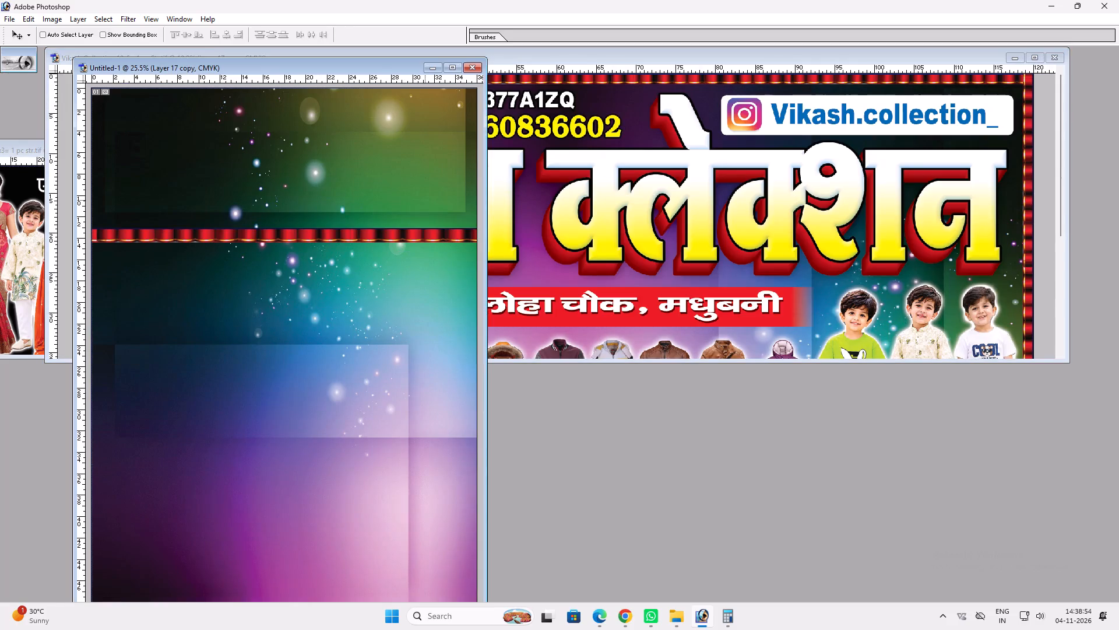
{"action": "left_click", "coordinate": [457, 68]}
{"action": "key", "text": "v"}
{"action": "key", "text": "v"}
{"action": "left_click_drag", "start_coordinate": [488, 224], "coordinate": [549, 82]}
{"action": "scroll", "coordinate": [587, 87], "scroll_direction": "up", "scroll_amount": 5}
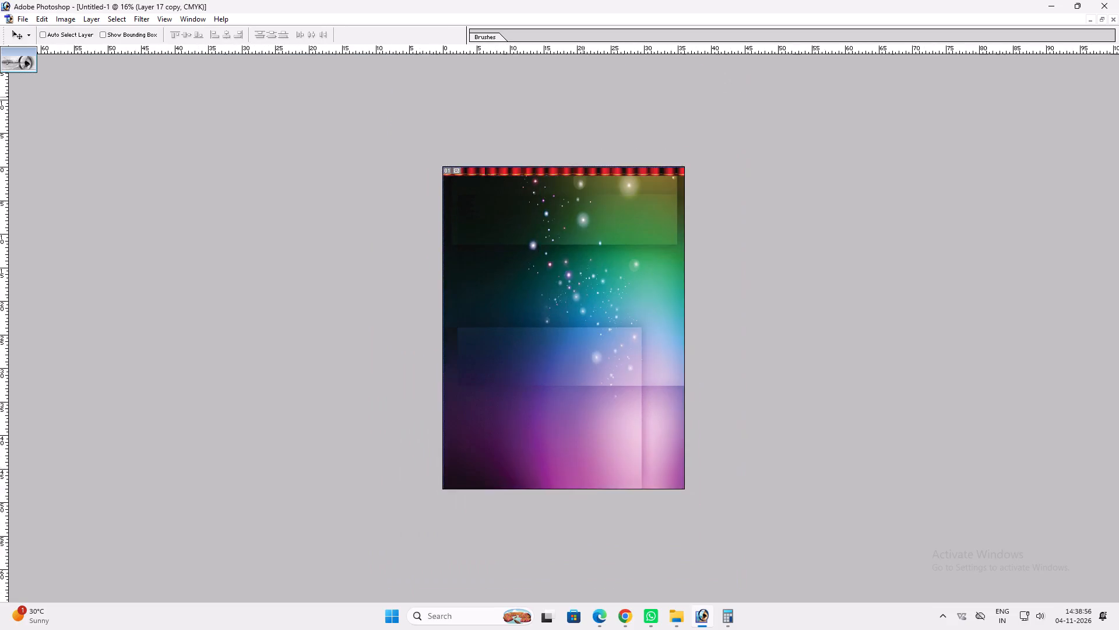
Scale the red border strip down proportionally into a thinner border along the page's top edge.
{"action": "key", "text": "ctrl+t"}
{"action": "scroll", "coordinate": [746, 206], "scroll_direction": "up", "scroll_amount": 2, "text": "shift"}
{"action": "left_click_drag", "start_coordinate": [1090, 251], "coordinate": [994, 247], "text": "alt+shift"}
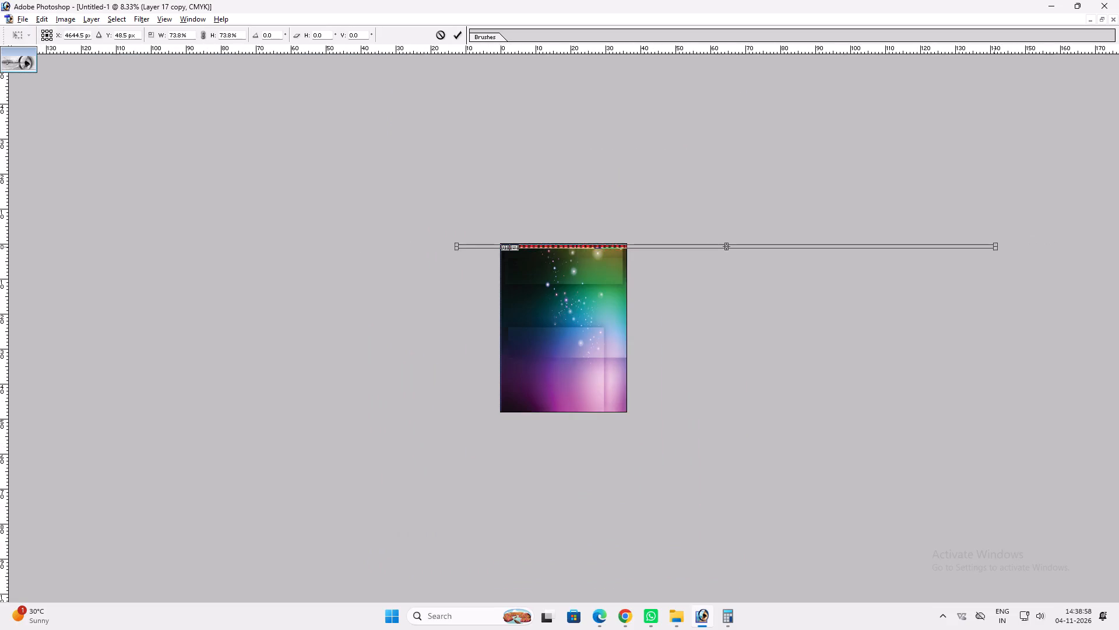
{"action": "left_click_drag", "start_coordinate": [994, 247], "coordinate": [966, 243], "text": "alt+shift"}
{"action": "key", "text": "Return"}
{"action": "key", "text": "ctrl+0"}
{"action": "type", "text": "vv"}
{"action": "left_click", "coordinate": [786, 162]}
{"action": "scroll", "coordinate": [795, 205], "scroll_direction": "up", "scroll_amount": 5, "text": "ctrl"}
{"action": "key", "text": "ctrl+t"}
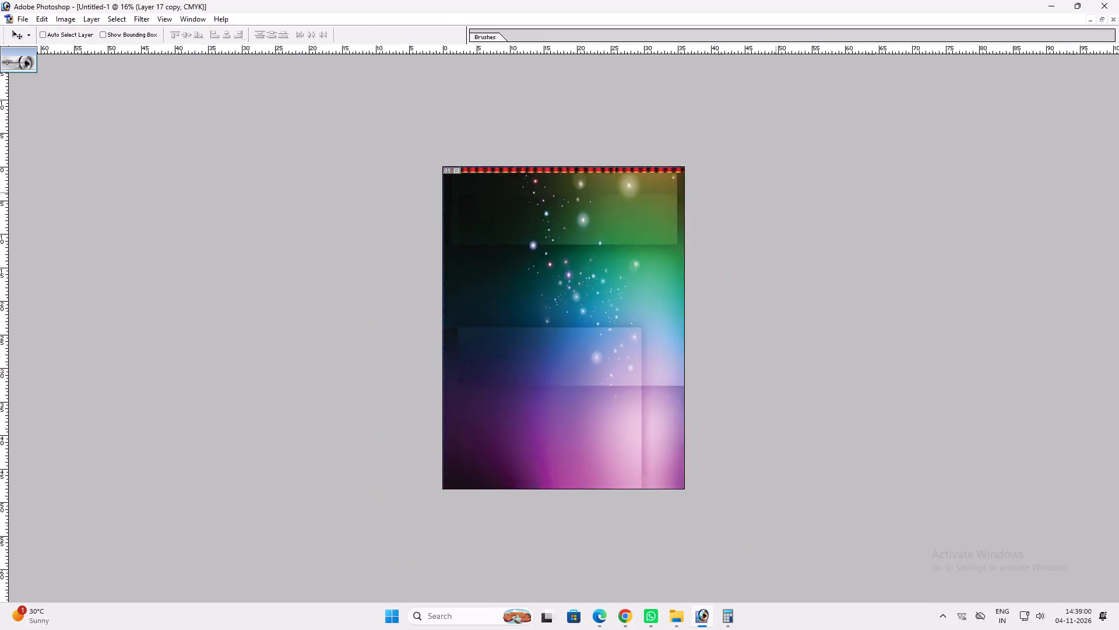
{"action": "scroll", "coordinate": [976, 251], "scroll_direction": "up", "scroll_amount": 4, "text": "shift"}
{"action": "left_click_drag", "start_coordinate": [807, 282], "coordinate": [747, 274], "text": "shift"}
{"action": "key", "text": "Return"}
{"action": "key", "text": "ctrl+0"}
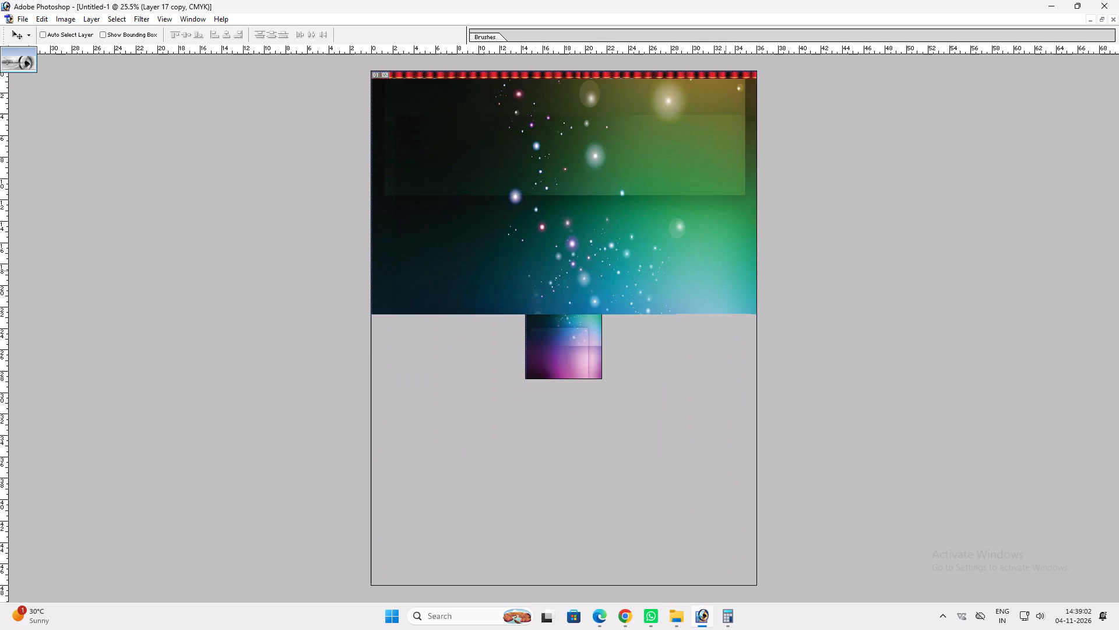
Duplicate the top border strip, rotate the copy 90 degrees counterclockwise and align it with the page's right edge.
{"action": "left_click_drag", "start_coordinate": [628, 99], "coordinate": [618, 157], "text": "alt"}
{"action": "key", "text": "ctrl+t"}
{"action": "right_click", "coordinate": [615, 157], "text": "ctrl"}
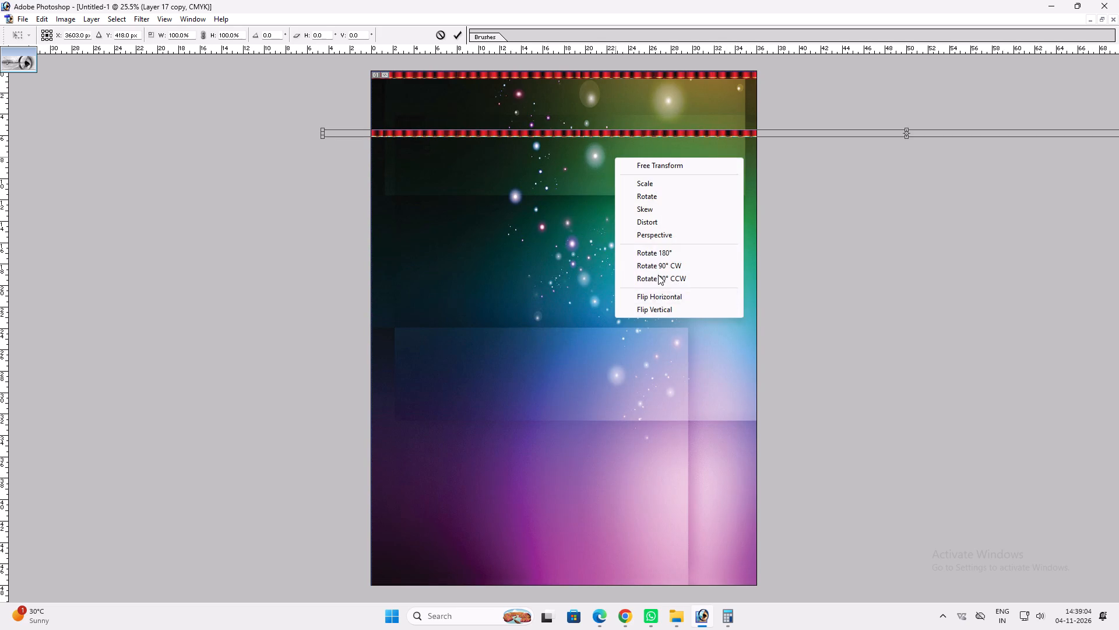
{"action": "left_click", "coordinate": [658, 275]}
{"action": "key", "text": "Return"}
{"action": "key", "text": "v"}
{"action": "key", "text": "ctrl+a"}
{"action": "left_click", "coordinate": [242, 35]}
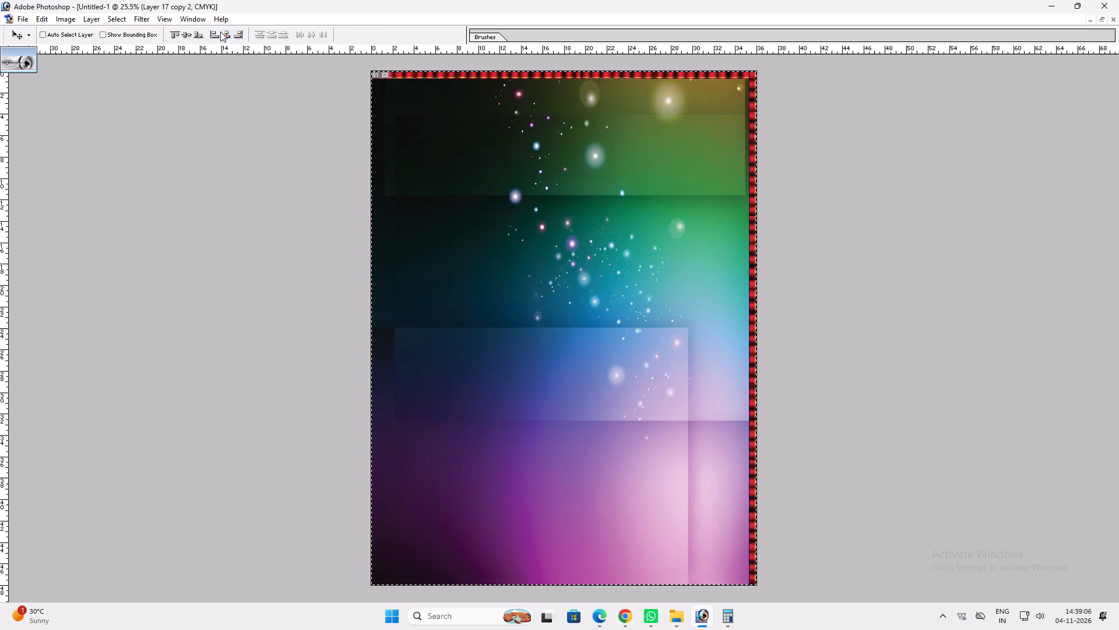
{"action": "key", "text": "ctrl+d"}
Place a copy of the vertical border strip along the page's left edge.
{"action": "left_click_drag", "start_coordinate": [748, 261], "coordinate": [349, 281], "text": "alt+shift"}
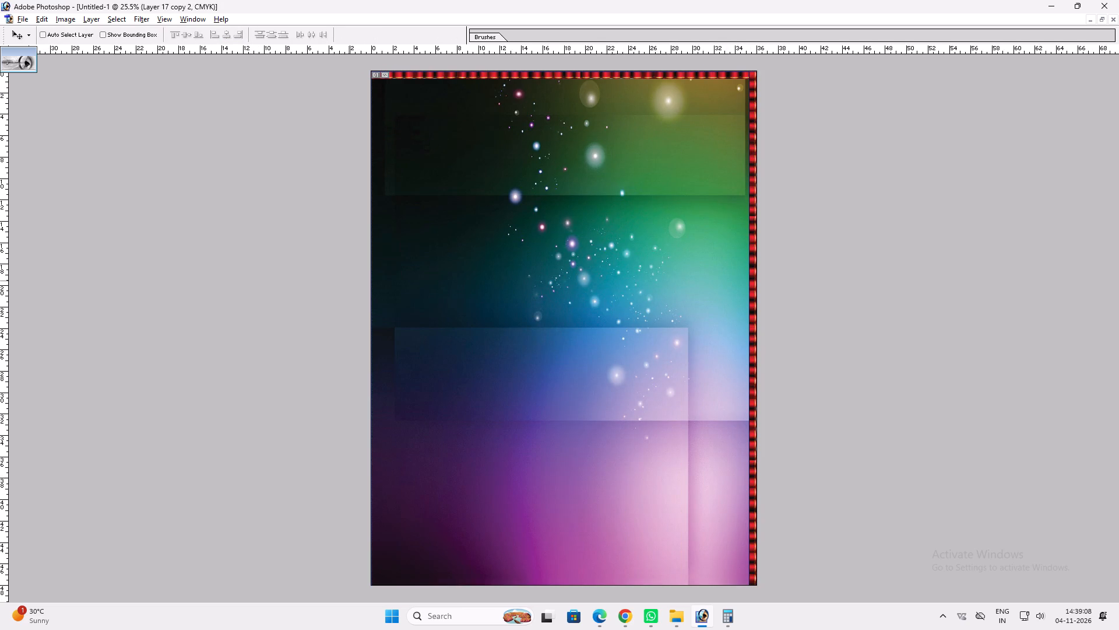
{"action": "left_click_drag", "start_coordinate": [349, 281], "coordinate": [372, 265], "text": "alt+shift"}
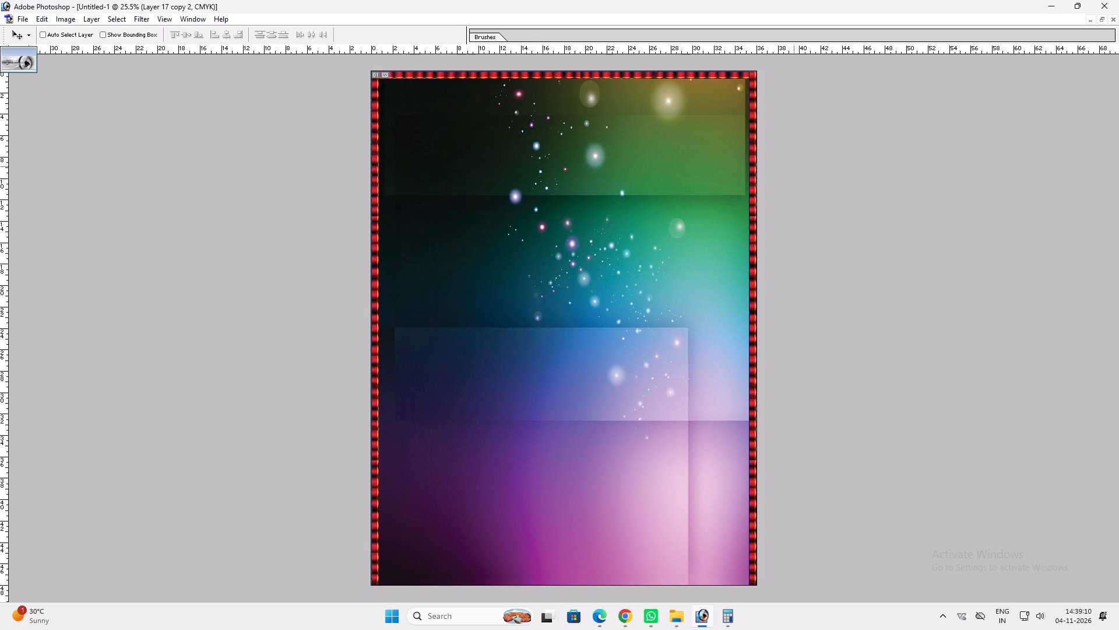
Flip the border strip on the page's right edge horizontally.
{"action": "left_click", "coordinate": [750, 128], "text": "ctrl"}
{"action": "key", "text": "ctrl+t"}
{"action": "right_click", "coordinate": [734, 123], "text": "ctrl"}
{"action": "left_click", "coordinate": [787, 262]}
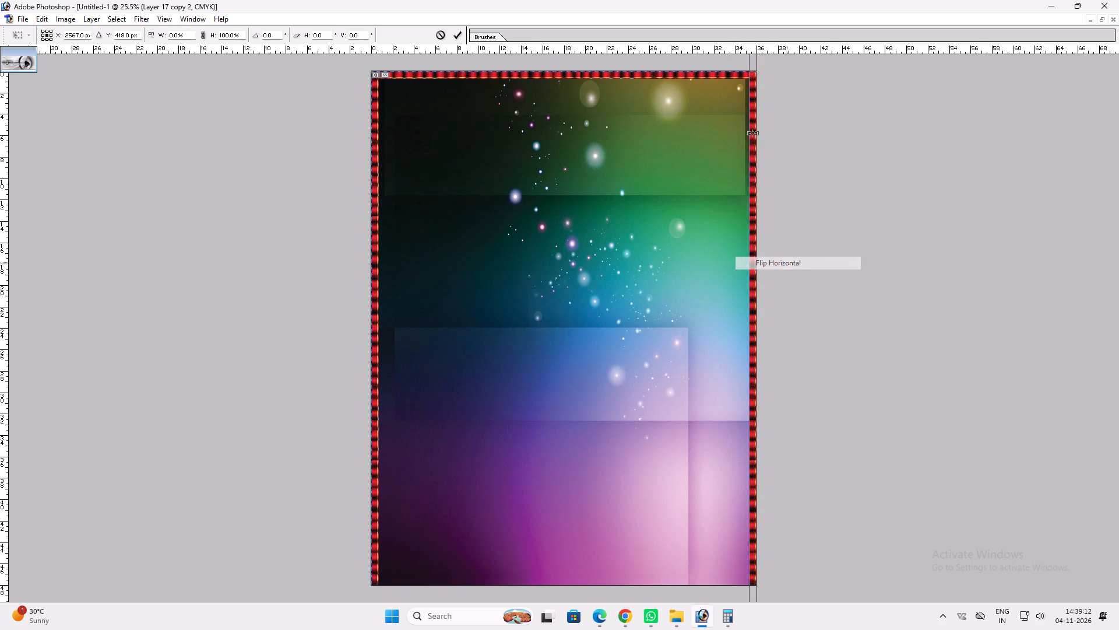
{"action": "key", "text": "Return"}
{"action": "key", "text": "v"}
Place a copy of the right border strip along the page's bottom edge, rotated 90 degrees counterclockwise and flipped vertically.
{"action": "left_click_drag", "start_coordinate": [759, 260], "coordinate": [698, 272], "text": "alt+shift"}
{"action": "key", "text": "ctrl+t"}
{"action": "right_click", "coordinate": [698, 272], "text": "ctrl"}
{"action": "left_click", "coordinate": [776, 394]}
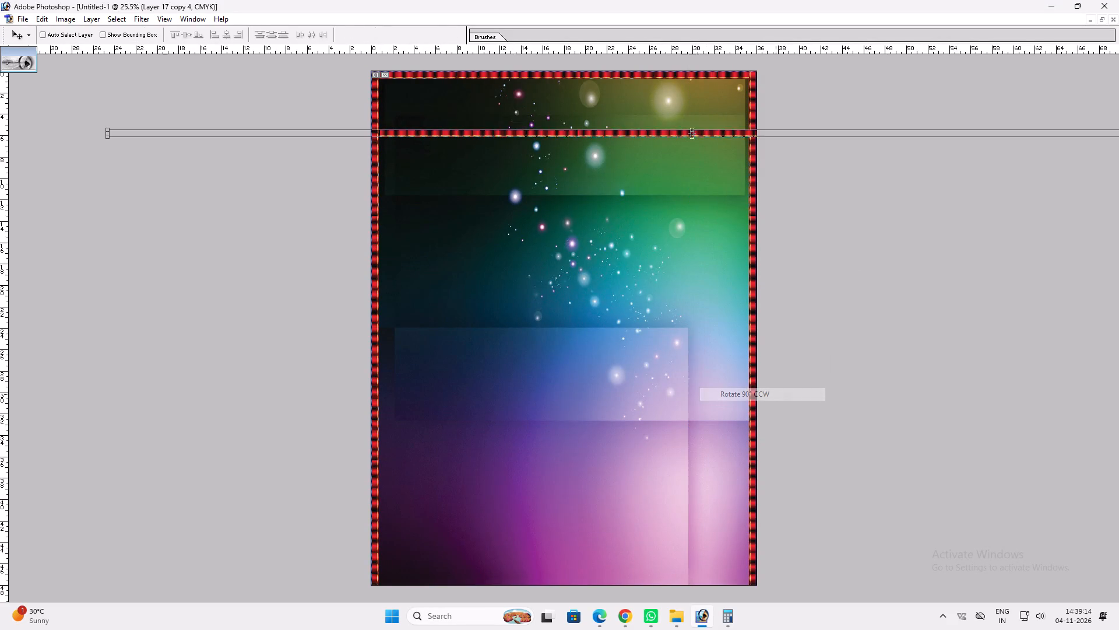
{"action": "key", "text": "Return"}
{"action": "key", "text": "v"}
{"action": "left_click_drag", "start_coordinate": [644, 129], "coordinate": [663, 566], "text": "shift"}
{"action": "key", "text": "ctrl+t"}
{"action": "right_click", "coordinate": [662, 564], "text": "ctrl"}
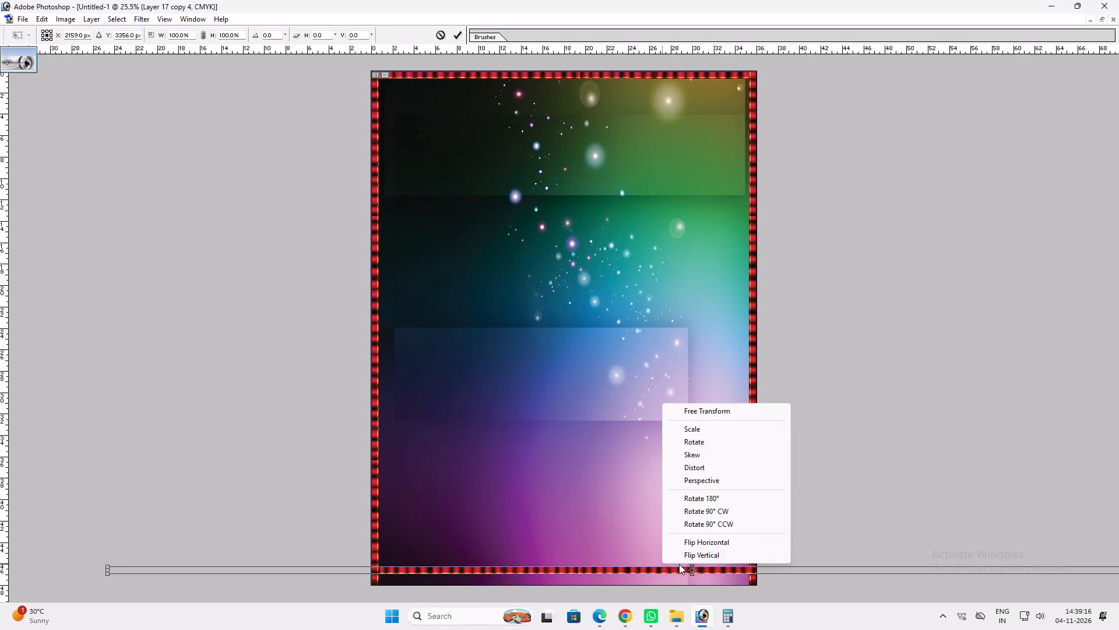
{"action": "left_click", "coordinate": [692, 557]}
{"action": "key", "text": "Return"}
{"action": "key", "text": "v"}
{"action": "left_click_drag", "start_coordinate": [670, 568], "coordinate": [671, 580], "text": "shift"}
Copy the yellow-and-white shop title विकाश क्लेक्शन from the Vikash Collection banner onto the portrait page.
{"action": "key", "text": "space"}
{"action": "right_click", "coordinate": [631, 435]}
{"action": "left_click_drag", "start_coordinate": [646, 440], "coordinate": [653, 442]}
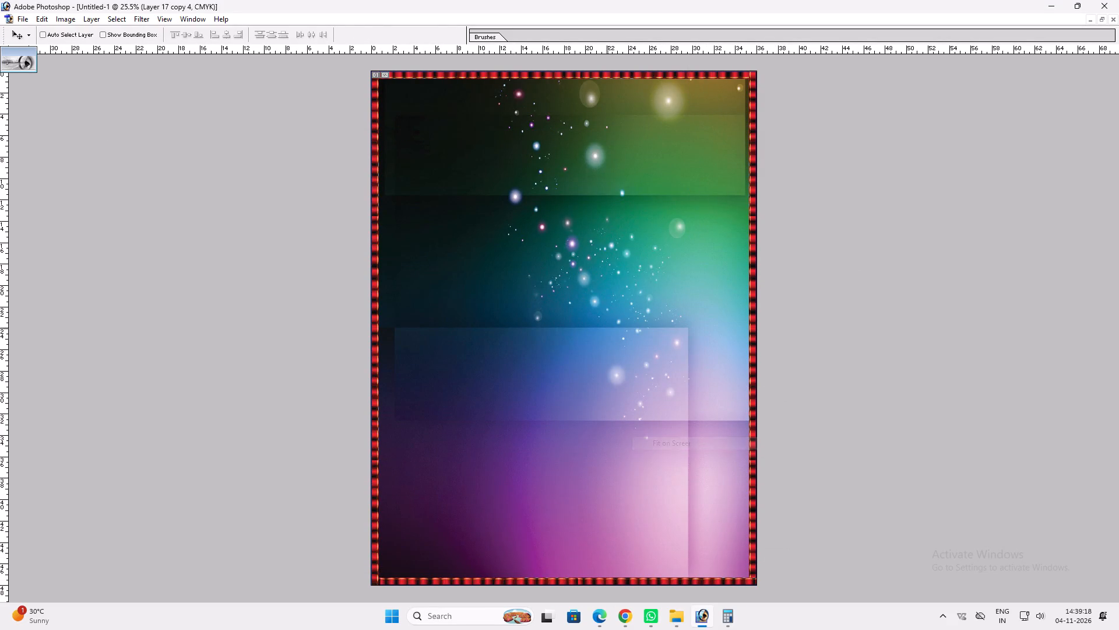
{"action": "type", "text": "ff"}
{"action": "key", "text": "f"}
{"action": "left_click", "coordinate": [608, 150]}
{"action": "key", "text": "v"}
{"action": "key", "text": "v"}
{"action": "right_click", "coordinate": [596, 169]}
{"action": "left_click", "coordinate": [606, 175]}
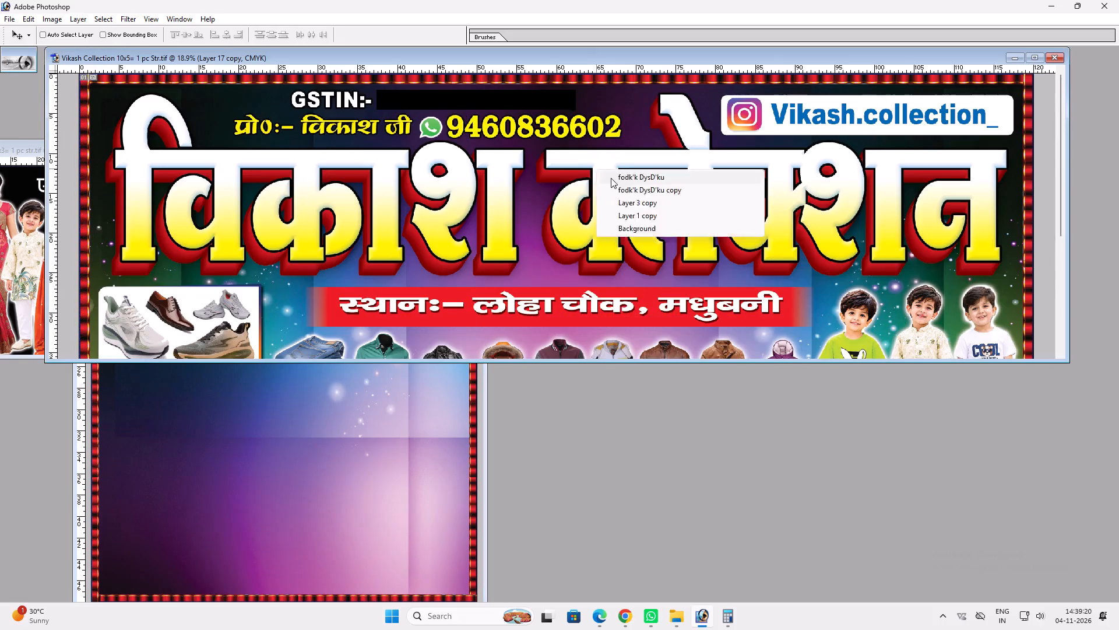
{"action": "left_click_drag", "start_coordinate": [601, 168], "coordinate": [633, 187]}
{"action": "key", "text": "ctrl+z"}
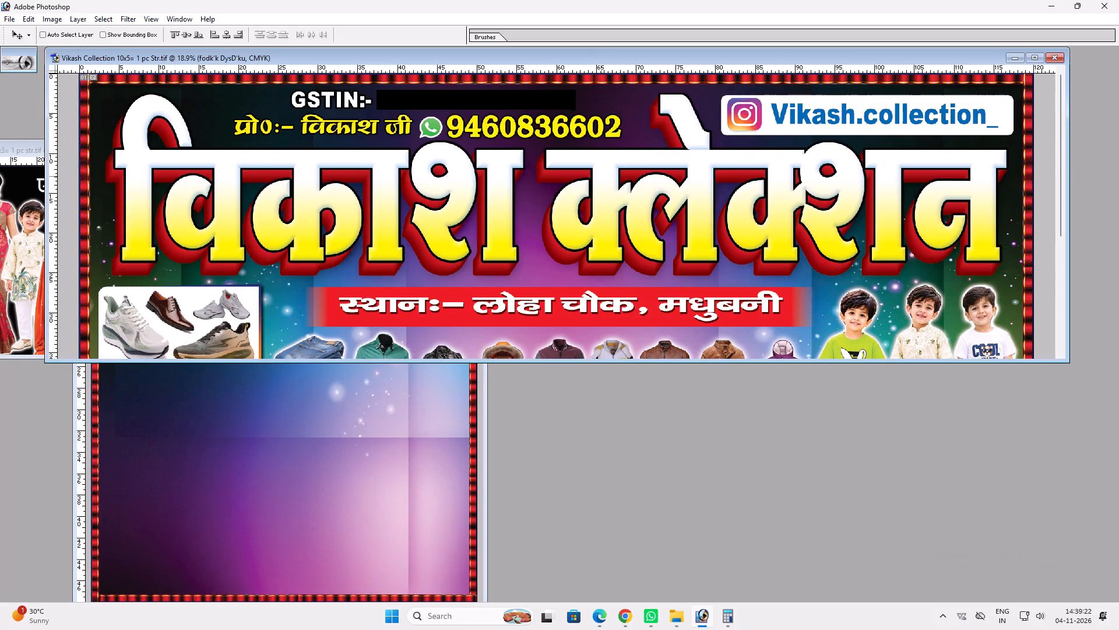
{"action": "right_click", "coordinate": [600, 174]}
{"action": "left_click", "coordinate": [609, 178]}
{"action": "right_click", "coordinate": [593, 166], "text": "ctrl+shift"}
{"action": "left_click_drag", "start_coordinate": [607, 174], "coordinate": [614, 176], "text": "ctrl+shift"}
{"action": "left_click_drag", "start_coordinate": [613, 167], "coordinate": [390, 466]}
{"action": "left_click_drag", "start_coordinate": [391, 463], "coordinate": [425, 318]}
{"action": "key", "text": "v"}
Scale the shop title down proportionally to fit inside the page's border and move it to the top of the page.
{"action": "left_click", "coordinate": [451, 69]}
{"action": "scroll", "coordinate": [573, 513], "scroll_direction": "up", "scroll_amount": 4}
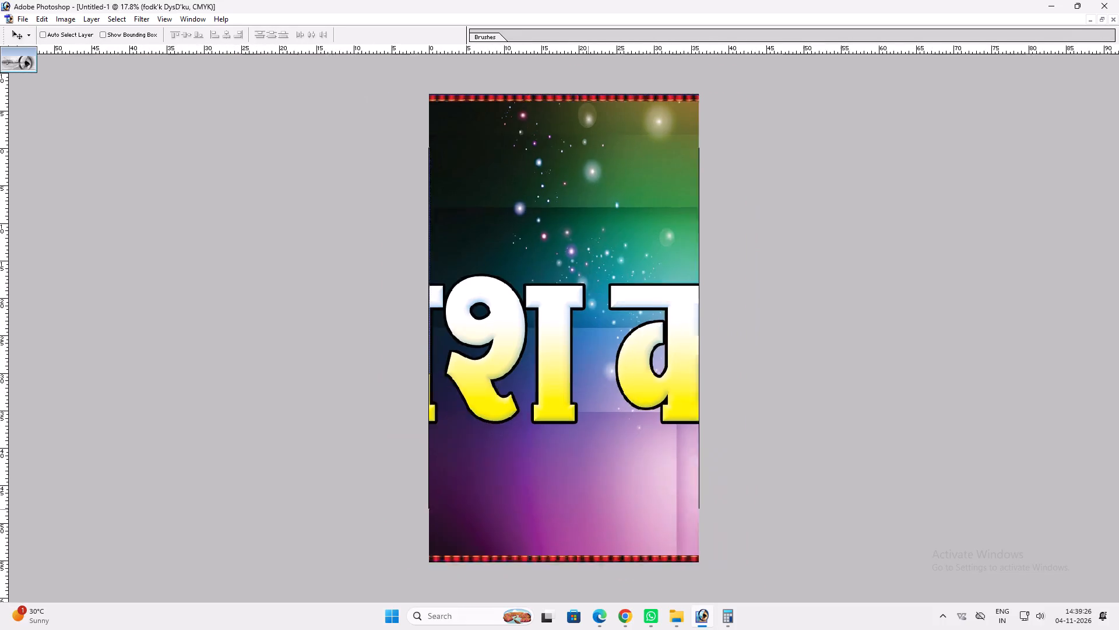
{"action": "key", "text": "ctrl+t"}
{"action": "left_click_drag", "start_coordinate": [1032, 400], "coordinate": [735, 376], "text": "alt+shift"}
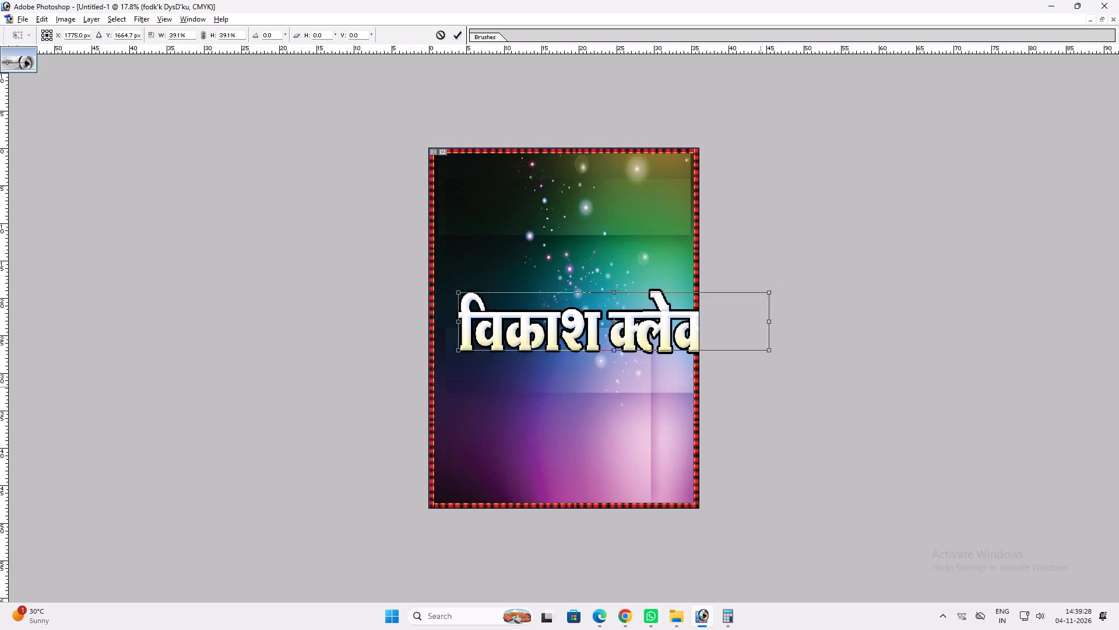
{"action": "left_click_drag", "start_coordinate": [735, 376], "coordinate": [717, 367], "text": "alt+shift"}
{"action": "key", "text": "Return"}
{"action": "key", "text": "v"}
{"action": "key", "text": "ctrl+0"}
{"action": "type", "text": "vvv"}
{"action": "left_click_drag", "start_coordinate": [687, 341], "coordinate": [586, 149]}
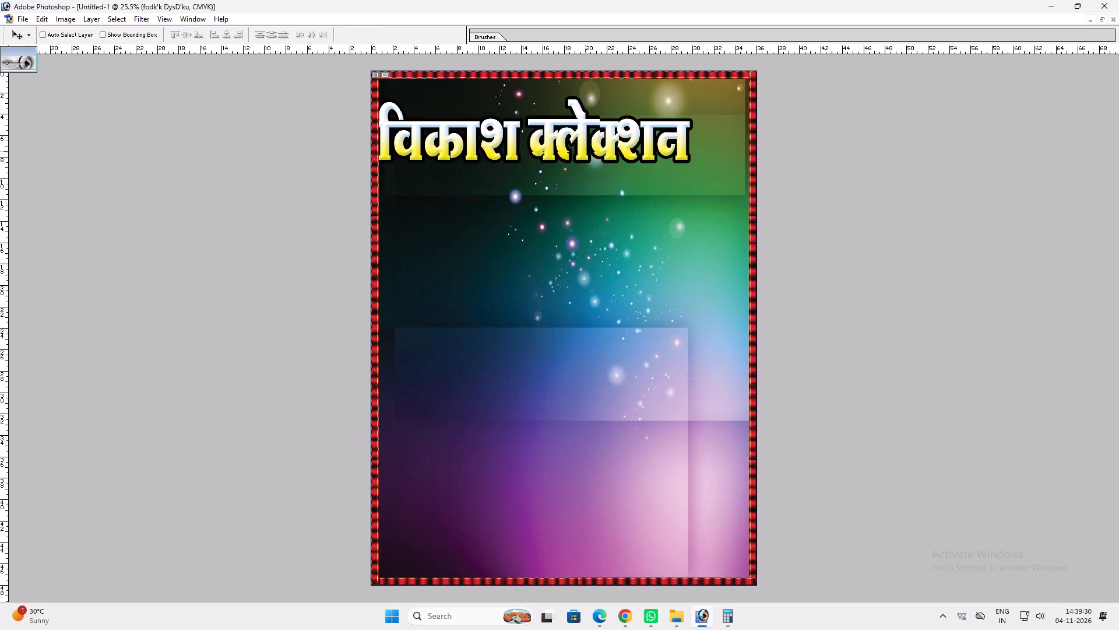
{"action": "left_click_drag", "start_coordinate": [586, 149], "coordinate": [602, 141]}
{"action": "key", "text": "ctrl+0"}
Cut the word क्लेक्शन out of the title text, leaving only विकाश.
{"action": "key", "text": "v"}
{"action": "key", "text": "t"}
{"action": "left_click", "coordinate": [549, 134]}
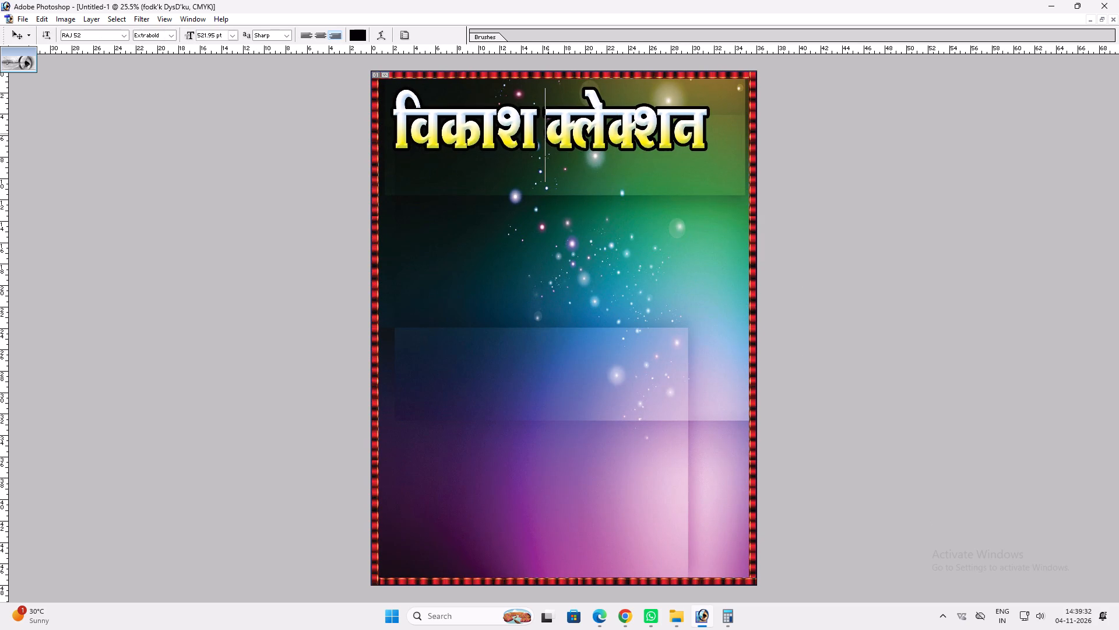
{"action": "key", "text": "shift+End"}
{"action": "key", "text": "ctrl+x"}
{"action": "key", "text": "ctrl+Return"}
Enlarge and stretch the word विकाश so it spans the top of the page between the side borders.
{"action": "key", "text": "ctrl+t"}
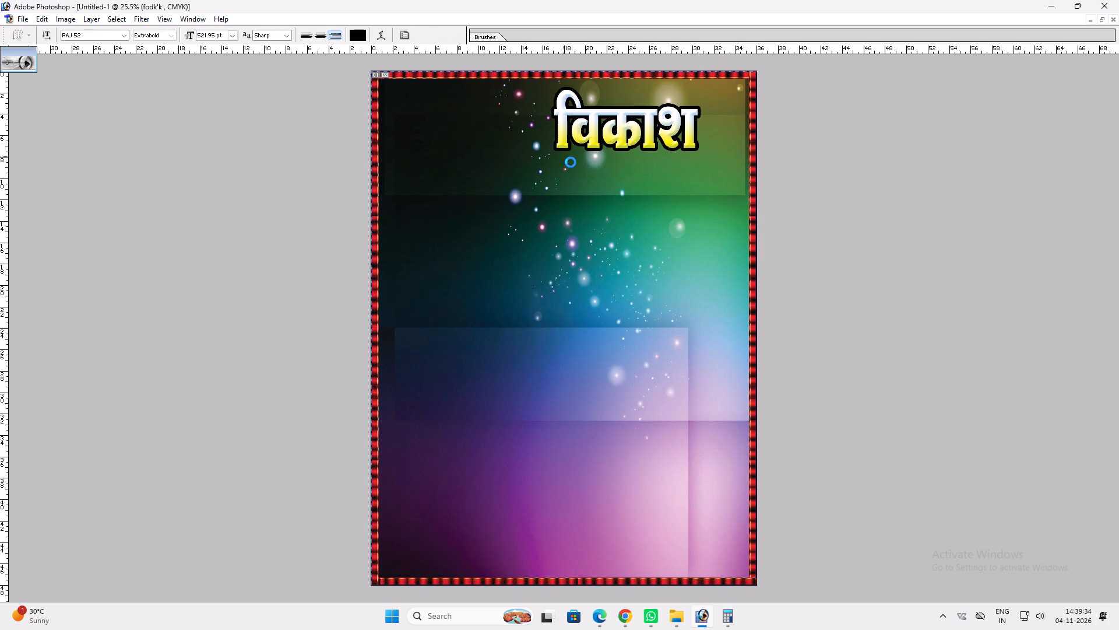
{"action": "left_click_drag", "start_coordinate": [552, 153], "coordinate": [462, 155], "text": "shift"}
{"action": "key", "text": "shift+Return"}
{"action": "key", "text": "ctrl+t"}
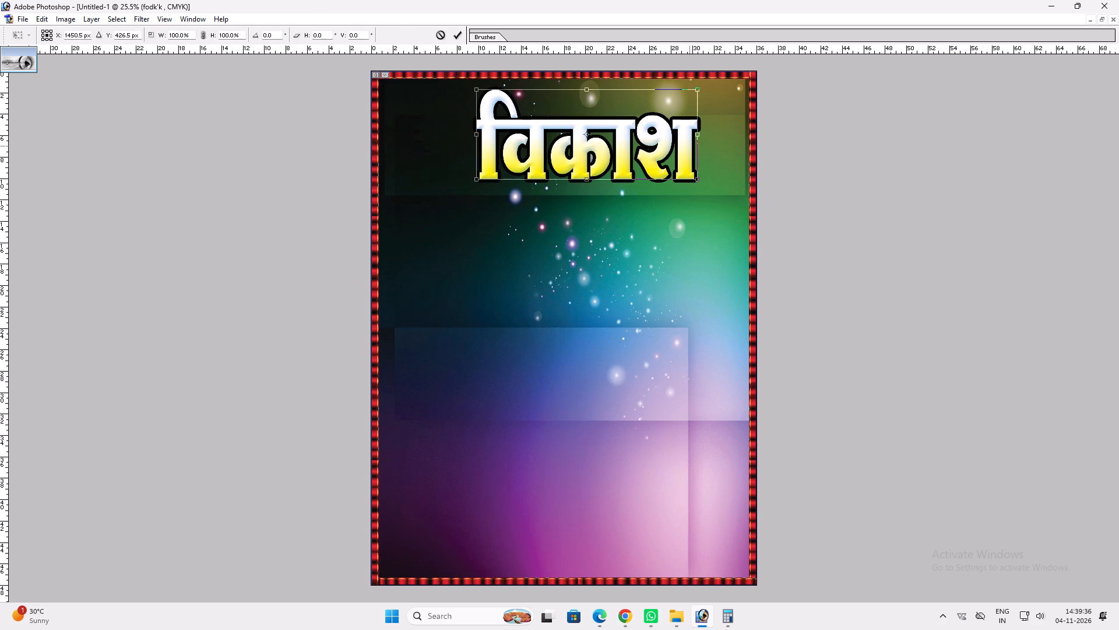
{"action": "left_click_drag", "start_coordinate": [696, 143], "coordinate": [734, 144], "text": "alt+shift"}
{"action": "key", "text": "shift+Return"}
{"action": "key", "text": "v"}
{"action": "key", "text": "v"}
{"action": "left_click_drag", "start_coordinate": [689, 166], "coordinate": [645, 162]}
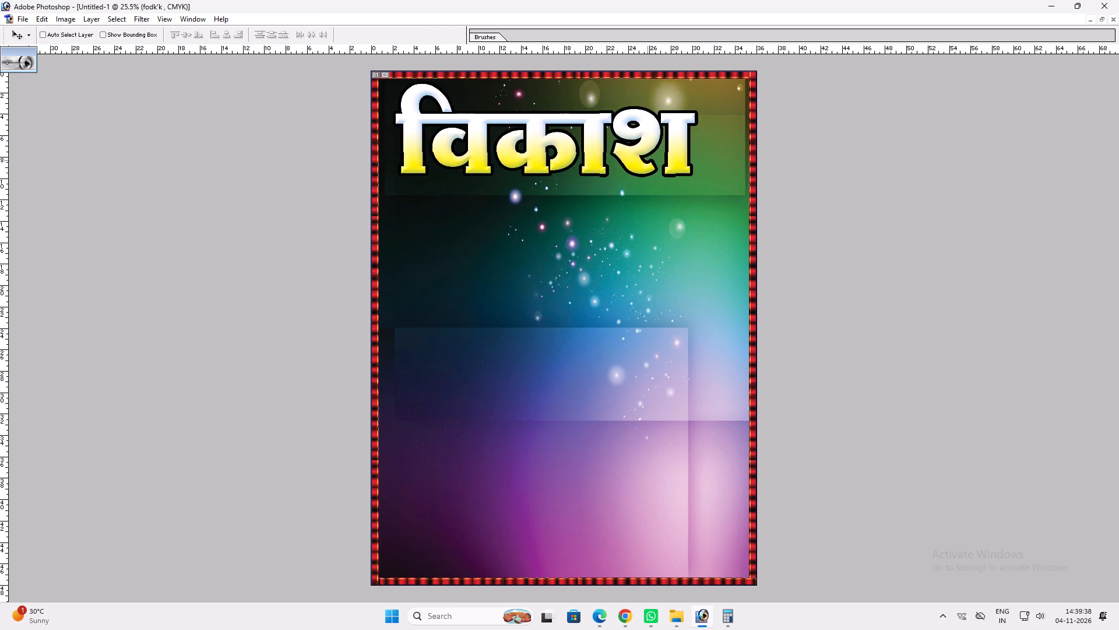
{"action": "left_click_drag", "start_coordinate": [645, 162], "coordinate": [641, 163]}
{"action": "key", "text": "ctrl+t"}
{"action": "left_click_drag", "start_coordinate": [687, 135], "coordinate": [738, 131], "text": "shift"}
{"action": "key", "text": "shift+Return"}
Reduce the size of the black outside stroke in the layer style of विकाश.
{"action": "key", "text": "alt+y"}
{"action": "key", "text": "k"}
{"action": "key", "text": "alt+l"}
{"action": "key", "text": "alt+y"}
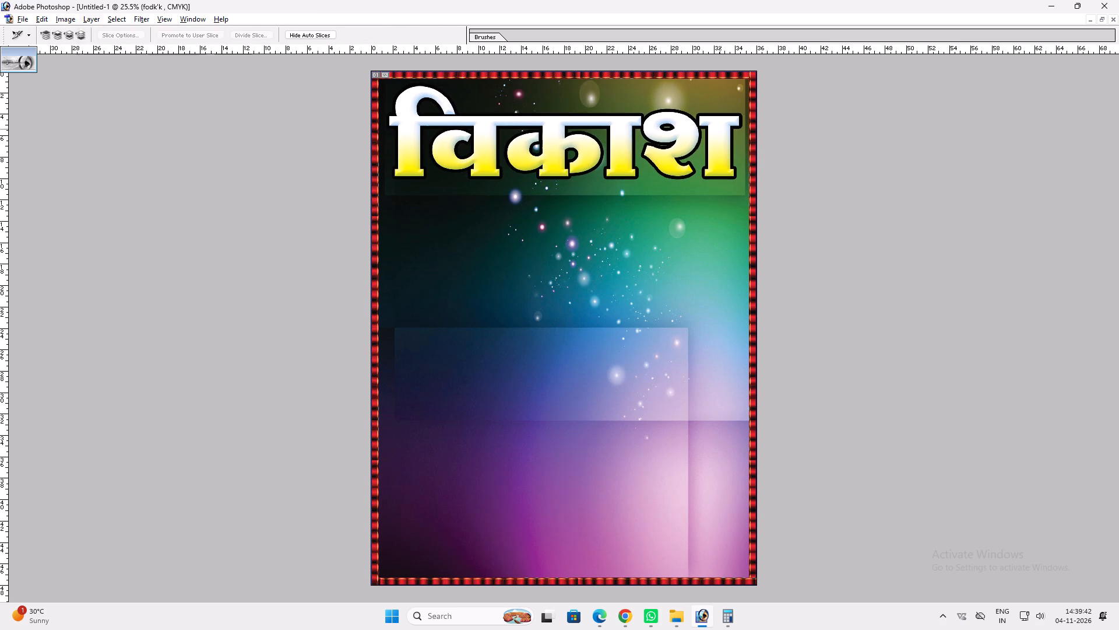
{"action": "key", "text": "alt+l"}
{"action": "type", "text": "yk"}
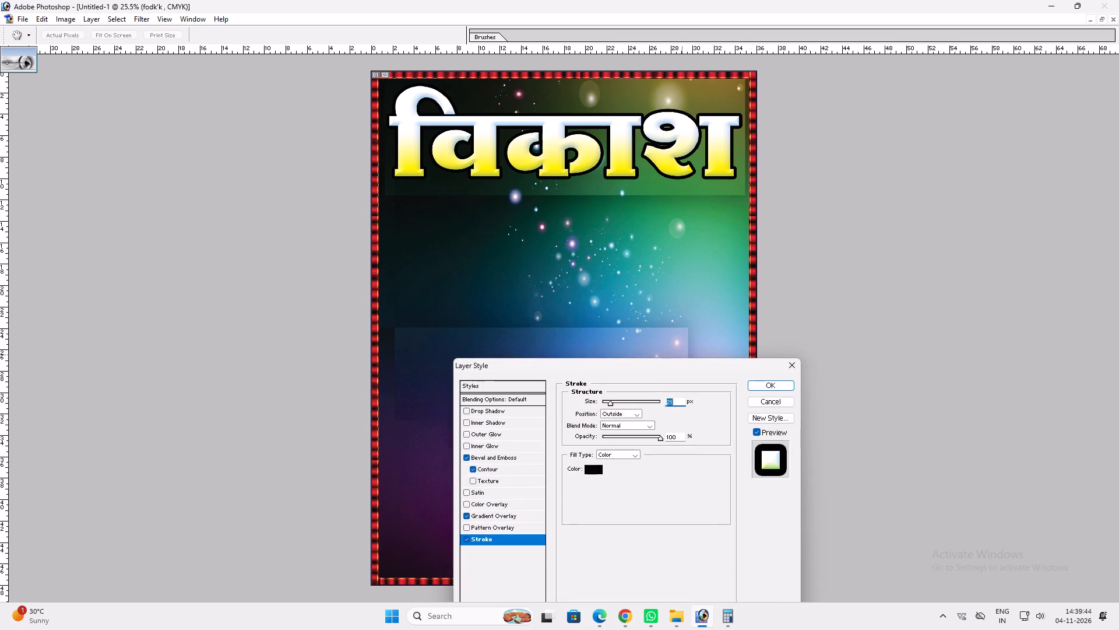
{"action": "key", "text": "Tab"}
{"action": "scroll", "coordinate": [691, 400], "scroll_direction": "down", "scroll_amount": 4}
{"action": "scroll", "coordinate": [688, 509], "scroll_direction": "down", "scroll_amount": 2}
{"action": "left_click_drag", "start_coordinate": [675, 403], "coordinate": [659, 408]}
{"action": "scroll", "coordinate": [687, 527], "scroll_direction": "down", "scroll_amount": 5}
{"action": "key", "text": "Return"}
Set the Bevel and Emboss size of विकाश to 21 px.
{"action": "key", "text": "alt+l"}
{"action": "key", "text": "alt+y"}
{"action": "key", "text": "b"}
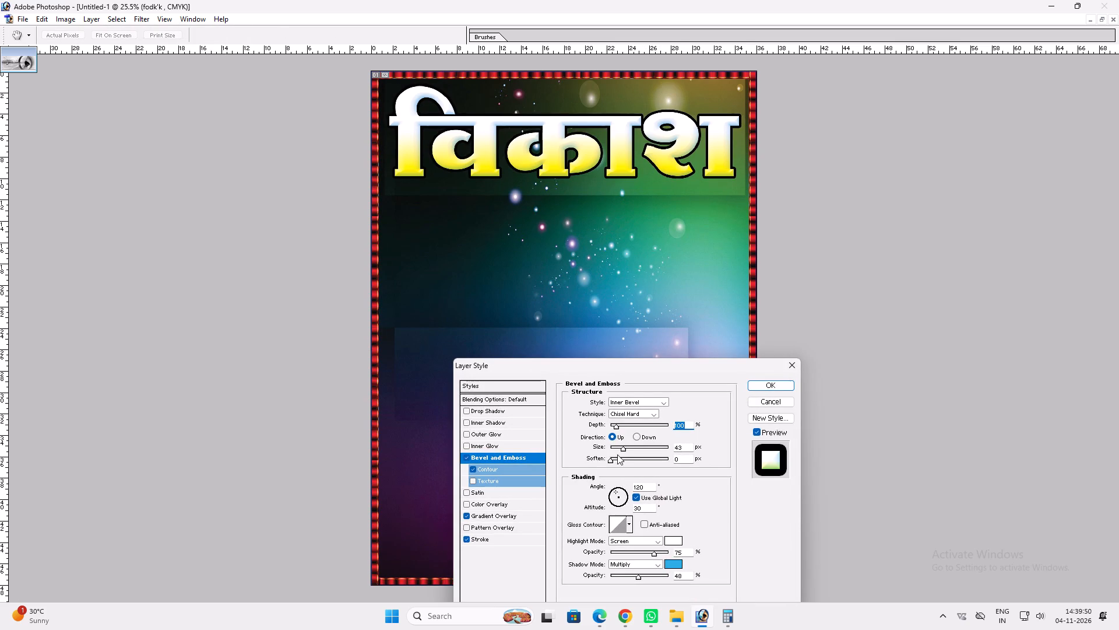
{"action": "left_click", "coordinate": [618, 450]}
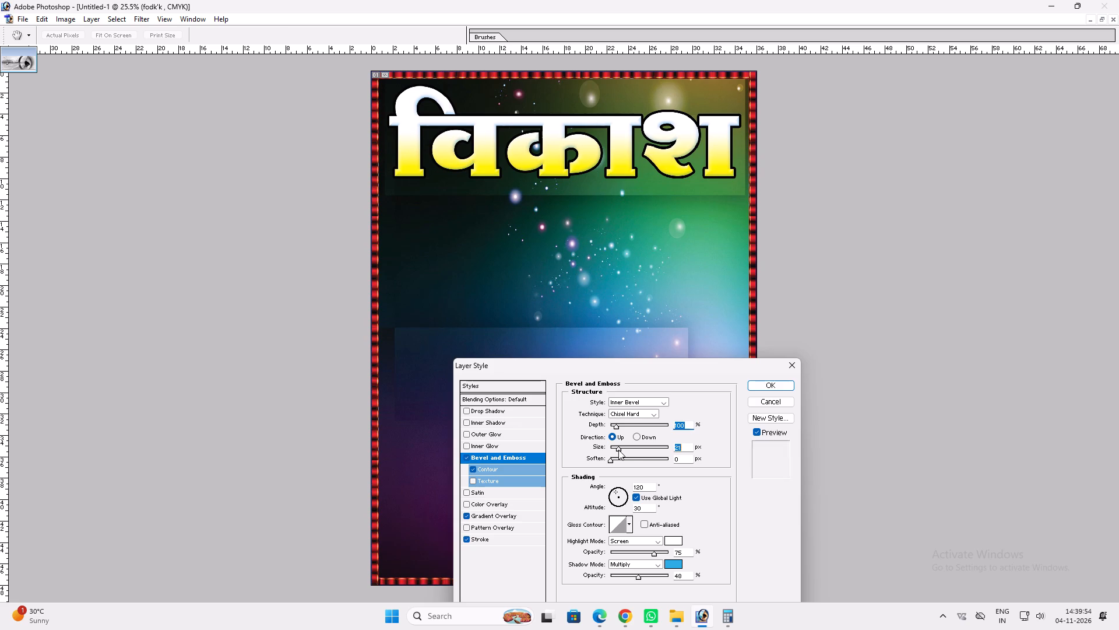
{"action": "key", "text": "Return"}
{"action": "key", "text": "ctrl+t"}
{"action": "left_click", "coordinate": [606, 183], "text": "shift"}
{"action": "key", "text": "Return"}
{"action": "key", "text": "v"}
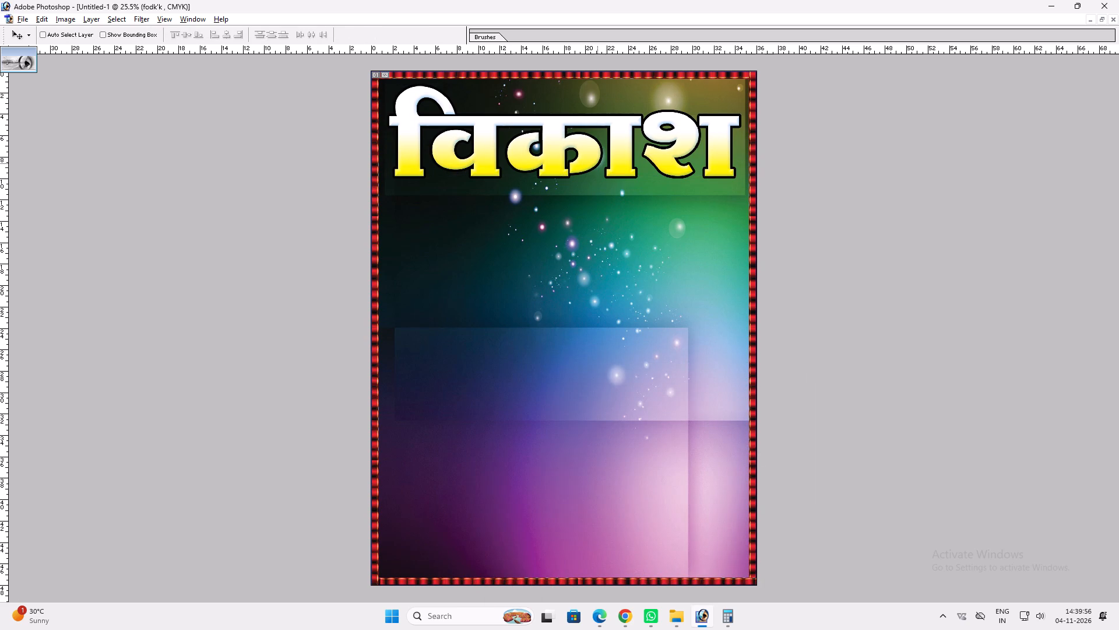
Duplicate विकाश directly below itself and replace the copy's text with the cut word क्लेक्शन.
{"action": "left_click_drag", "start_coordinate": [597, 168], "coordinate": [597, 253], "text": "alt+shift"}
{"action": "key", "text": "t"}
{"action": "left_click", "coordinate": [593, 255]}
{"action": "key", "text": "ctrl+a"}
{"action": "key", "text": "ctrl+v"}
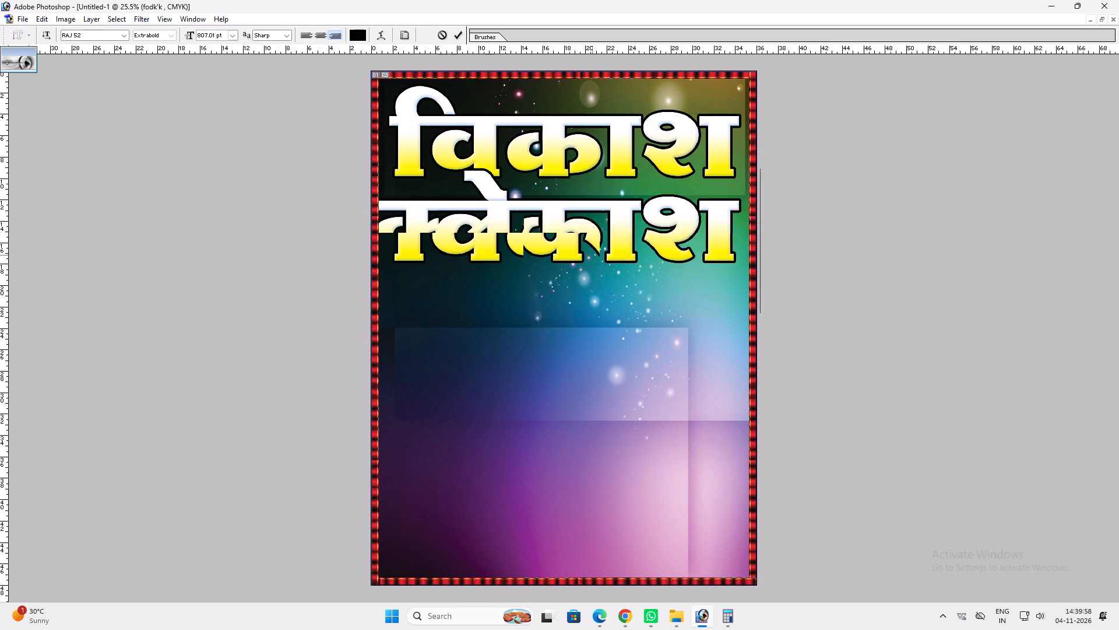
{"action": "key", "text": "Return"}
Resize and position क्लेक्शन below विकाश so that both words span about the same width inside the borders.
{"action": "key", "text": "ctrl+t"}
{"action": "left_click_drag", "start_coordinate": [762, 226], "coordinate": [731, 222], "text": "alt+shift"}
{"action": "key", "text": "Return"}
{"action": "type", "text": "vv"}
{"action": "left_click_drag", "start_coordinate": [687, 234], "coordinate": [680, 245]}
{"action": "key", "text": "ctrl+t"}
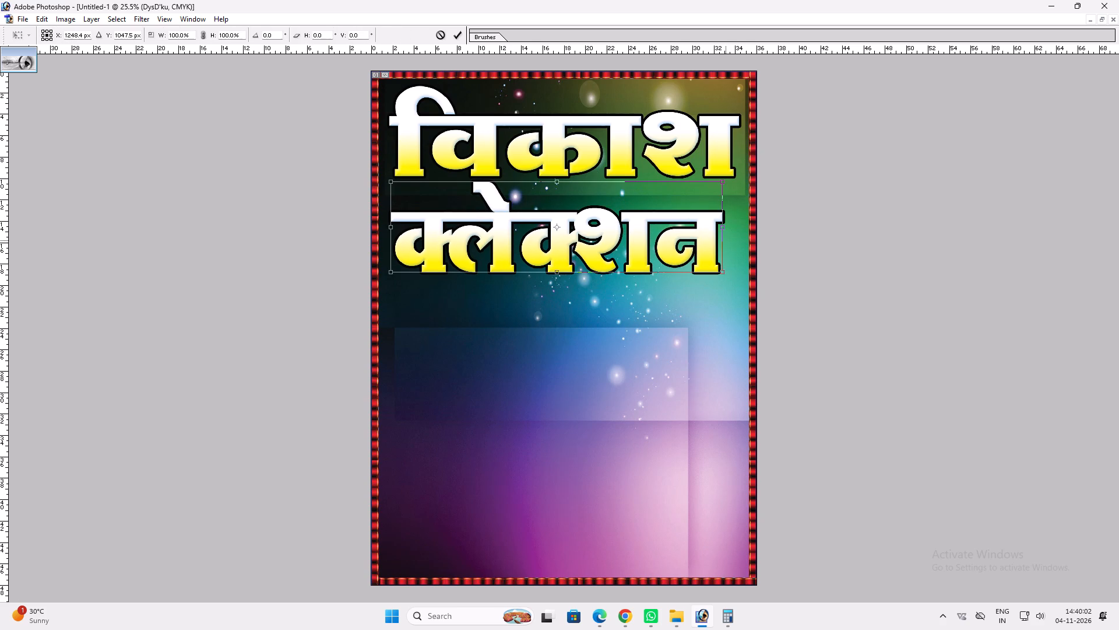
{"action": "left_click_drag", "start_coordinate": [726, 233], "coordinate": [746, 230], "text": "shift"}
{"action": "left_click", "coordinate": [677, 183], "text": "shift"}
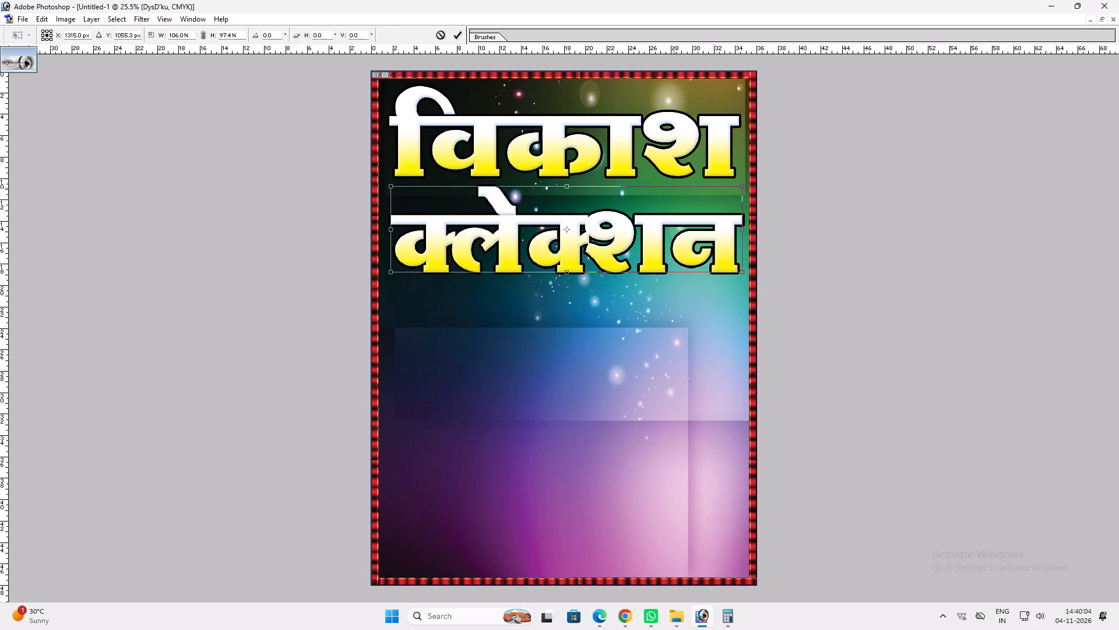
{"action": "key", "text": "Return"}
Stretch विकाश slightly taller by extending its bottom edge toward क्लेक्शन.
{"action": "left_click", "coordinate": [625, 164], "text": "ctrl"}
{"action": "key", "text": "ctrl+t"}
{"action": "left_click", "coordinate": [620, 189], "text": "shift"}
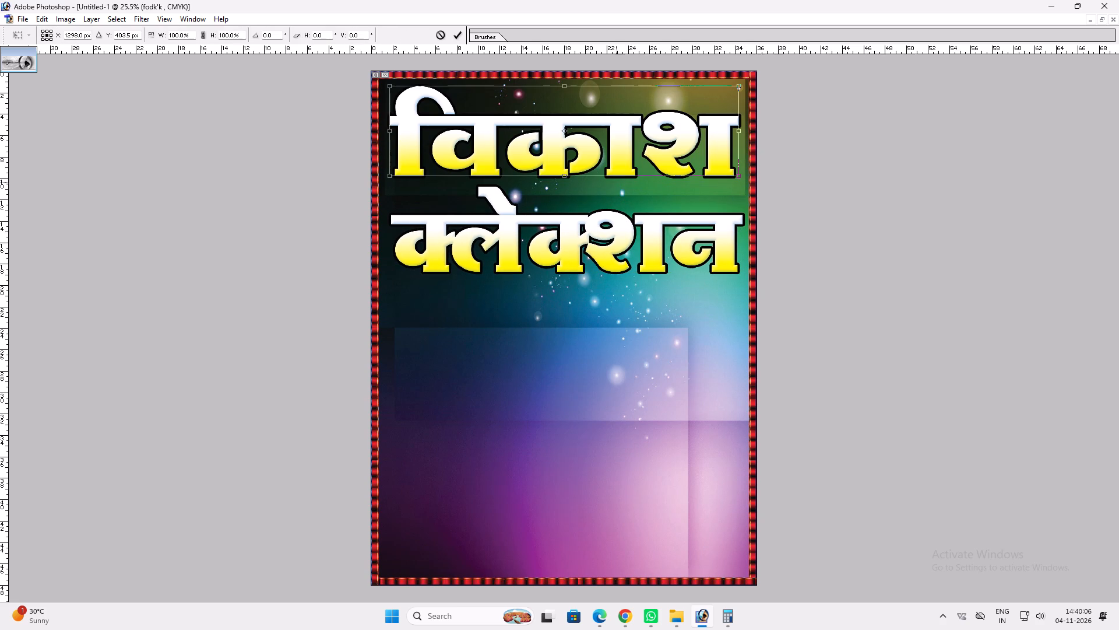
{"action": "left_click", "coordinate": [616, 181], "text": "shift"}
{"action": "key", "text": "shift+Return"}
{"action": "key", "text": "v"}
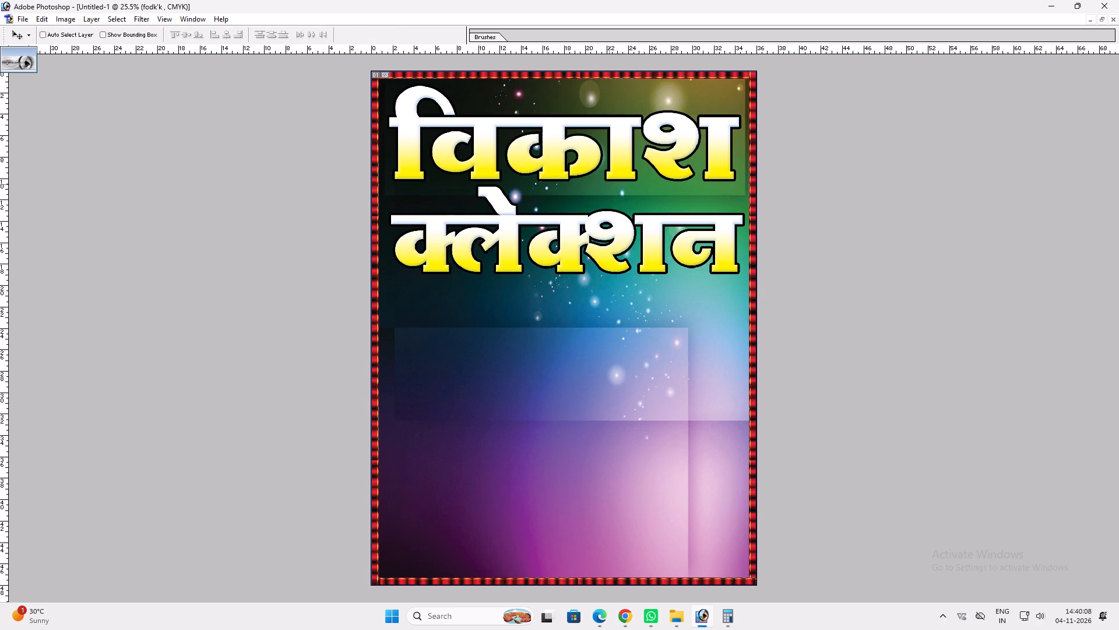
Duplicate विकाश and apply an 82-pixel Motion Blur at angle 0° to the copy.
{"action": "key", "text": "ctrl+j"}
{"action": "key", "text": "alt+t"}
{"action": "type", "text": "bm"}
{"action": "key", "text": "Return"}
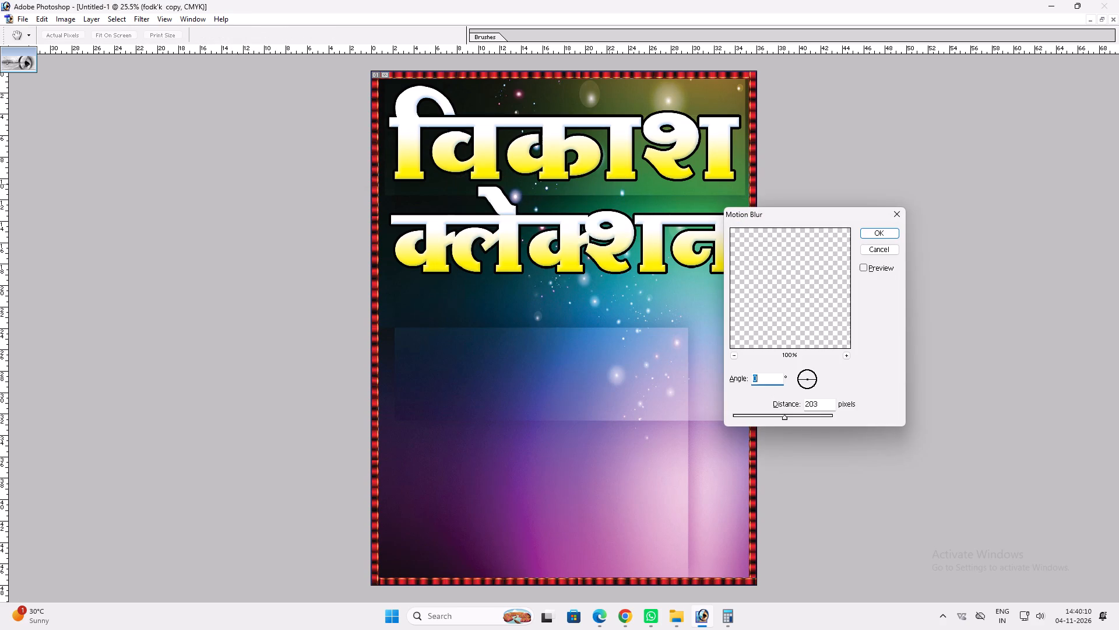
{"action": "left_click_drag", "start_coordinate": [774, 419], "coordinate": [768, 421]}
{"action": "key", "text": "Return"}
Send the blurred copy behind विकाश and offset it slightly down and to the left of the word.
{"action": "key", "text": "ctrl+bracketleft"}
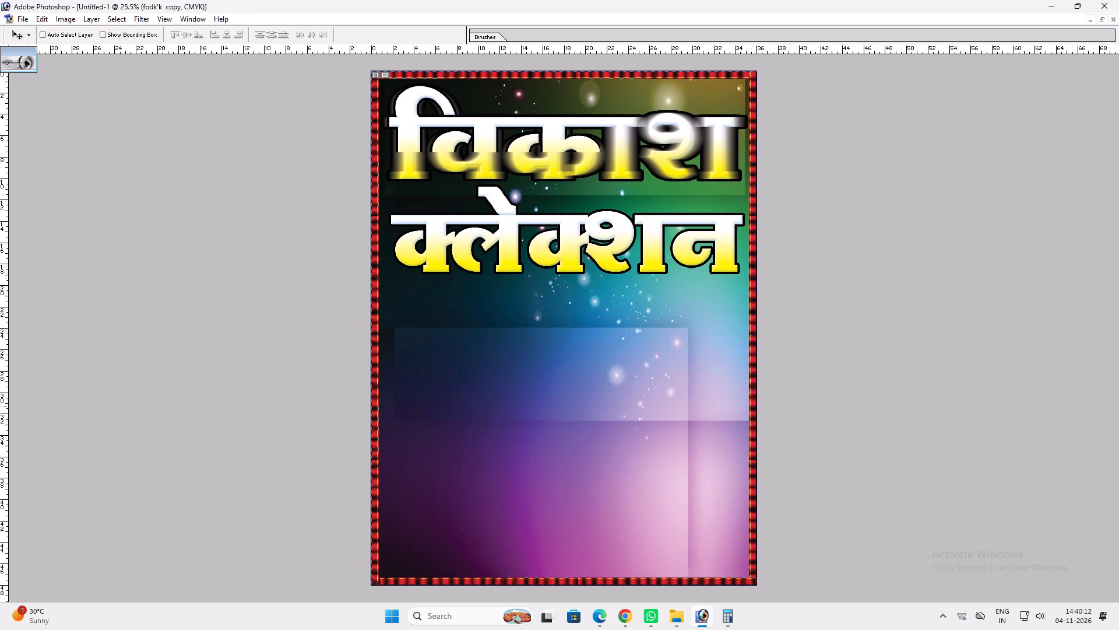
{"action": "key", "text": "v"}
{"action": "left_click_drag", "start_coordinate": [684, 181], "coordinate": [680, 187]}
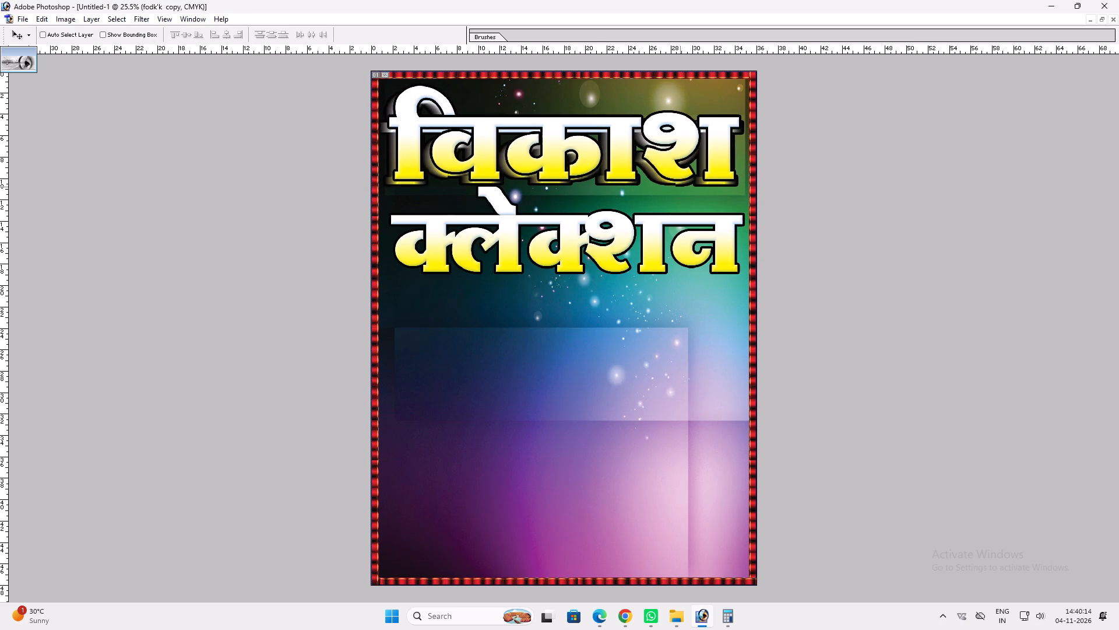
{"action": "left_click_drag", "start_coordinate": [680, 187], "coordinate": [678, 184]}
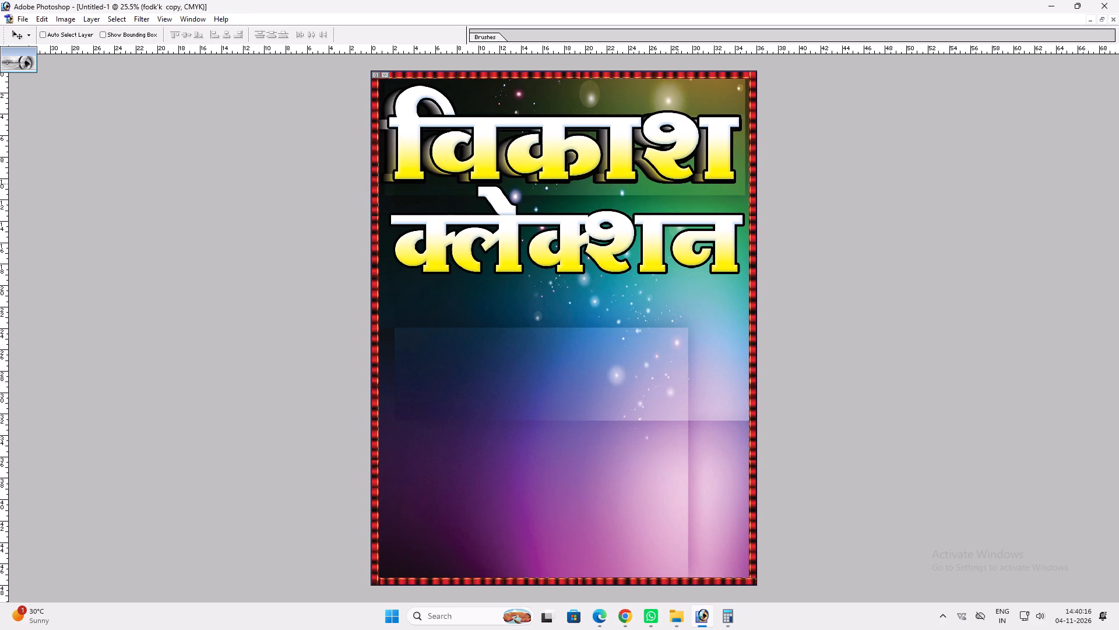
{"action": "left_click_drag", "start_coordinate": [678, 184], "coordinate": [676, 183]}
Copy the layer style of the red depth copy behind the 10x5 banner's title and return to the portrait design.
{"action": "key", "text": "d"}
{"action": "type", "text": "fff"}
{"action": "left_click", "coordinate": [705, 198]}
{"action": "key", "text": "v"}
{"action": "key", "text": "v"}
{"action": "right_click", "coordinate": [698, 190]}
{"action": "left_click", "coordinate": [730, 207]}
{"action": "key", "text": "alt+l"}
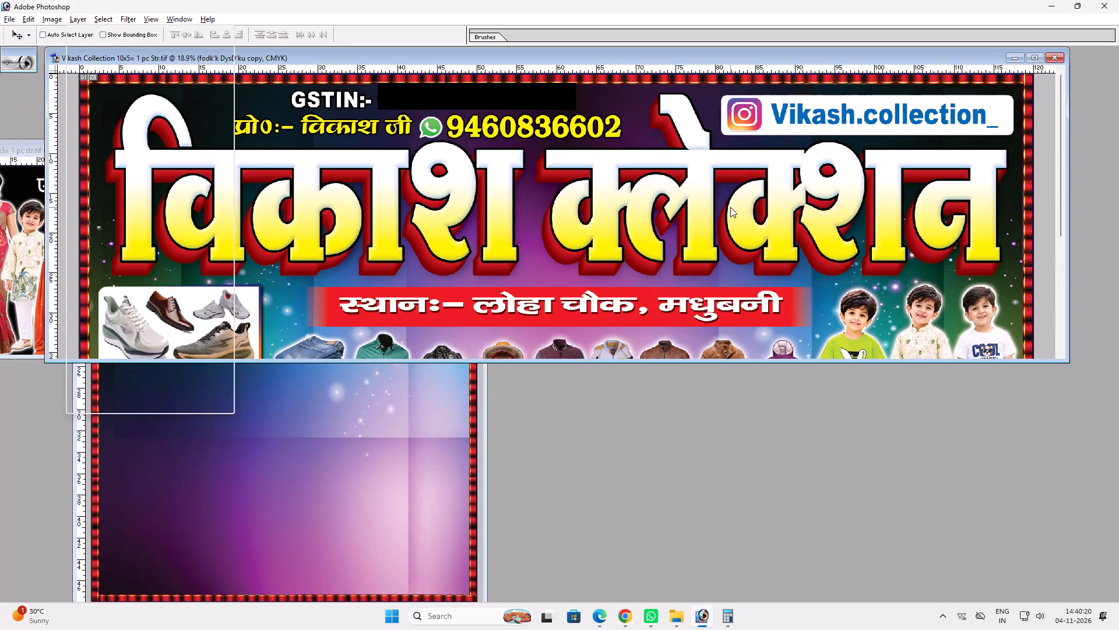
{"action": "key", "text": "alt+y"}
{"action": "key", "text": "alt+c"}
{"action": "left_click", "coordinate": [483, 399]}
{"action": "left_click", "coordinate": [455, 66]}
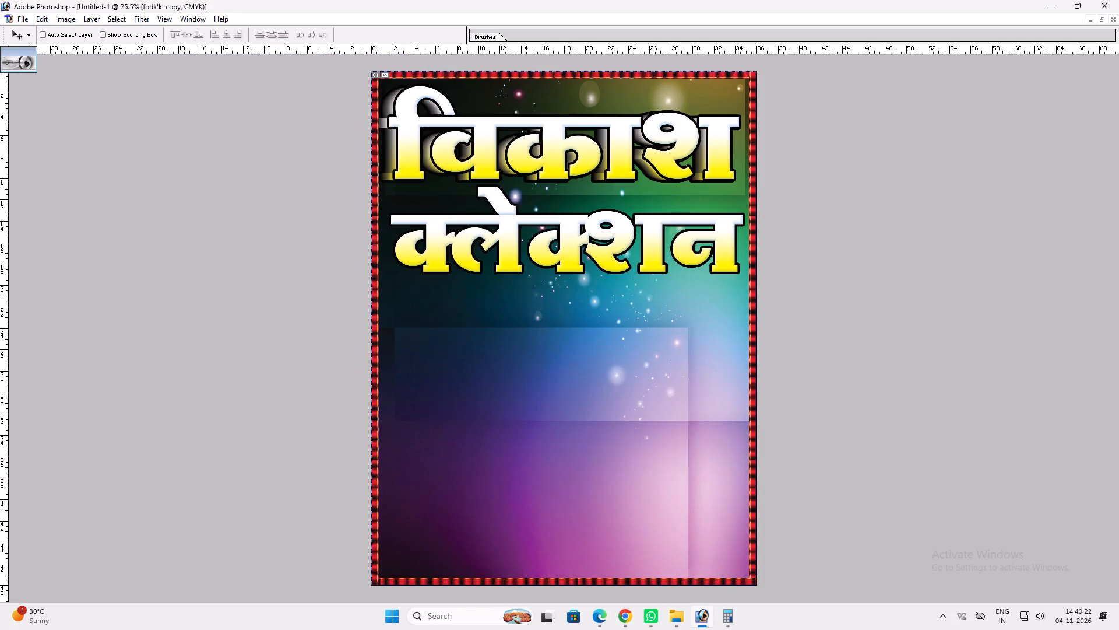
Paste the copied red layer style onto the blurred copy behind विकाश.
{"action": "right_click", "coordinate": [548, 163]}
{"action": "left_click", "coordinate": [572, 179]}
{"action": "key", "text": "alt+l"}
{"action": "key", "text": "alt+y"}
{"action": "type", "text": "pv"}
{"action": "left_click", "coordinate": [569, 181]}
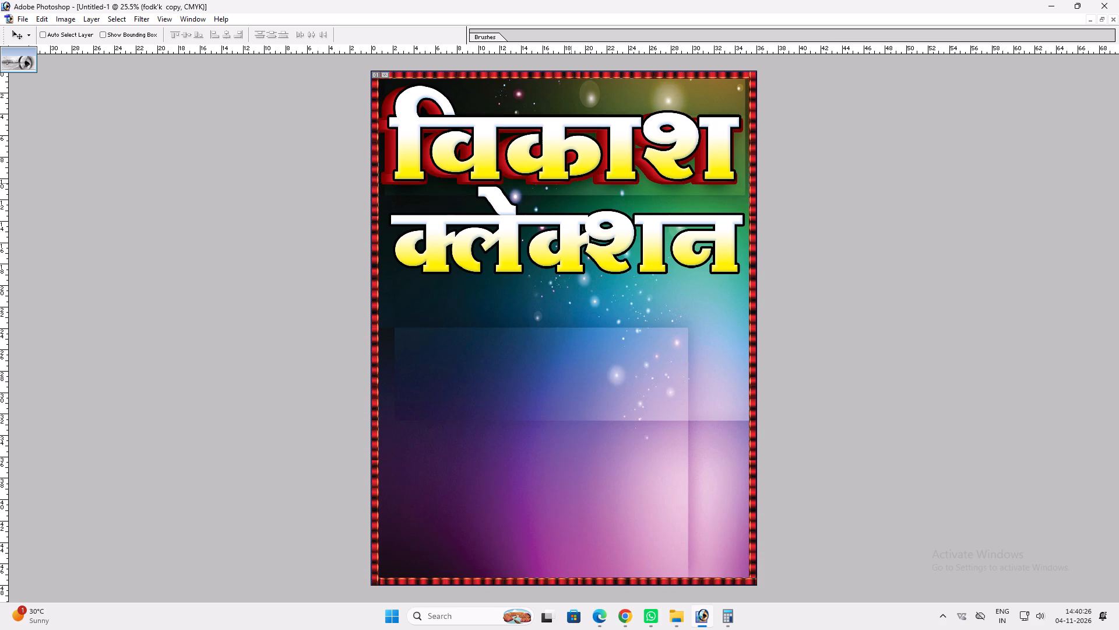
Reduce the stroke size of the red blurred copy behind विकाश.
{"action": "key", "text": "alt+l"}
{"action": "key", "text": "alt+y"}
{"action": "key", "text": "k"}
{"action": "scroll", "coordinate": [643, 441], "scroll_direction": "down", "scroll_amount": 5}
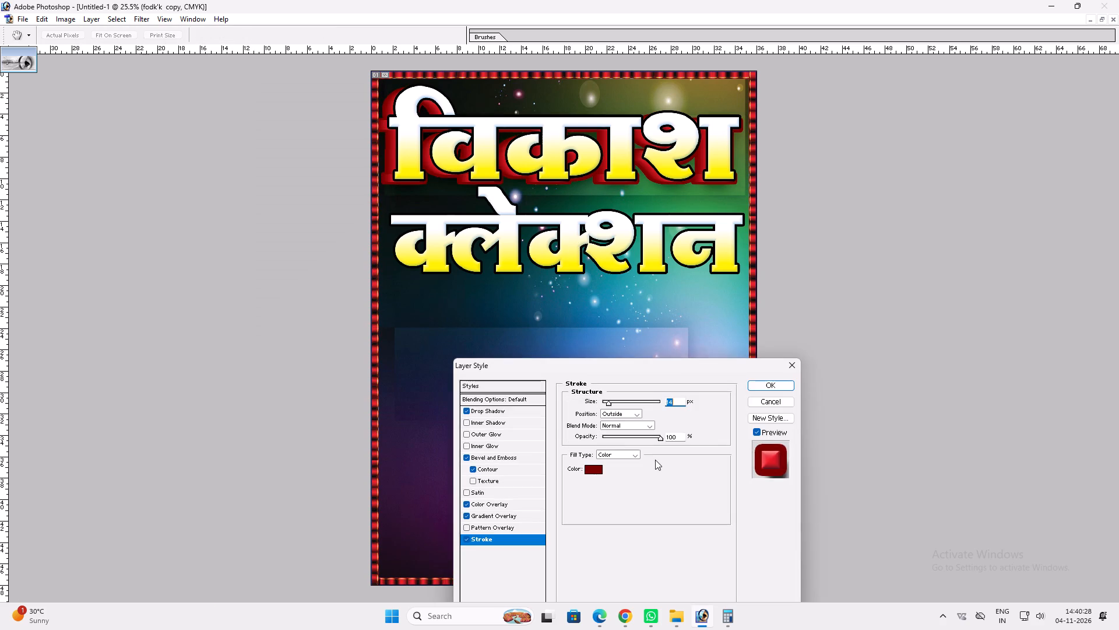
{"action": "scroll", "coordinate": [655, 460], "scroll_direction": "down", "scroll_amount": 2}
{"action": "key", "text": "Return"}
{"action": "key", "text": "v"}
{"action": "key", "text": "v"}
Narrow विकाश slightly by pulling its left edge inward, away from the left border.
{"action": "right_click", "coordinate": [618, 138], "text": "ctrl+shift"}
{"action": "left_click", "coordinate": [631, 143], "text": "ctrl+shift"}
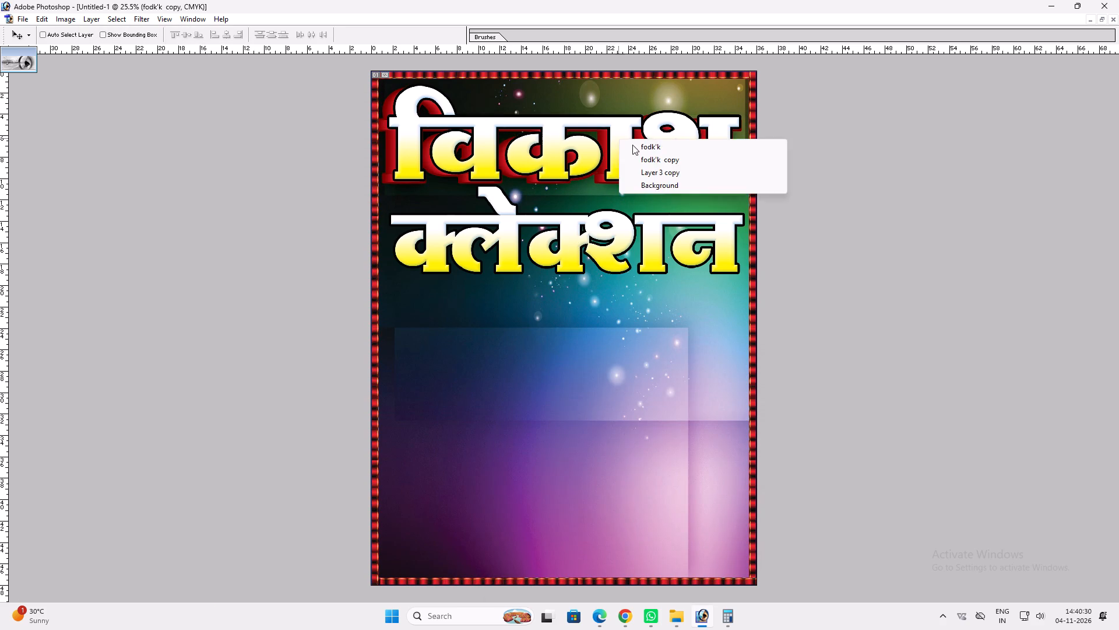
{"action": "key", "text": "ctrl+t"}
{"action": "left_click_drag", "start_coordinate": [379, 131], "coordinate": [390, 134], "text": "shift"}
{"action": "key", "text": "shift+Return"}
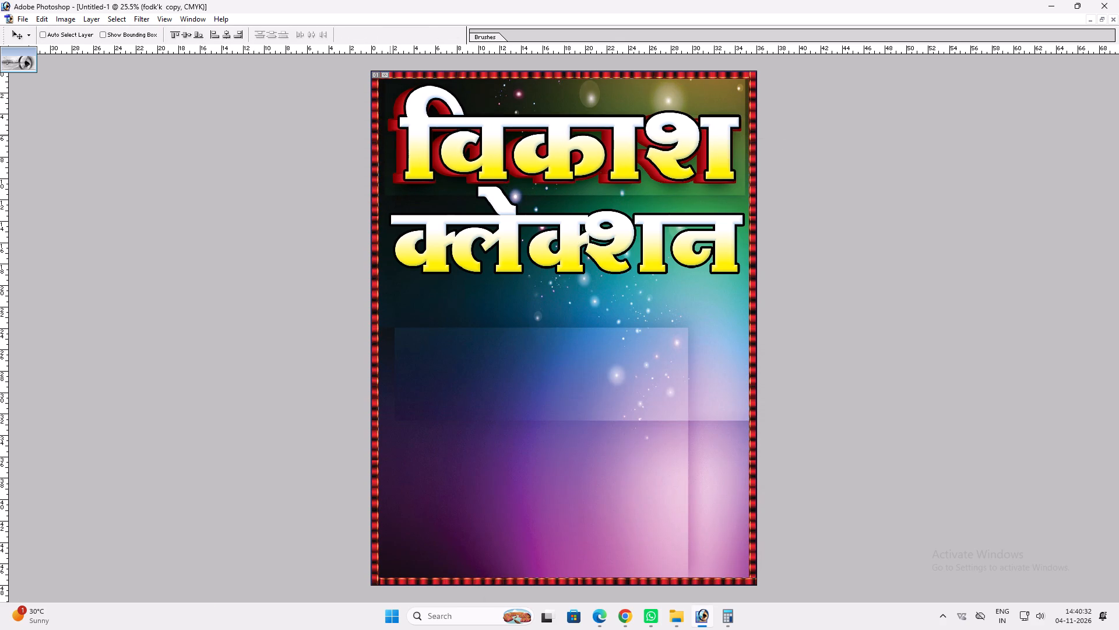
Thin the black stroke around the front विकाश and nudge the word slightly upward.
{"action": "key", "text": "v"}
{"action": "right_click", "coordinate": [411, 125]}
{"action": "left_click", "coordinate": [428, 135]}
{"action": "key", "text": "alt+l"}
{"action": "key", "text": "alt+y"}
{"action": "key", "text": "k"}
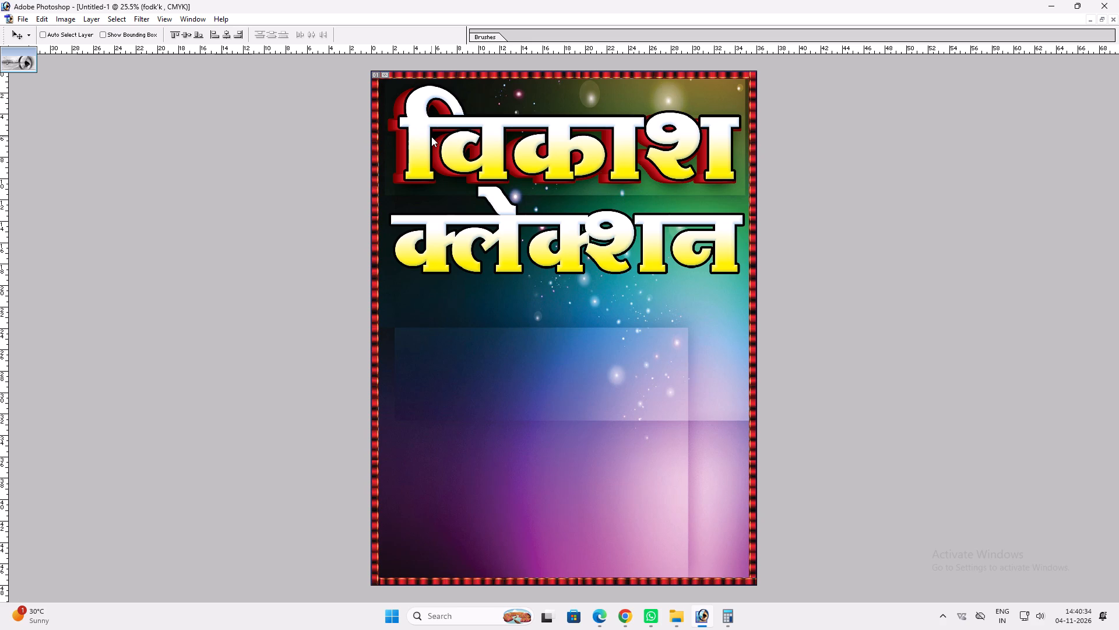
{"action": "scroll", "coordinate": [694, 484], "scroll_direction": "down", "scroll_amount": 4}
{"action": "key", "text": "Return"}
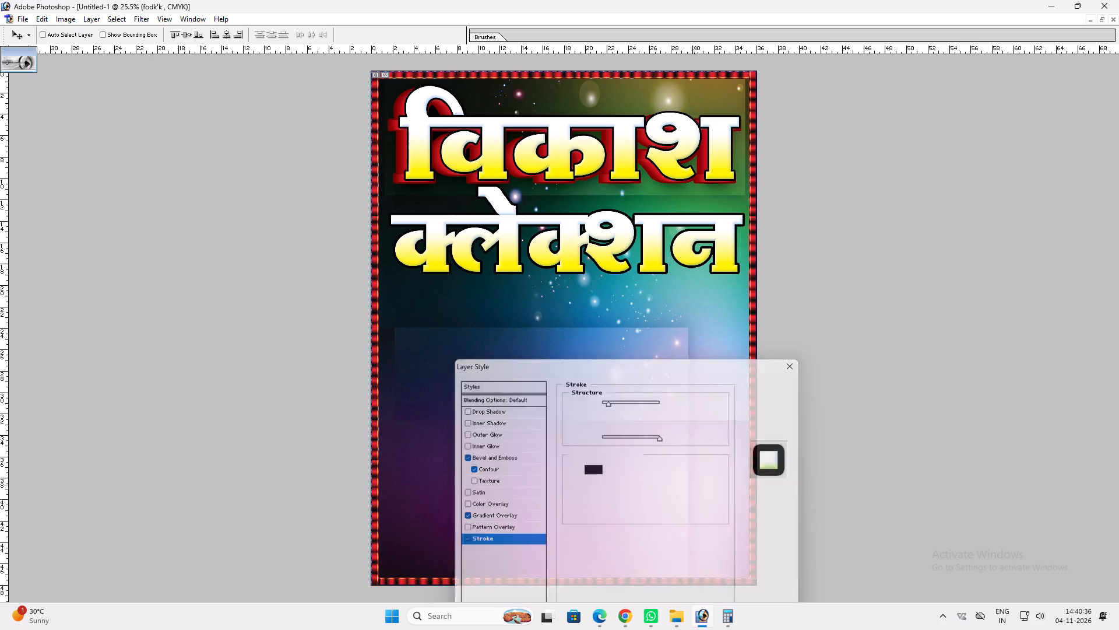
{"action": "key", "text": "v"}
{"action": "left_click", "coordinate": [603, 201], "text": "shift"}
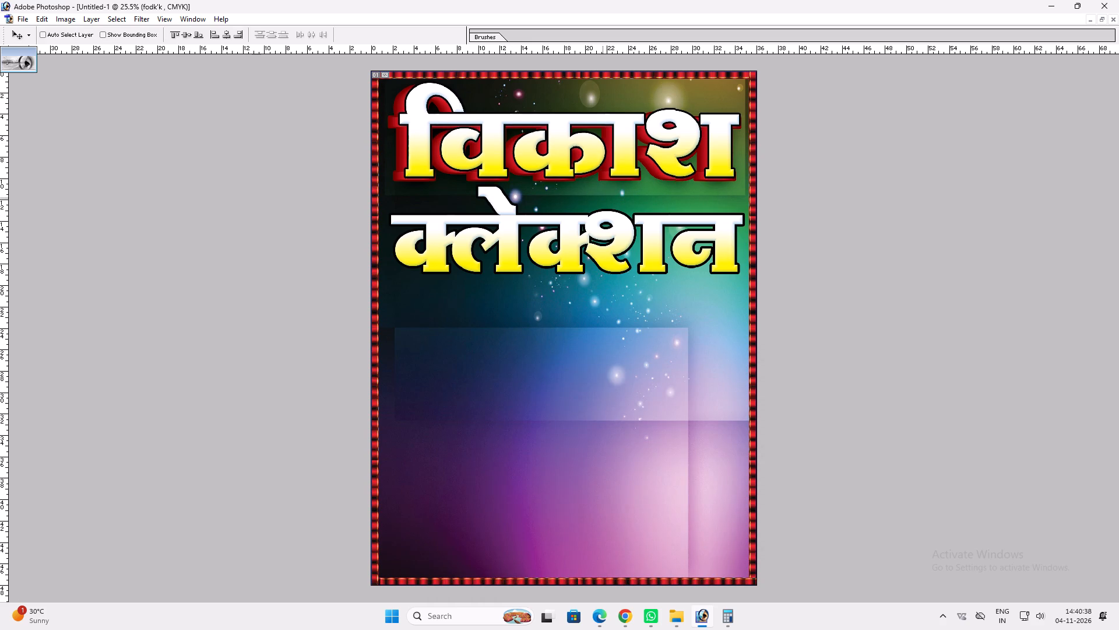
Add a white Color Overlay to the front विकाश.
{"action": "left_click", "coordinate": [616, 169], "text": "ctrl"}
{"action": "key", "text": "alt+l"}
{"action": "key", "text": "alt+y"}
{"action": "key", "text": "n"}
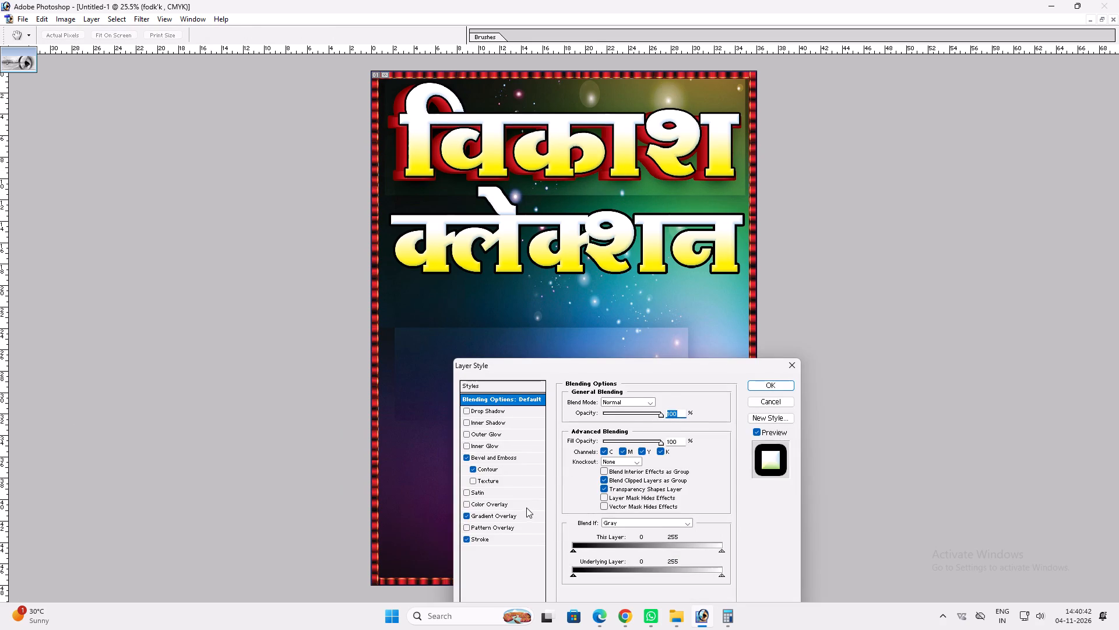
{"action": "left_click", "coordinate": [526, 508]}
{"action": "left_click", "coordinate": [667, 404]}
{"action": "left_click_drag", "start_coordinate": [333, 293], "coordinate": [244, 231]}
{"action": "key", "text": "Return"}
{"action": "key", "text": "Return"}
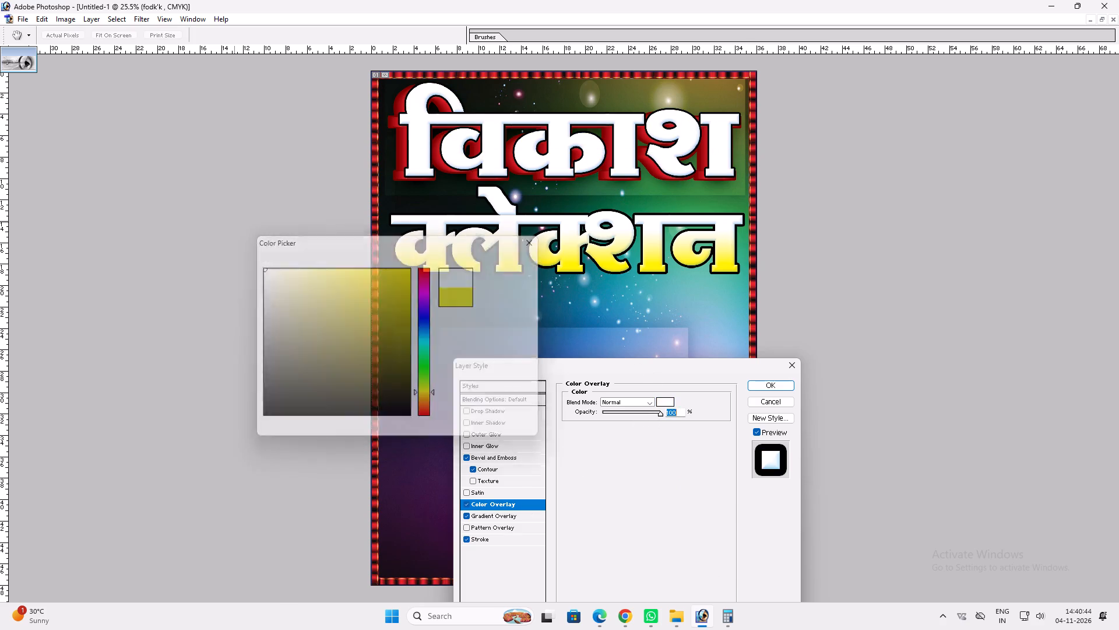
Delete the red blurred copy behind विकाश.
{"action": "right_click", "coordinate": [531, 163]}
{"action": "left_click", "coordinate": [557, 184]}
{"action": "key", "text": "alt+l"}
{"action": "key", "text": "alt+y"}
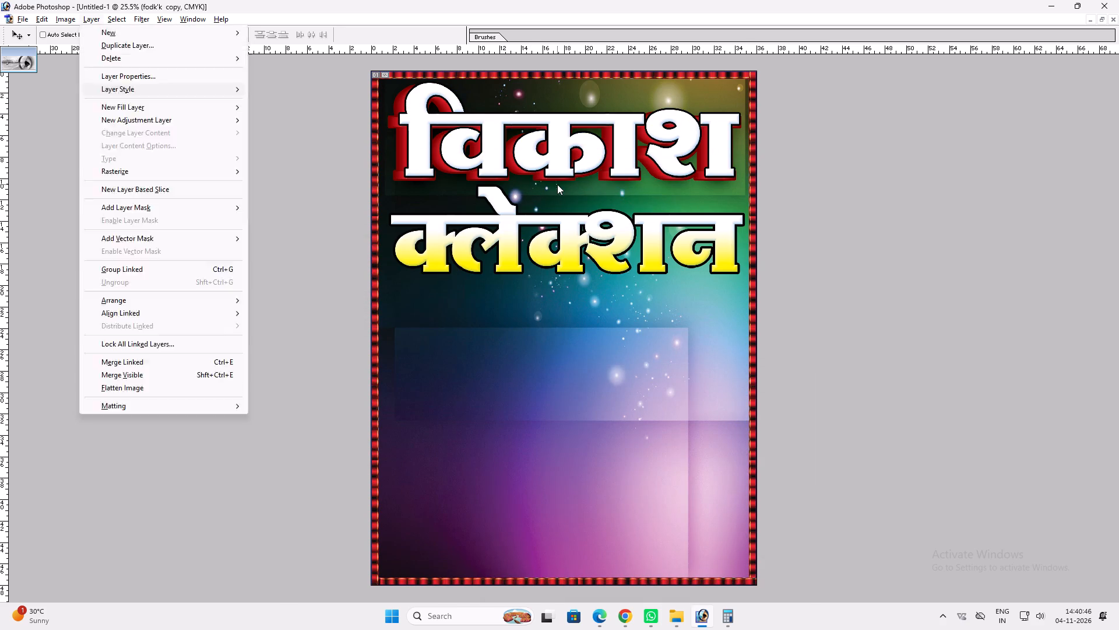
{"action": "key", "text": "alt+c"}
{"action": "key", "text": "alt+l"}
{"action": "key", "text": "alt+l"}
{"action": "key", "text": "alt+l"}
Duplicate the white विकाश and apply a 69-pixel Motion Blur at angle 56° to the copy.
{"action": "key", "text": "v"}
{"action": "right_click", "coordinate": [554, 156]}
{"action": "left_click", "coordinate": [564, 163]}
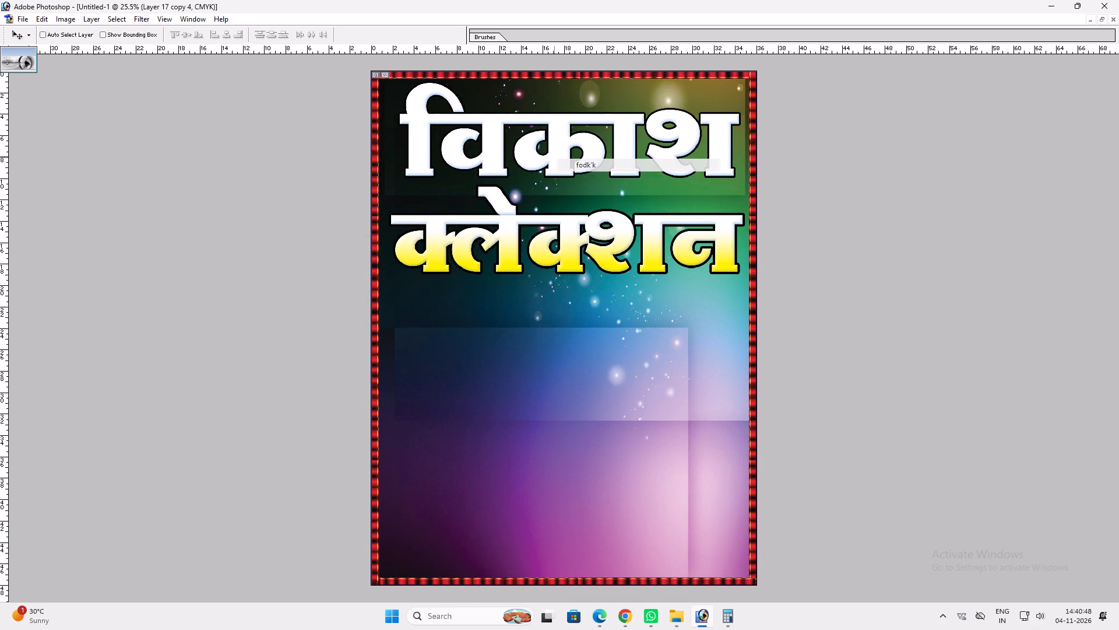
{"action": "key", "text": "ctrl+j"}
{"action": "key", "text": "alt+t"}
{"action": "type", "text": "bm"}
{"action": "key", "text": "Return"}
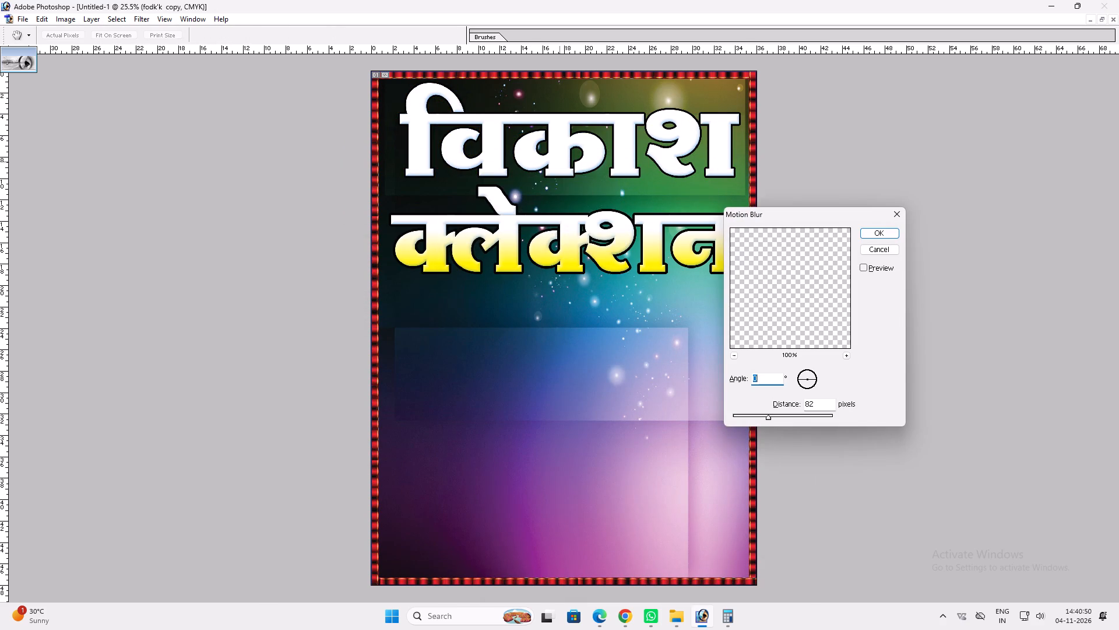
{"action": "left_click", "coordinate": [768, 419]}
{"action": "left_click", "coordinate": [806, 390]}
{"action": "left_click_drag", "start_coordinate": [804, 385], "coordinate": [800, 390]}
{"action": "key", "text": "Return"}
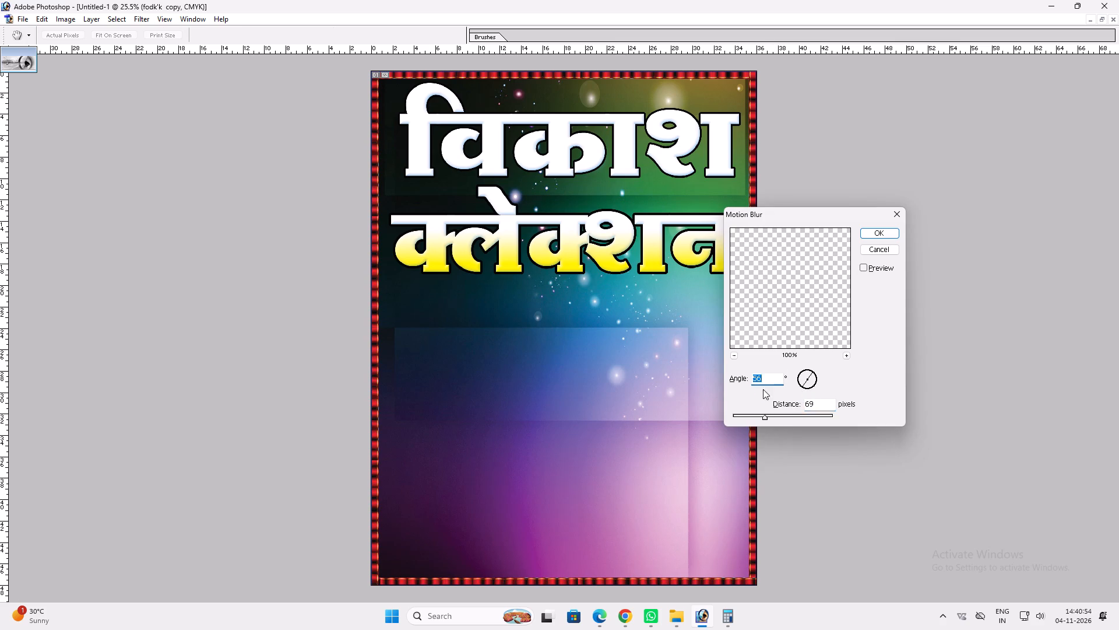
Place the blurred copy behind विकाश, offset down-left, and paste the copied red layer style onto it.
{"action": "key", "text": "ctrl+bracketleft"}
{"action": "key", "text": "v"}
{"action": "left_click_drag", "start_coordinate": [662, 250], "coordinate": [660, 256]}
{"action": "key", "text": "alt+l"}
{"action": "key", "text": "alt+y"}
{"action": "type", "text": "pvv"}
Reduce the stroke of the red copy behind विकाश to 7 px and nudge the copy slightly left.
{"action": "key", "text": "alt+l"}
{"action": "key", "text": "alt+y"}
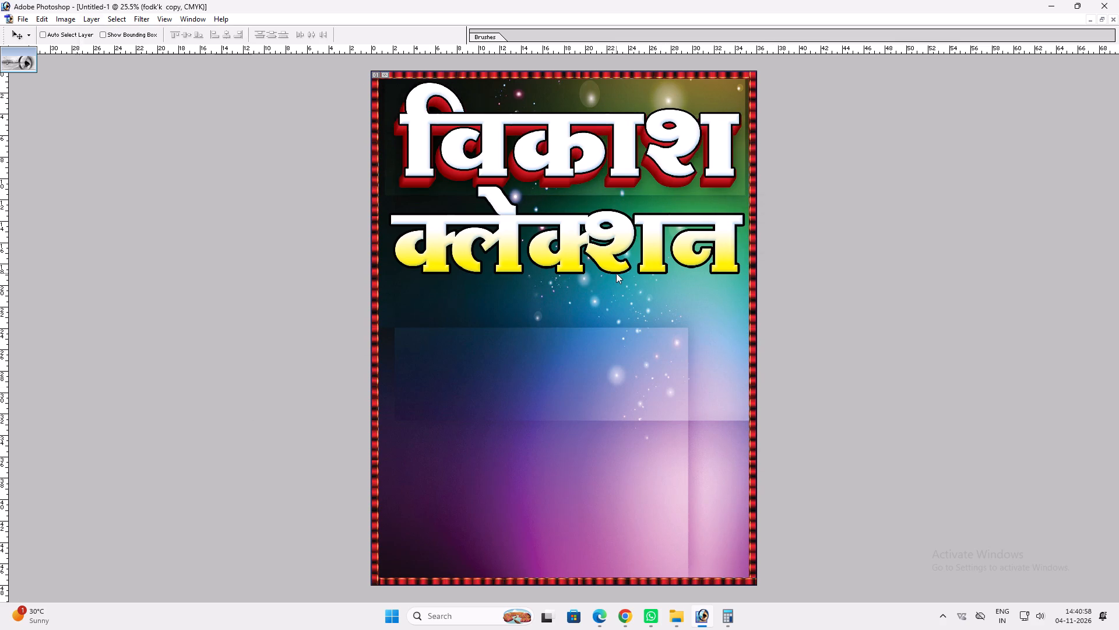
{"action": "key", "text": "k"}
{"action": "scroll", "coordinate": [634, 421], "scroll_direction": "down", "scroll_amount": 5}
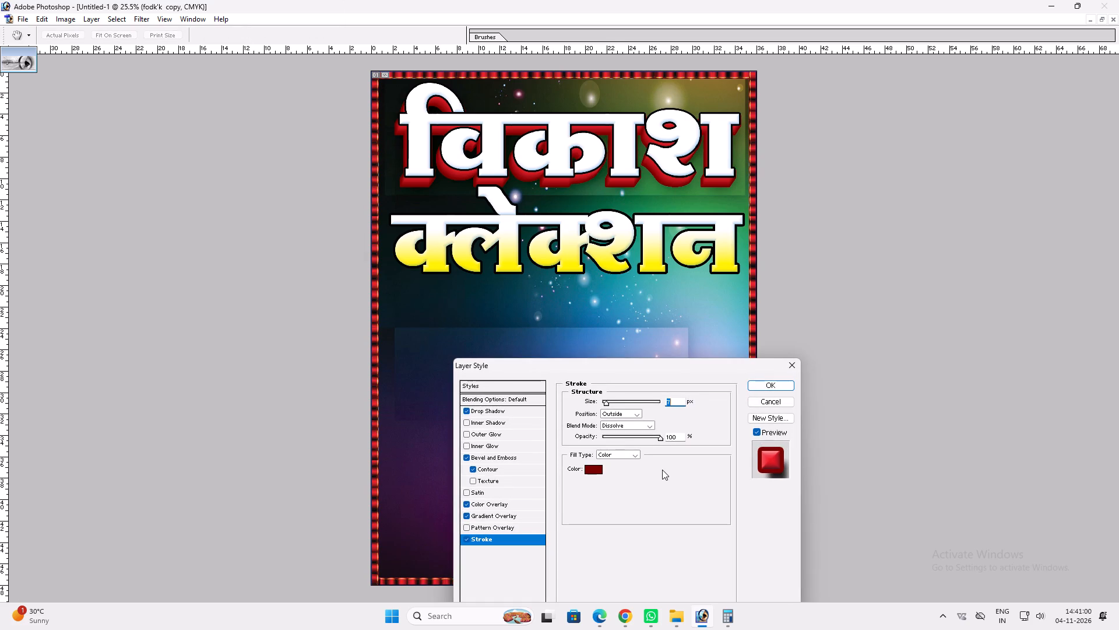
{"action": "key", "text": "Return"}
{"action": "key", "text": "Left"}
{"action": "key", "text": "Left"}
{"action": "key", "text": "Left"}
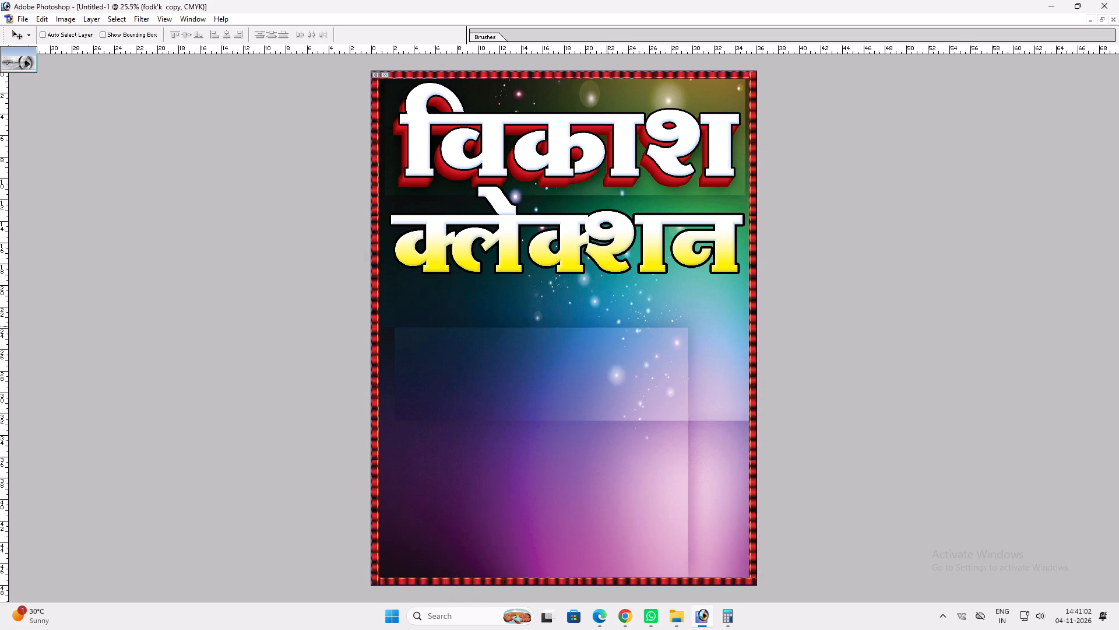
Move क्लेक्शन slightly down to widen the gap below विकाश.
{"action": "left_click", "coordinate": [574, 246], "text": "ctrl"}
{"action": "left_click_drag", "start_coordinate": [574, 246], "coordinate": [572, 251], "text": "shift"}
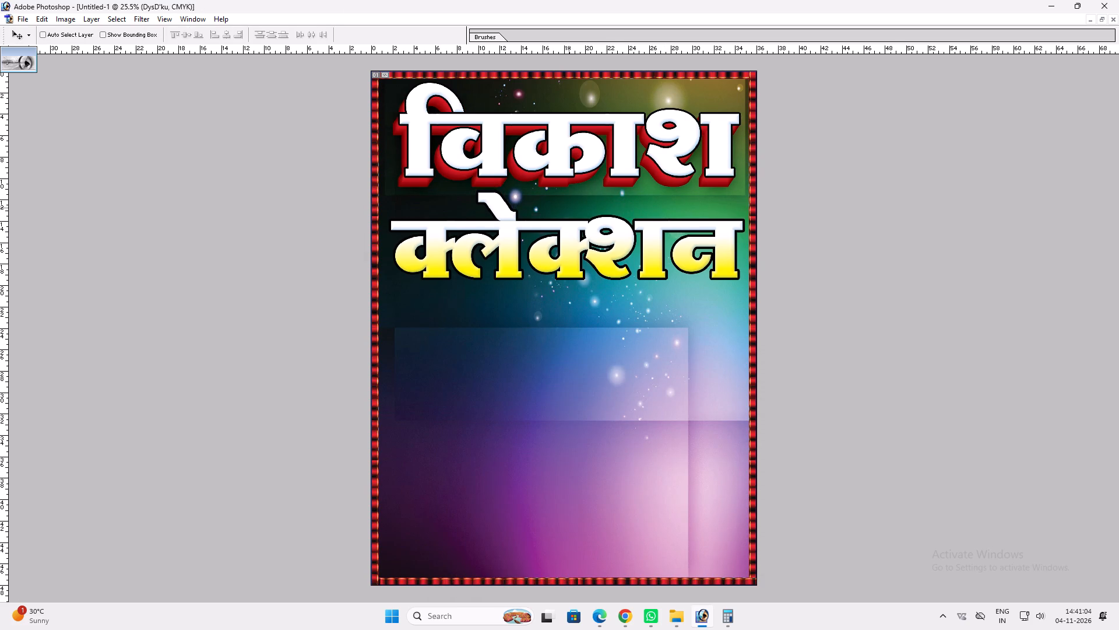
{"action": "key", "text": "ctrl+t"}
{"action": "left_click", "coordinate": [563, 199], "text": "shift"}
{"action": "key", "text": "shift+Return"}
Add a yellow Color Overlay to क्लेक्शन.
{"action": "key", "text": "alt+l"}
{"action": "key", "text": "alt+y"}
{"action": "key", "text": "n"}
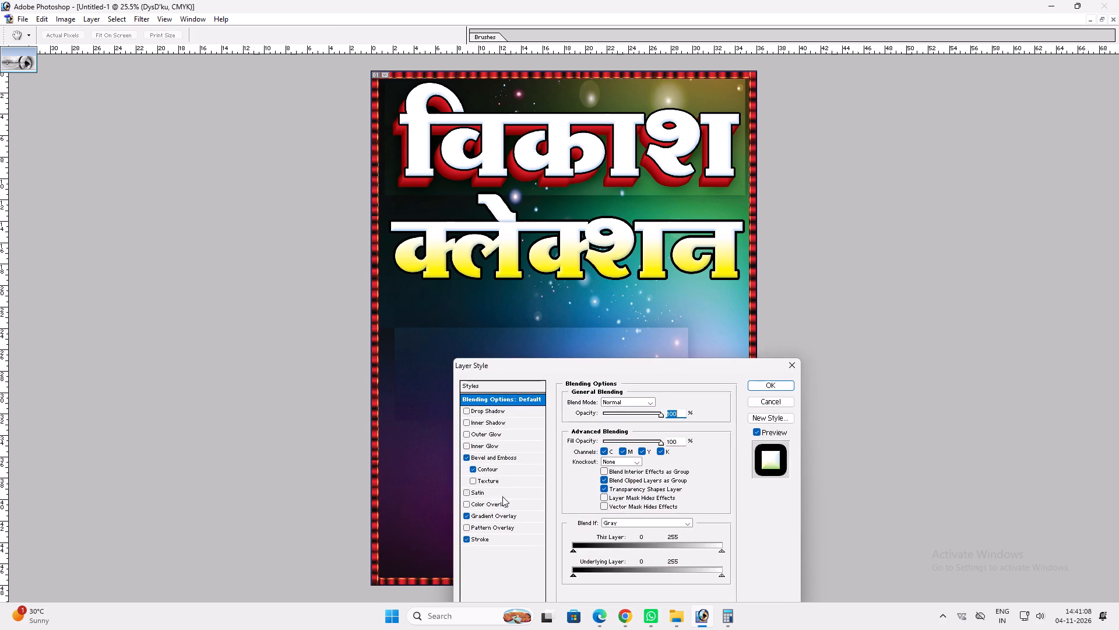
{"action": "left_click", "coordinate": [499, 502]}
{"action": "key", "text": "Return"}
{"action": "key", "text": "Return"}
{"action": "key", "text": "v"}
{"action": "left_click", "coordinate": [595, 296], "text": "shift"}
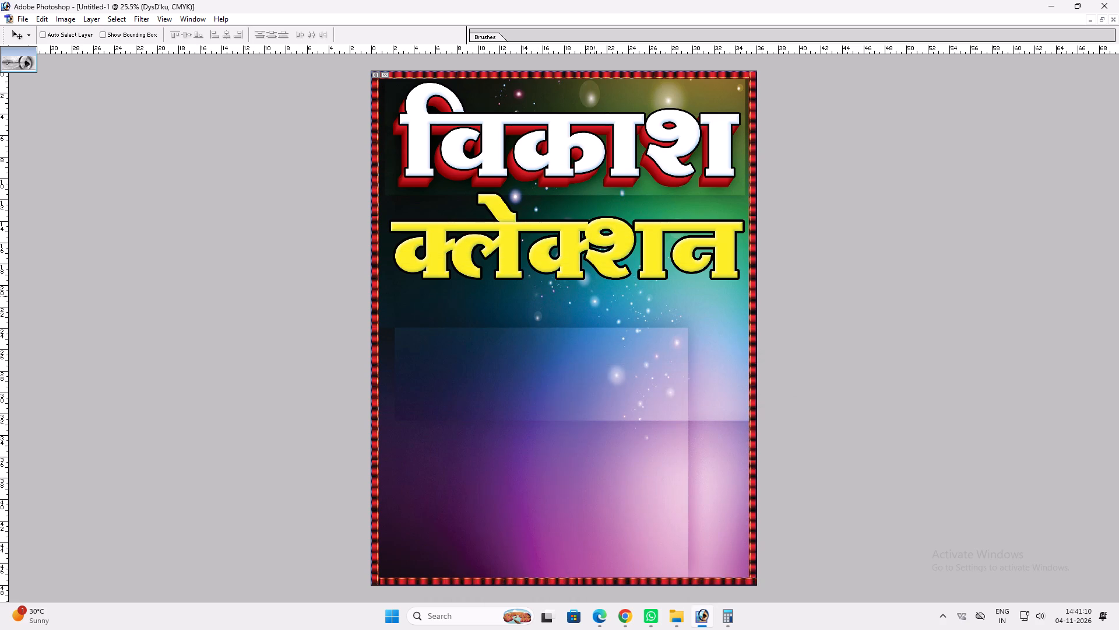
Duplicate क्लेक्शन and apply a 69-pixel Motion Blur at angle 56° to the copy.
{"action": "key", "text": "ctrl+j"}
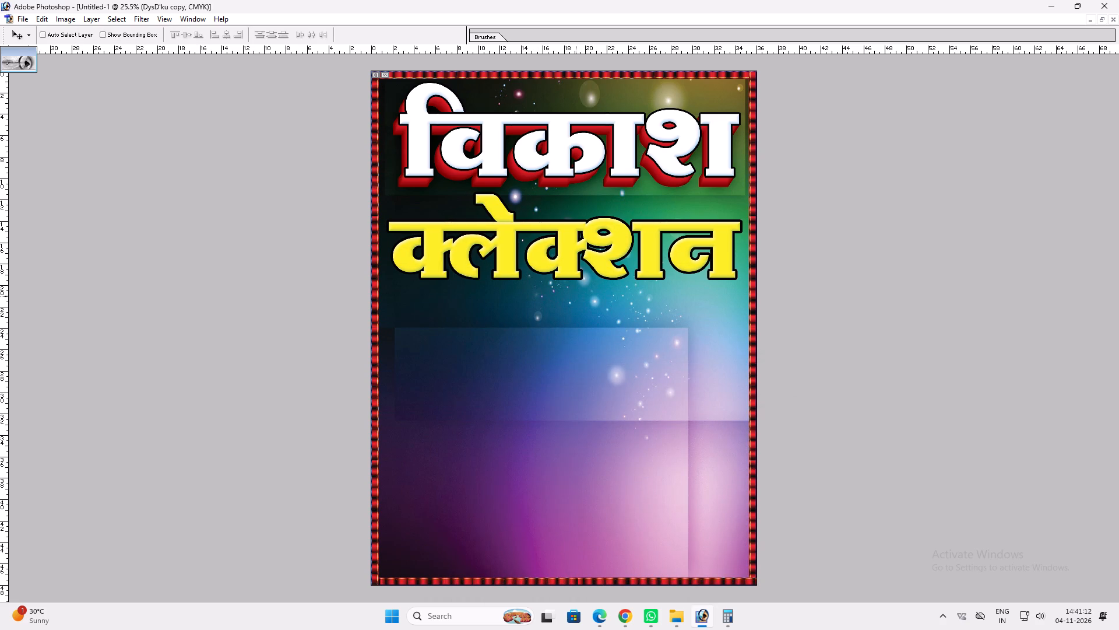
{"action": "key", "text": "alt+t"}
{"action": "key", "text": "alt+b"}
{"action": "key", "text": "m"}
{"action": "key", "text": "Return"}
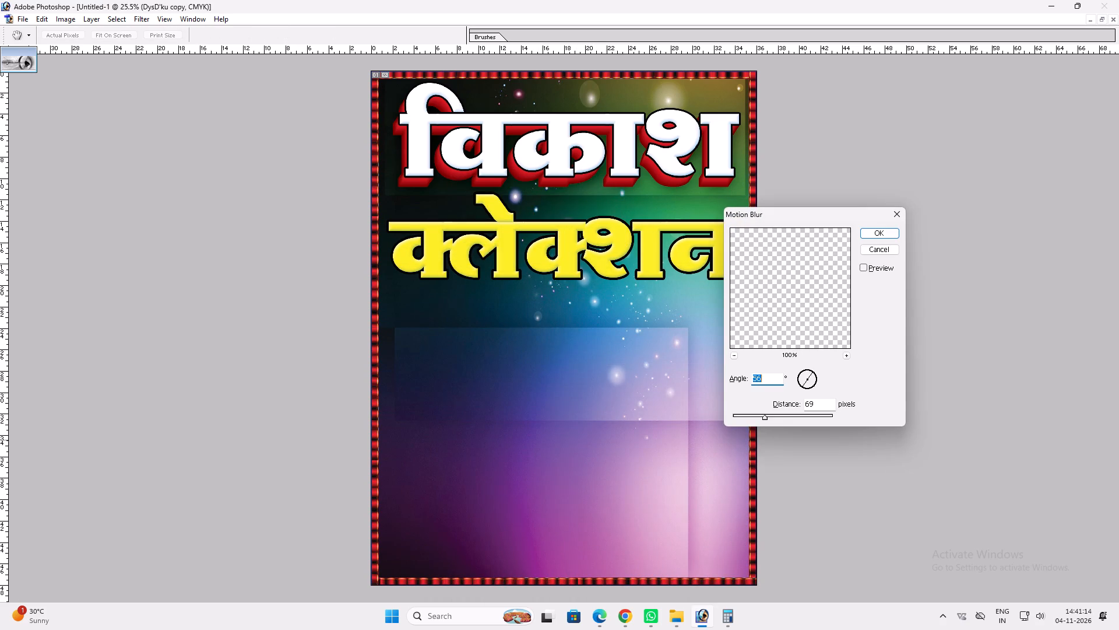
{"action": "key", "text": "Return"}
Place the blurred copy behind क्लेक्शन, offset down-left, and paste the copied red layer style onto it.
{"action": "key", "text": "ctrl+bracketleft"}
{"action": "key", "text": "v"}
{"action": "left_click_drag", "start_coordinate": [654, 346], "coordinate": [652, 347]}
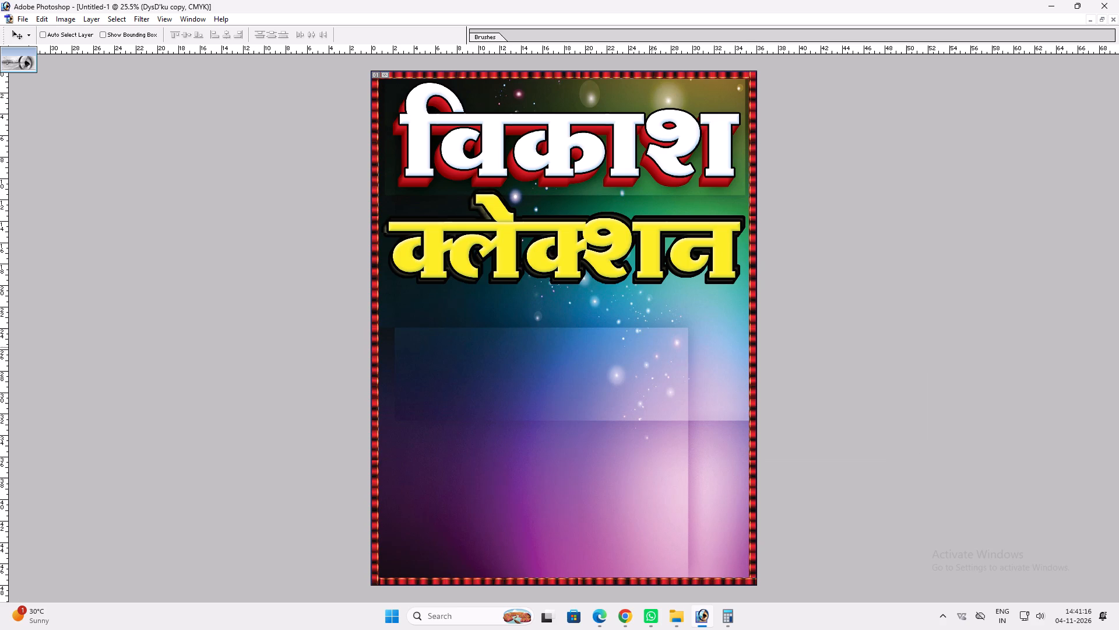
{"action": "left_click_drag", "start_coordinate": [652, 347], "coordinate": [648, 350]}
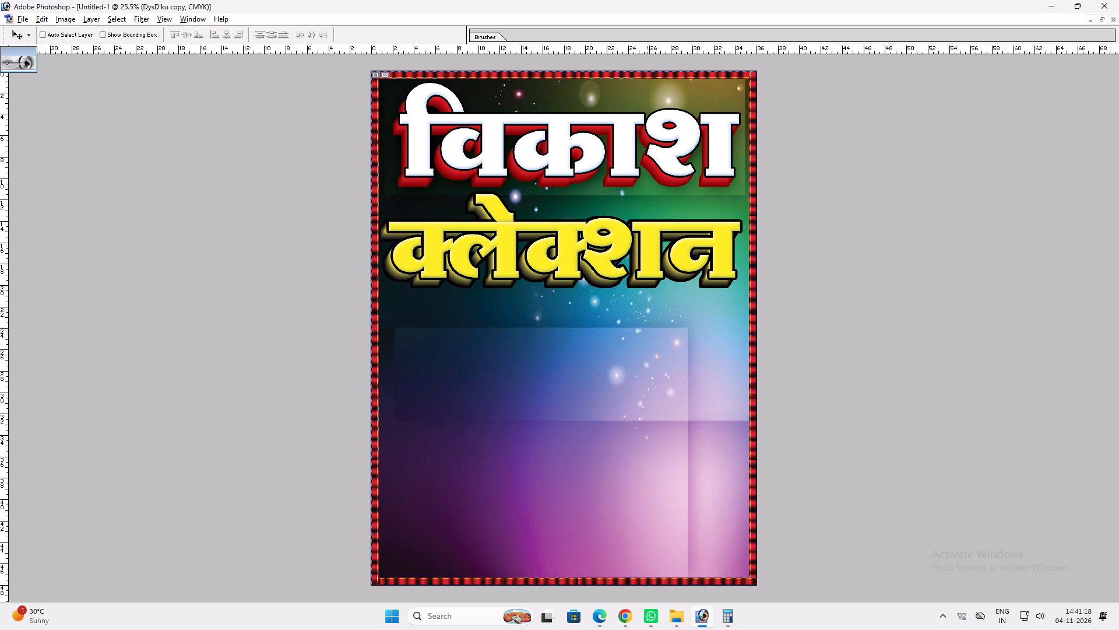
{"action": "key", "text": "alt+l"}
{"action": "key", "text": "alt+y"}
{"action": "key", "text": "p"}
{"action": "left_click", "coordinate": [614, 355]}
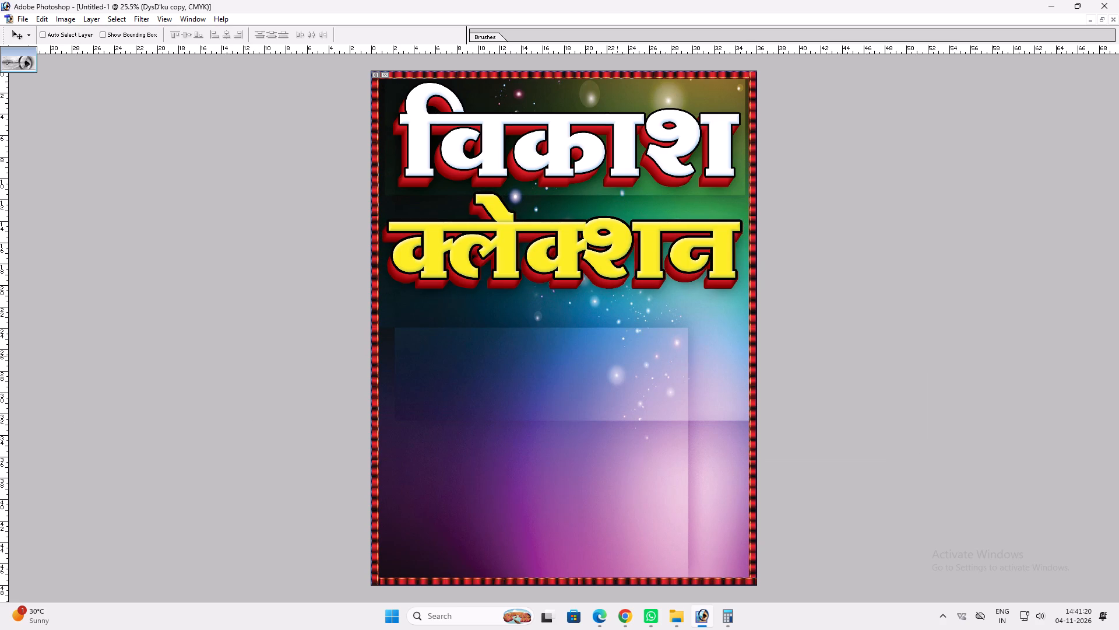
Reduce the stroke of the red copy behind क्लेक्शन to 7 px.
{"action": "key", "text": "alt+l"}
{"action": "key", "text": "alt+y"}
{"action": "key", "text": "k"}
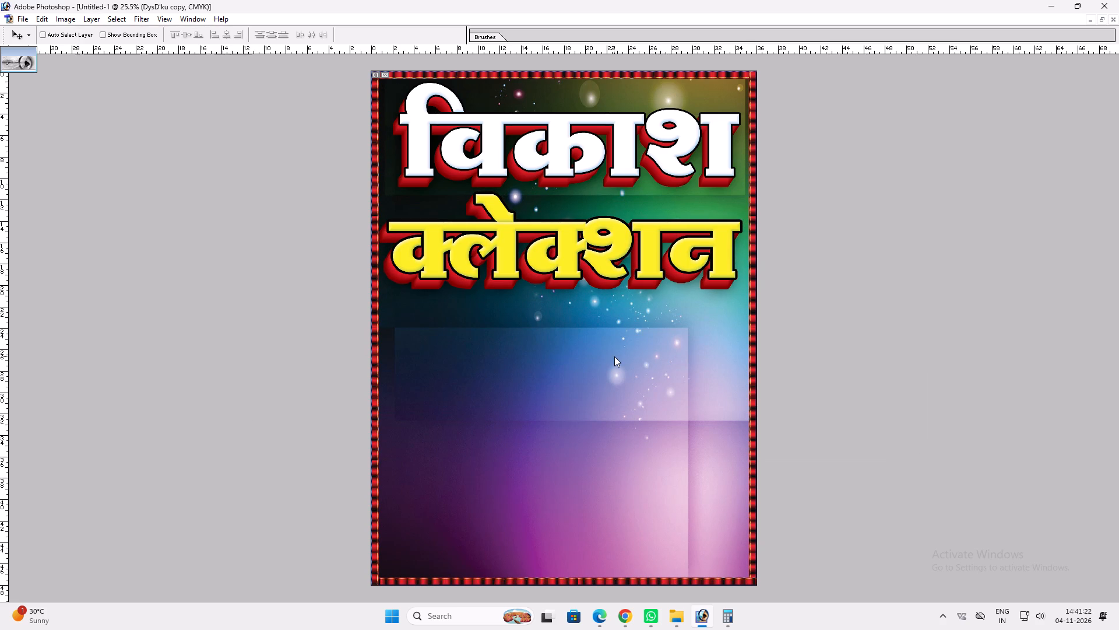
{"action": "scroll", "coordinate": [631, 487], "scroll_direction": "down", "scroll_amount": 4}
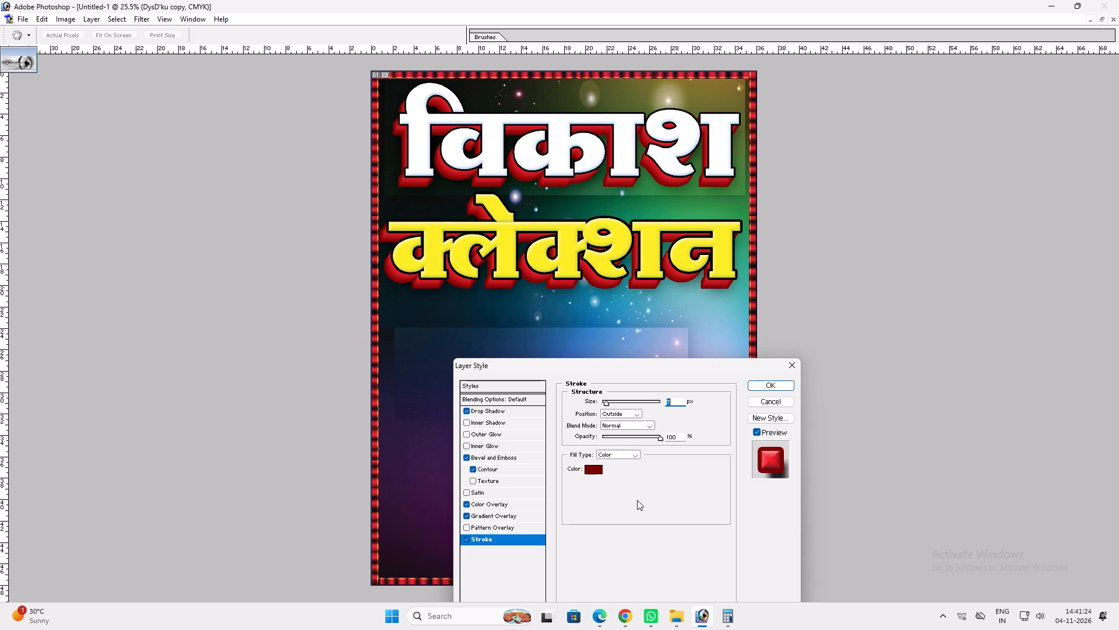
{"action": "key", "text": "Return"}
Narrow क्लेक्शन and its red depth copy slightly by pulling their left edge inward.
{"action": "key", "text": "v"}
{"action": "right_click", "coordinate": [572, 251], "text": "ctrl+shift"}
{"action": "left_click_drag", "start_coordinate": [580, 253], "coordinate": [587, 255], "text": "ctrl+shift"}
{"action": "key", "text": "ctrl+t"}
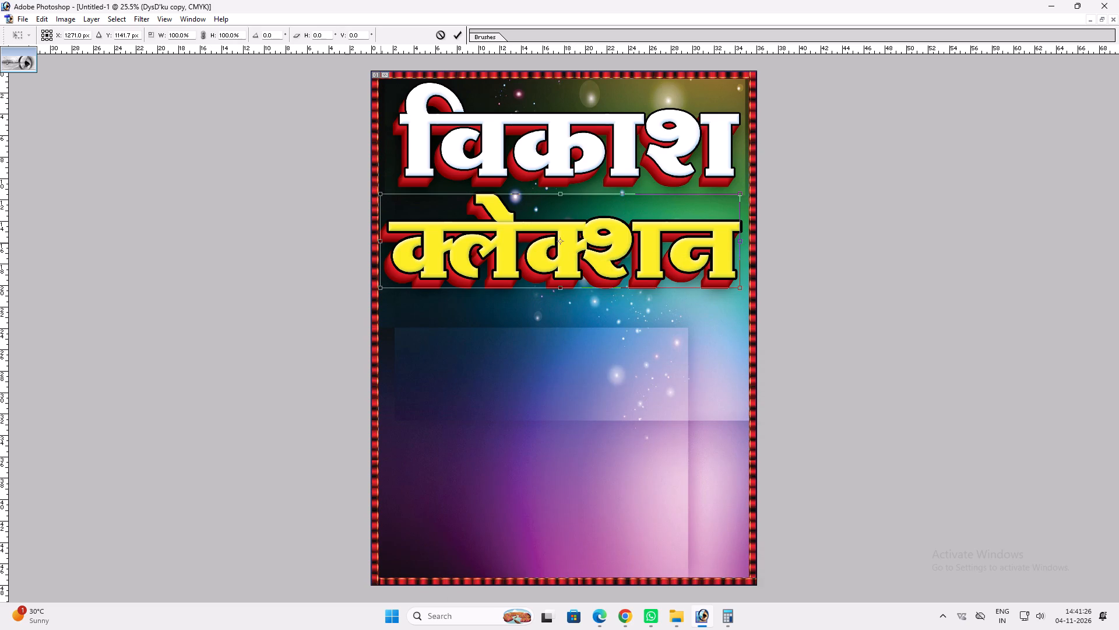
{"action": "left_click_drag", "start_coordinate": [382, 243], "coordinate": [389, 243], "text": "shift"}
{"action": "key", "text": "shift+Return"}
Change the colour overlay of the depth copy behind विकाश to C 100, M 100, Y 0, K 30.
{"action": "key", "text": "v"}
{"action": "right_click", "coordinate": [492, 160]}
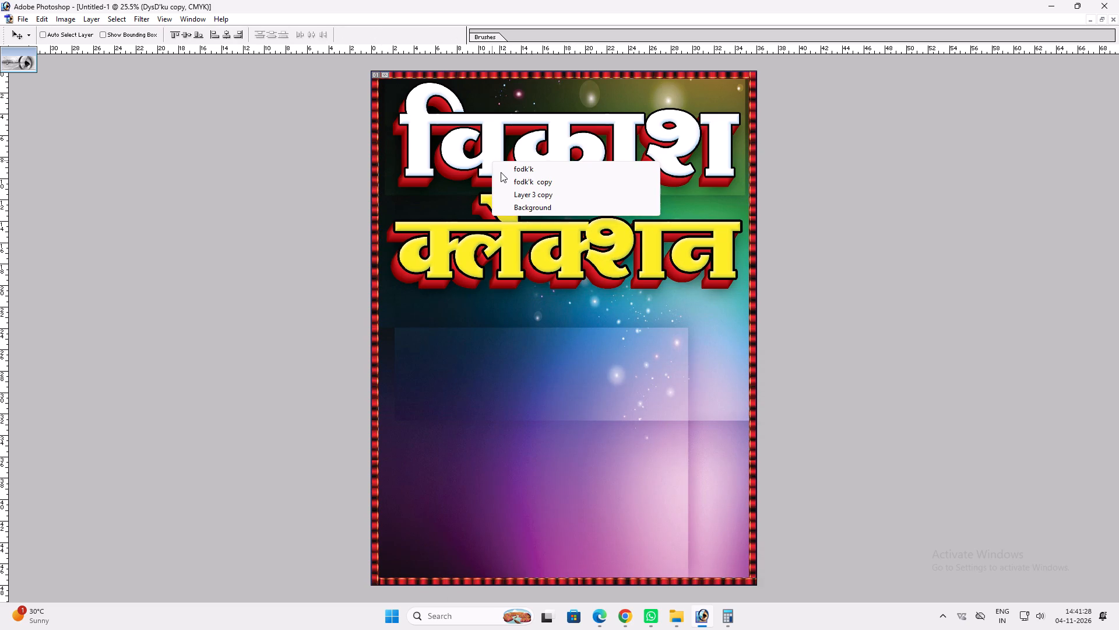
{"action": "left_click", "coordinate": [506, 177]}
{"action": "key", "text": "alt+l"}
{"action": "key", "text": "alt+y"}
{"action": "key", "text": "n"}
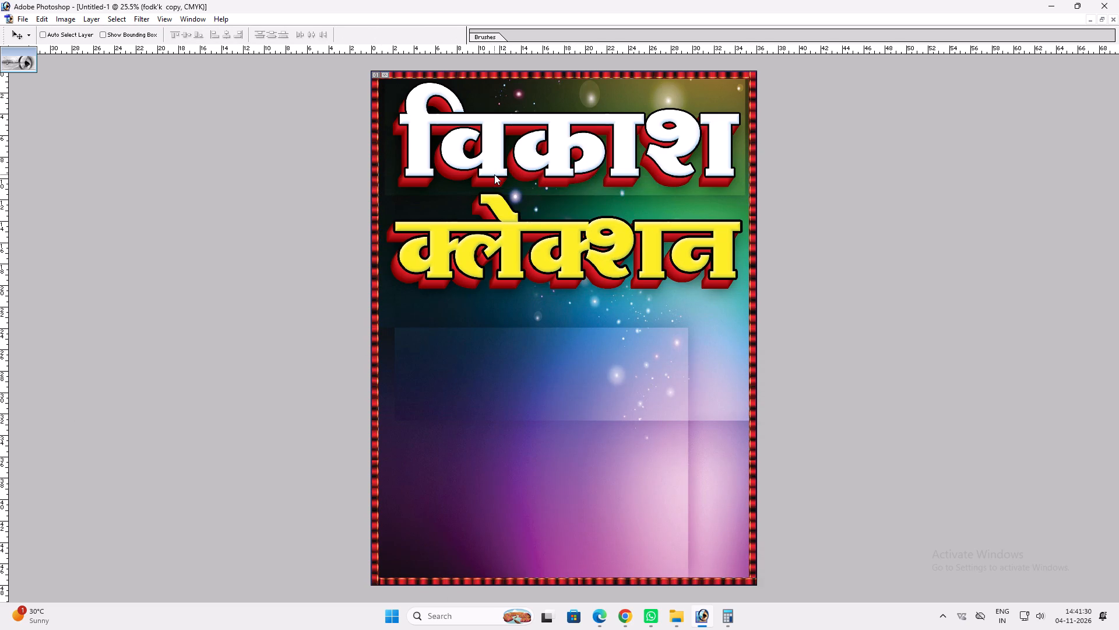
{"action": "left_click", "coordinate": [493, 508]}
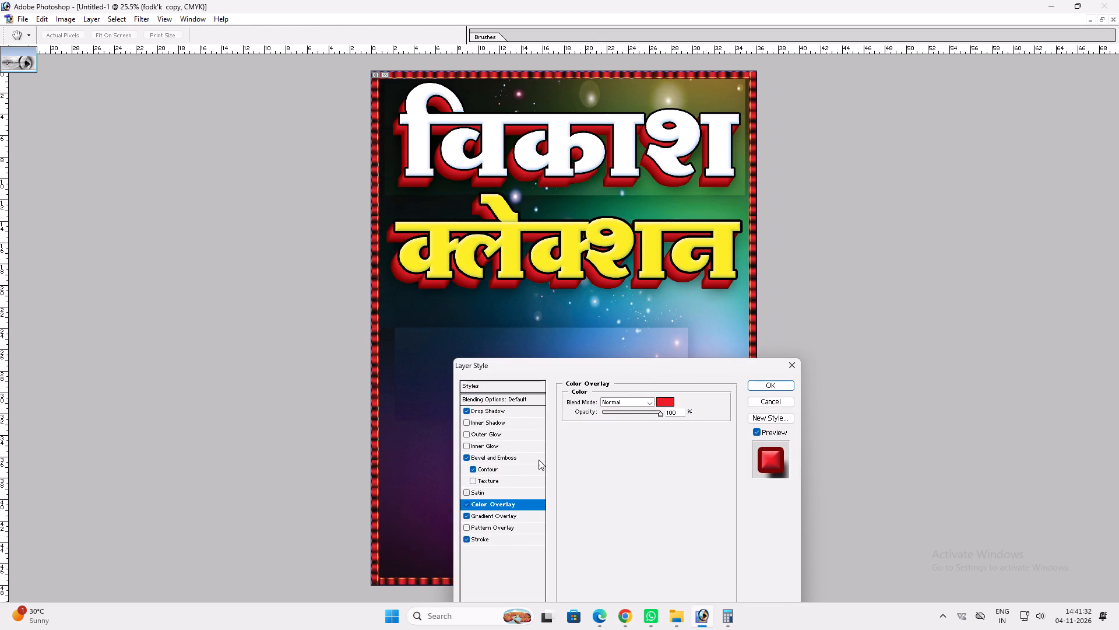
{"action": "left_click", "coordinate": [659, 400]}
{"action": "key", "text": "1"}
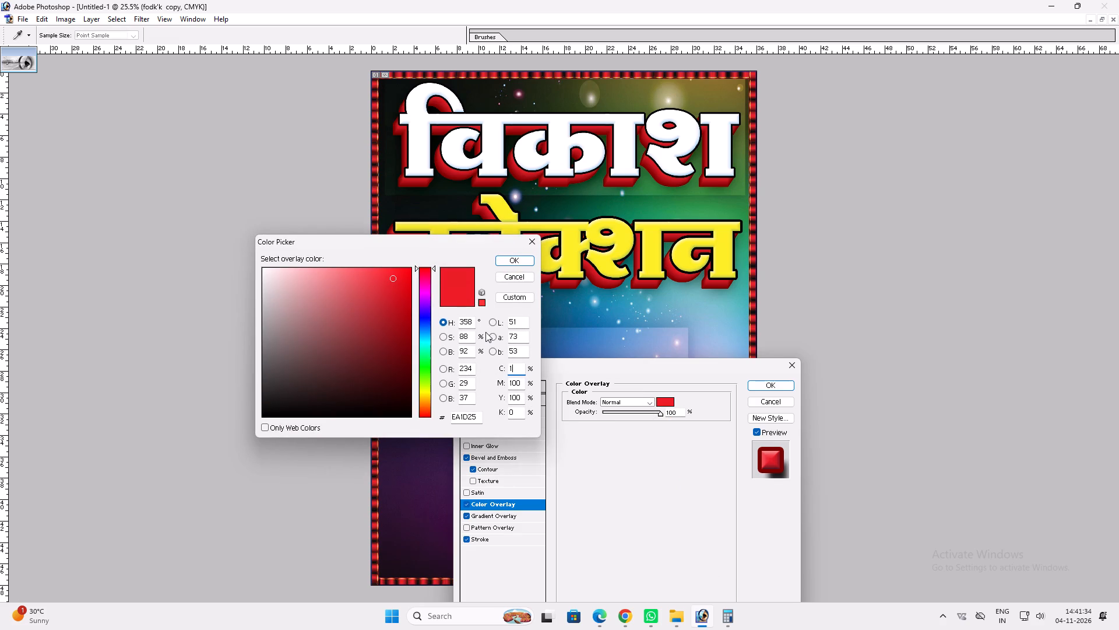
{"action": "key", "text": "shift+Tab"}
{"action": "key", "text": "Tab"}
{"action": "type", "text": "10"}
{"action": "key", "text": "Tab"}
{"action": "key", "text": "Tab"}
{"action": "key", "text": "shift+Tab"}
{"action": "key", "text": "1"}
{"action": "key", "text": "shift+Tab"}
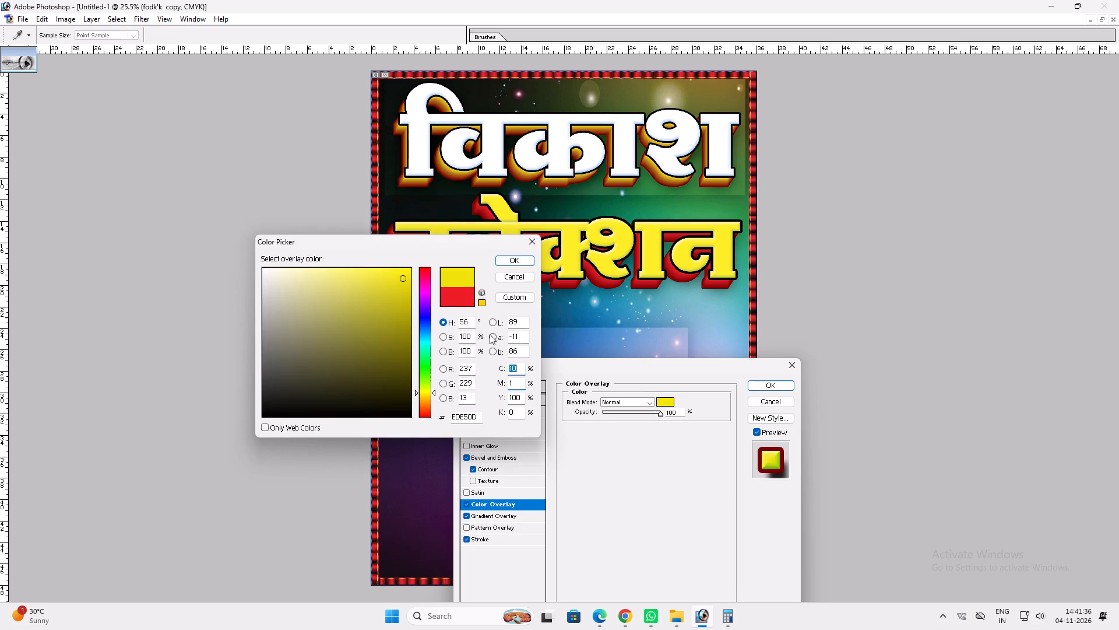
{"action": "key", "text": "1"}
{"action": "type", "text": "00"}
{"action": "key", "text": "Tab"}
{"action": "type", "text": "100"}
{"action": "key", "text": "Tab"}
{"action": "key", "text": "0"}
{"action": "key", "text": "Tab"}
{"action": "type", "text": "30"}
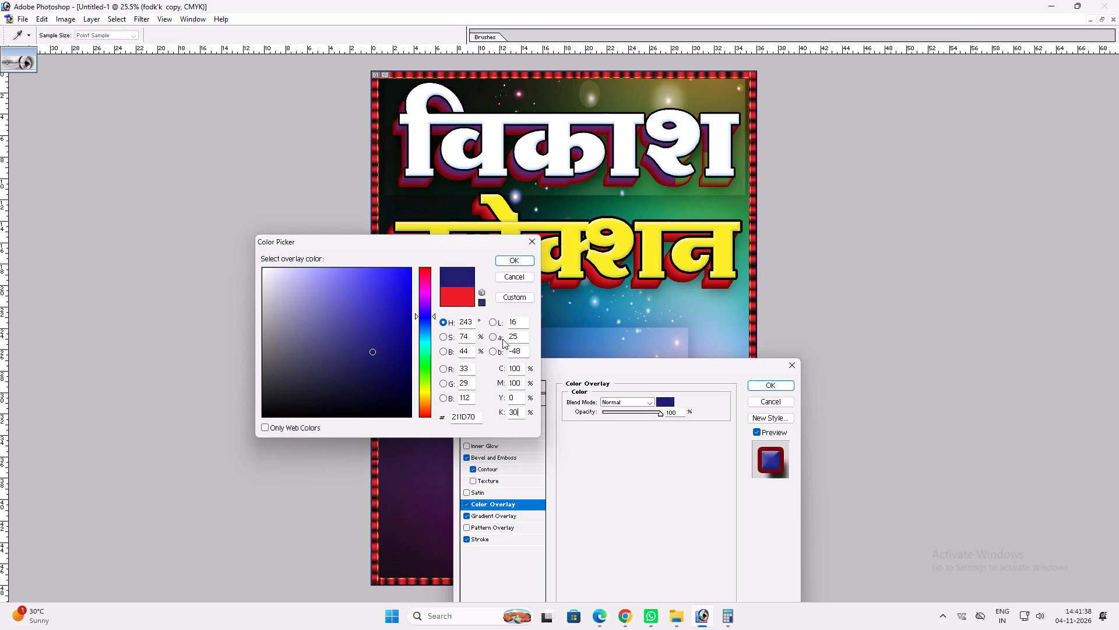
{"action": "key", "text": "Return"}
Set the stroke colour of the विकाश depth copy to C 100, M 0, Y 0, K 0 and slightly reduce its stroke size.
{"action": "left_click", "coordinate": [487, 537]}
{"action": "left_click", "coordinate": [590, 473]}
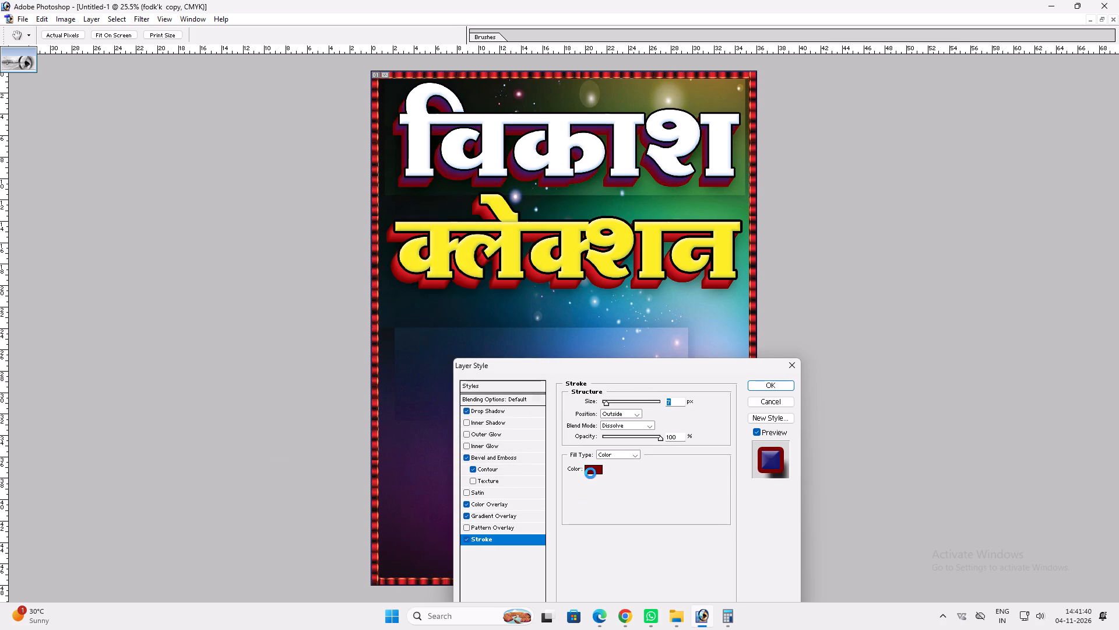
{"action": "key", "text": "2"}
{"action": "key", "text": "0"}
{"action": "key", "text": "shift+Tab"}
{"action": "key", "text": "Tab"}
{"action": "type", "text": "100"}
{"action": "key", "text": "Tab"}
{"action": "key", "text": "0"}
{"action": "key", "text": "Tab"}
{"action": "key", "text": "0"}
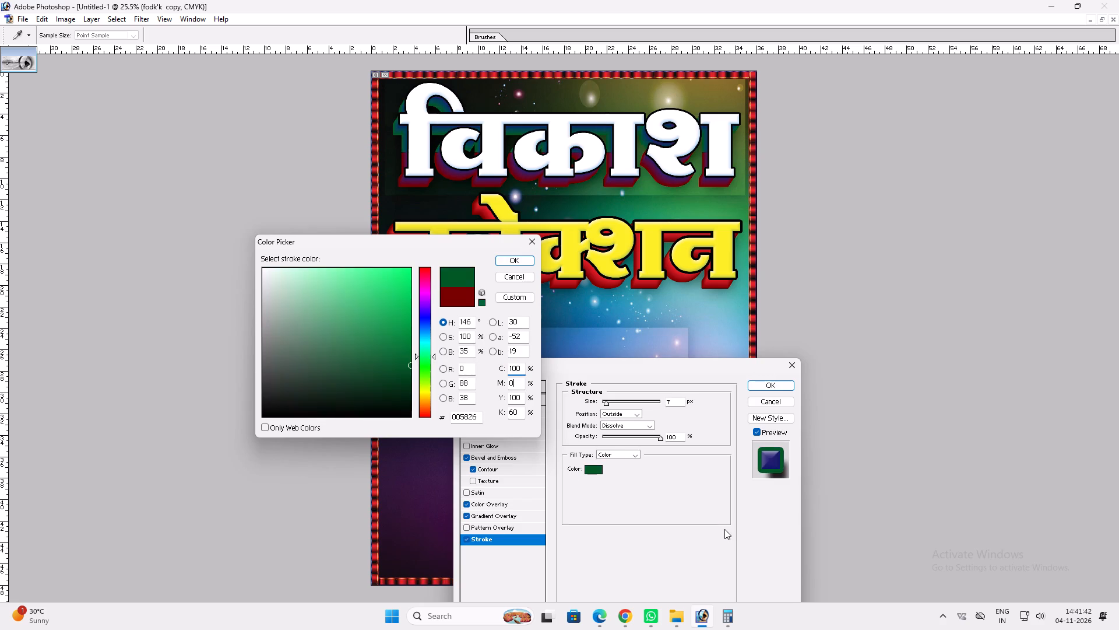
{"action": "key", "text": "Tab"}
{"action": "key", "text": "0"}
{"action": "key", "text": "Return"}
{"action": "scroll", "coordinate": [659, 511], "scroll_direction": "down", "scroll_amount": 1}
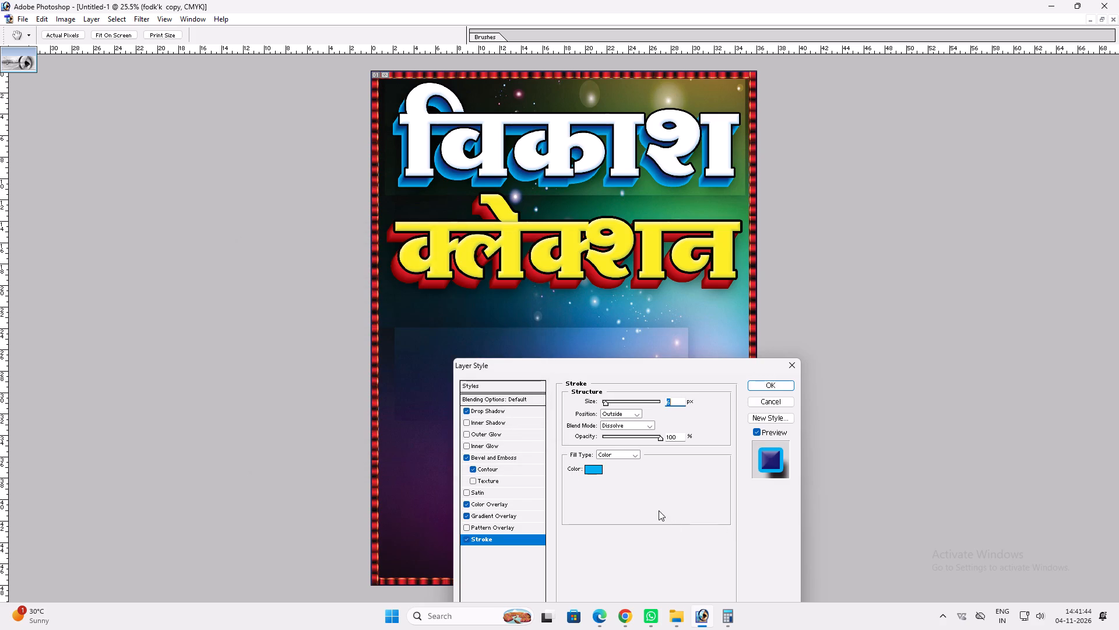
{"action": "key", "text": "Return"}
{"action": "key", "text": "v"}
{"action": "key", "text": "v"}
Slightly reduce the stroke size of the yellow क्लेक्शन text.
{"action": "right_click", "coordinate": [564, 269]}
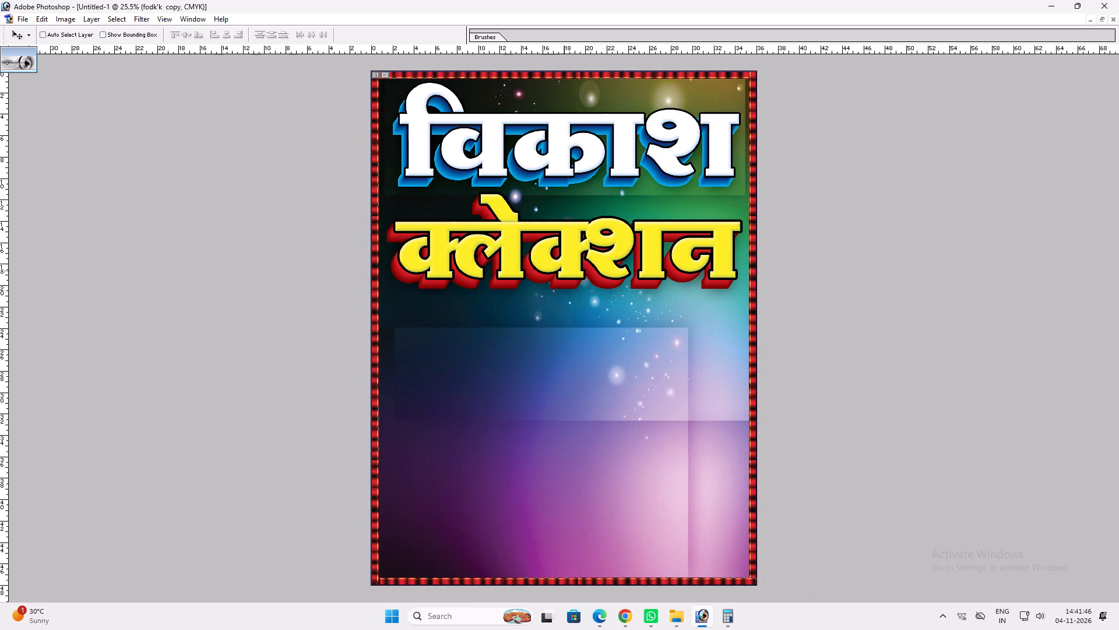
{"action": "left_click", "coordinate": [583, 275]}
{"action": "key", "text": "alt+l"}
{"action": "key", "text": "alt+y"}
{"action": "key", "text": "k"}
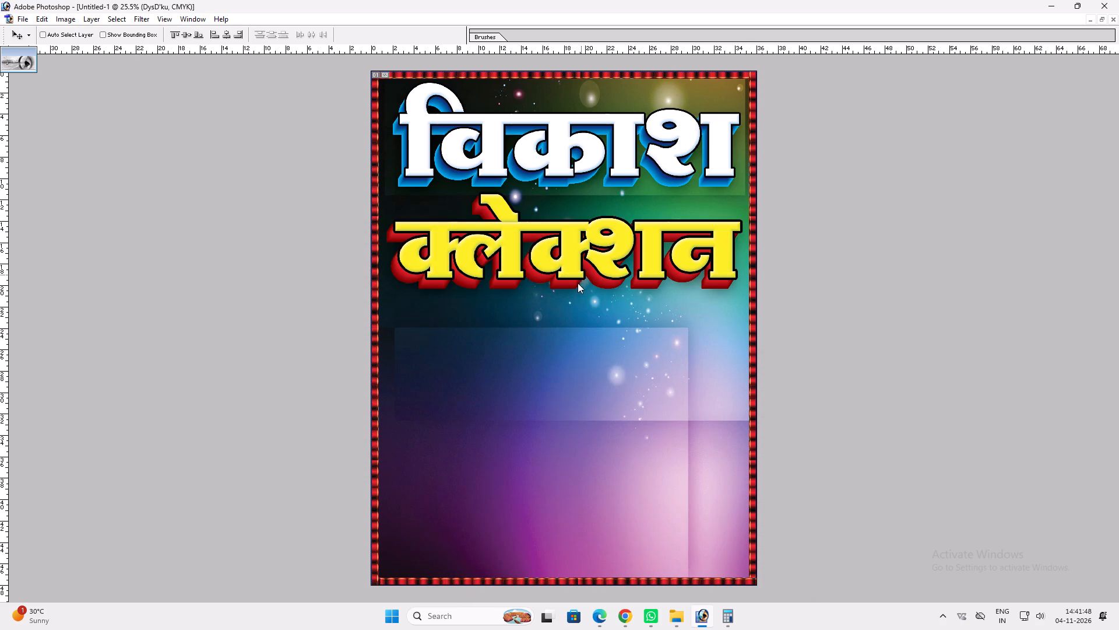
{"action": "scroll", "coordinate": [694, 512], "scroll_direction": "down", "scroll_amount": 1}
{"action": "key", "text": "Return"}
Copy the GSTIN line from the Vikash Collection banner into the portrait design.
{"action": "key", "text": "f"}
{"action": "key", "text": "f"}
{"action": "key", "text": "f"}
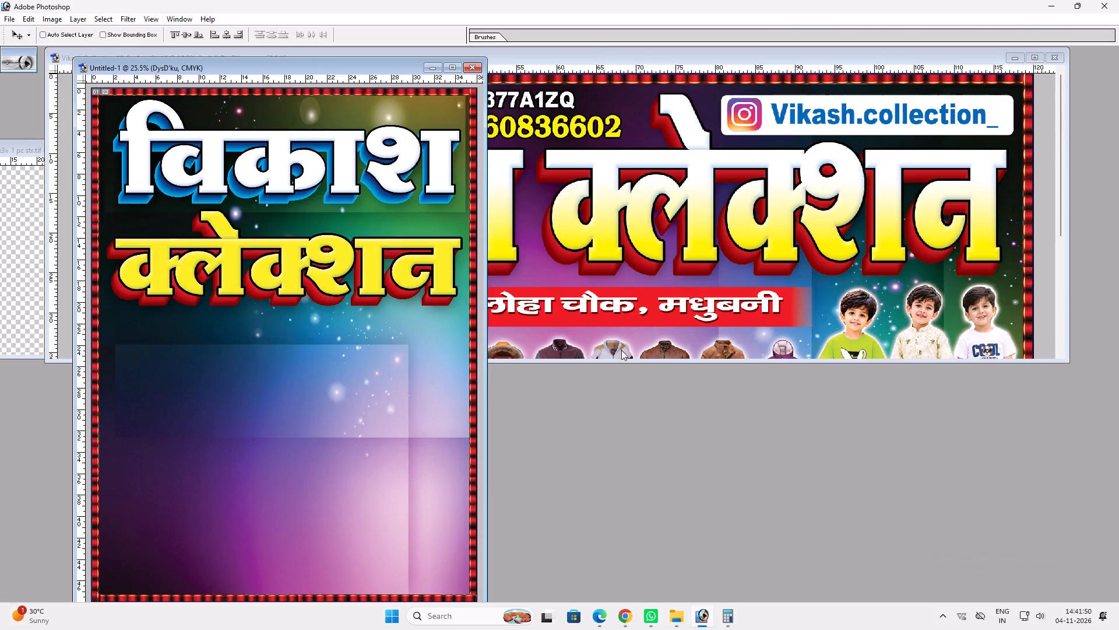
{"action": "left_click", "coordinate": [586, 221]}
{"action": "key", "text": "v"}
{"action": "left_click", "coordinate": [529, 100], "text": "ctrl"}
{"action": "left_click_drag", "start_coordinate": [529, 100], "coordinate": [372, 441]}
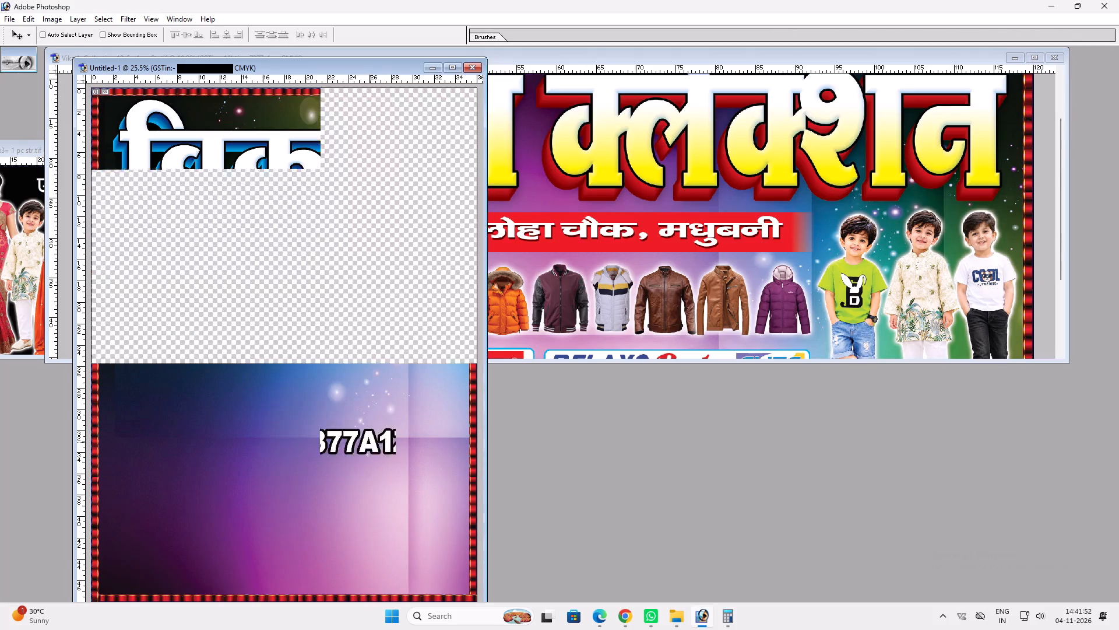
{"action": "left_click_drag", "start_coordinate": [370, 442], "coordinate": [412, 202]}
{"action": "left_click", "coordinate": [458, 66]}
Scale the GSTIN line down and place it above विकाश, just inside the design's top border.
{"action": "scroll", "coordinate": [608, 235], "scroll_direction": "up", "scroll_amount": 3, "text": "ctrl"}
{"action": "key", "text": "ctrl+t"}
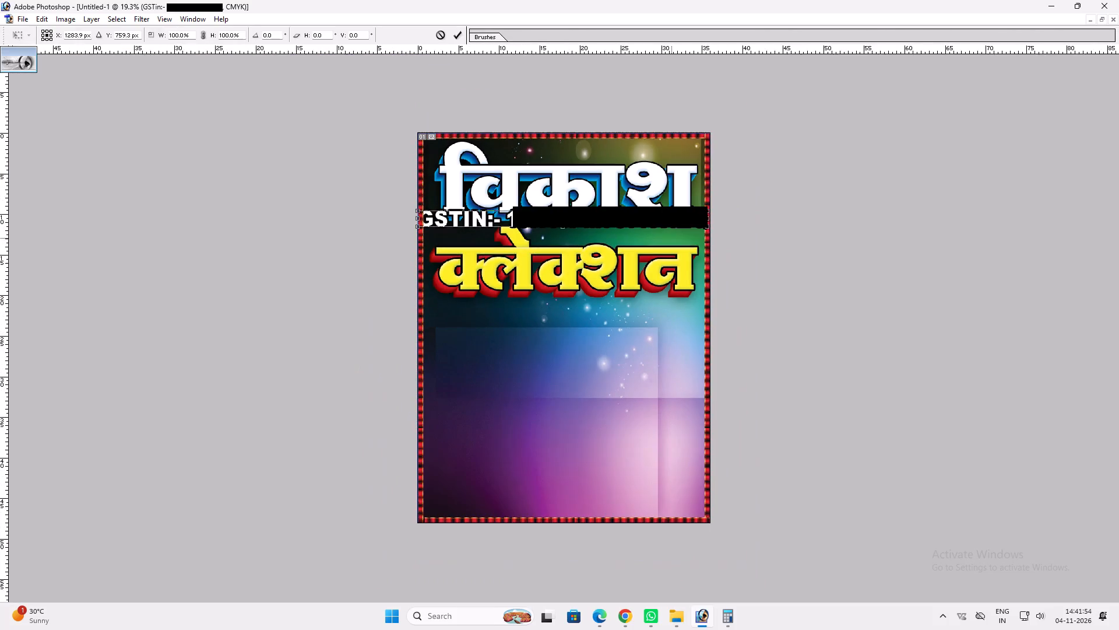
{"action": "left_click_drag", "start_coordinate": [706, 226], "coordinate": [614, 228], "text": "alt+shift"}
{"action": "key", "text": "shift+Return"}
{"action": "key", "text": "v"}
{"action": "left_click_drag", "start_coordinate": [578, 216], "coordinate": [593, 150]}
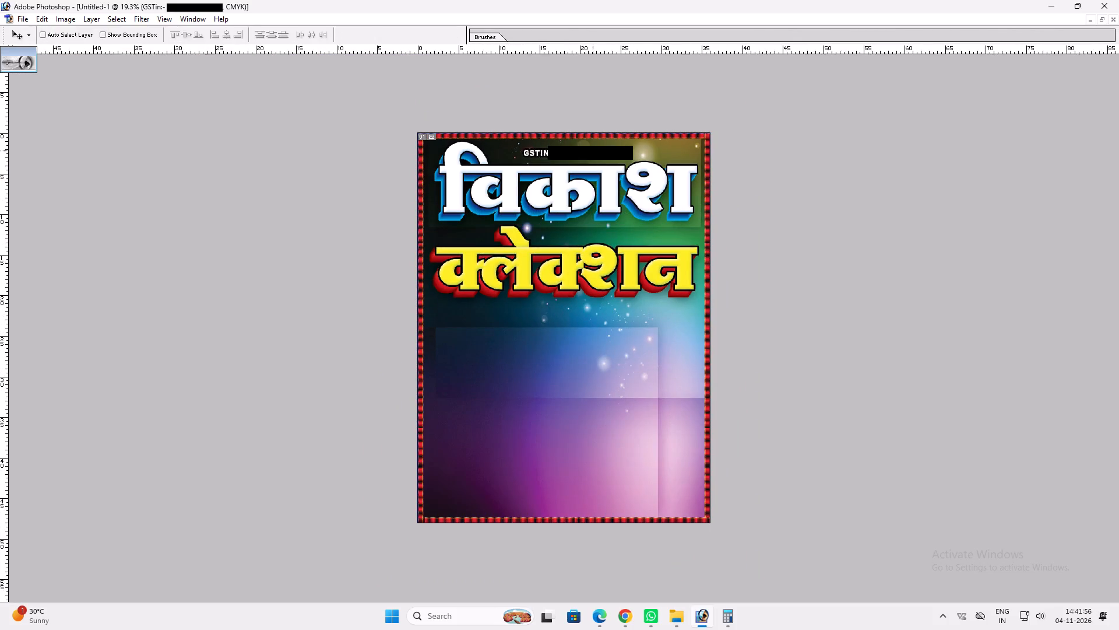
{"action": "left_click_drag", "start_coordinate": [593, 150], "coordinate": [570, 149]}
{"action": "key", "text": "ctrl+t"}
{"action": "left_click_drag", "start_coordinate": [607, 156], "coordinate": [671, 145]}
{"action": "key", "text": "Return"}
{"action": "key", "text": "v"}
{"action": "left_click_drag", "start_coordinate": [653, 142], "coordinate": [645, 138]}
{"action": "key", "text": "ctrl+t"}
{"action": "left_click_drag", "start_coordinate": [668, 157], "coordinate": [676, 155], "text": "shift"}
{"action": "key", "text": "Return"}
{"action": "key", "text": "v"}
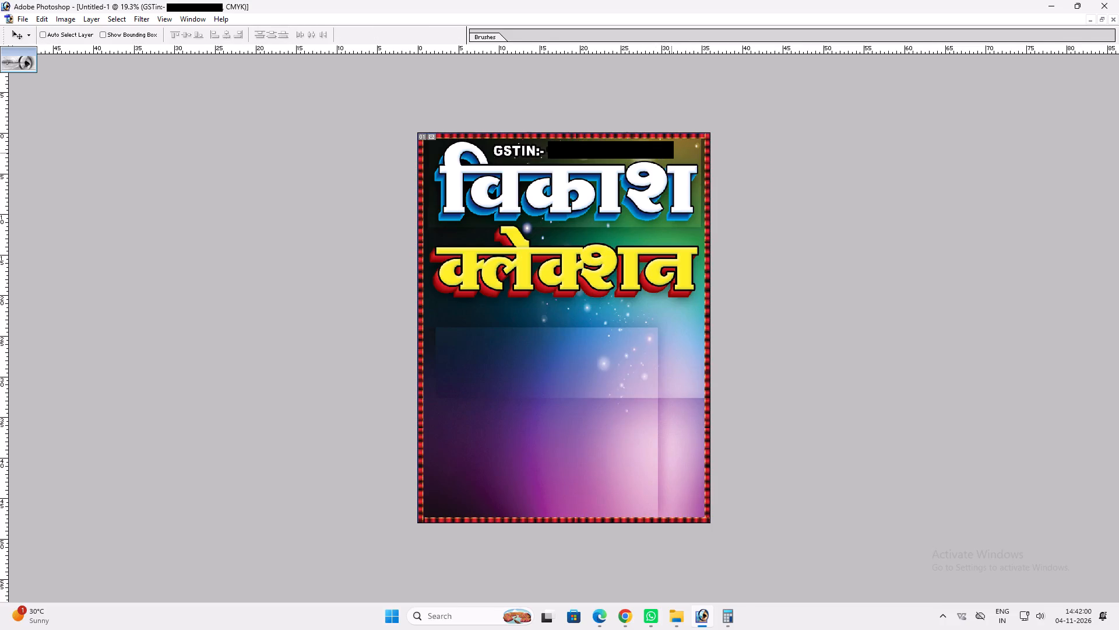
Copy the proprietor line with its WhatsApp icon and phone number from the banner into the portrait design.
{"action": "key", "text": "ctrl+0"}
{"action": "key", "text": "f"}
{"action": "key", "text": "f"}
{"action": "key", "text": "f"}
{"action": "left_click", "coordinate": [645, 153]}
{"action": "key", "text": "v"}
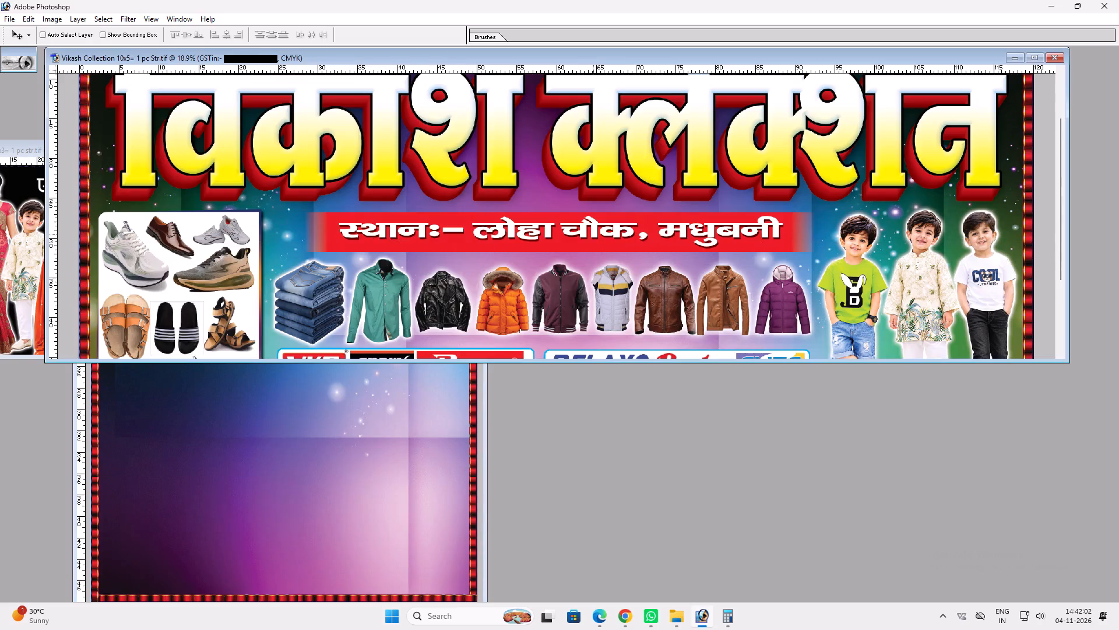
{"action": "double_click", "coordinate": [574, 55]}
{"action": "key", "text": "space"}
{"action": "key", "text": "v"}
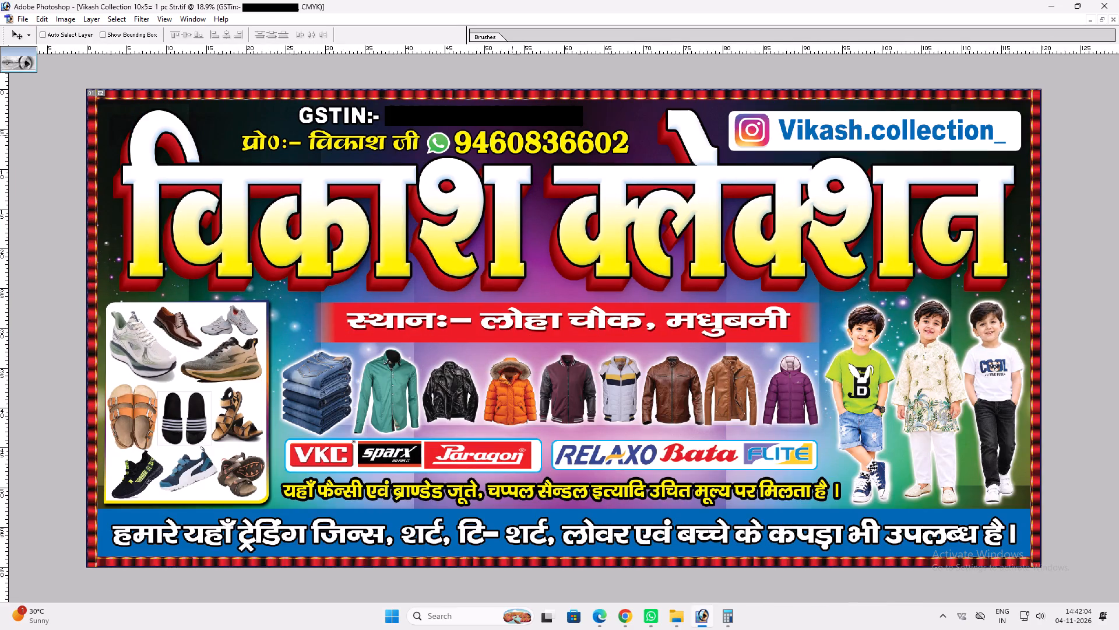
{"action": "left_click", "coordinate": [504, 145], "text": "ctrl"}
{"action": "left_click_drag", "start_coordinate": [504, 143], "coordinate": [519, 126]}
{"action": "key", "text": "ctrl+z"}
{"action": "type", "text": "ff"}
{"action": "key", "text": "f"}
{"action": "left_click_drag", "start_coordinate": [534, 111], "coordinate": [363, 449]}
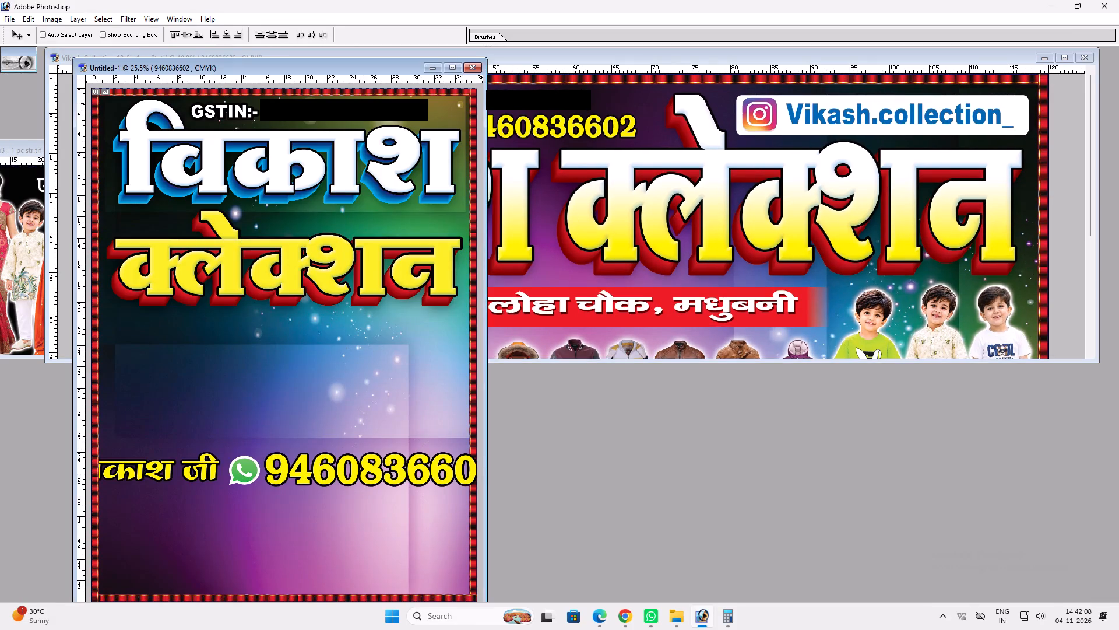
{"action": "left_click", "coordinate": [452, 73]}
Scale the proprietor and phone line to about 55.4% and move it near the bottom of the design.
{"action": "scroll", "coordinate": [392, 275], "scroll_direction": "up", "scroll_amount": 2}
{"action": "key", "text": "ctrl+t"}
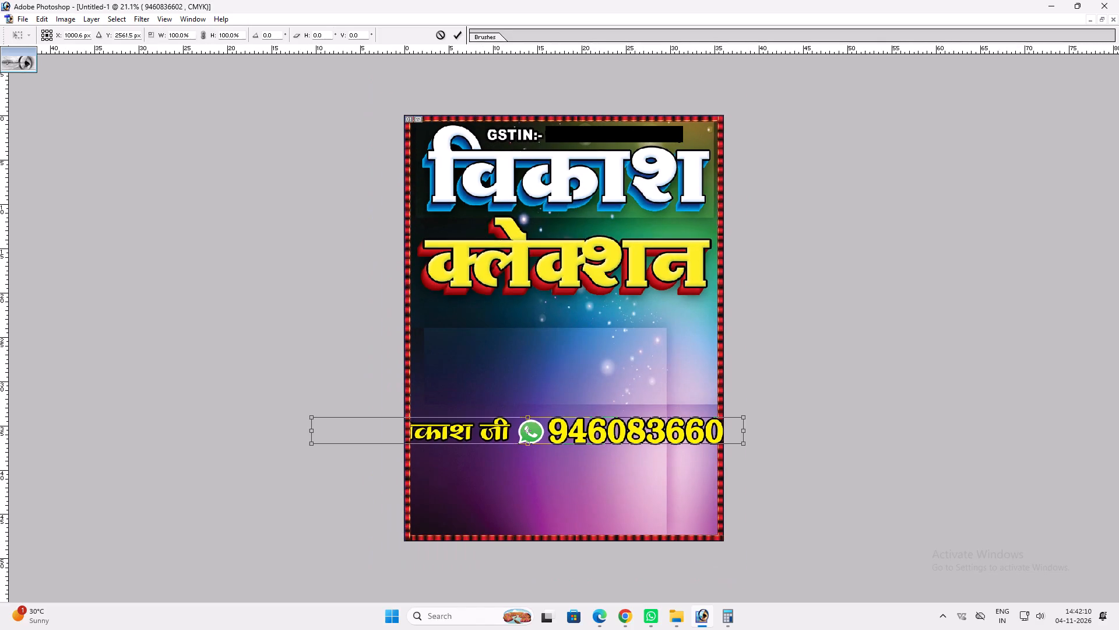
{"action": "left_click_drag", "start_coordinate": [743, 412], "coordinate": [645, 388], "text": "alt+shift"}
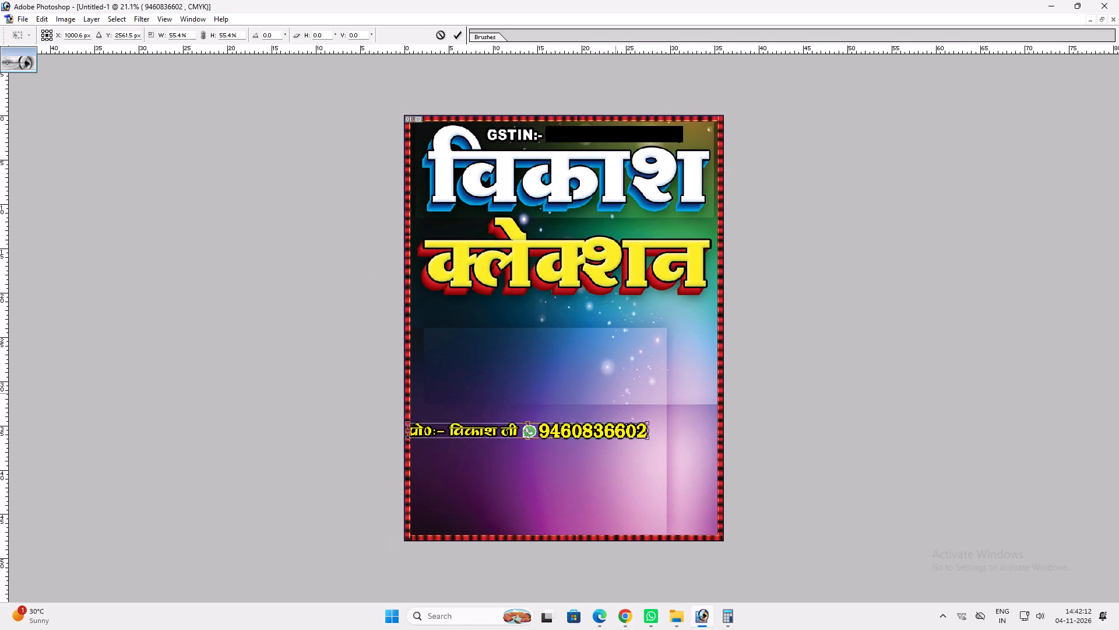
{"action": "key", "text": "shift+Return"}
{"action": "key", "text": "v"}
{"action": "key", "text": "v"}
{"action": "left_click_drag", "start_coordinate": [534, 457], "coordinate": [568, 513]}
{"action": "key", "text": "ctrl+0"}
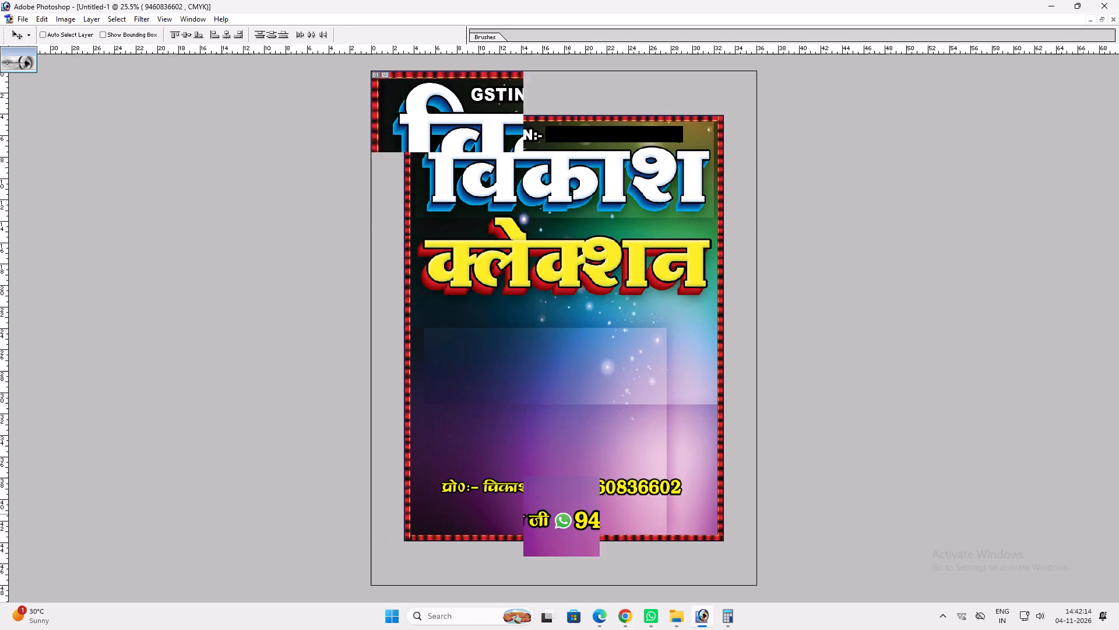
{"action": "key", "text": "v"}
Copy a thin full-width strip of the Background below the proprietor line onto a new layer and bring it in front of the artwork.
{"action": "scroll", "coordinate": [568, 514], "scroll_direction": "up", "scroll_amount": 1}
{"action": "key", "text": "space"}
{"action": "key", "text": "m"}
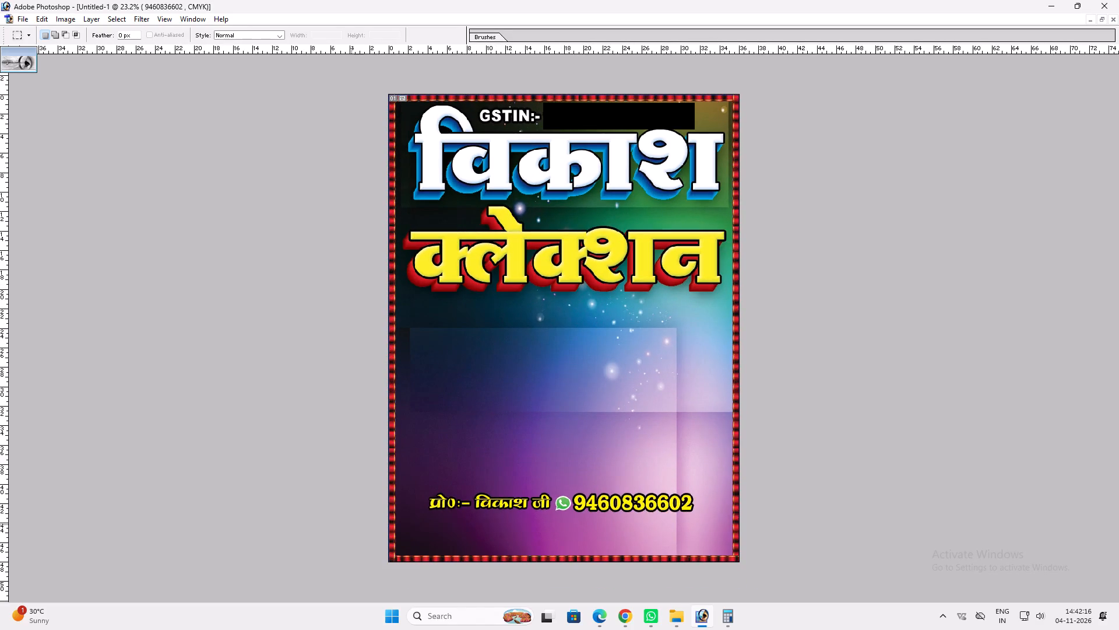
{"action": "left_click_drag", "start_coordinate": [378, 526], "coordinate": [808, 551]}
{"action": "key", "text": "v"}
{"action": "right_click", "coordinate": [691, 494]}
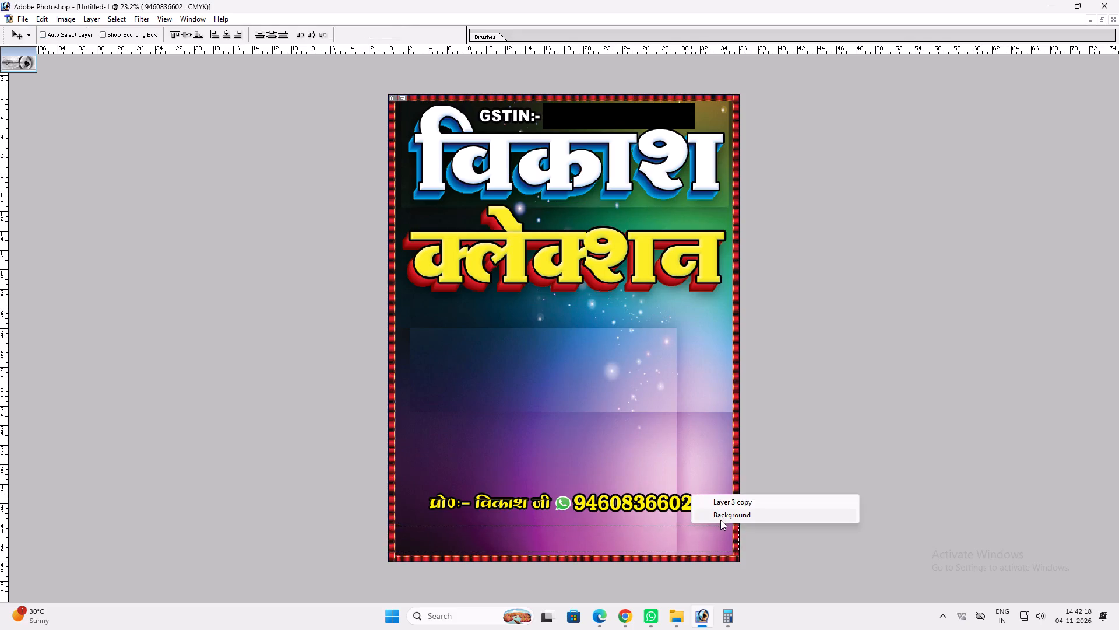
{"action": "left_click", "coordinate": [715, 516], "text": "ctrl"}
{"action": "key", "text": "ctrl+c"}
{"action": "key", "text": "ctrl+v"}
{"action": "key", "text": "ctrl+bracketright"}
{"action": "key", "text": "v"}
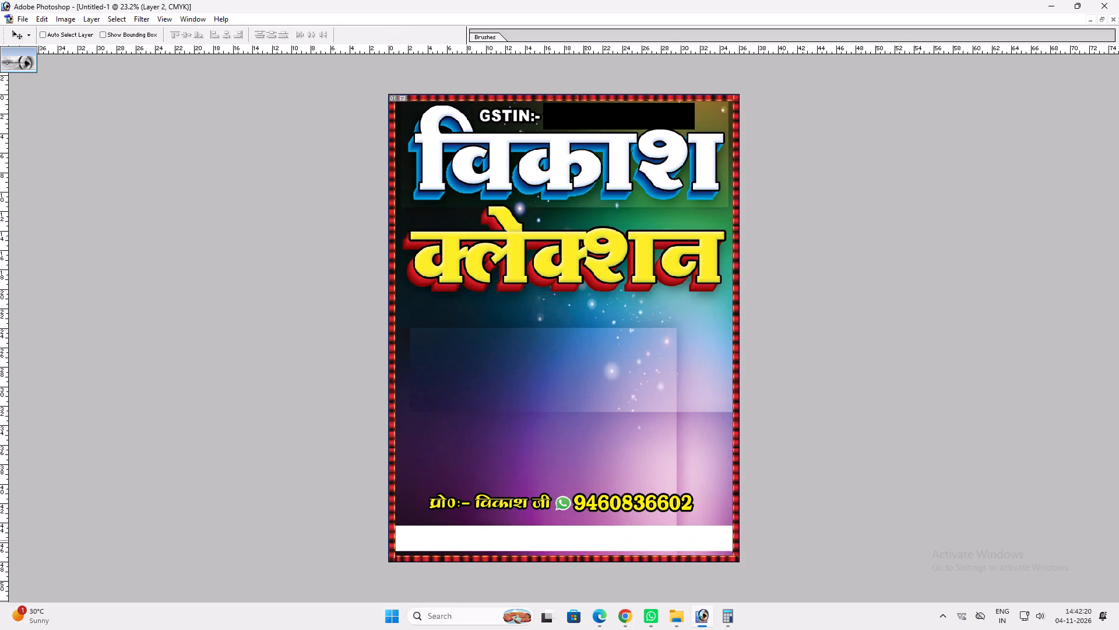
Adjust the white strip's height and position so that it reaches down to the bottom border.
{"action": "left_click", "coordinate": [546, 562], "text": "shift"}
{"action": "key", "text": "ctrl+t"}
{"action": "left_click", "coordinate": [541, 530], "text": "shift"}
{"action": "key", "text": "shift+Return"}
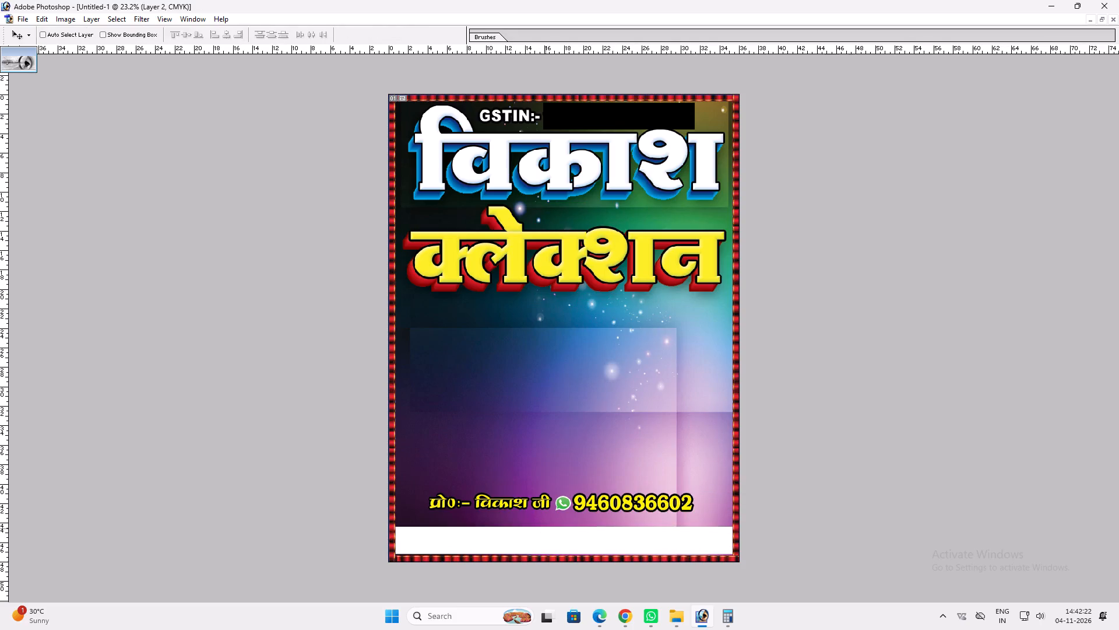
Give the bottom strip a blue colour overlay of C 100, M 60, Y 0, K 0.
{"action": "key", "text": "alt+l"}
{"action": "key", "text": "alt+y"}
{"action": "key", "text": "n"}
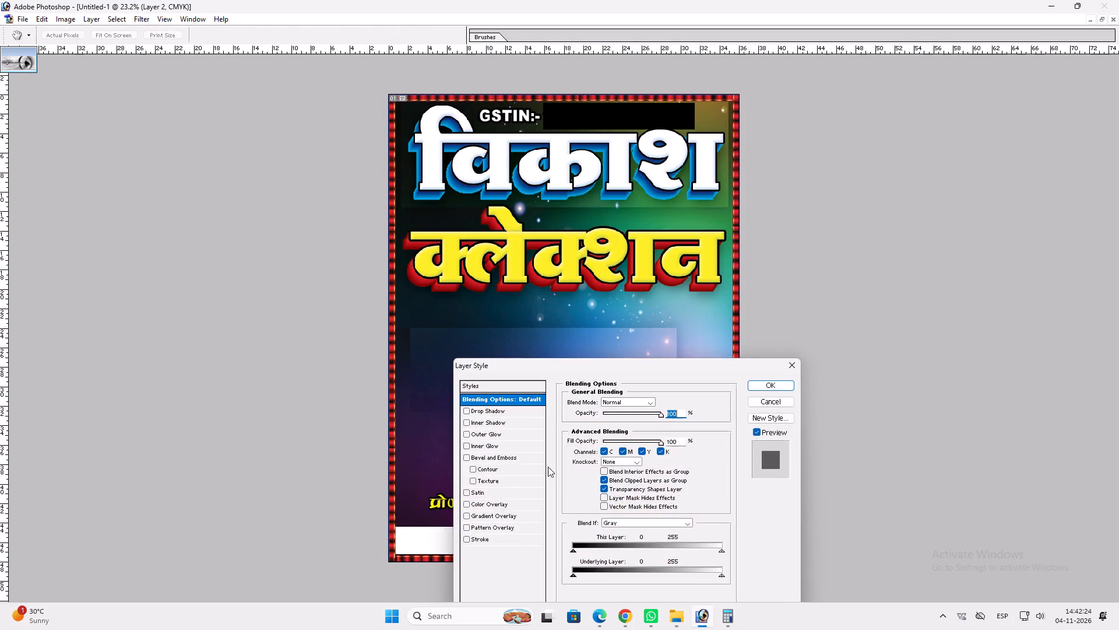
{"action": "left_click", "coordinate": [488, 503]}
{"action": "left_click", "coordinate": [666, 405]}
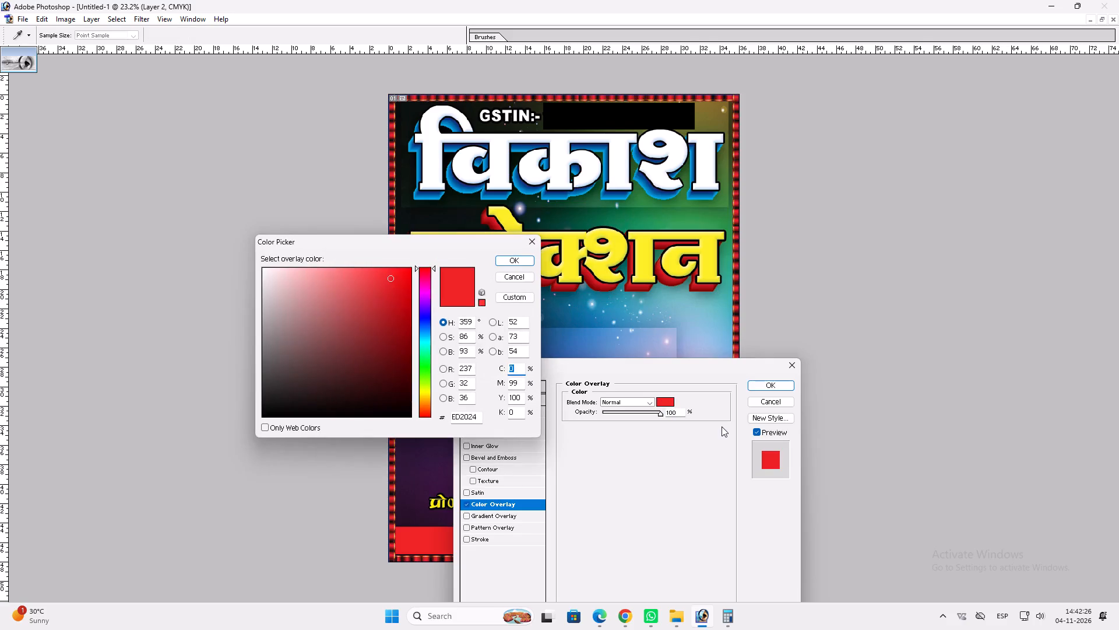
{"action": "type", "text": "100"}
{"action": "key", "text": "Tab"}
{"action": "key", "text": "0"}
{"action": "key", "text": "Tab"}
{"action": "key", "text": "Tab"}
{"action": "key", "text": "6"}
{"action": "key", "text": "0"}
{"action": "key", "text": "Tab"}
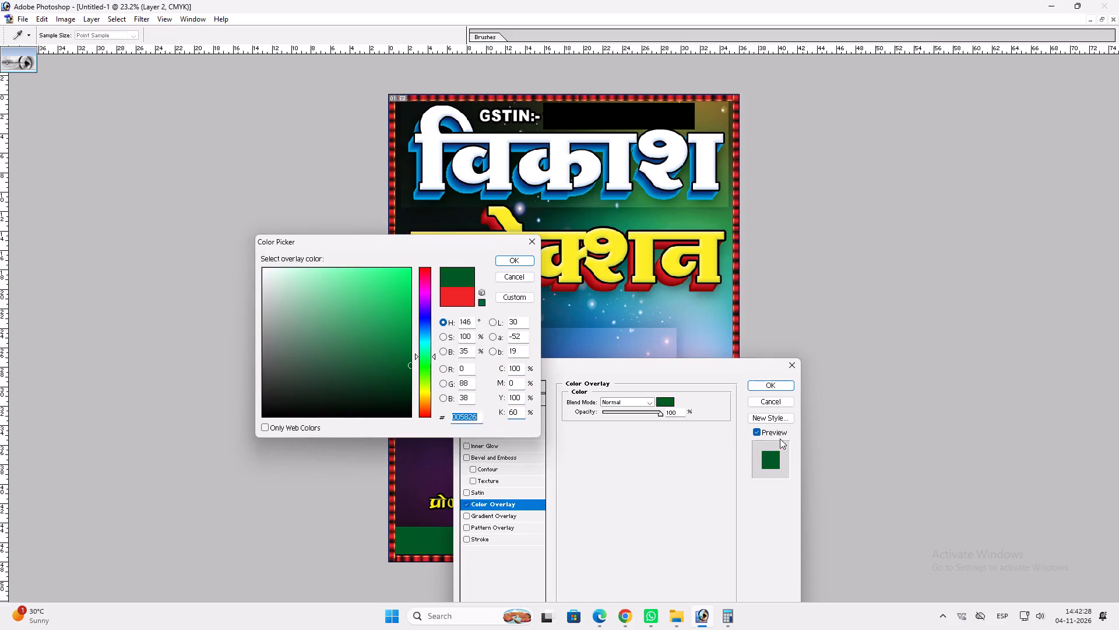
{"action": "key", "text": "shift+Tab"}
{"action": "key", "text": "shift+Tab"}
{"action": "key", "text": "shift+Tab"}
{"action": "type", "text": "60"}
{"action": "key", "text": "Tab"}
{"action": "key", "text": "0"}
{"action": "key", "text": "Tab"}
{"action": "key", "text": "0"}
{"action": "key", "text": "Return"}
{"action": "key", "text": "Return"}
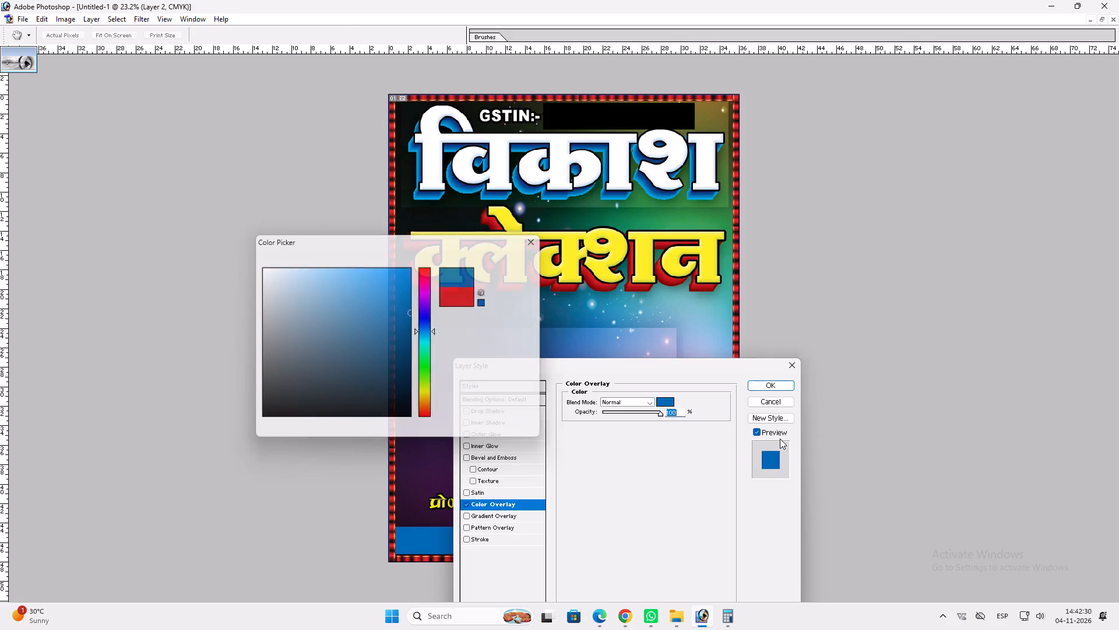
{"action": "key", "text": "v"}
{"action": "left_click", "coordinate": [684, 533], "text": "shift"}
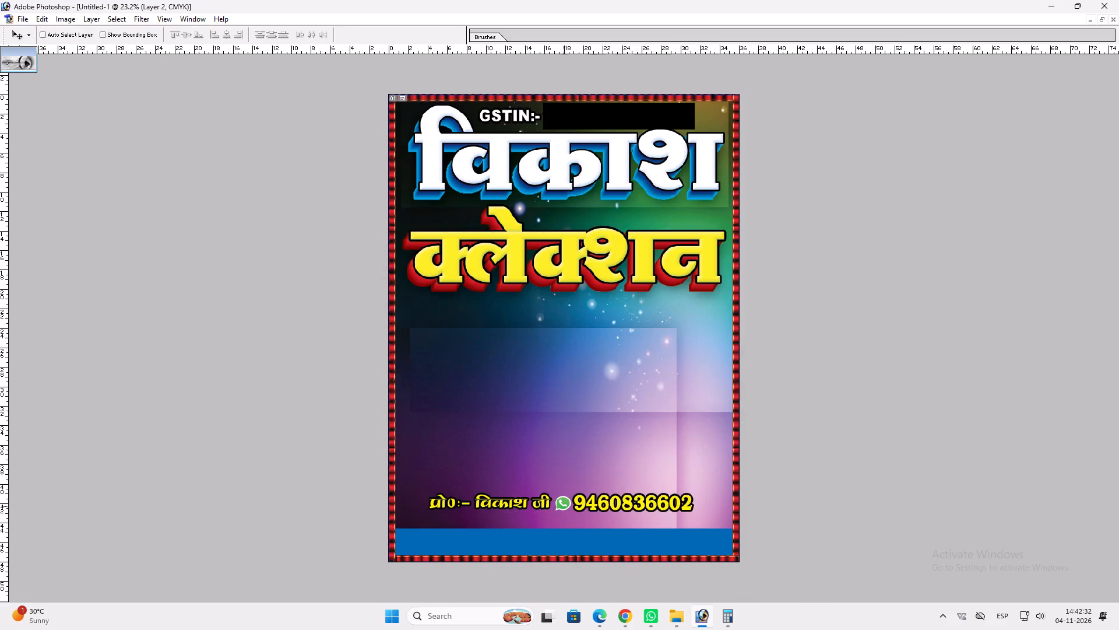
Move the WhatsApp icon up out of the contact line, to just above the gap between the name and the phone number.
{"action": "right_click", "coordinate": [562, 503]}
{"action": "left_click", "coordinate": [578, 508]}
{"action": "right_click", "coordinate": [562, 502], "text": "ctrl+shift"}
{"action": "left_click", "coordinate": [575, 506], "text": "ctrl+shift"}
{"action": "left_click_drag", "start_coordinate": [572, 506], "coordinate": [569, 502]}
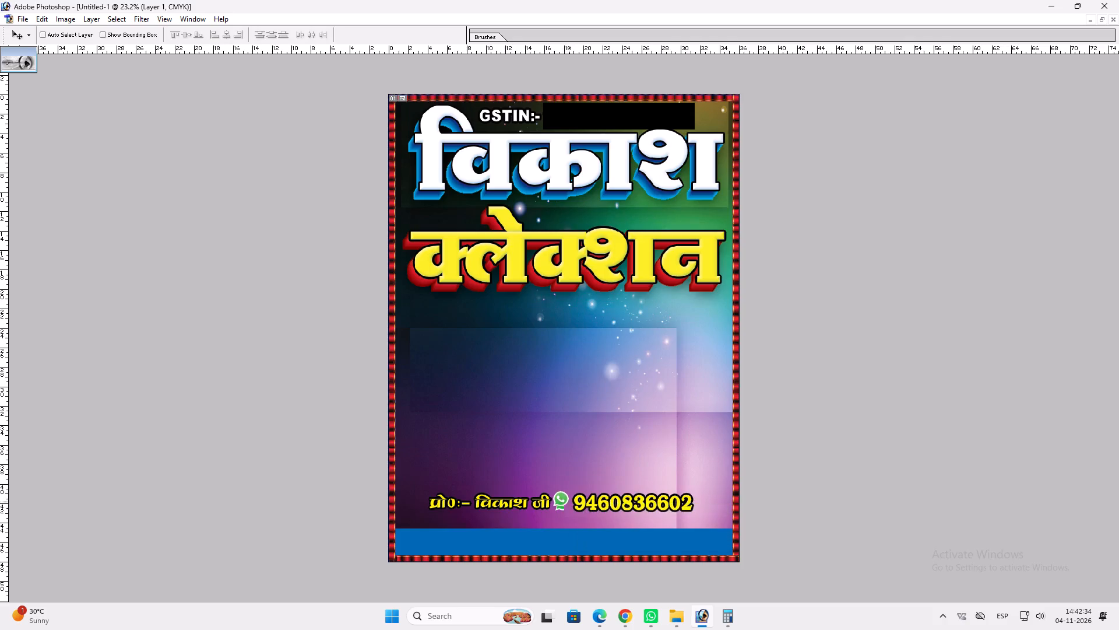
{"action": "left_click_drag", "start_coordinate": [569, 502], "coordinate": [568, 478]}
Cut the phone number text out of the contact line.
{"action": "key", "text": "t"}
{"action": "left_click_drag", "start_coordinate": [577, 505], "coordinate": [886, 456]}
{"action": "key", "text": "ctrl+x"}
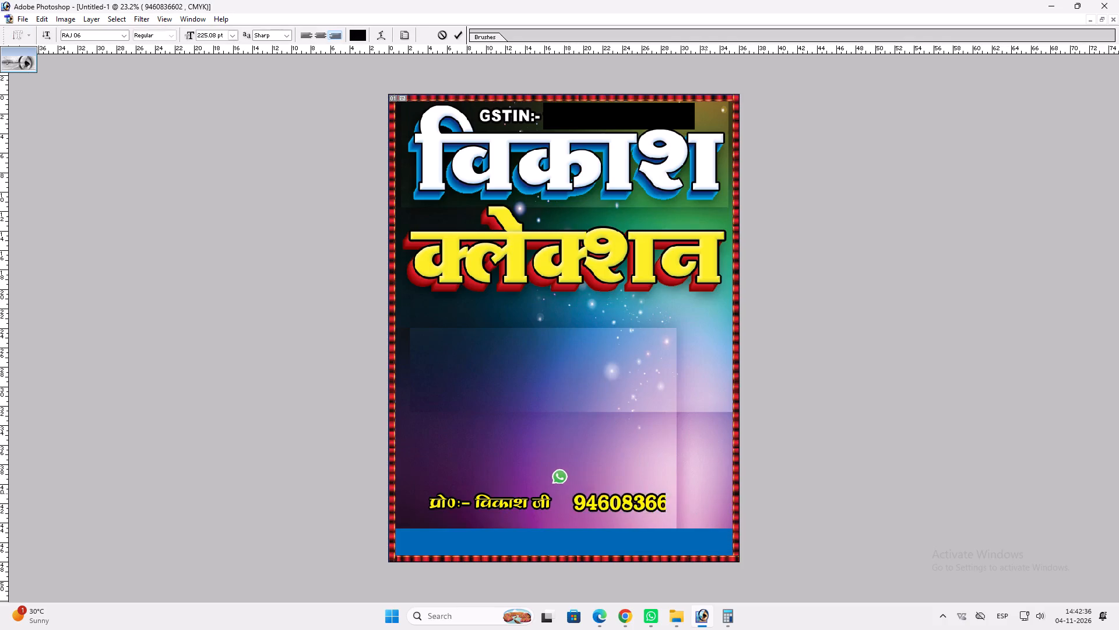
{"action": "key", "text": "Return"}
Switch the keyboard layout to English (India) and append a comma, a space and the cut phone number after the name in the contact line.
{"action": "left_click", "coordinate": [549, 509]}
{"action": "type", "text": "+"}
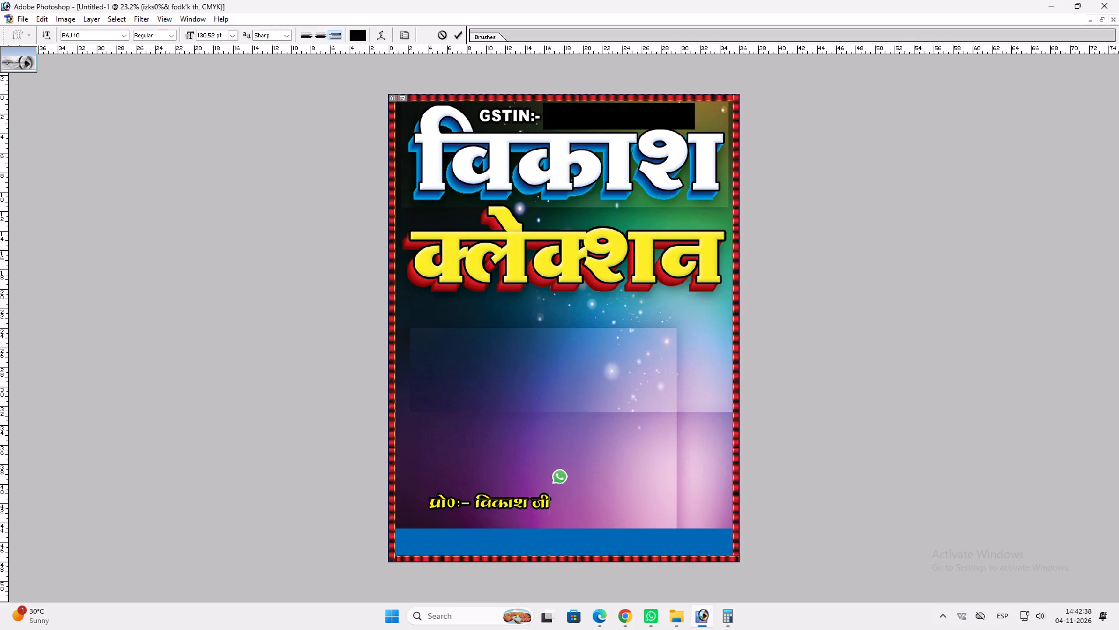
{"action": "key", "text": "space"}
{"action": "key", "text": "BackSpace"}
{"action": "key", "text": "BackSpace"}
{"action": "key", "text": "plus"}
{"action": "key", "text": "BackSpace"}
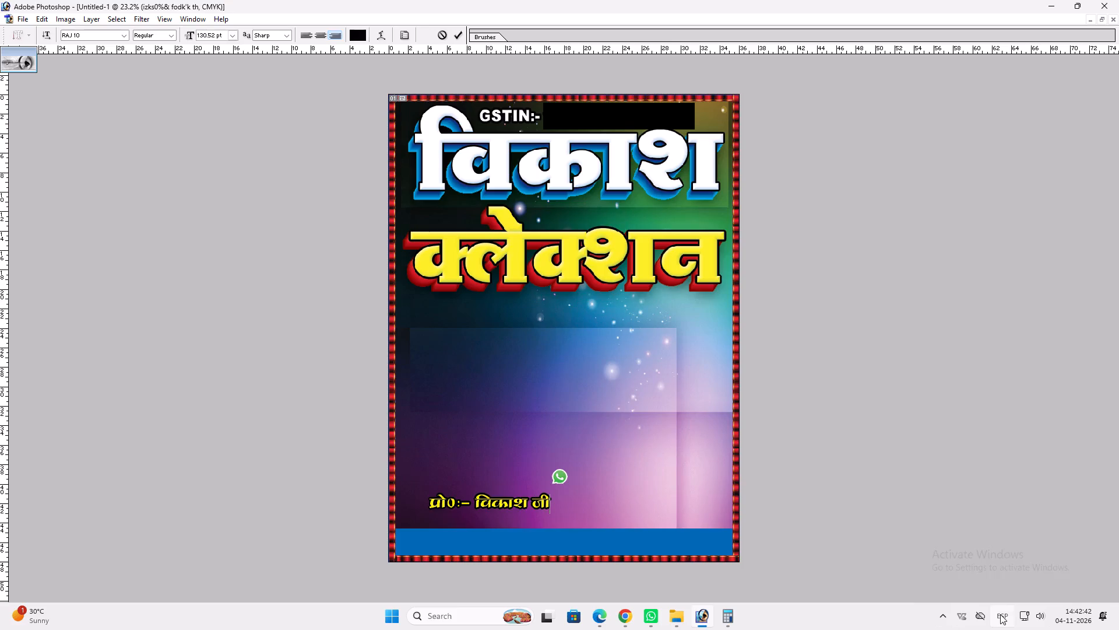
{"action": "left_click", "coordinate": [1000, 614]}
{"action": "left_click", "coordinate": [973, 459]}
{"action": "type", "text": "]"}
{"action": "key", "text": "space"}
{"action": "key", "text": "ctrl+v"}
Move the combined contact line down onto the blue bottom strip and enlarge it to fill most of the strip's width.
{"action": "left_click_drag", "start_coordinate": [649, 501], "coordinate": [720, 537]}
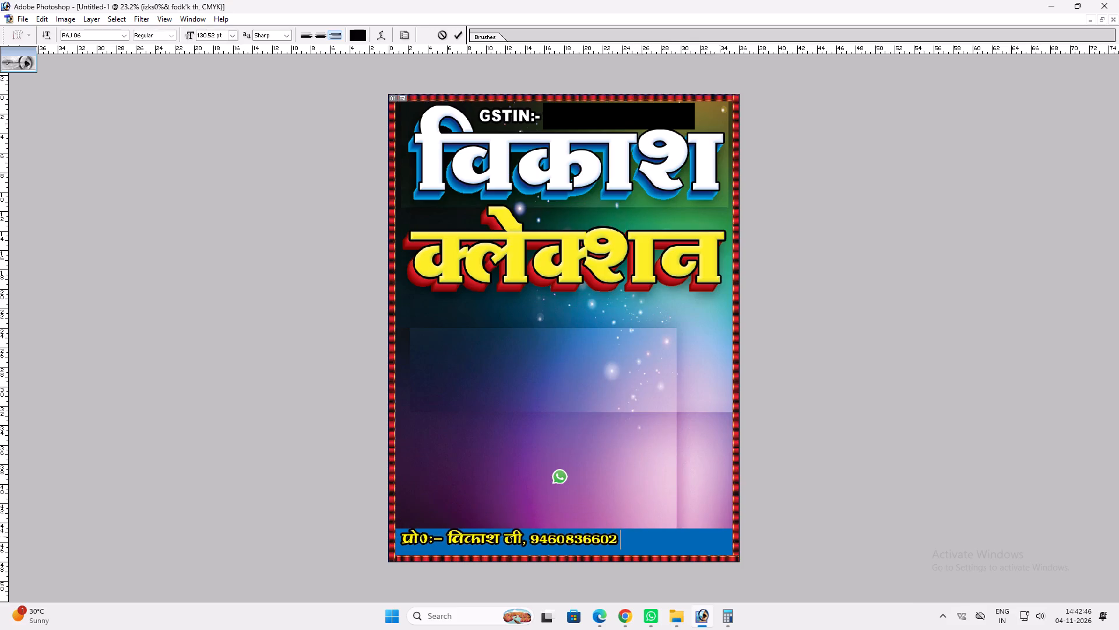
{"action": "left_click_drag", "start_coordinate": [720, 537], "coordinate": [723, 539]}
{"action": "key", "text": "Return"}
{"action": "key", "text": "ctrl+t"}
{"action": "left_click_drag", "start_coordinate": [624, 547], "coordinate": [643, 547], "text": "shift"}
{"action": "key", "text": "shift+Return"}
{"action": "key", "text": "v"}
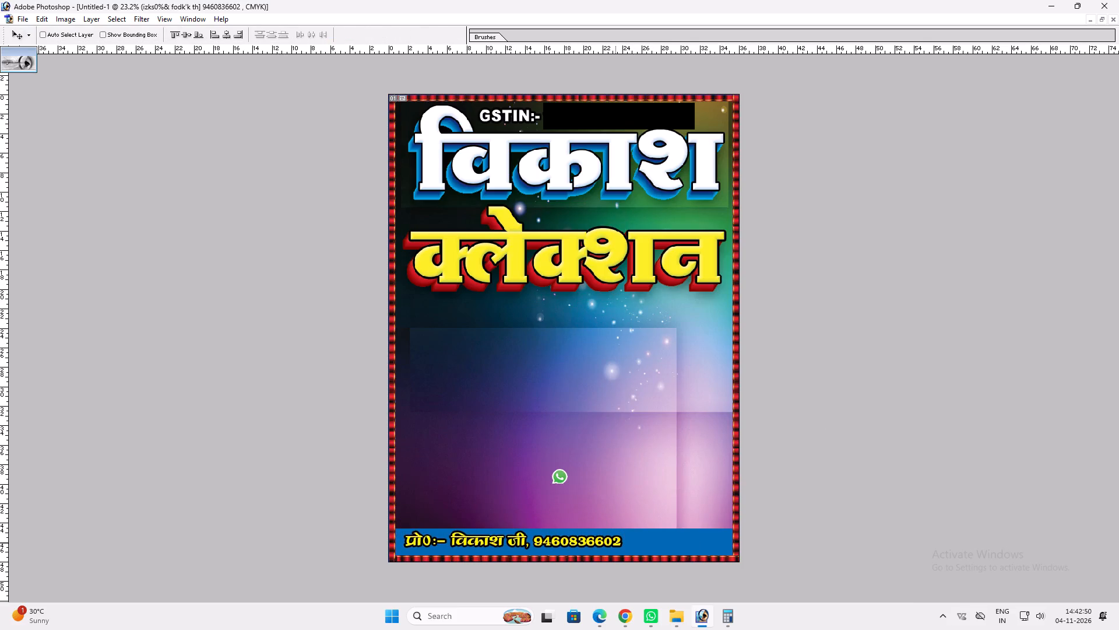
{"action": "right_click", "coordinate": [615, 543], "text": "ctrl+shift"}
{"action": "left_click", "coordinate": [632, 551], "text": "ctrl+shift"}
{"action": "left_click_drag", "start_coordinate": [629, 552], "coordinate": [627, 538]}
{"action": "key", "text": "ctrl+z"}
{"action": "key", "text": "ctrl+t"}
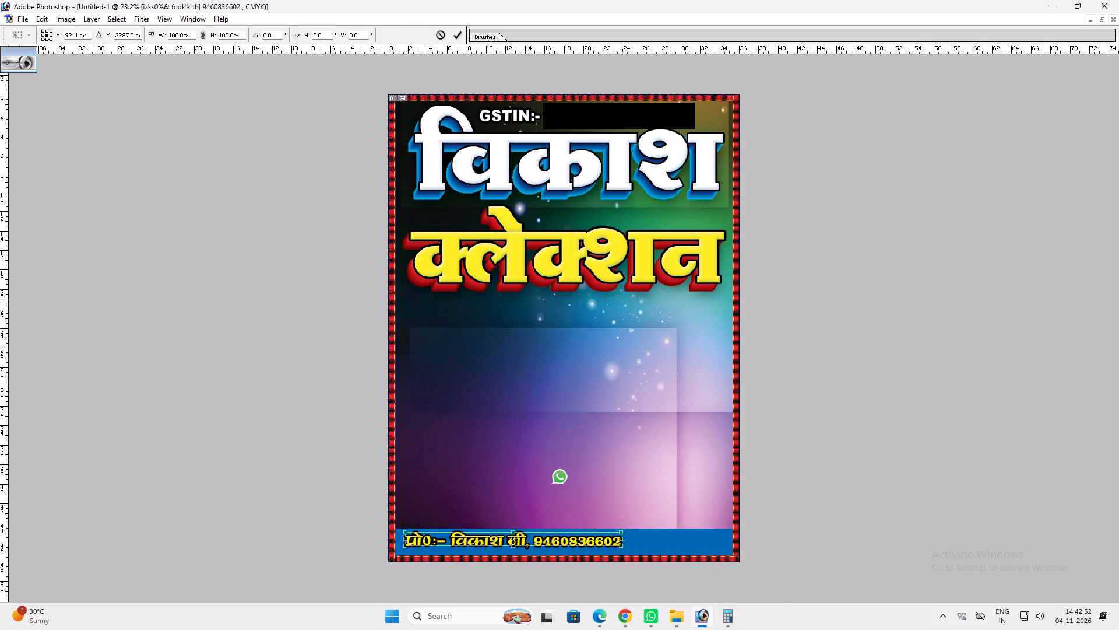
{"action": "left_click_drag", "start_coordinate": [620, 549], "coordinate": [668, 549], "text": "shift"}
{"action": "key", "text": "Return"}
Insert five spaces between the comma and the phone number, and shift the contact line back within the blue strip.
{"action": "key", "text": "t"}
{"action": "left_click", "coordinate": [568, 544]}
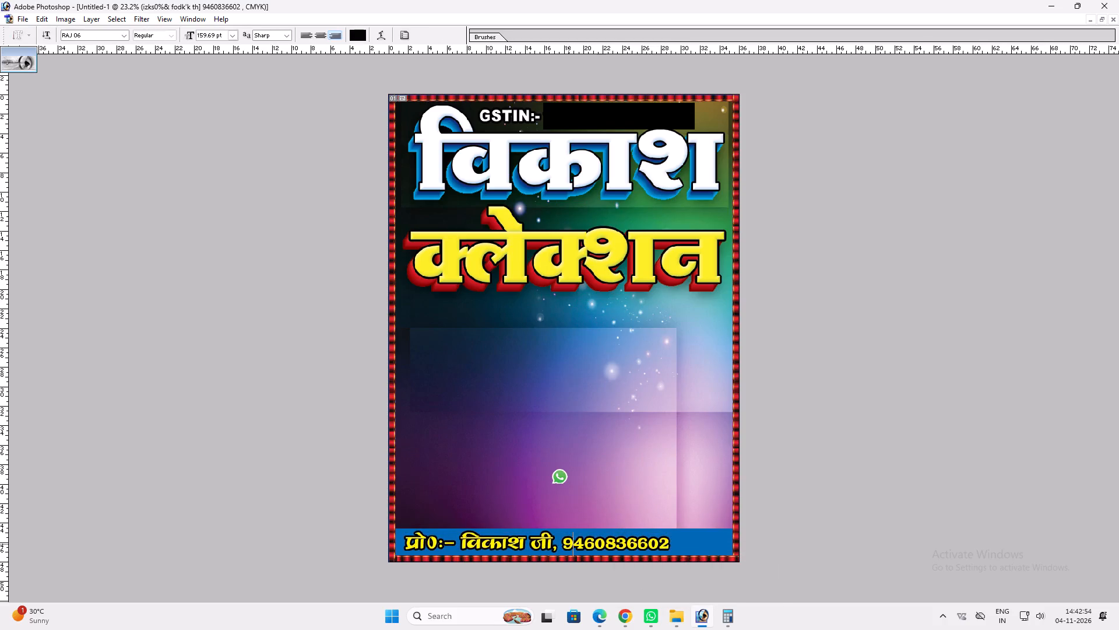
{"action": "left_click", "coordinate": [566, 548]}
{"action": "key", "text": "space"}
{"action": "key", "text": "space"}
{"action": "key", "text": "space"}
{"action": "key", "text": "space"}
{"action": "key", "text": "space"}
{"action": "left_click_drag", "start_coordinate": [653, 599], "coordinate": [705, 596]}
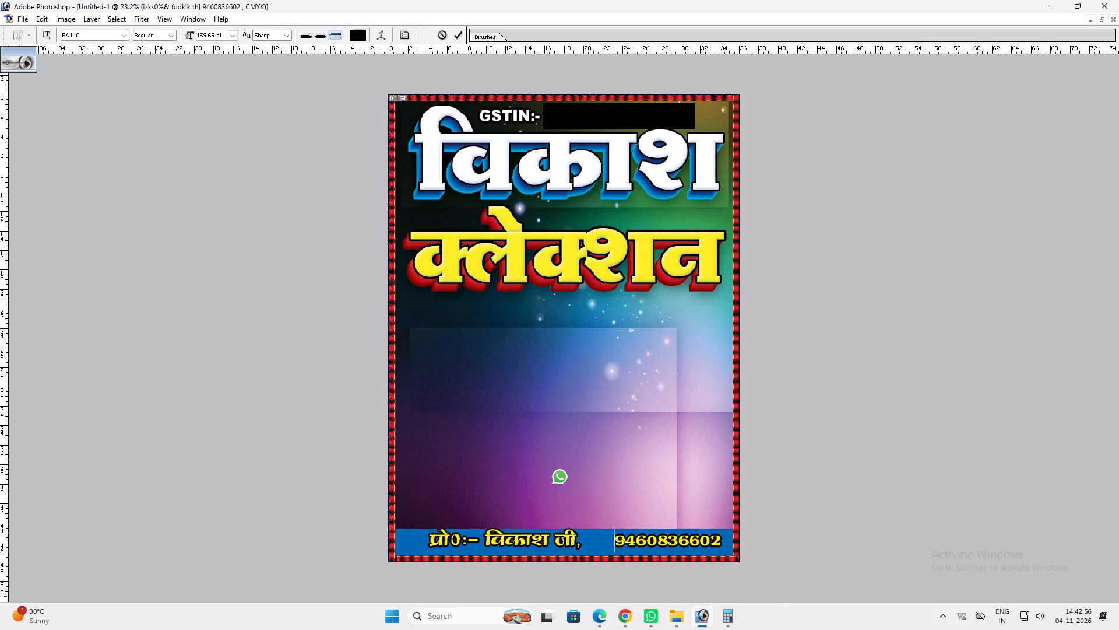
{"action": "left_click_drag", "start_coordinate": [705, 596], "coordinate": [683, 598]}
{"action": "key", "text": "Return"}
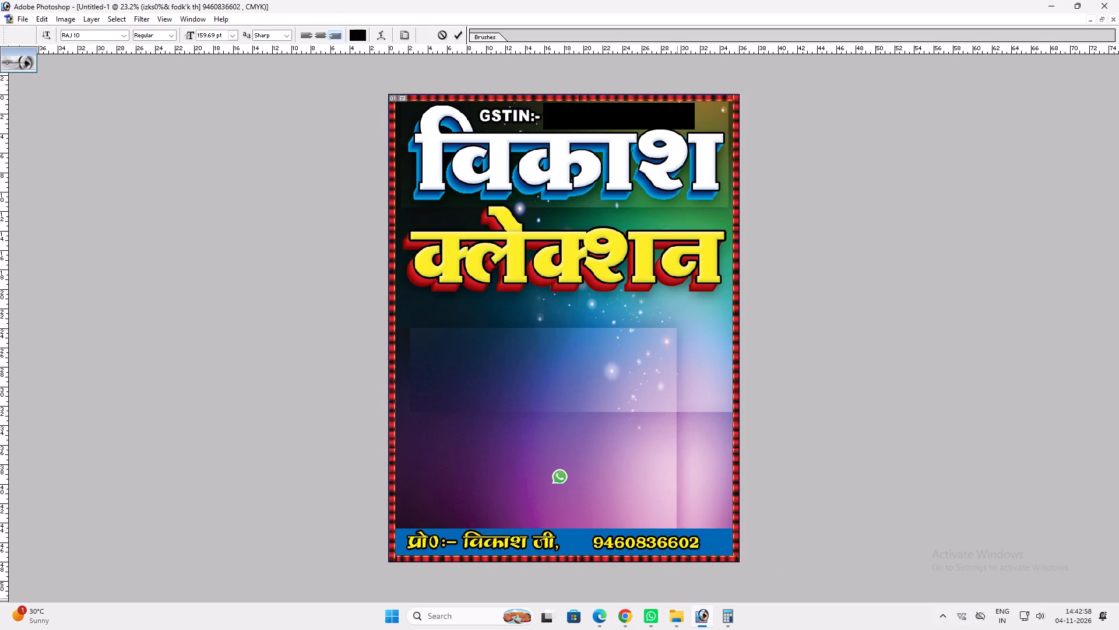
Scale the contact line up slightly so that it spans the full width of the blue strip.
{"action": "key", "text": "ctrl+t"}
{"action": "left_click_drag", "start_coordinate": [703, 542], "coordinate": [727, 537], "text": "shift"}
{"action": "key", "text": "shift+Return"}
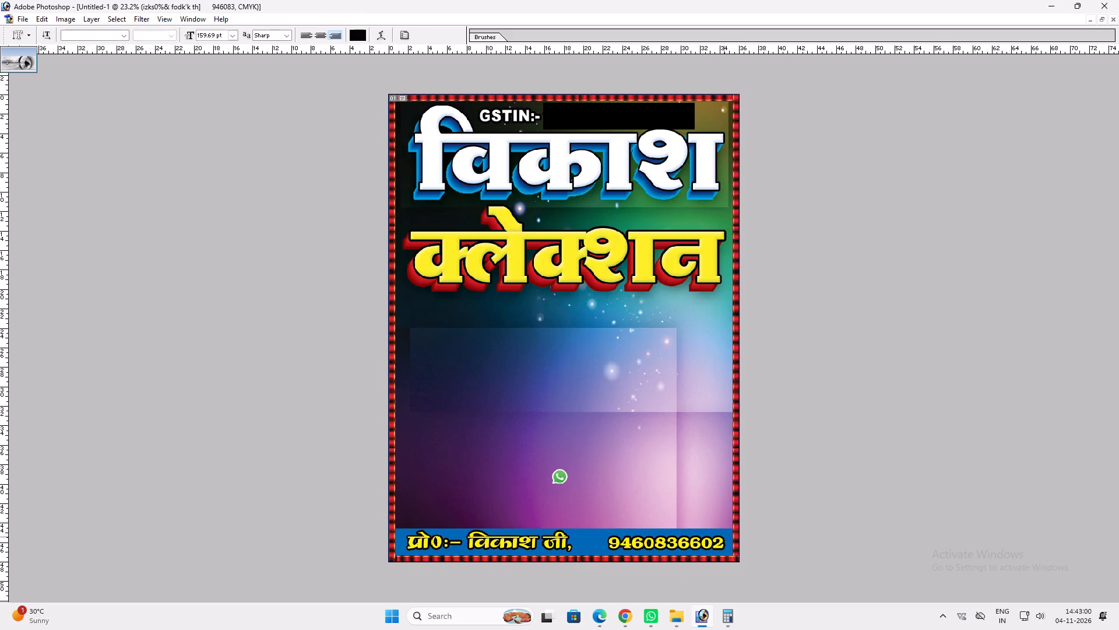
Reduce the stroke size in the contact line's layer style.
{"action": "key", "text": "alt+l"}
{"action": "key", "text": "alt+y"}
{"action": "key", "text": "k"}
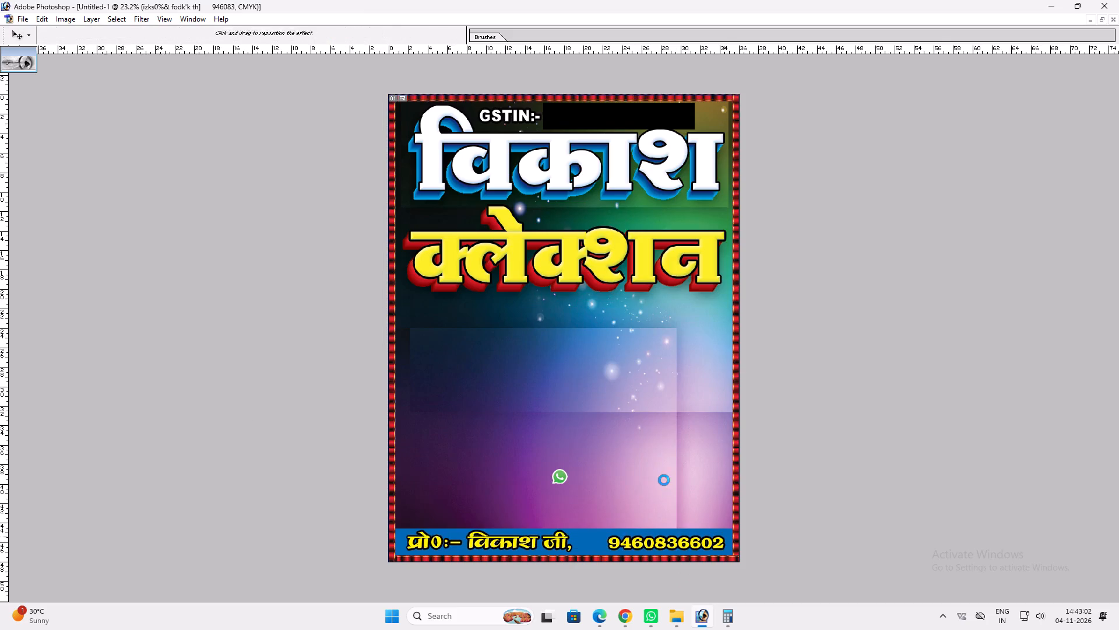
{"action": "scroll", "coordinate": [660, 470], "scroll_direction": "down", "scroll_amount": 3}
{"action": "key", "text": "Return"}
{"action": "key", "text": "v"}
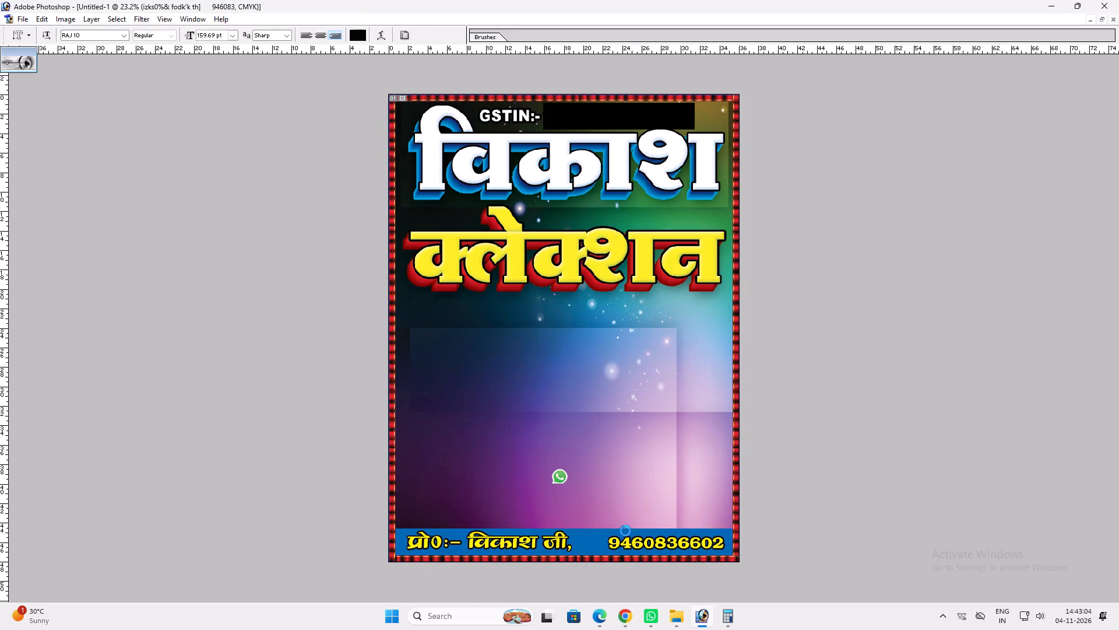
Move the WhatsApp icon down into the gap between the name and the phone number on the blue strip.
{"action": "left_click", "coordinate": [558, 477], "text": "ctrl"}
{"action": "left_click_drag", "start_coordinate": [558, 477], "coordinate": [589, 540]}
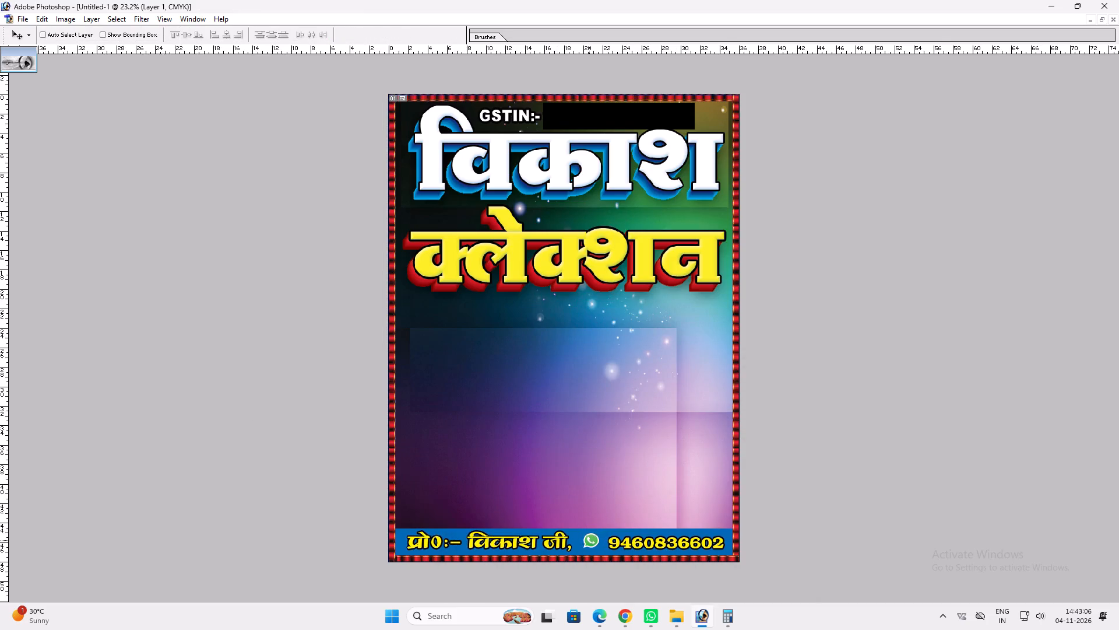
{"action": "left_click_drag", "start_coordinate": [589, 540], "coordinate": [583, 542]}
Delete the surplus spaces before the phone number and realign the WhatsApp icon and contact line within the strip.
{"action": "key", "text": "t"}
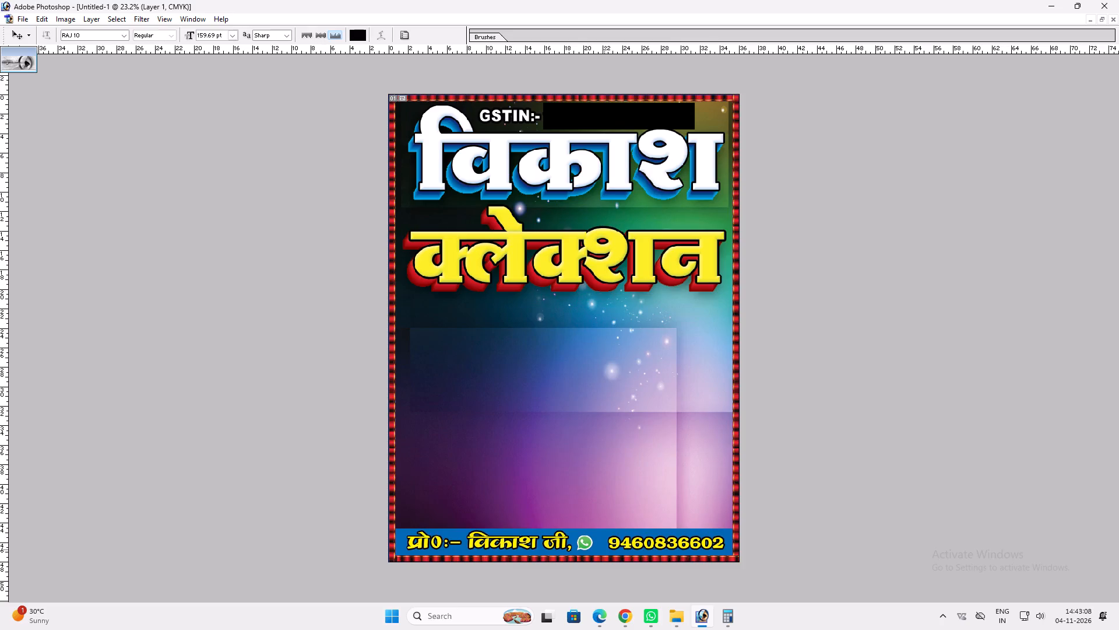
{"action": "left_click_drag", "start_coordinate": [607, 548], "coordinate": [593, 546]}
{"action": "key", "text": "BackSpace"}
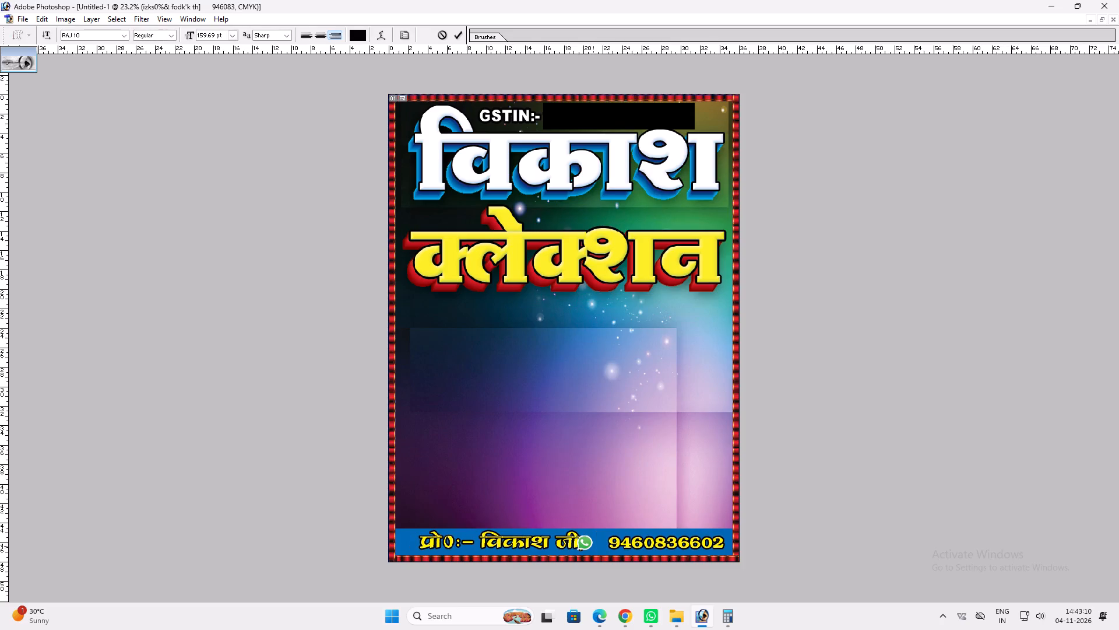
{"action": "key", "text": "Return"}
{"action": "key", "text": "v"}
{"action": "left_click", "coordinate": [588, 542], "text": "ctrl"}
{"action": "left_click_drag", "start_coordinate": [587, 542], "coordinate": [600, 544], "text": "shift"}
{"action": "left_click", "coordinate": [616, 544], "text": "ctrl+shift"}
{"action": "left_click_drag", "start_coordinate": [616, 542], "coordinate": [604, 540]}
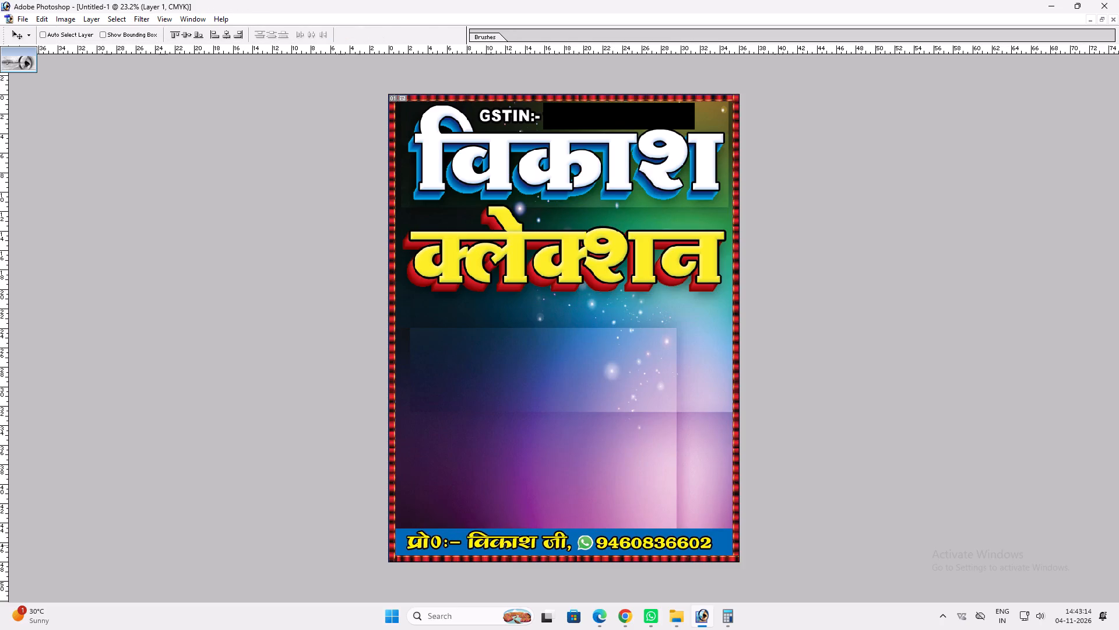
Stretch the contact line with Free Transform so that it reaches closer to the right end of the blue strip.
{"action": "key", "text": "ctrl+t"}
{"action": "left_click_drag", "start_coordinate": [711, 537], "coordinate": [723, 534], "text": "shift"}
{"action": "key", "text": "shift+Return"}
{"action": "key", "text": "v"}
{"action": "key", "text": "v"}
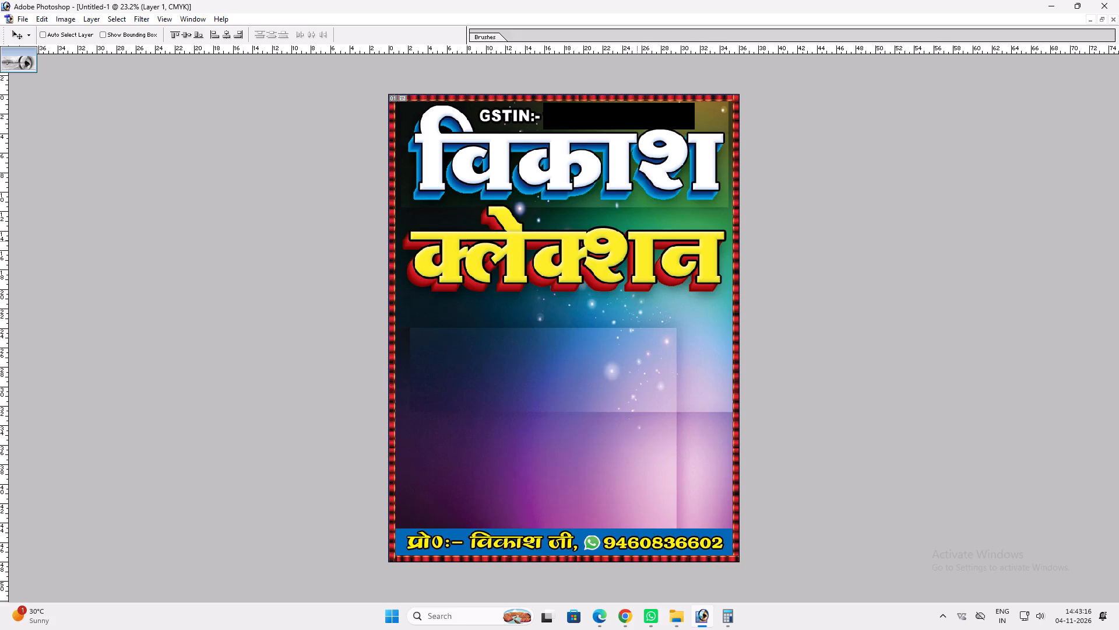
Copy the linked Instagram bar and handle from the 10x5 banner into the portrait poster.
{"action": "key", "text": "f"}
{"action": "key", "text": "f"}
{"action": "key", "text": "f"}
{"action": "left_click", "coordinate": [687, 281]}
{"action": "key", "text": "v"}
{"action": "left_click", "coordinate": [763, 118], "text": "ctrl"}
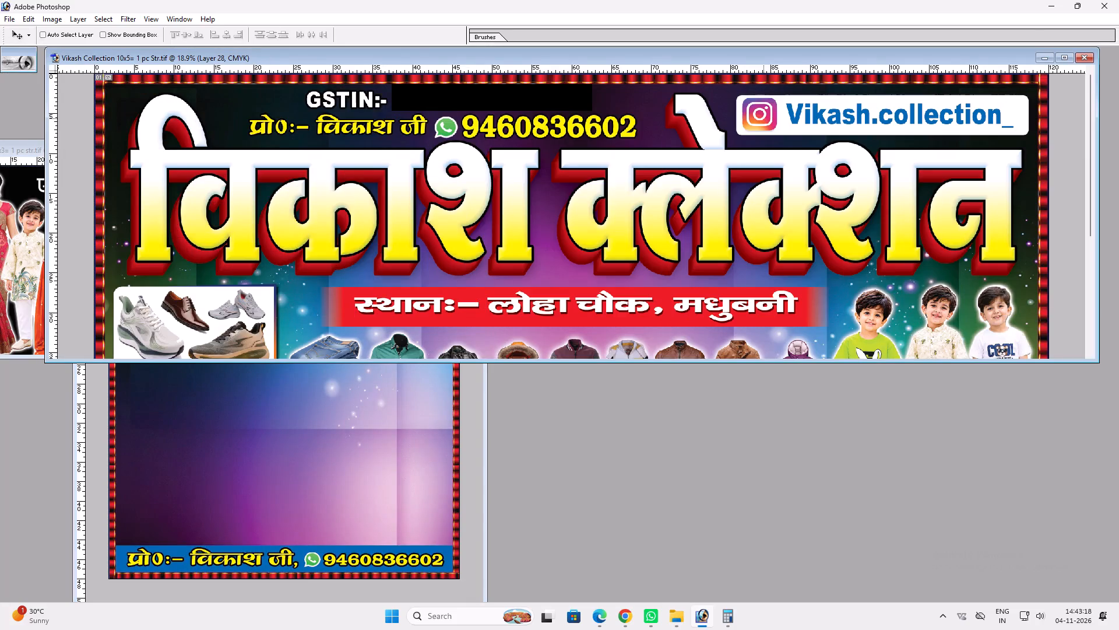
{"action": "left_click_drag", "start_coordinate": [763, 118], "coordinate": [764, 103]}
{"action": "key", "text": "ctrl+z"}
{"action": "left_click", "coordinate": [791, 118], "text": "ctrl+shift"}
{"action": "left_click", "coordinate": [786, 125], "text": "ctrl+shift"}
{"action": "left_click_drag", "start_coordinate": [786, 125], "coordinate": [786, 113]}
{"action": "key", "text": "ctrl+z"}
{"action": "left_click_drag", "start_coordinate": [791, 112], "coordinate": [291, 432]}
{"action": "left_click_drag", "start_coordinate": [294, 427], "coordinate": [288, 370]}
Scale the copied Instagram bar to about half size and place it under the yellow heading word.
{"action": "left_click", "coordinate": [449, 62]}
{"action": "key", "text": "ctrl+t"}
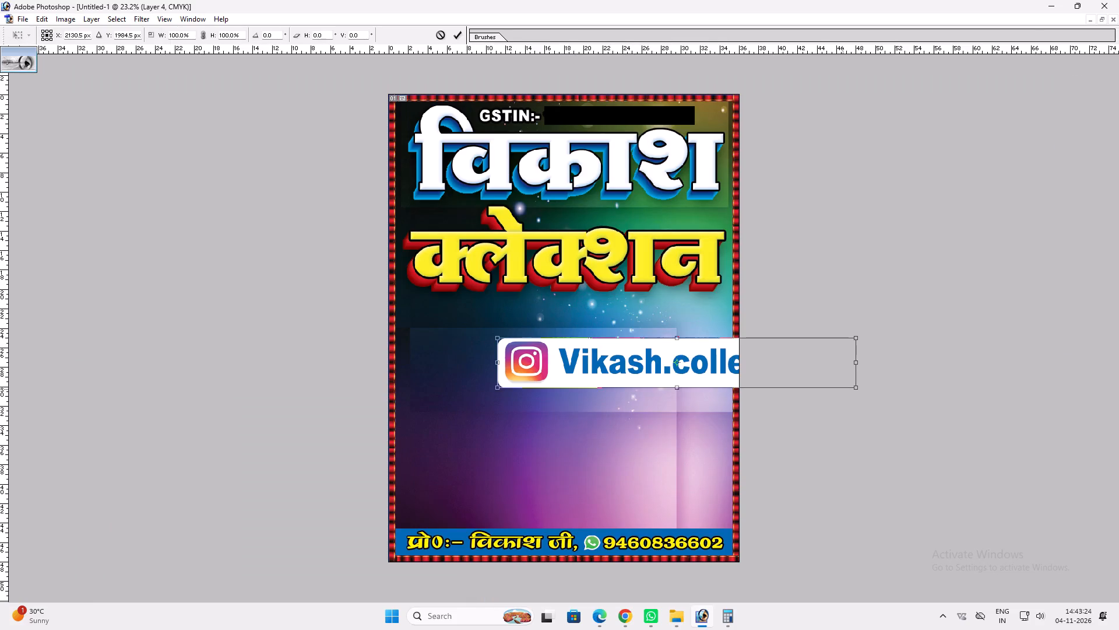
{"action": "left_click_drag", "start_coordinate": [859, 387], "coordinate": [682, 352], "text": "shift"}
{"action": "key", "text": "Return"}
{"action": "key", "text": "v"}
{"action": "left_click_drag", "start_coordinate": [632, 364], "coordinate": [639, 337]}
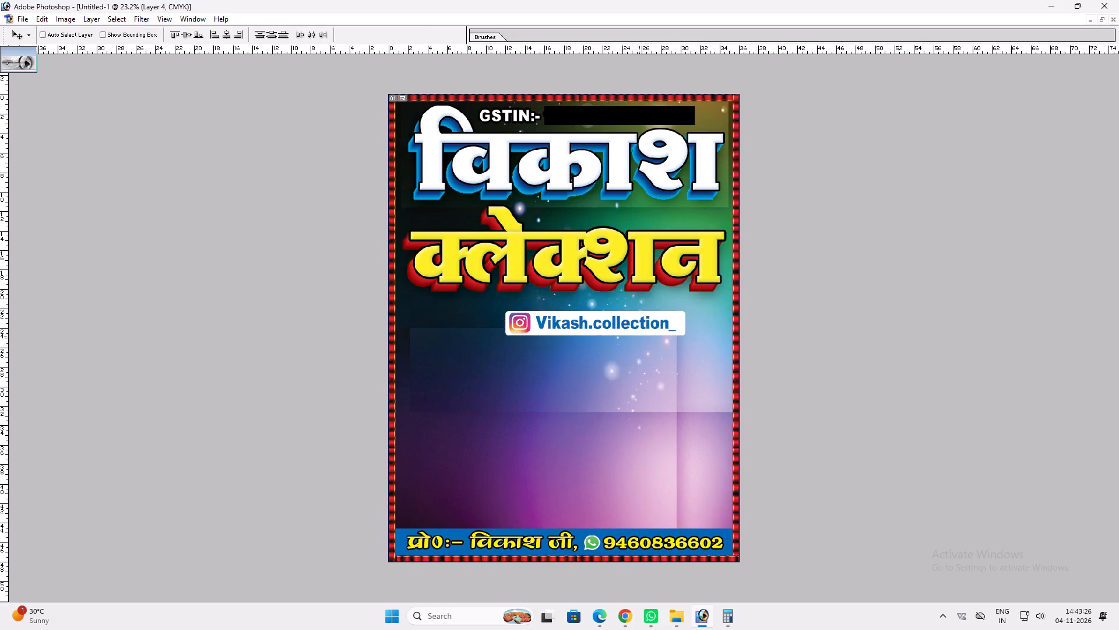
{"action": "left_click_drag", "start_coordinate": [639, 337], "coordinate": [639, 335]}
In the 10x5 banner, link the three bottom-row footwear pictures and test-move each addition.
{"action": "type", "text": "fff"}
{"action": "left_click", "coordinate": [707, 259]}
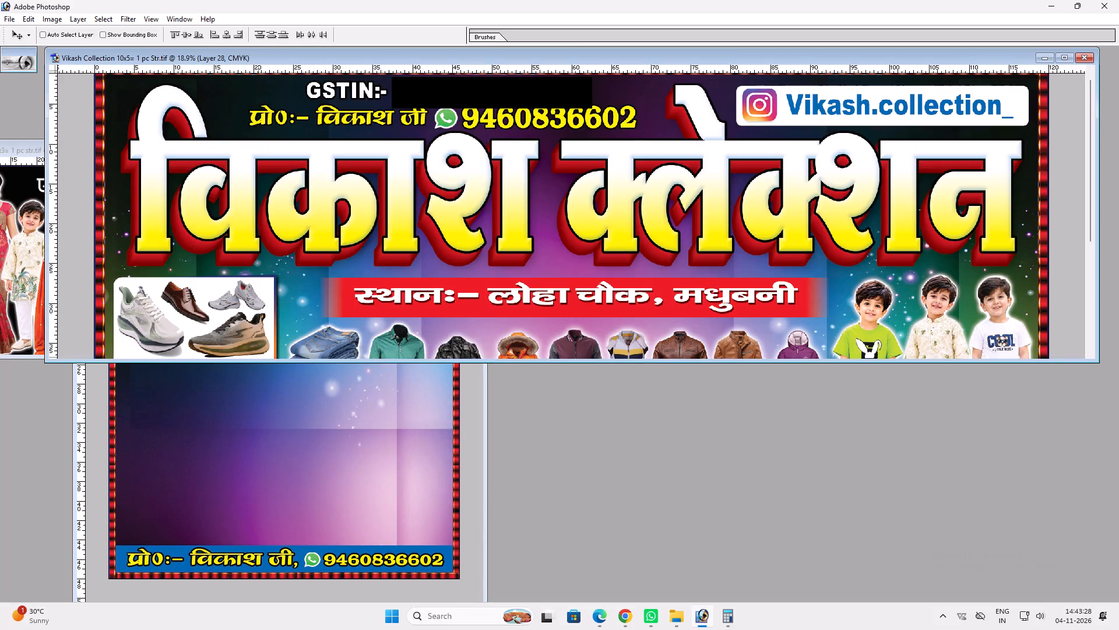
{"action": "left_click", "coordinate": [252, 339]}
{"action": "left_click_drag", "start_coordinate": [265, 363], "coordinate": [287, 512]}
{"action": "left_click", "coordinate": [237, 454], "text": "ctrl"}
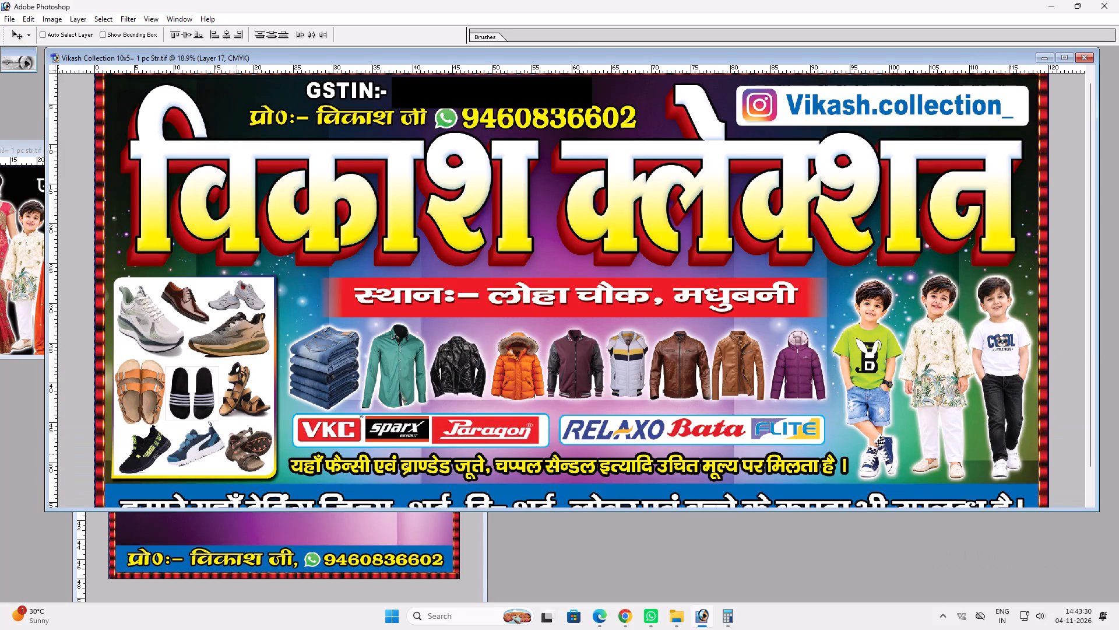
{"action": "left_click_drag", "start_coordinate": [237, 454], "coordinate": [239, 422]}
{"action": "key", "text": "ctrl+z"}
{"action": "left_click", "coordinate": [211, 440], "text": "ctrl+shift"}
{"action": "left_click_drag", "start_coordinate": [211, 440], "coordinate": [212, 423]}
{"action": "key", "text": "ctrl+z"}
{"action": "left_click", "coordinate": [158, 451], "text": "ctrl+shift"}
{"action": "left_click_drag", "start_coordinate": [158, 451], "coordinate": [164, 418]}
{"action": "key", "text": "ctrl+z"}
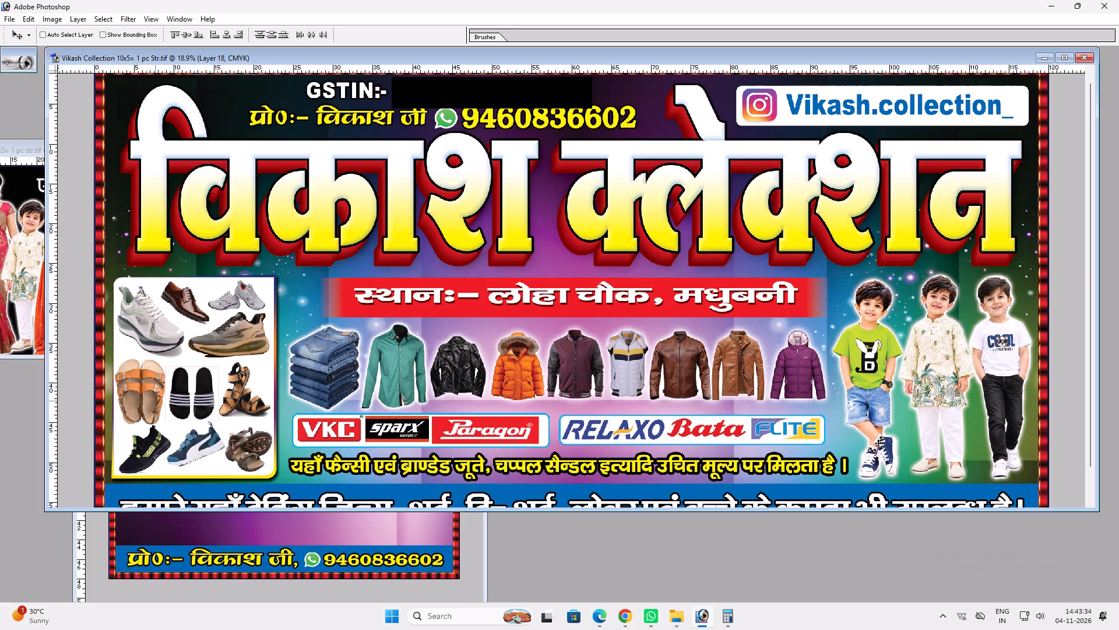
Add the orange sandals, striped slides and brown strappy sandals of the middle row to the linked footwear group.
{"action": "left_click", "coordinate": [155, 401], "text": "ctrl+shift"}
{"action": "left_click_drag", "start_coordinate": [155, 400], "coordinate": [158, 366]}
{"action": "key", "text": "ctrl+z"}
{"action": "left_click", "coordinate": [185, 397], "text": "ctrl+shift"}
{"action": "left_click_drag", "start_coordinate": [185, 397], "coordinate": [186, 360]}
{"action": "key", "text": "ctrl+z"}
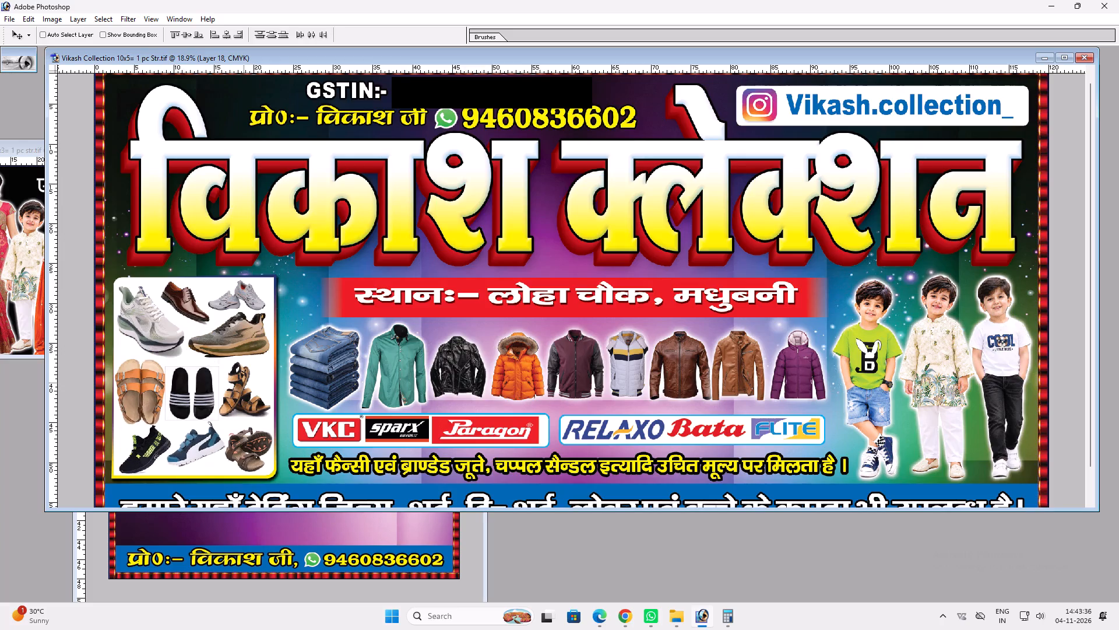
{"action": "left_click", "coordinate": [241, 381], "text": "ctrl+shift"}
{"action": "left_click_drag", "start_coordinate": [241, 381], "coordinate": [241, 345]}
{"action": "key", "text": "ctrl+z"}
Add the two sneakers, brown leather shoe and grey shoes above the sandals to the linked footwear group.
{"action": "left_click", "coordinate": [237, 333], "text": "ctrl+shift"}
{"action": "left_click_drag", "start_coordinate": [236, 338], "coordinate": [237, 311]}
{"action": "key", "text": "ctrl+z"}
{"action": "left_click", "coordinate": [164, 339], "text": "ctrl+shift"}
{"action": "left_click_drag", "start_coordinate": [164, 339], "coordinate": [164, 321]}
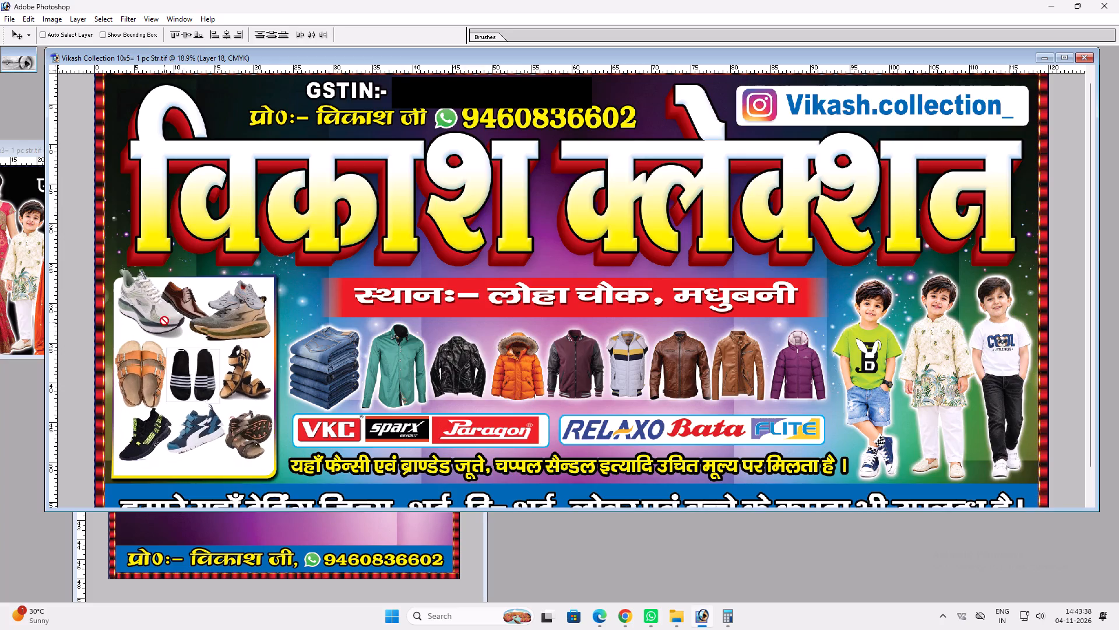
{"action": "key", "text": "ctrl+z"}
{"action": "left_click", "coordinate": [186, 304], "text": "ctrl+shift"}
{"action": "left_click_drag", "start_coordinate": [189, 311], "coordinate": [189, 292]}
{"action": "key", "text": "ctrl+z"}
{"action": "left_click", "coordinate": [227, 304], "text": "ctrl+shift"}
{"action": "left_click_drag", "start_coordinate": [227, 304], "coordinate": [226, 289]}
{"action": "key", "text": "ctrl+z"}
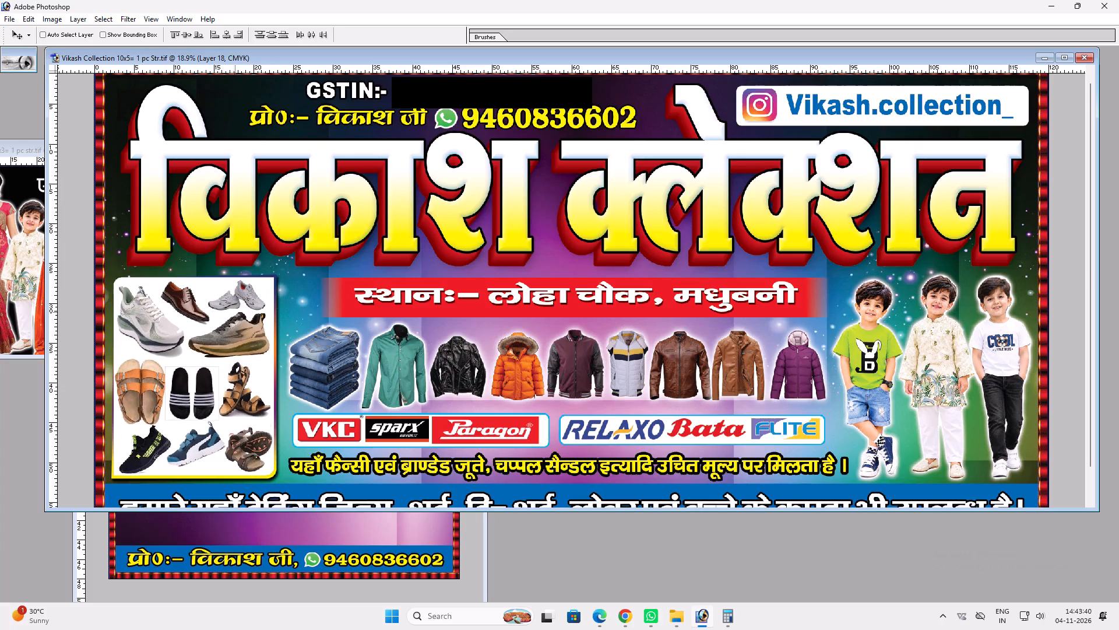
Link the white panel behind the footwear pictures to the group and test-move the whole set.
{"action": "left_click", "coordinate": [271, 295], "text": "ctrl+shift"}
{"action": "left_click_drag", "start_coordinate": [269, 294], "coordinate": [269, 272]}
{"action": "key", "text": "ctrl+z"}
{"action": "right_click", "coordinate": [259, 294], "text": "ctrl+shift"}
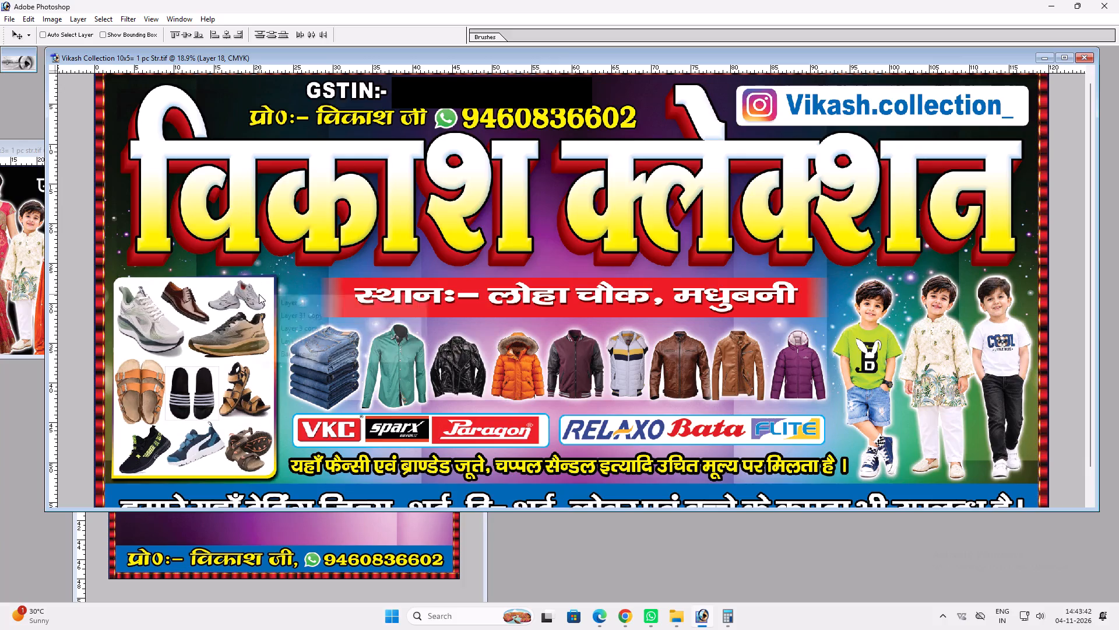
{"action": "left_click", "coordinate": [283, 317], "text": "ctrl+shift"}
{"action": "left_click_drag", "start_coordinate": [280, 318], "coordinate": [273, 279]}
{"action": "key", "text": "ctrl+z"}
Copy the linked footwear panel from the 10x5 banner into the portrait poster.
{"action": "left_click_drag", "start_coordinate": [249, 307], "coordinate": [287, 517]}
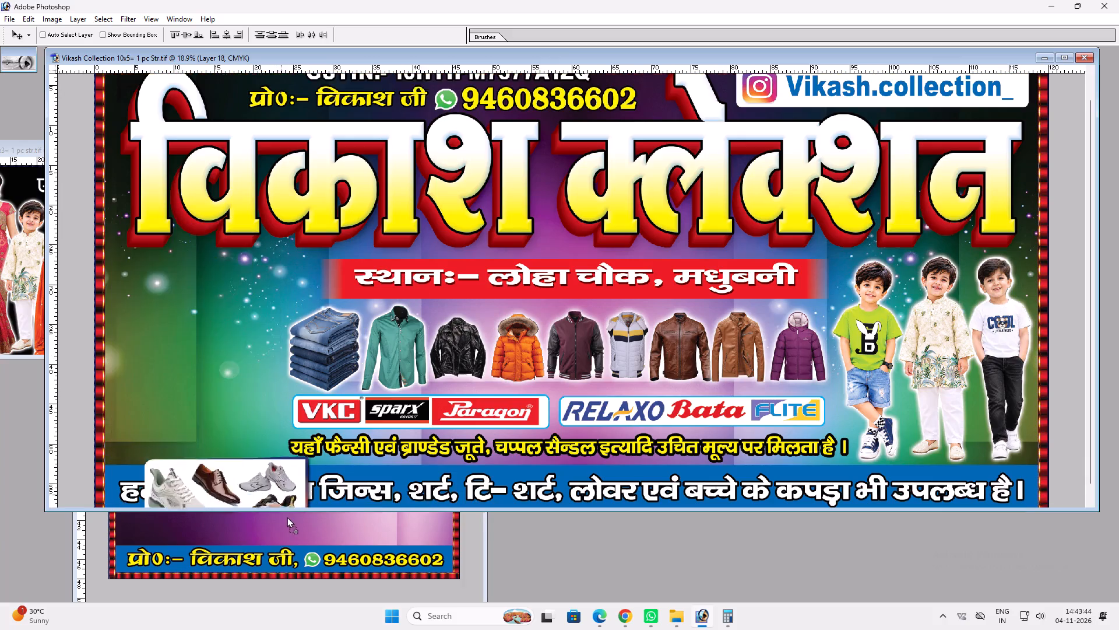
{"action": "left_click_drag", "start_coordinate": [287, 517], "coordinate": [290, 521]}
{"action": "left_click_drag", "start_coordinate": [290, 521], "coordinate": [297, 526]}
{"action": "left_click_drag", "start_coordinate": [308, 296], "coordinate": [276, 412]}
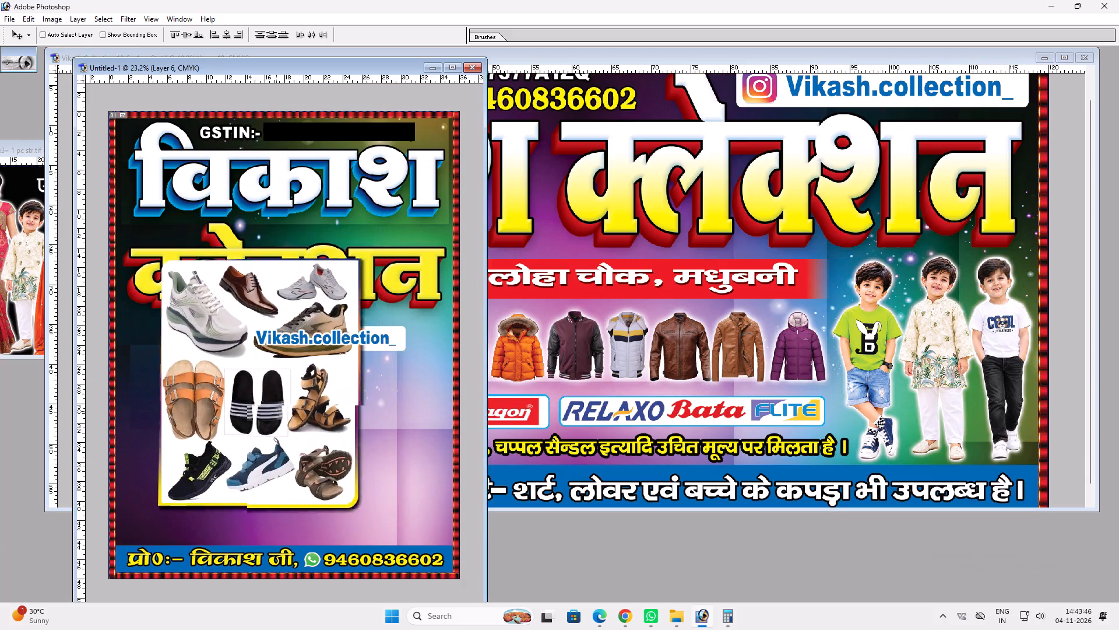
{"action": "left_click_drag", "start_coordinate": [276, 412], "coordinate": [258, 425]}
Merge the linked footwear layers, scale the panel down proportionally and move it to the poster's lower left.
{"action": "left_click", "coordinate": [453, 68]}
{"action": "scroll", "coordinate": [471, 341], "scroll_direction": "up", "scroll_amount": 1}
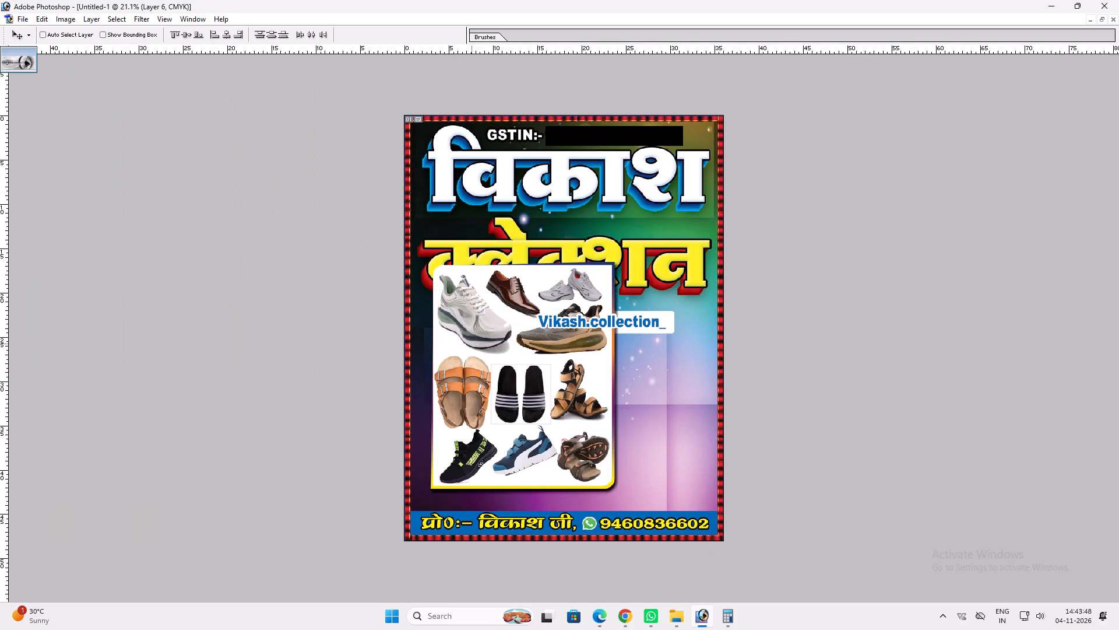
{"action": "key", "text": "ctrl+e"}
{"action": "key", "text": "ctrl+t"}
{"action": "left_click_drag", "start_coordinate": [615, 260], "coordinate": [568, 317], "text": "shift"}
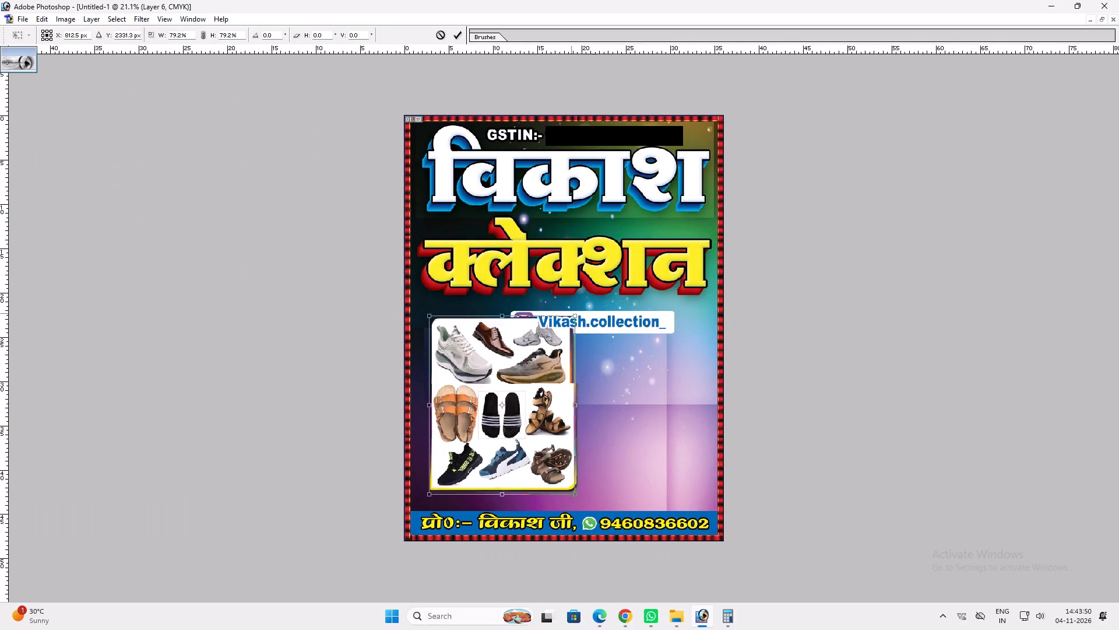
{"action": "left_click_drag", "start_coordinate": [568, 317], "coordinate": [559, 327], "text": "shift"}
{"action": "key", "text": "shift+Return"}
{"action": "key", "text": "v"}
{"action": "left_click_drag", "start_coordinate": [534, 376], "coordinate": [520, 386]}
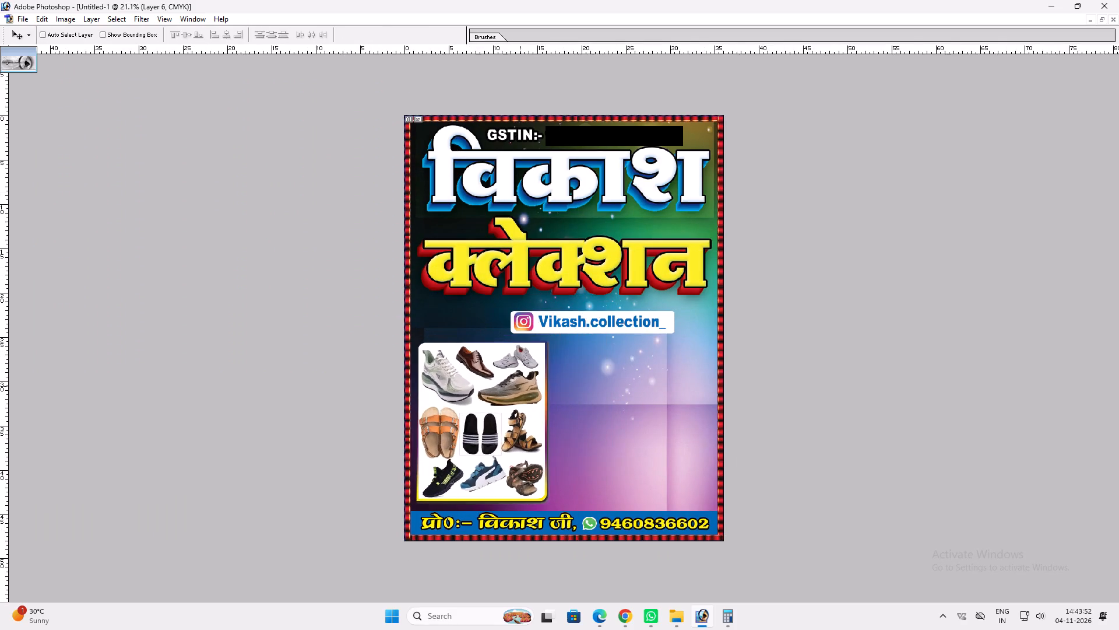
{"action": "left_click_drag", "start_coordinate": [520, 386], "coordinate": [518, 387]}
Shrink the footwear panel further and seat it in the lower-left corner just above the blue strip.
{"action": "key", "text": "ctrl+t"}
{"action": "left_click_drag", "start_coordinate": [549, 346], "coordinate": [534, 351], "text": "shift"}
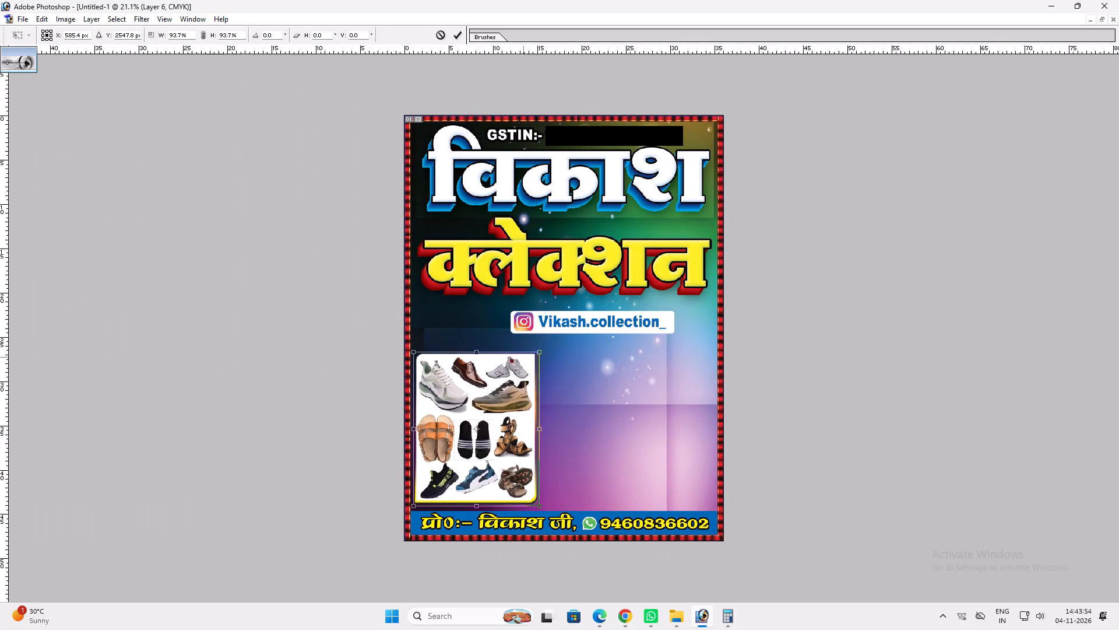
{"action": "key", "text": "Return"}
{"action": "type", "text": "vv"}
{"action": "left_click", "coordinate": [506, 375]}
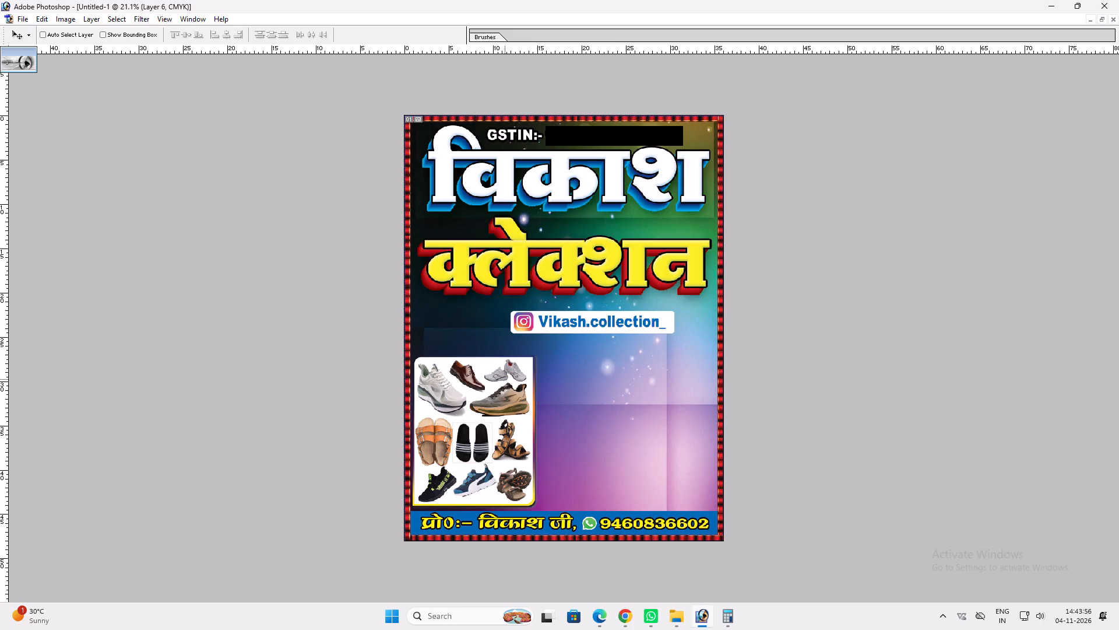
{"action": "key", "text": "ctrl+t"}
{"action": "left_click_drag", "start_coordinate": [534, 358], "coordinate": [527, 360], "text": "shift"}
{"action": "key", "text": "shift+Return"}
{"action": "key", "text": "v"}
{"action": "left_click", "coordinate": [513, 376]}
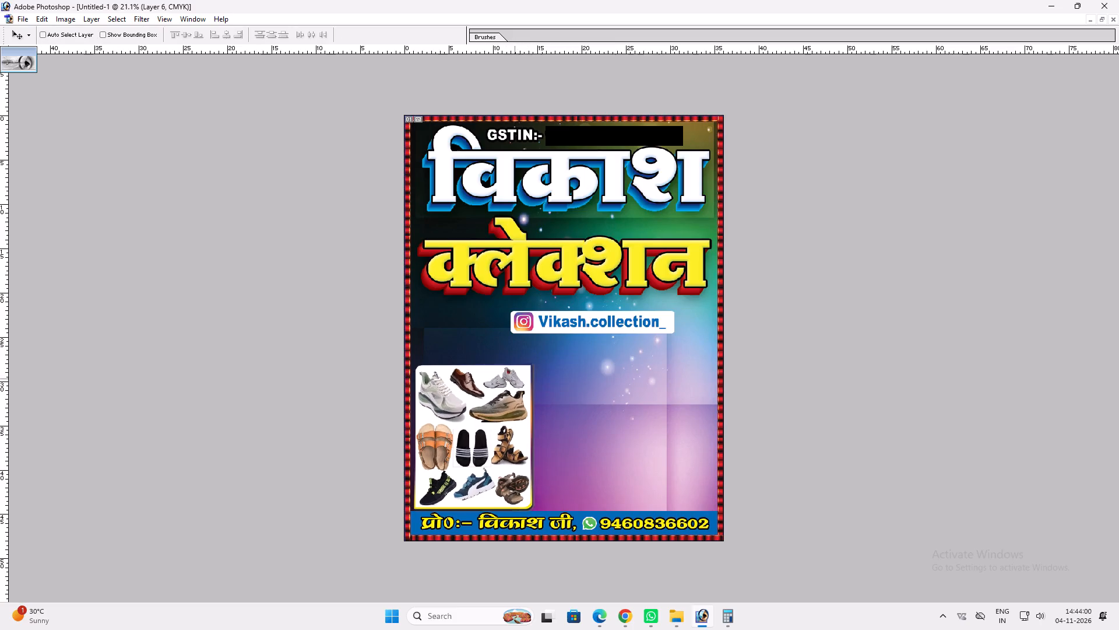
Move the Instagram bar to just above the footwear panel.
{"action": "left_click", "coordinate": [537, 325], "text": "ctrl"}
{"action": "left_click_drag", "start_coordinate": [537, 325], "coordinate": [515, 318]}
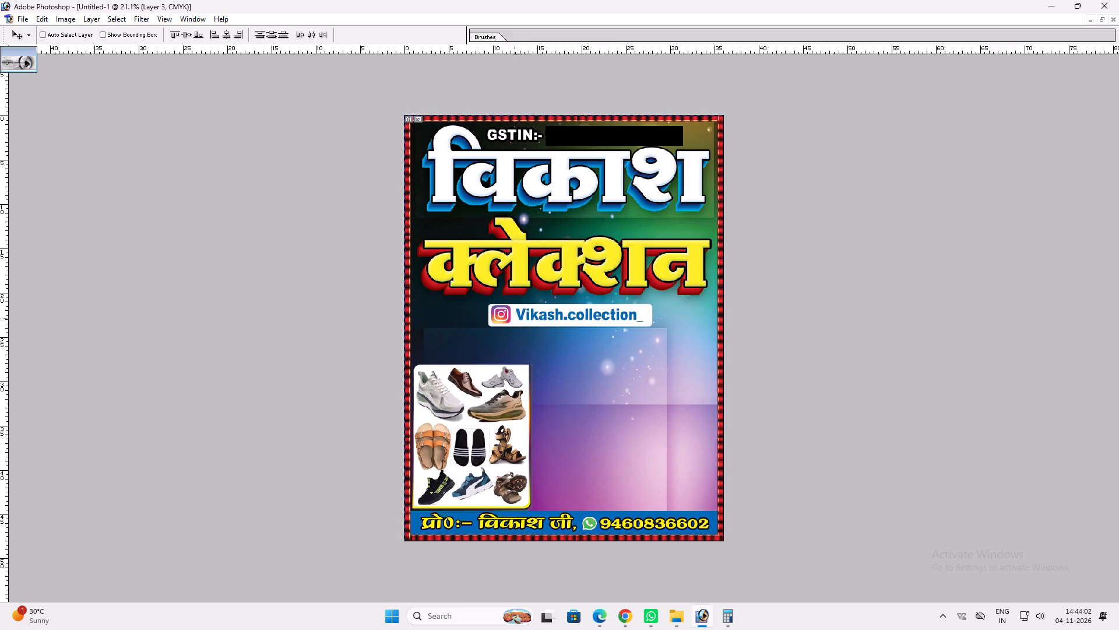
{"action": "left_click_drag", "start_coordinate": [515, 318], "coordinate": [458, 349]}
Copy the red address bar with its Hindi text from the 10x5 banner into the portrait poster.
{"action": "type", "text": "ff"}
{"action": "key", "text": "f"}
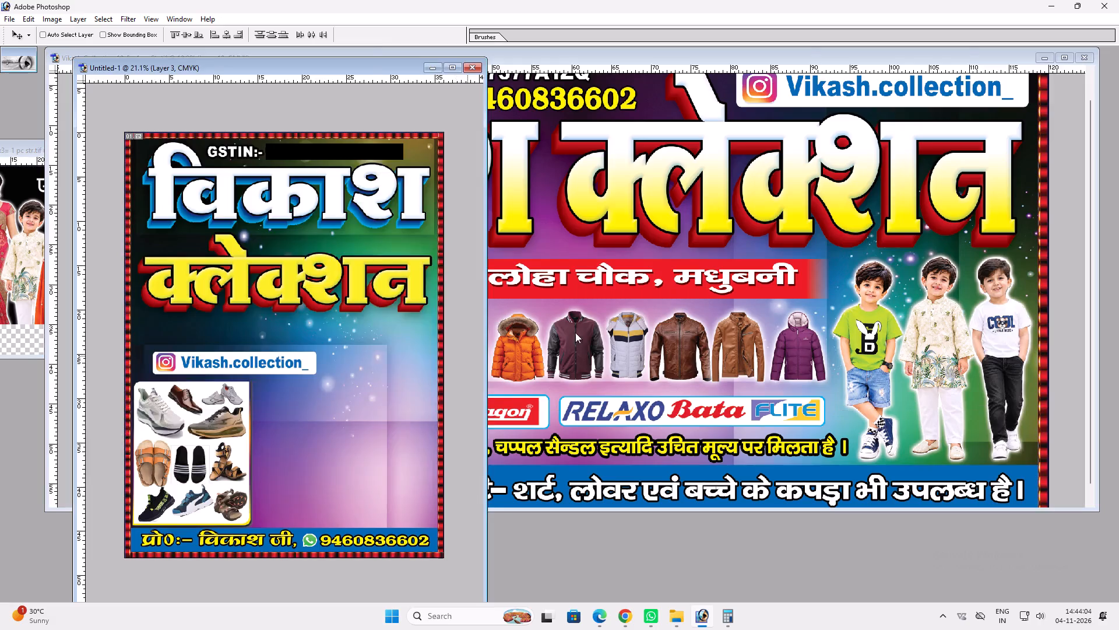
{"action": "left_click", "coordinate": [589, 307]}
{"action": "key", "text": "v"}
{"action": "left_click", "coordinate": [541, 282], "text": "ctrl"}
{"action": "left_click_drag", "start_coordinate": [541, 282], "coordinate": [548, 263]}
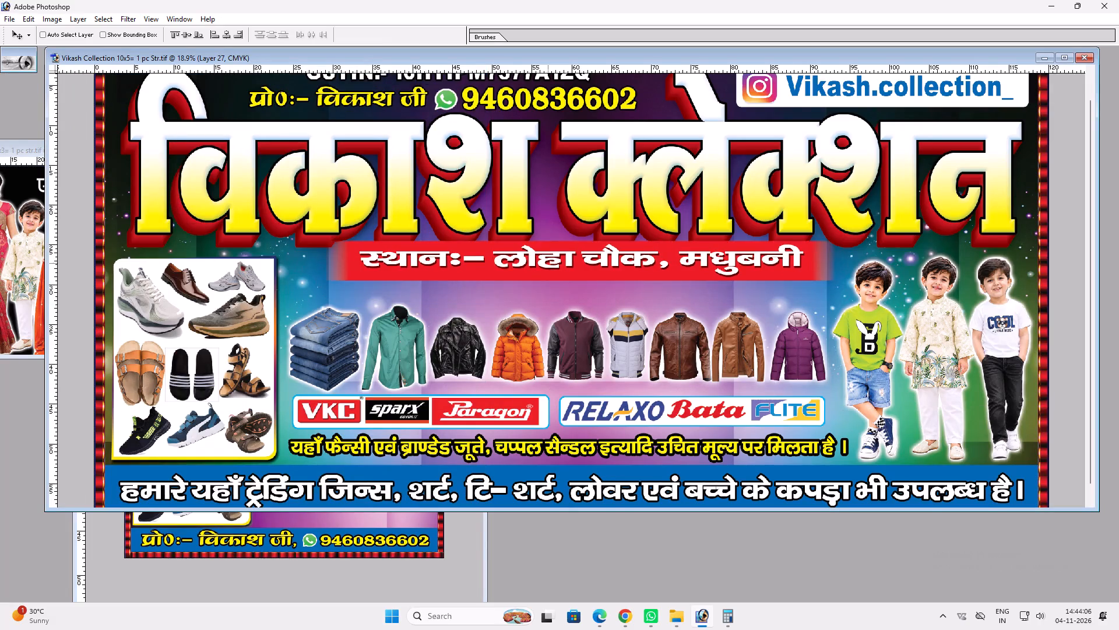
{"action": "key", "text": "ctrl+z"}
{"action": "left_click_drag", "start_coordinate": [547, 265], "coordinate": [385, 537]}
{"action": "left_click_drag", "start_coordinate": [381, 528], "coordinate": [356, 320]}
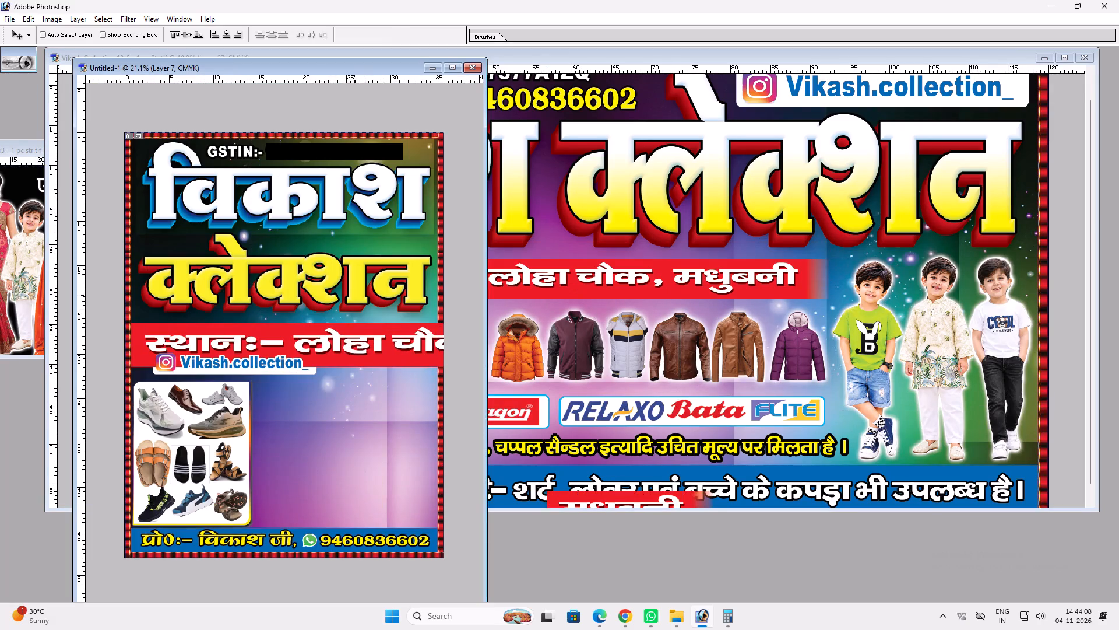
Scale the address bar down to fit within the poster and centre it beneath the yellow heading word.
{"action": "left_click", "coordinate": [458, 70]}
{"action": "scroll", "coordinate": [488, 235], "scroll_direction": "up", "scroll_amount": 3}
{"action": "key", "text": "ctrl+t"}
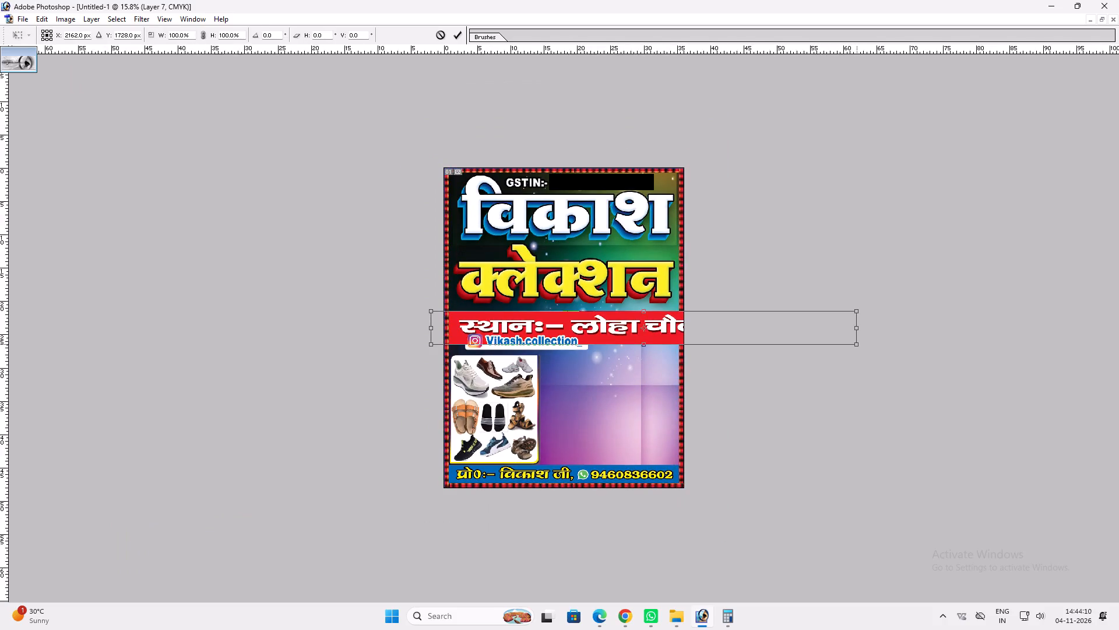
{"action": "left_click_drag", "start_coordinate": [857, 344], "coordinate": [597, 325], "text": "shift"}
{"action": "key", "text": "ctrl+Return"}
{"action": "key", "text": "ctrl+0"}
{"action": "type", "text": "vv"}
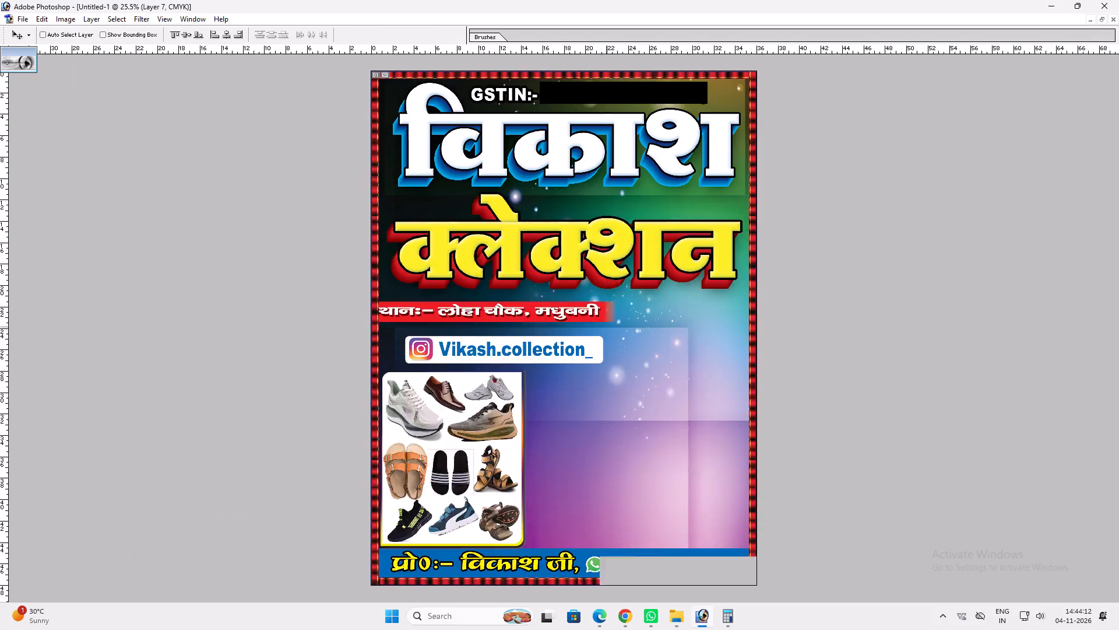
{"action": "left_click_drag", "start_coordinate": [535, 318], "coordinate": [603, 311]}
Reduce the drop shadow distance in the address text's layer style.
{"action": "key", "text": "ctrl+plus"}
{"action": "key", "text": "ctrl+plus"}
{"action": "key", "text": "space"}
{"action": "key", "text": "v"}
{"action": "right_click", "coordinate": [604, 285]}
{"action": "left_click", "coordinate": [615, 295]}
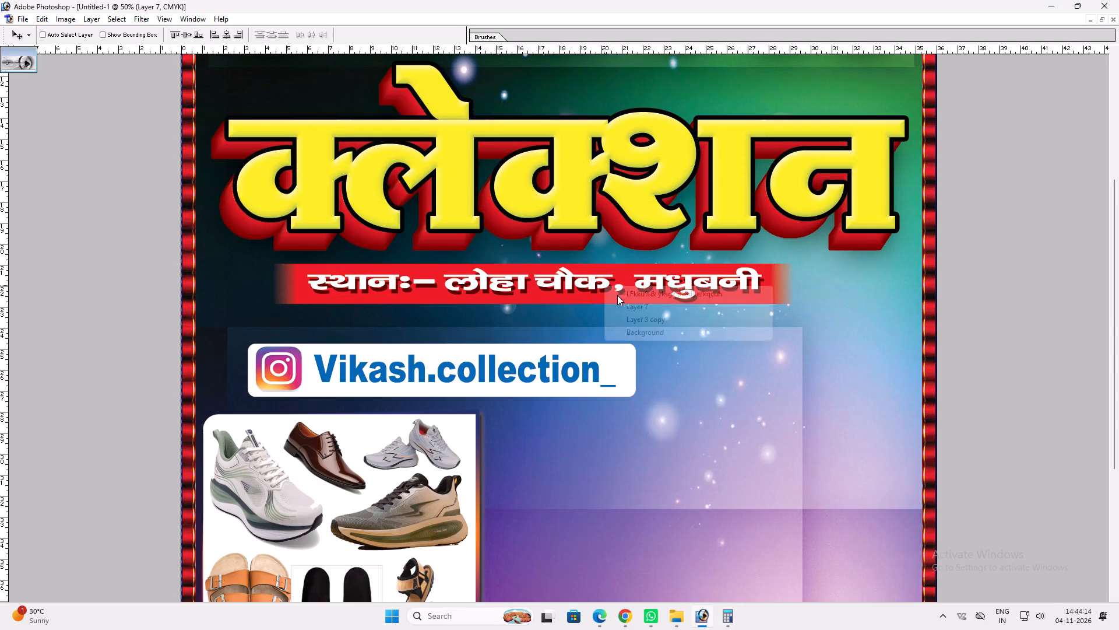
{"action": "key", "text": "alt+l"}
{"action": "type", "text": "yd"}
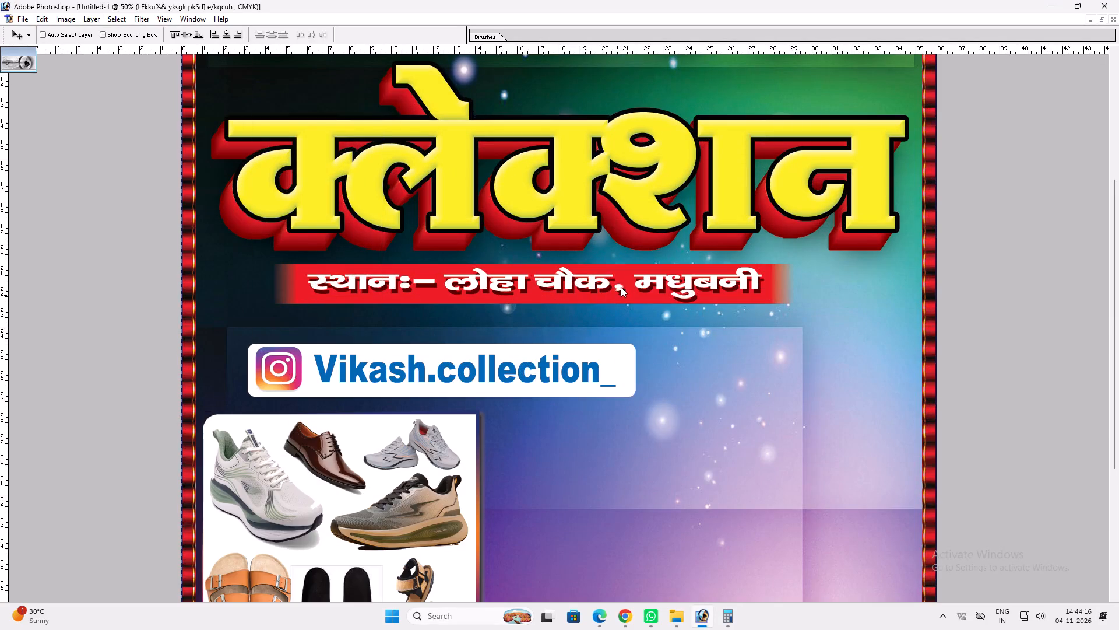
{"action": "left_click", "coordinate": [610, 452]}
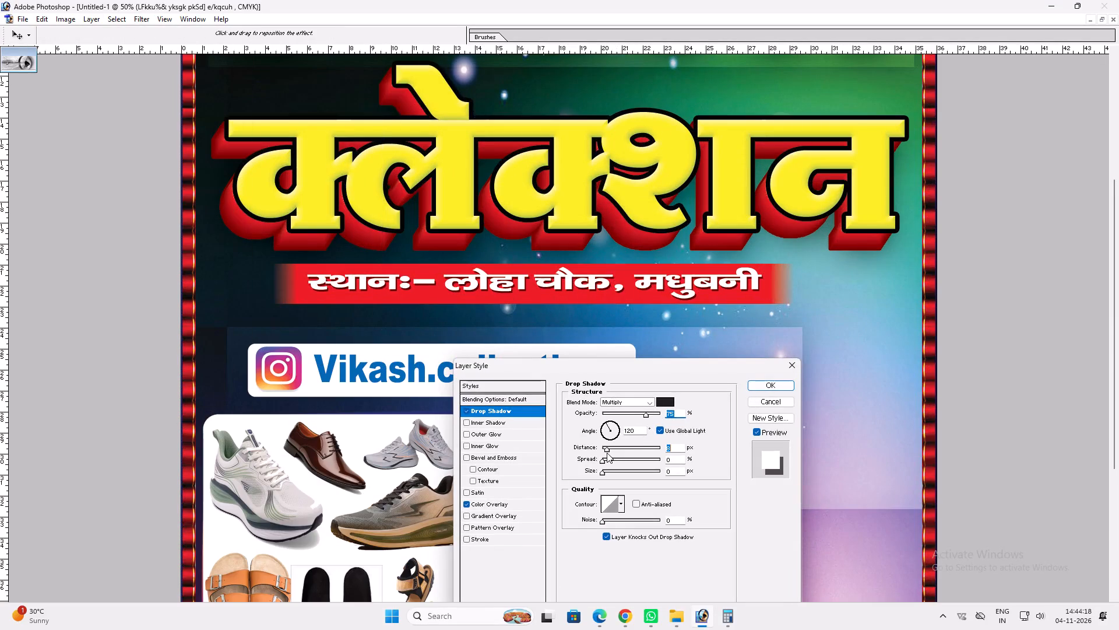
{"action": "key", "text": "Return"}
Move the address bar up and right, close beneath the heading, slightly adjusting its height.
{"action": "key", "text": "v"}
{"action": "left_click_drag", "start_coordinate": [628, 280], "coordinate": [645, 276]}
{"action": "key", "text": "ctrl+t"}
{"action": "left_click_drag", "start_coordinate": [642, 299], "coordinate": [636, 302], "text": "shift"}
{"action": "key", "text": "Return"}
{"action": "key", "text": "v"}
{"action": "left_click_drag", "start_coordinate": [630, 299], "coordinate": [712, 299]}
Narrow the address bar and scale it down to fit the right half of the row under the heading.
{"action": "key", "text": "ctrl+t"}
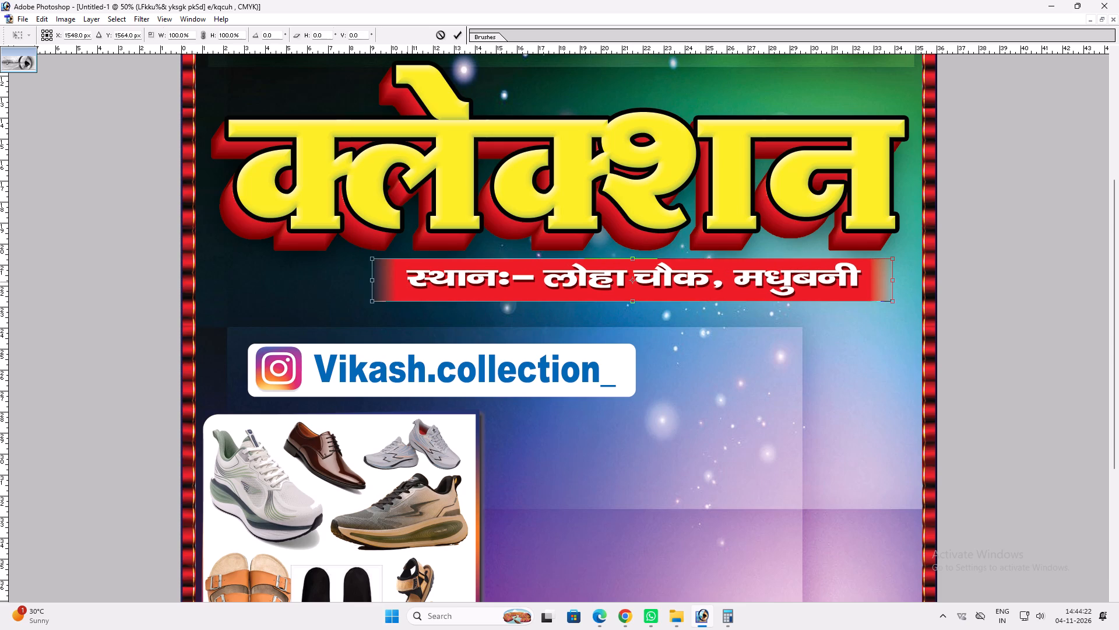
{"action": "left_click_drag", "start_coordinate": [374, 278], "coordinate": [518, 276], "text": "shift"}
{"action": "key", "text": "shift+Return"}
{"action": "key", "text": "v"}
{"action": "left_click_drag", "start_coordinate": [519, 273], "coordinate": [543, 272]}
{"action": "key", "text": "ctrl+t"}
{"action": "left_click_drag", "start_coordinate": [545, 261], "coordinate": [565, 261], "text": "shift"}
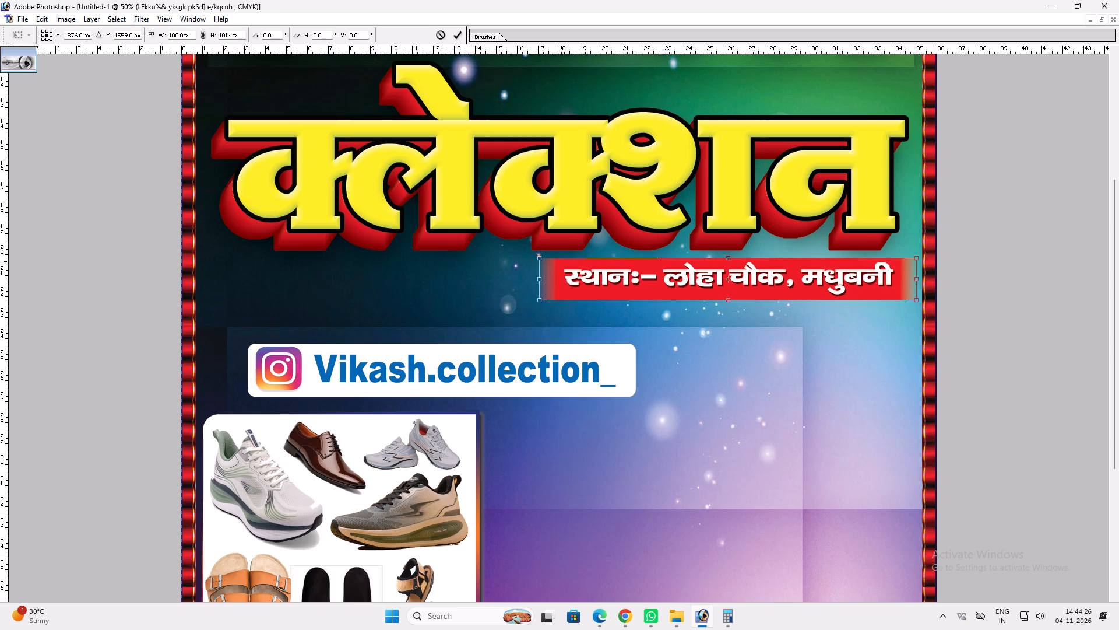
{"action": "left_click_drag", "start_coordinate": [565, 261], "coordinate": [566, 261], "text": "shift"}
{"action": "left_click_drag", "start_coordinate": [543, 296], "coordinate": [579, 296], "text": "shift"}
{"action": "key", "text": "shift+Return"}
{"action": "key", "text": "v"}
Move the Instagram bar left of the address bar, scale it down and reduce its height slightly.
{"action": "left_click", "coordinate": [549, 355], "text": "ctrl"}
{"action": "left_click_drag", "start_coordinate": [534, 362], "coordinate": [517, 288]}
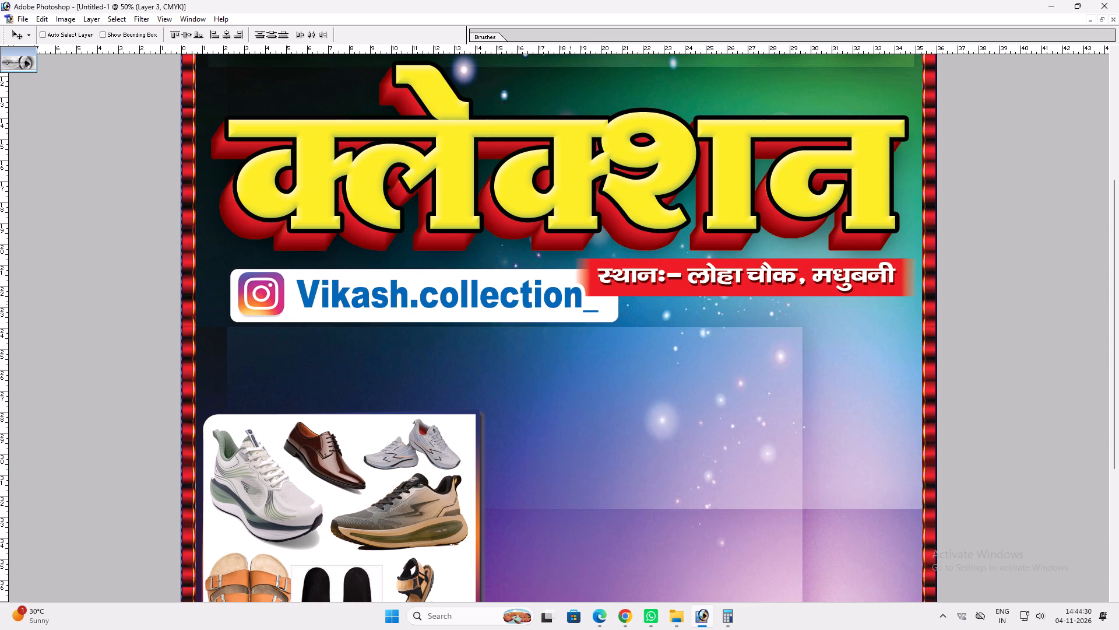
{"action": "key", "text": "ctrl+t"}
{"action": "left_click_drag", "start_coordinate": [621, 320], "coordinate": [554, 300], "text": "shift"}
{"action": "key", "text": "shift+Return"}
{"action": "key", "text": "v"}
{"action": "left_click_drag", "start_coordinate": [499, 293], "coordinate": [478, 286]}
{"action": "key", "text": "ctrl+t"}
{"action": "left_click_drag", "start_coordinate": [515, 304], "coordinate": [525, 302], "text": "shift"}
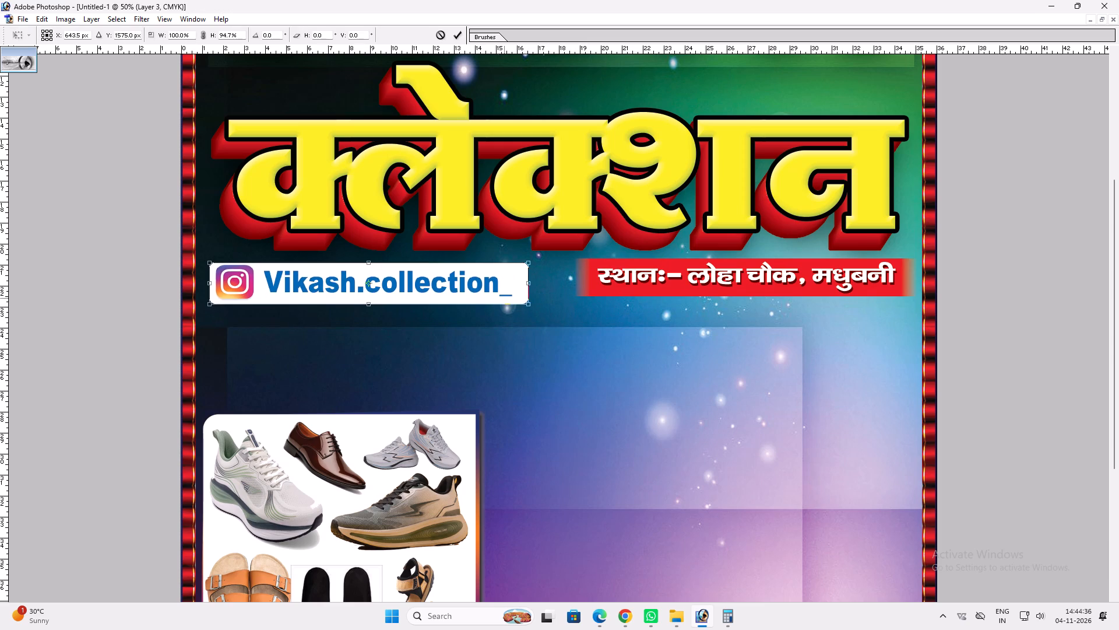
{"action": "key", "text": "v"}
{"action": "key", "text": "Return"}
Align the address bar beside the Instagram bar and widen it to about 107% to fill the row's remaining width.
{"action": "left_click", "coordinate": [579, 278], "text": "ctrl"}
{"action": "left_click", "coordinate": [590, 278], "text": "ctrl"}
{"action": "left_click_drag", "start_coordinate": [607, 278], "coordinate": [575, 281], "text": "ctrl"}
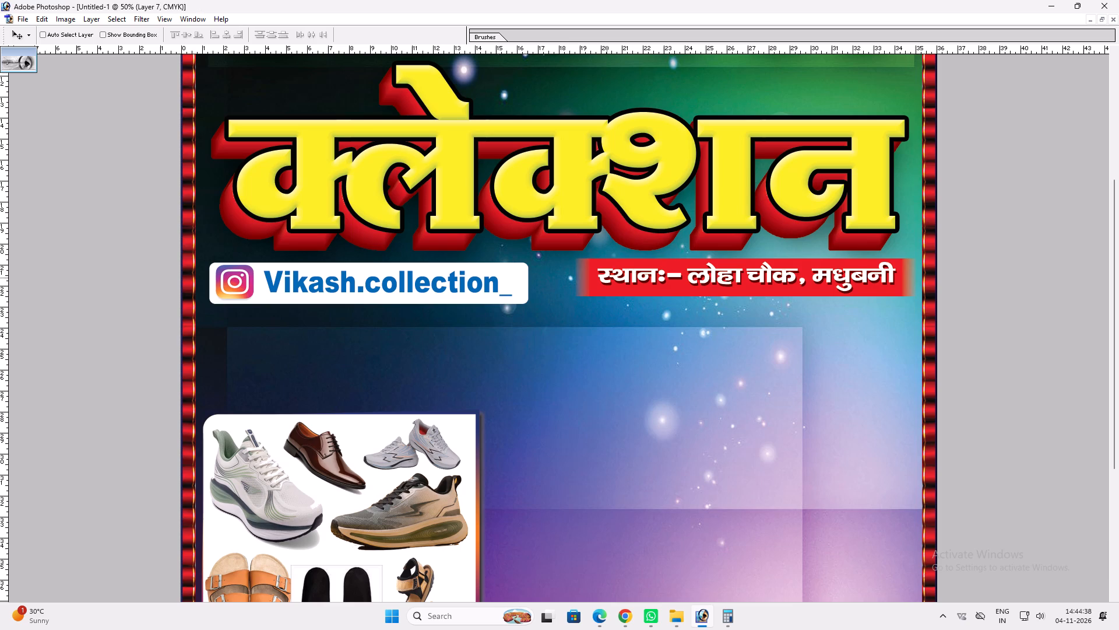
{"action": "left_click_drag", "start_coordinate": [575, 281], "coordinate": [565, 282], "text": "ctrl"}
{"action": "key", "text": "ctrl+t"}
{"action": "left_click_drag", "start_coordinate": [875, 278], "coordinate": [908, 282], "text": "shift"}
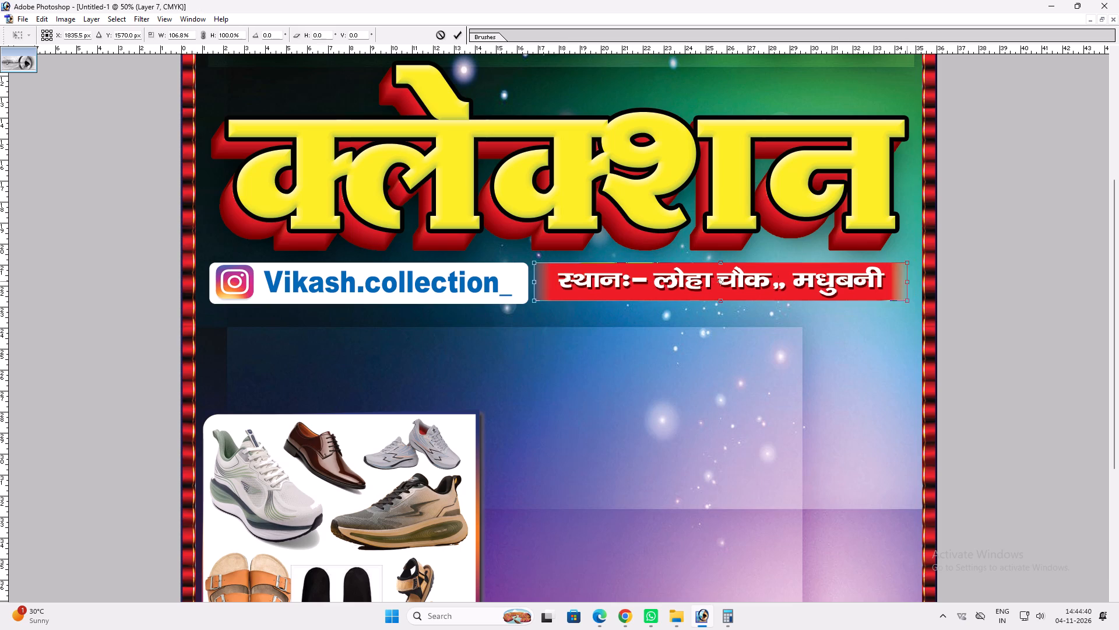
{"action": "left_click_drag", "start_coordinate": [908, 282], "coordinate": [912, 282], "text": "shift"}
{"action": "key", "text": "Return"}
{"action": "left_click", "coordinate": [821, 284]}
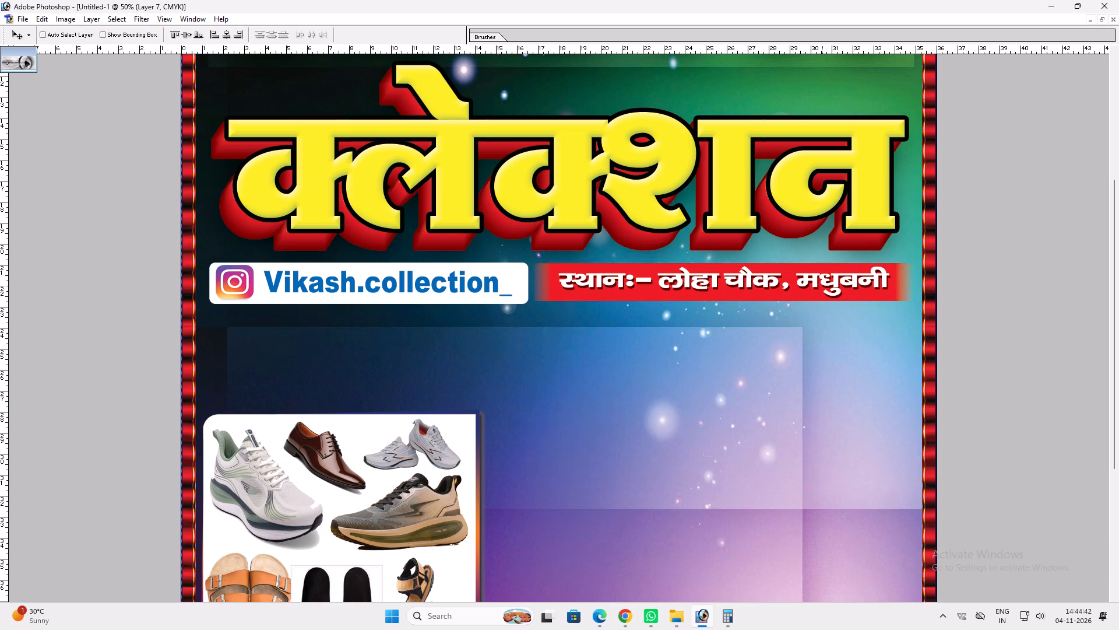
Move the footwear picture panel up close beneath the Instagram bar and scale it down slightly, keeping it against the left border.
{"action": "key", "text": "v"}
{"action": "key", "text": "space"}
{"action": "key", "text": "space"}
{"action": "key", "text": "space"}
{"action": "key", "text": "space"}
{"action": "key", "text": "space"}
{"action": "left_click_drag", "start_coordinate": [434, 488], "coordinate": [466, 311]}
{"action": "left_click", "coordinate": [439, 362], "text": "ctrl"}
{"action": "left_click_drag", "start_coordinate": [431, 366], "coordinate": [429, 306]}
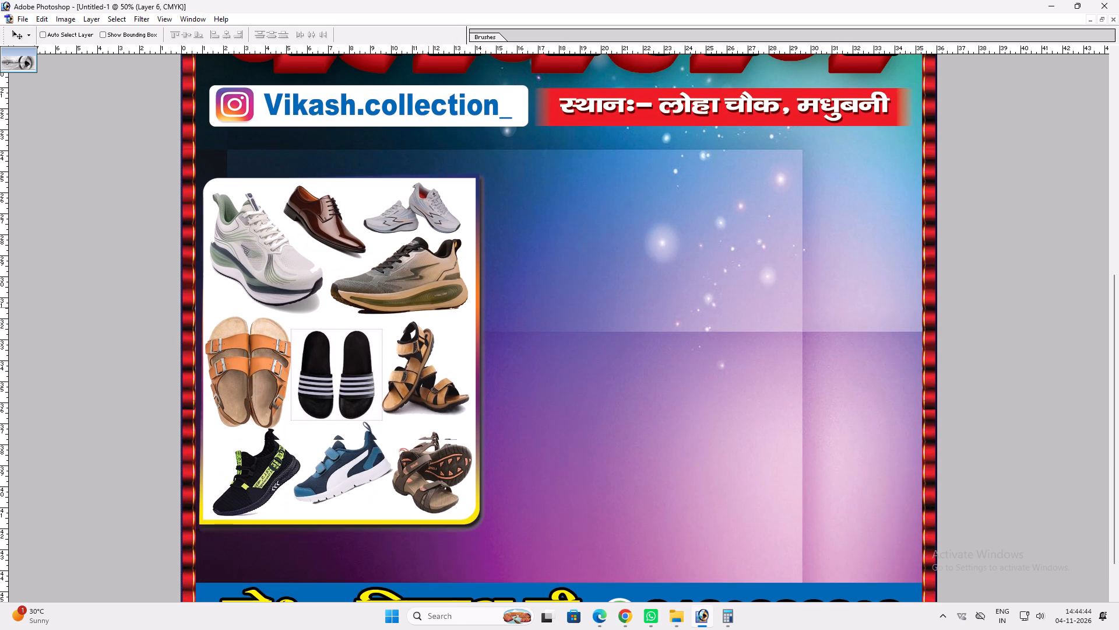
{"action": "left_click_drag", "start_coordinate": [429, 306], "coordinate": [437, 267]}
{"action": "key", "text": "ctrl+t"}
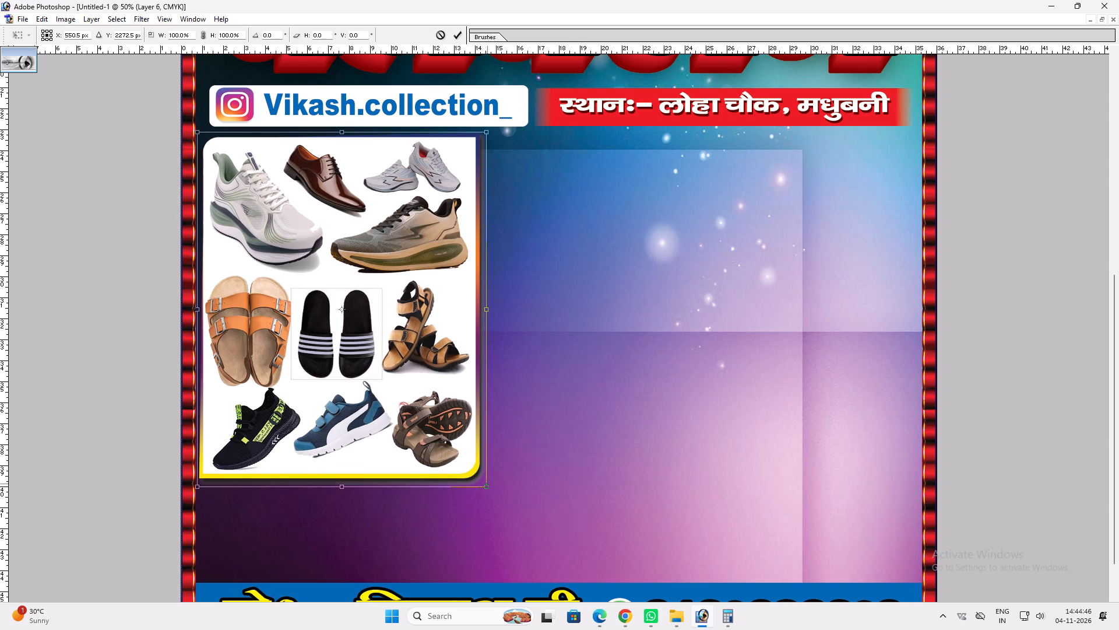
{"action": "left_click_drag", "start_coordinate": [484, 488], "coordinate": [456, 470], "text": "shift"}
{"action": "key", "text": "shift+Return"}
Shift the proprietor and phone text in the blue bottom strip slightly left and enlarge it a little to fill the strip.
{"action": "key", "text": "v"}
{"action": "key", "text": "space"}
{"action": "left_click_drag", "start_coordinate": [424, 473], "coordinate": [446, 308]}
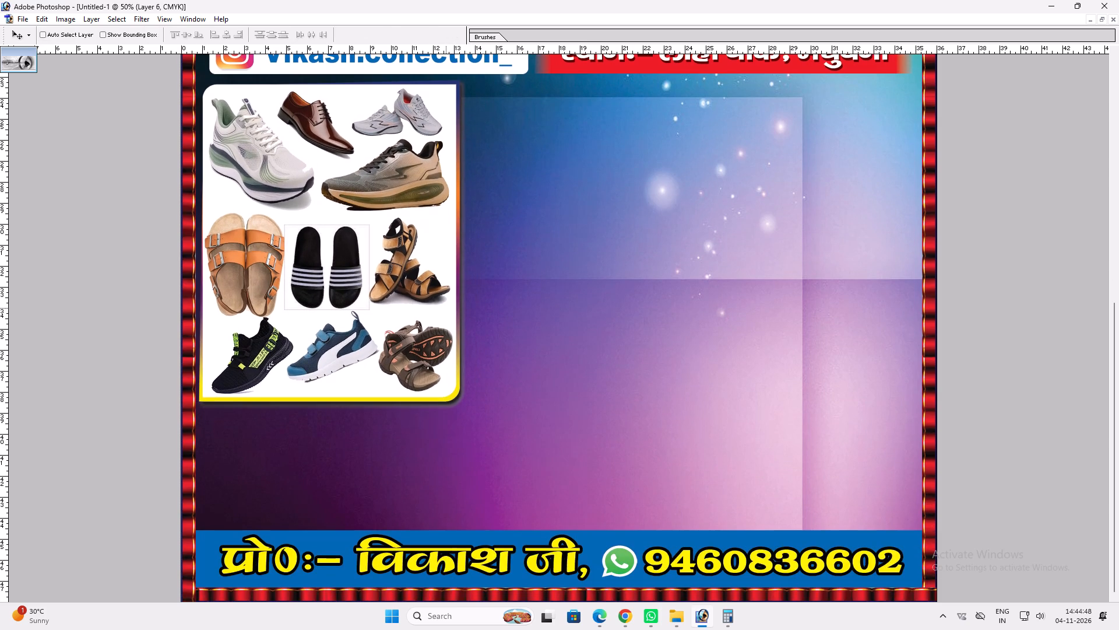
{"action": "left_click_drag", "start_coordinate": [446, 308], "coordinate": [446, 306]}
{"action": "left_click", "coordinate": [501, 552], "text": "ctrl"}
{"action": "key", "text": "ctrl+t"}
{"action": "left_click_drag", "start_coordinate": [505, 533], "coordinate": [499, 535], "text": "shift"}
{"action": "key", "text": "shift+Return"}
{"action": "left_click", "coordinate": [495, 554], "text": "shift"}
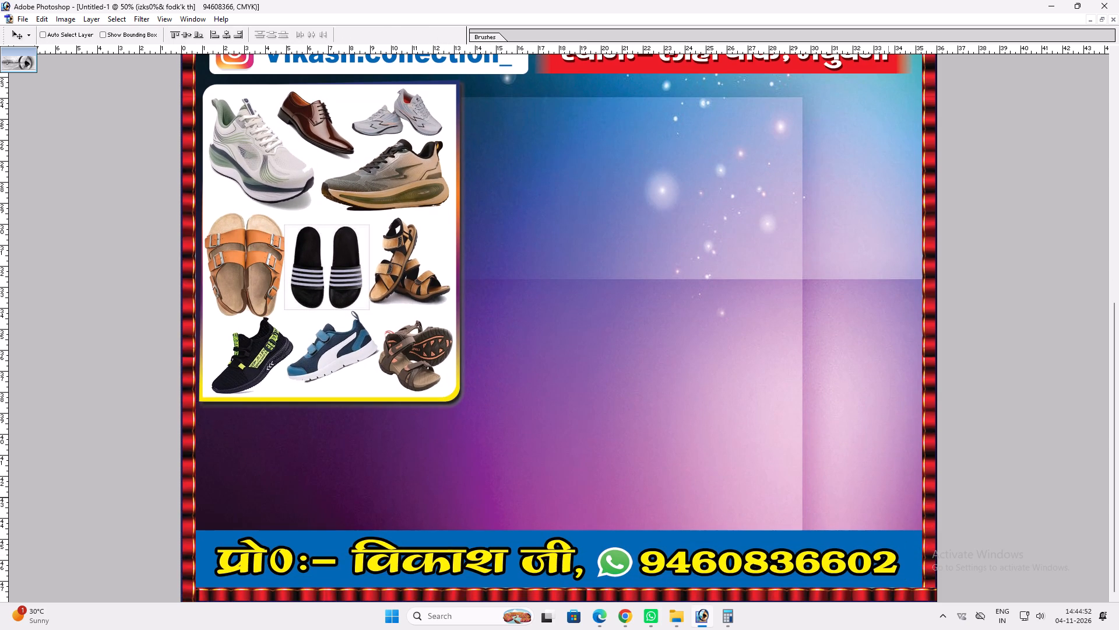
{"action": "key", "text": "ctrl+t"}
{"action": "left_click_drag", "start_coordinate": [898, 540], "coordinate": [907, 534], "text": "shift"}
{"action": "key", "text": "shift+Return"}
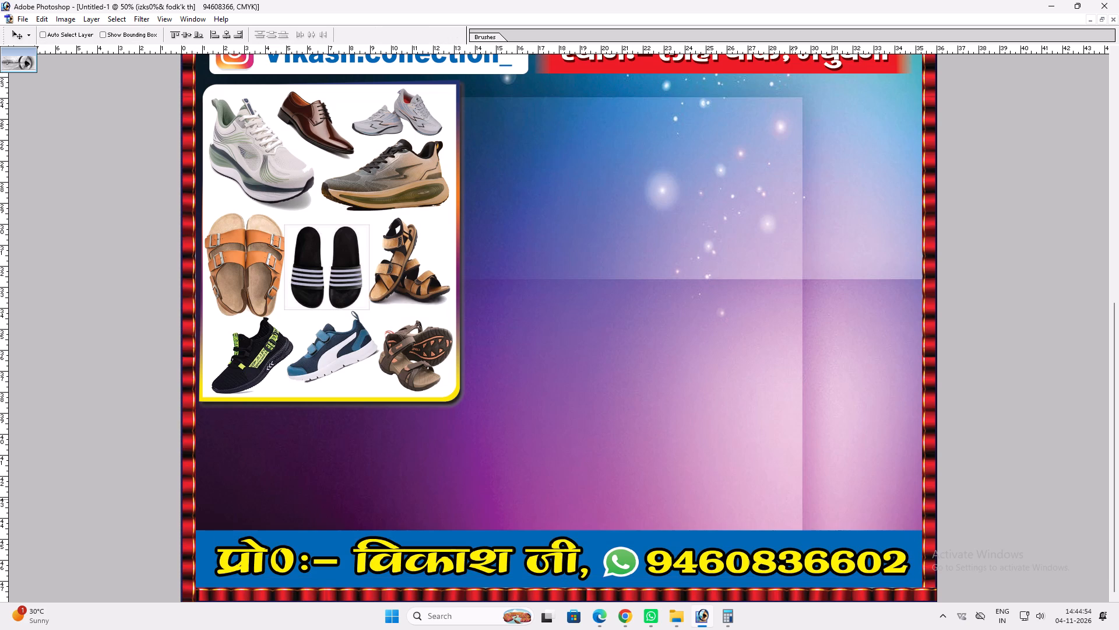
Restyle the proprietor and phone text with a black stroke and a white colour overlay.
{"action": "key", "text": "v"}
{"action": "double_click", "coordinate": [691, 558], "text": "ctrl"}
{"action": "key", "text": "alt+l"}
{"action": "key", "text": "alt+k"}
{"action": "key", "text": "alt+y"}
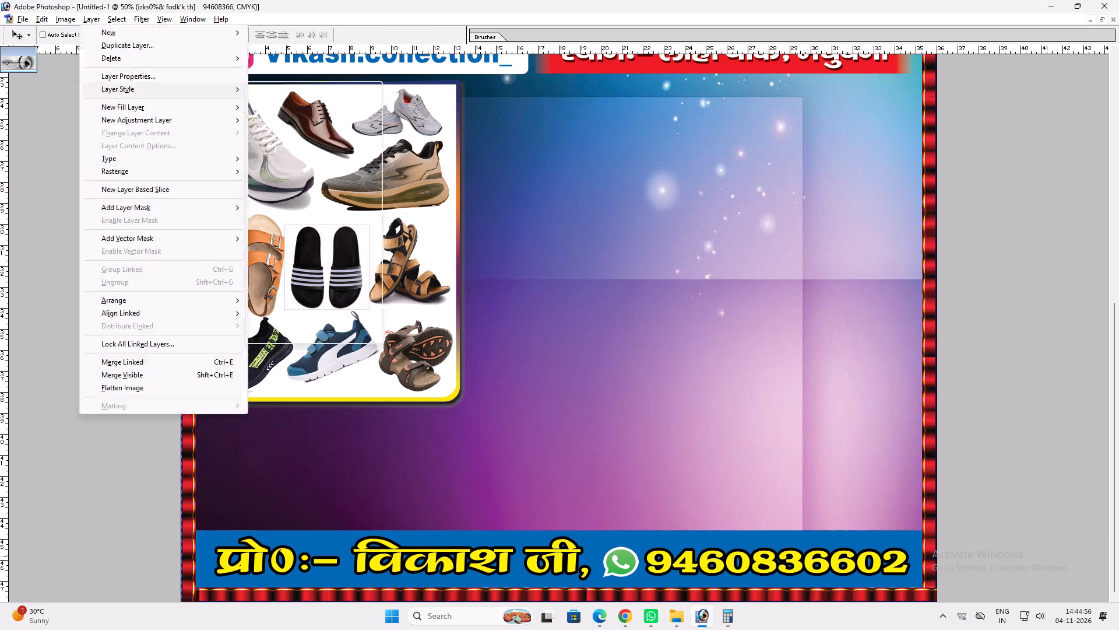
{"action": "key", "text": "alt+l"}
{"action": "key", "text": "alt+y"}
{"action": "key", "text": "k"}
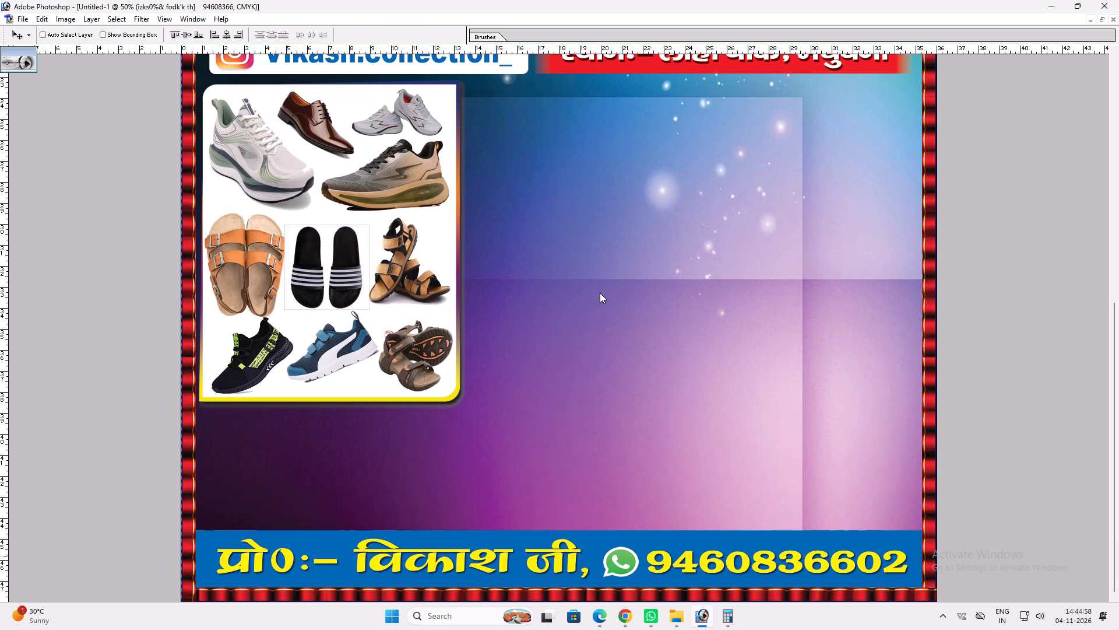
{"action": "left_click", "coordinate": [596, 466]}
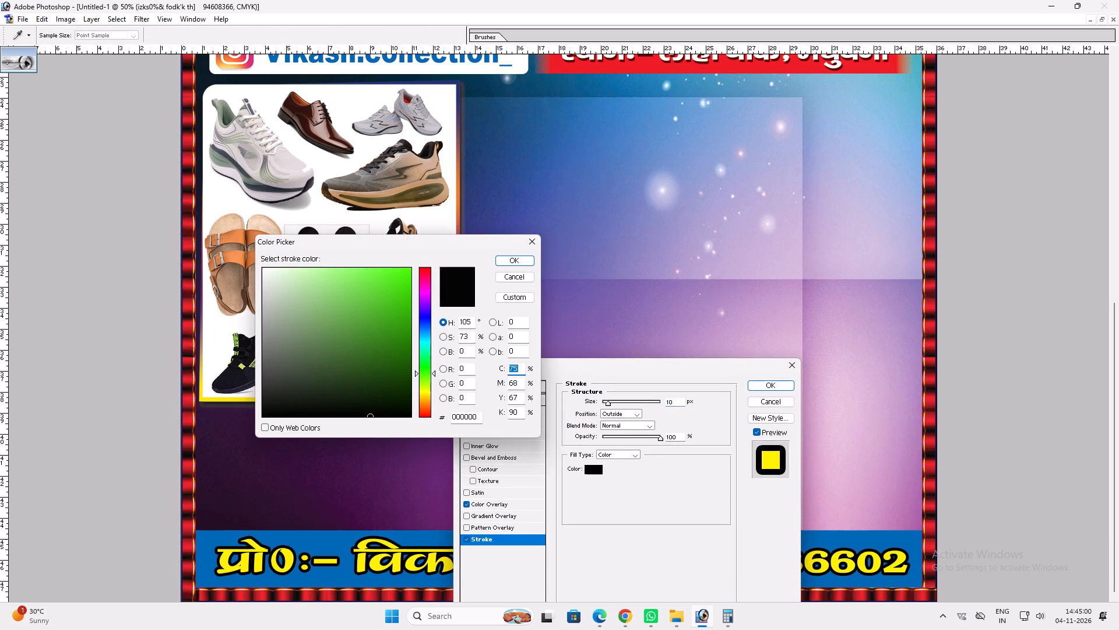
{"action": "left_click_drag", "start_coordinate": [397, 377], "coordinate": [451, 445]}
{"action": "key", "text": "Return"}
{"action": "left_click", "coordinate": [506, 503]}
{"action": "left_click", "coordinate": [663, 405]}
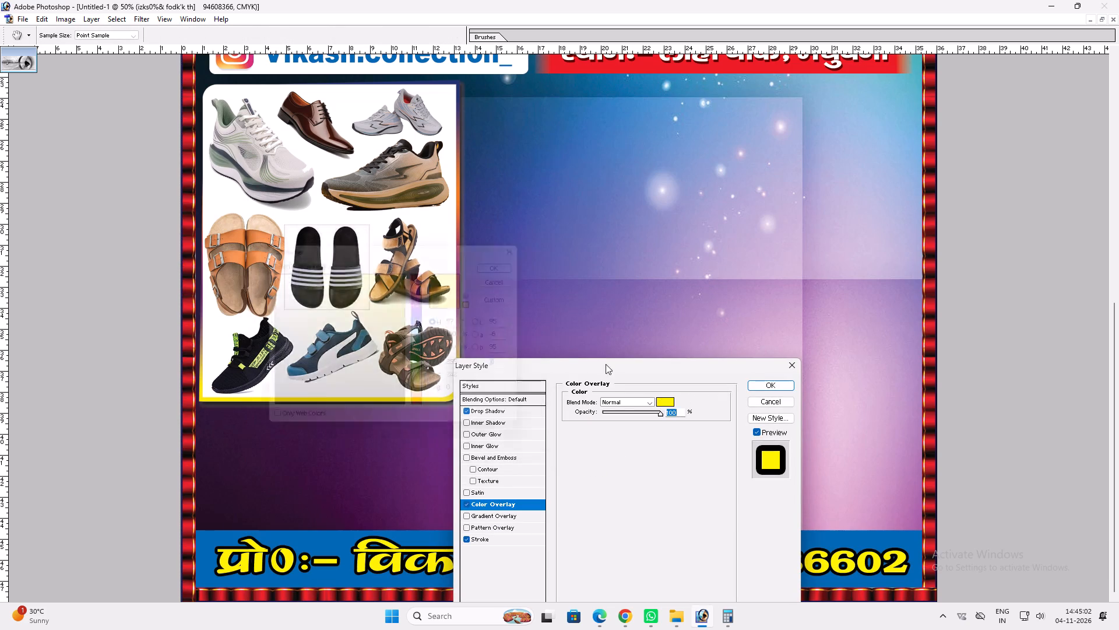
{"action": "left_click_drag", "start_coordinate": [342, 290], "coordinate": [185, 216]}
{"action": "key", "text": "Return"}
{"action": "key", "text": "Return"}
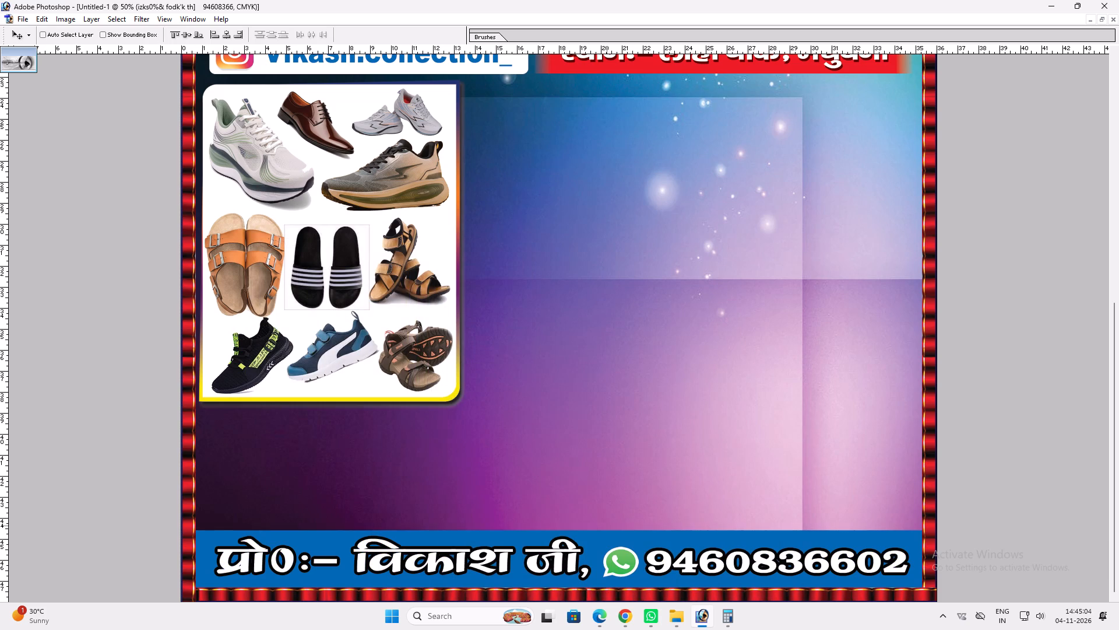
Reduce the stroke size of the white contact line further.
{"action": "key", "text": "alt+l"}
{"action": "key", "text": "alt+y"}
{"action": "key", "text": "k"}
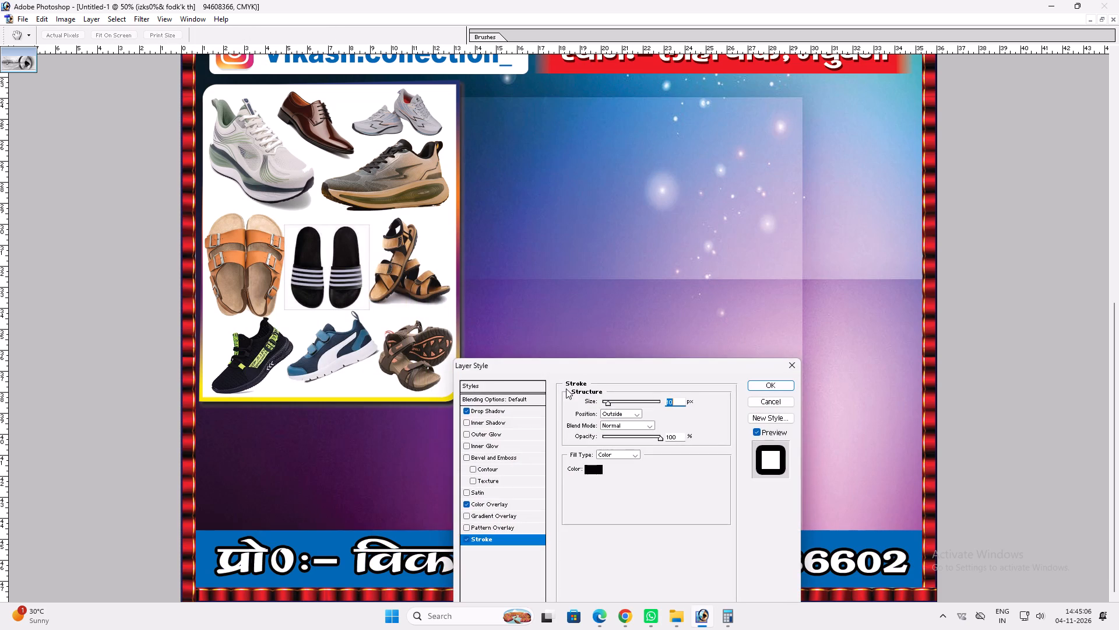
{"action": "scroll", "coordinate": [587, 478], "scroll_direction": "down", "scroll_amount": 2}
{"action": "key", "text": "Return"}
{"action": "key", "text": "v"}
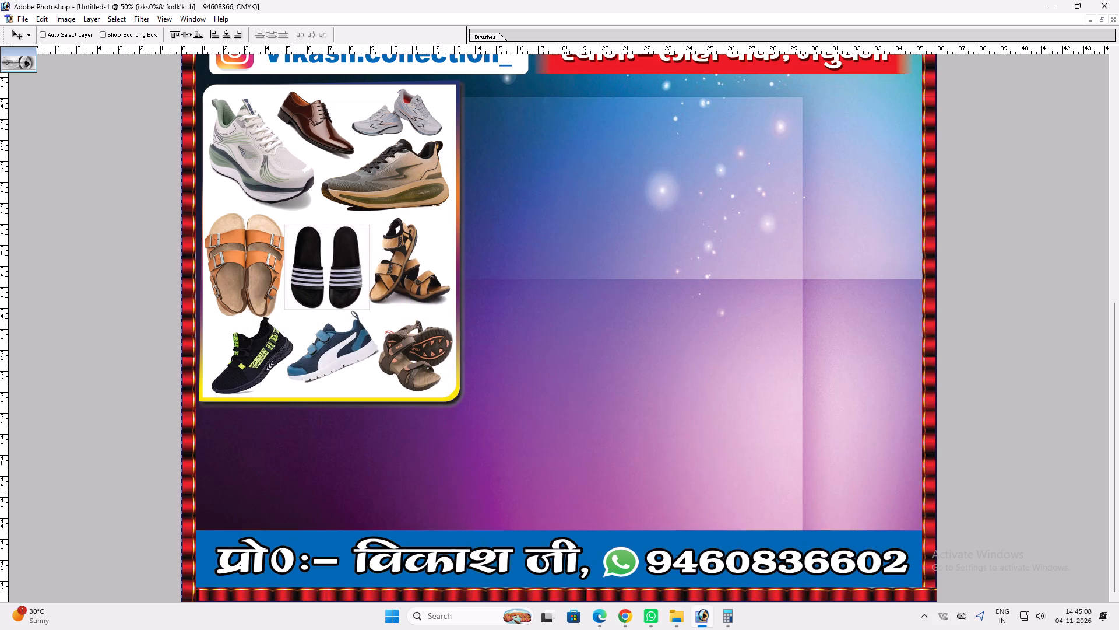
Reduce the shoe panel's height to about 98%.
{"action": "left_click", "coordinate": [402, 395], "text": "ctrl"}
{"action": "key", "text": "ctrl+t"}
{"action": "left_click_drag", "start_coordinate": [403, 406], "coordinate": [403, 400], "text": "shift"}
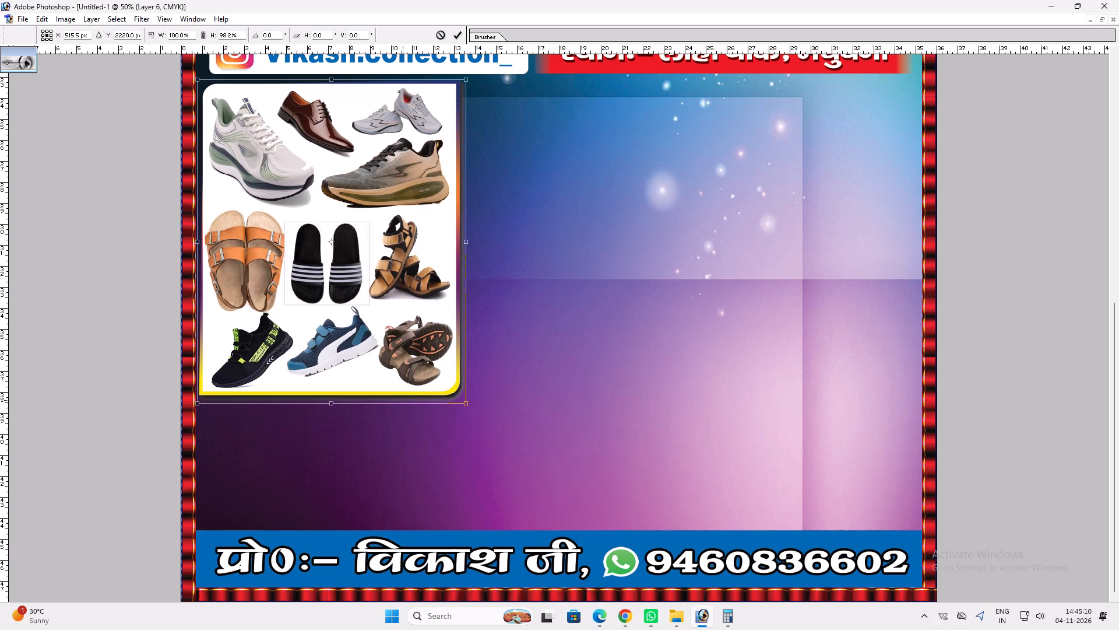
{"action": "key", "text": "shift+Return"}
Bring the green shirt picture from the Vikash Collection banner into the portrait design, and return to the design.
{"action": "type", "text": "vfff"}
{"action": "left_click", "coordinate": [717, 364]}
{"action": "key", "text": "v"}
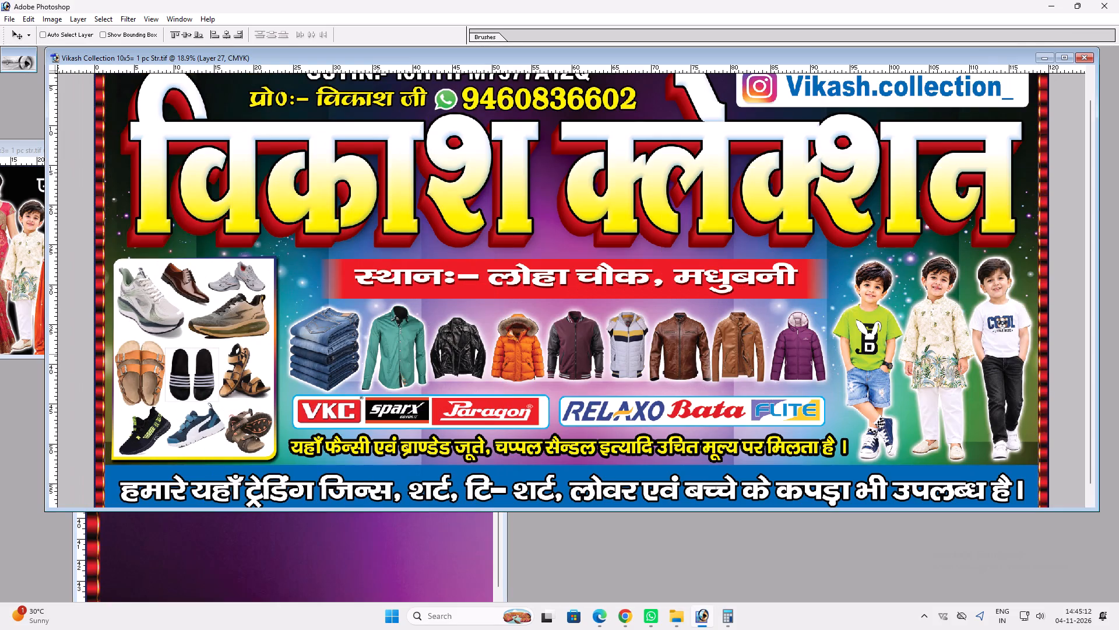
{"action": "left_click", "coordinate": [384, 351], "text": "ctrl"}
{"action": "left_click_drag", "start_coordinate": [385, 350], "coordinate": [396, 302]}
{"action": "key", "text": "ctrl+z"}
{"action": "left_click_drag", "start_coordinate": [406, 325], "coordinate": [376, 533]}
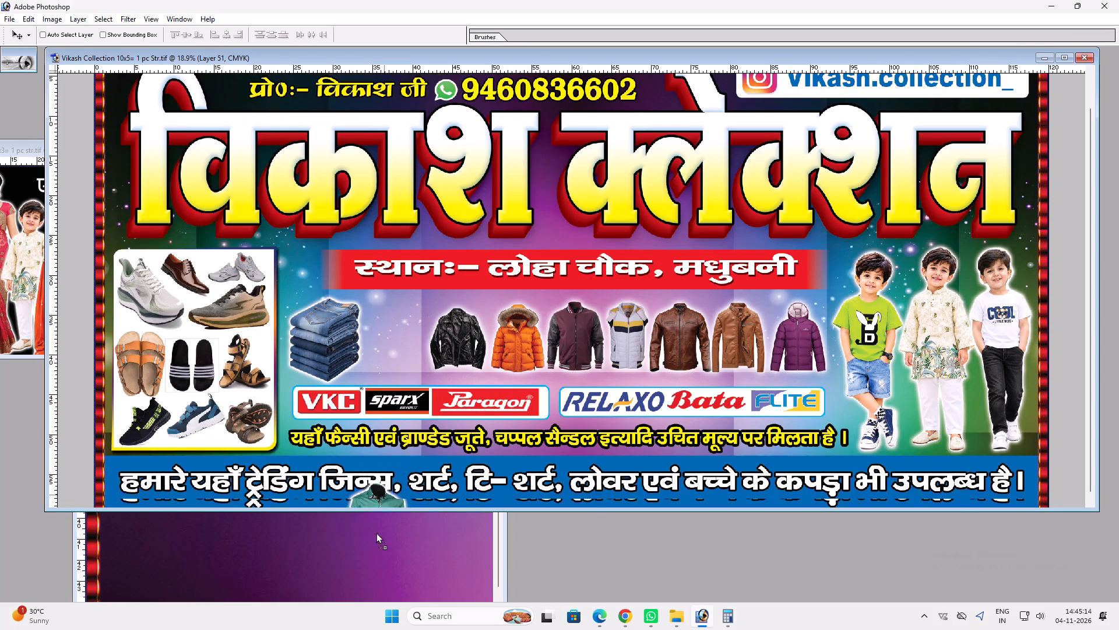
{"action": "left_click_drag", "start_coordinate": [376, 533], "coordinate": [375, 545]}
{"action": "left_click_drag", "start_coordinate": [379, 538], "coordinate": [372, 494]}
{"action": "left_click", "coordinate": [474, 73]}
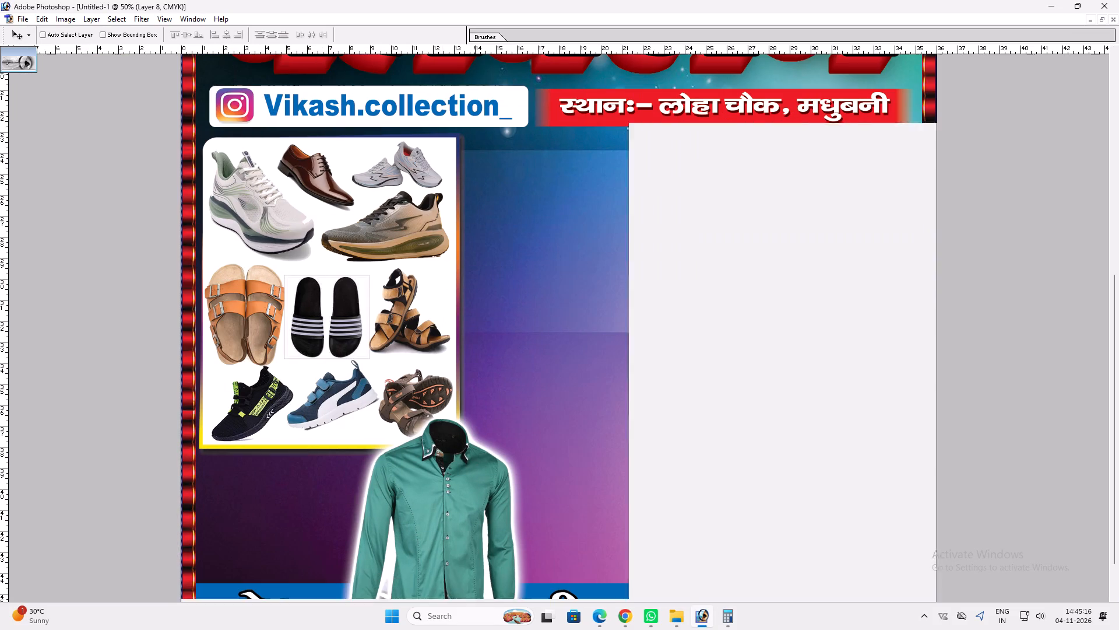
Shrink the green shirt and place it below the shoe panel, just above the blue strip.
{"action": "left_click_drag", "start_coordinate": [512, 416], "coordinate": [511, 327]}
{"action": "key", "text": "ctrl+t"}
{"action": "left_click_drag", "start_coordinate": [512, 328], "coordinate": [477, 416], "text": "shift"}
{"action": "key", "text": "shift+Return"}
{"action": "key", "text": "v"}
{"action": "left_click_drag", "start_coordinate": [445, 454], "coordinate": [329, 478]}
{"action": "key", "text": "ctrl+t"}
{"action": "left_click_drag", "start_coordinate": [344, 429], "coordinate": [305, 473], "text": "shift"}
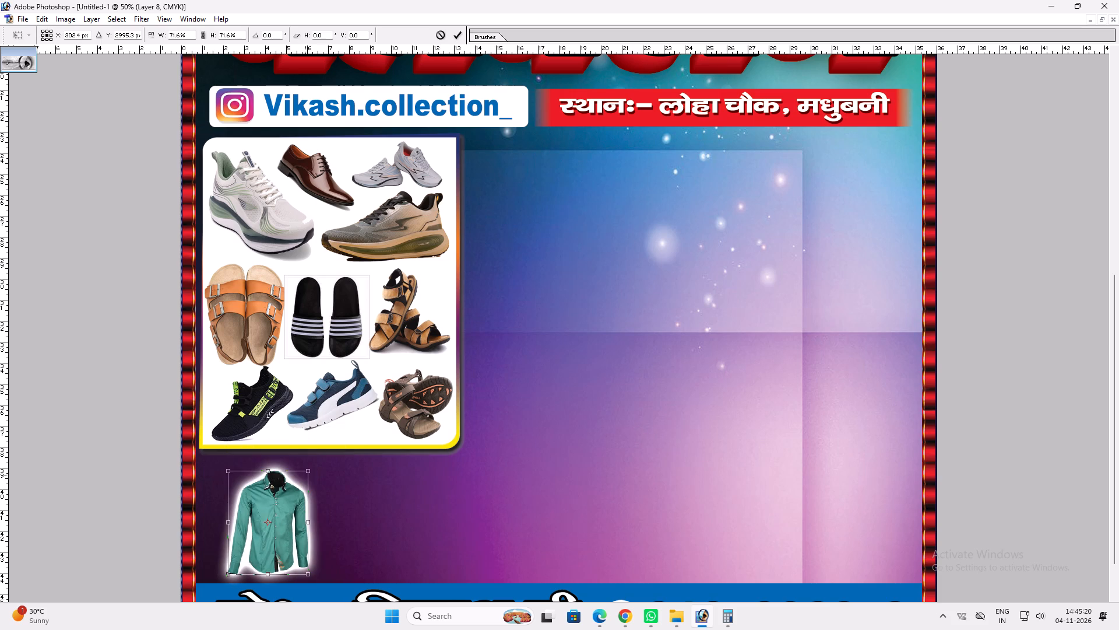
{"action": "left_click_drag", "start_coordinate": [305, 473], "coordinate": [303, 475], "text": "shift"}
{"action": "key", "text": "shift+Return"}
Reduce the size of the green shirt's outer glow.
{"action": "key", "text": "alt+l"}
{"action": "key", "text": "alt+y"}
{"action": "key", "text": "o"}
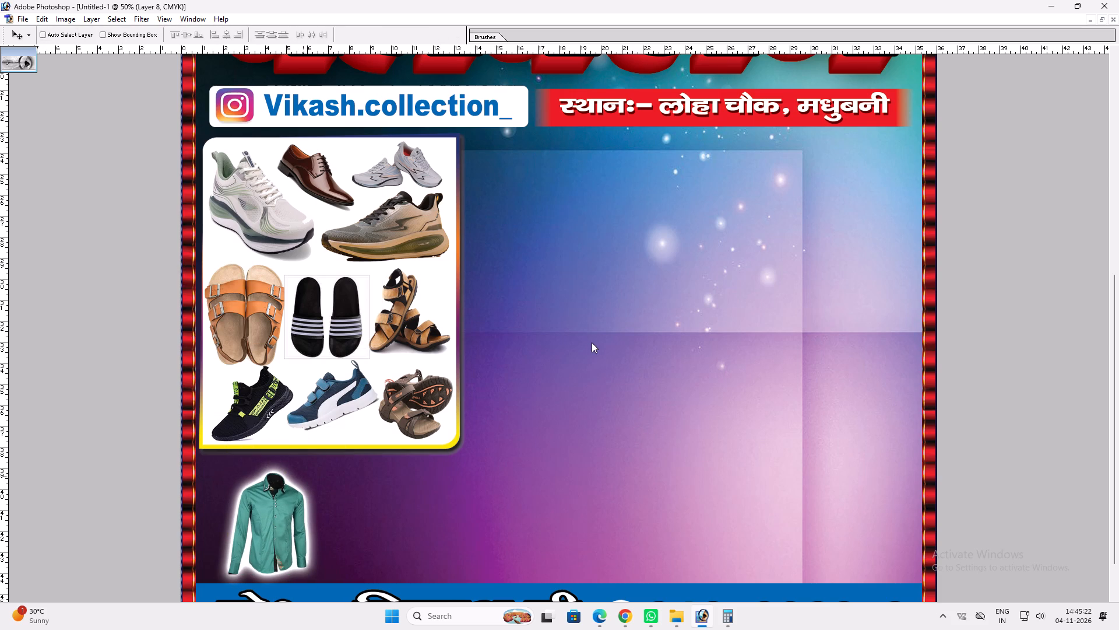
{"action": "left_click_drag", "start_coordinate": [613, 496], "coordinate": [608, 494]}
{"action": "key", "text": "Return"}
Move the green shirt closer to the left border and shoe panel, and enlarge it to about 109%.
{"action": "key", "text": "v"}
{"action": "key", "text": "v"}
{"action": "left_click_drag", "start_coordinate": [297, 512], "coordinate": [296, 512]}
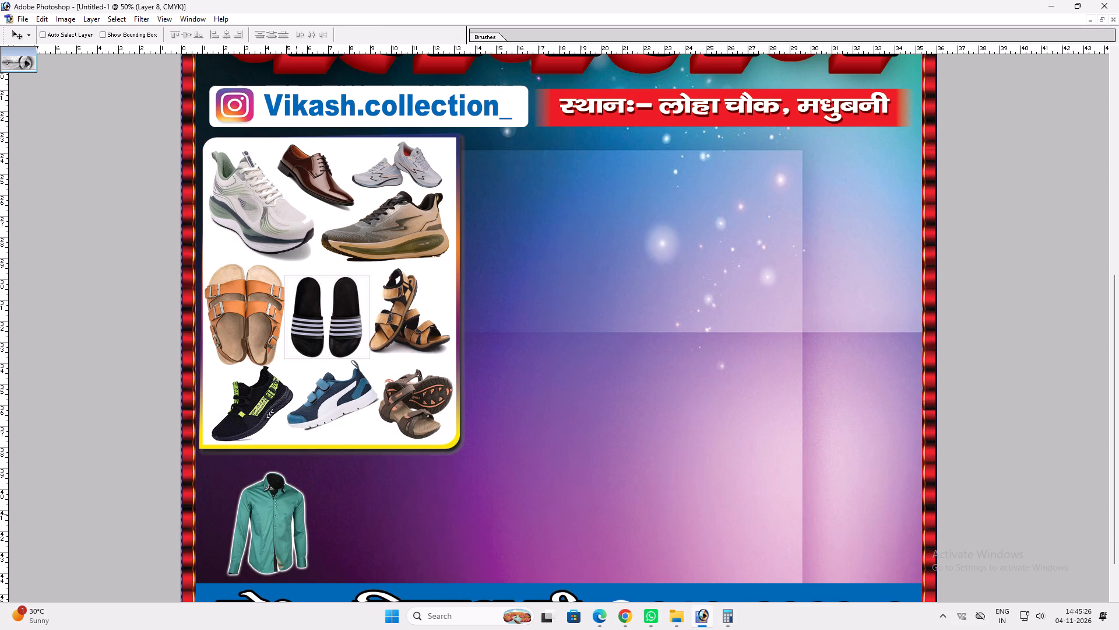
{"action": "left_click_drag", "start_coordinate": [296, 512], "coordinate": [282, 501]}
{"action": "key", "text": "ctrl+t"}
{"action": "left_click_drag", "start_coordinate": [292, 558], "coordinate": [307, 565], "text": "shift"}
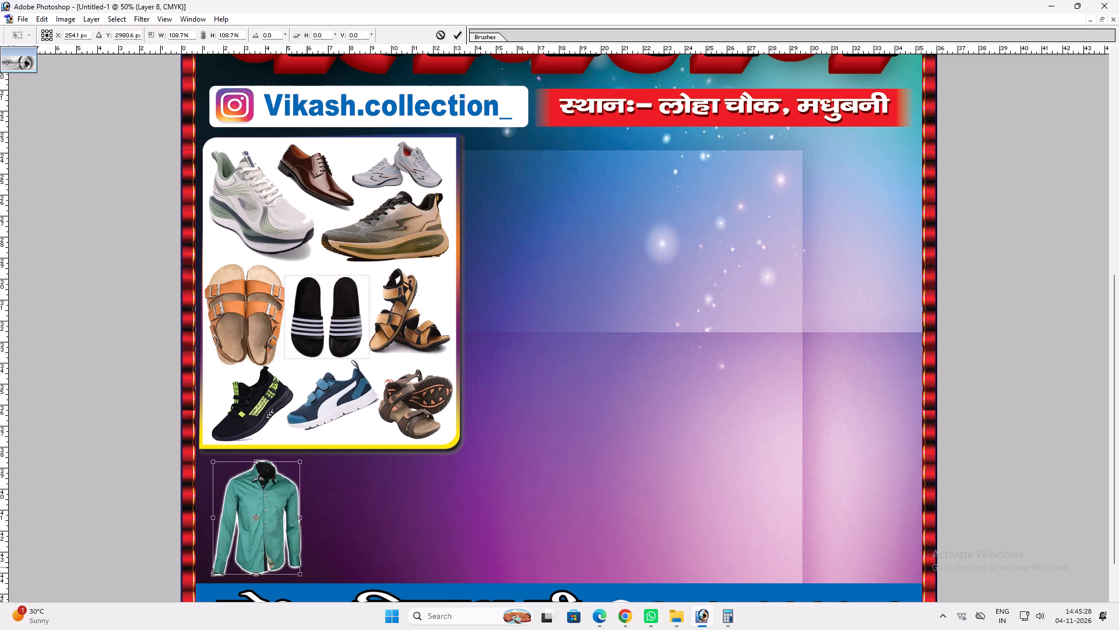
{"action": "left_click_drag", "start_coordinate": [307, 565], "coordinate": [309, 565], "text": "shift"}
{"action": "key", "text": "shift+Return"}
Copy the green shirt's layer style.
{"action": "key", "text": "alt+l"}
{"action": "key", "text": "alt+y"}
{"action": "key", "text": "alt+c"}
Bring the linked row of seven jackets from the Vikash Collection banner into the portrait design, and return to the design.
{"action": "type", "text": "fff"}
{"action": "left_click", "coordinate": [598, 324]}
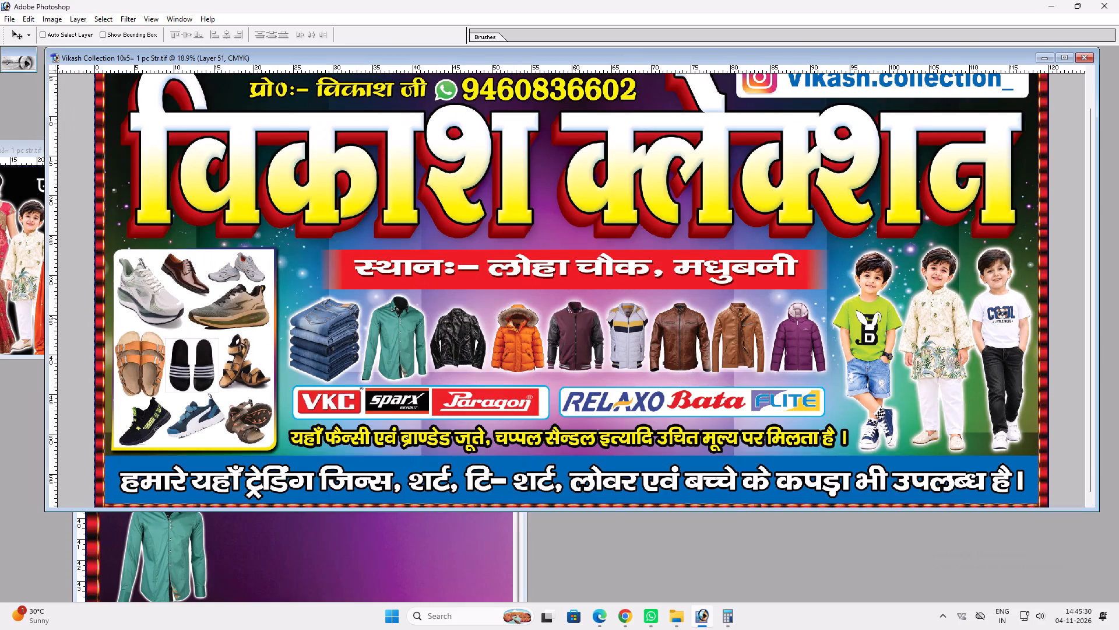
{"action": "left_click", "coordinate": [457, 336], "text": "ctrl"}
{"action": "left_click_drag", "start_coordinate": [462, 335], "coordinate": [465, 311]}
{"action": "key", "text": "ctrl+z"}
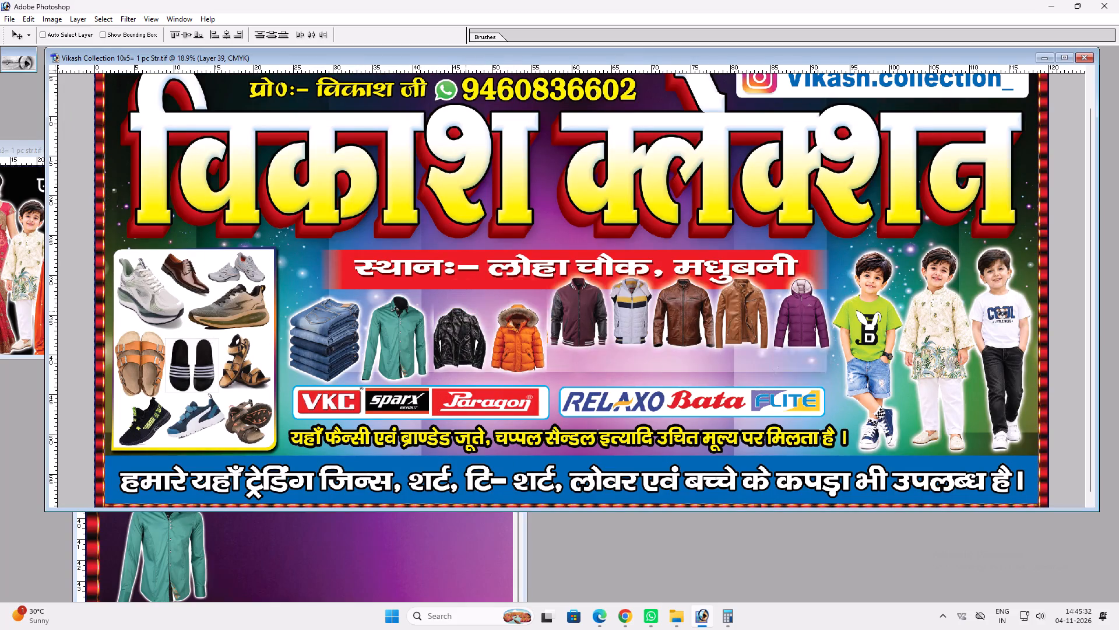
{"action": "left_click_drag", "start_coordinate": [474, 339], "coordinate": [350, 559]}
{"action": "left_click_drag", "start_coordinate": [350, 556], "coordinate": [346, 521]}
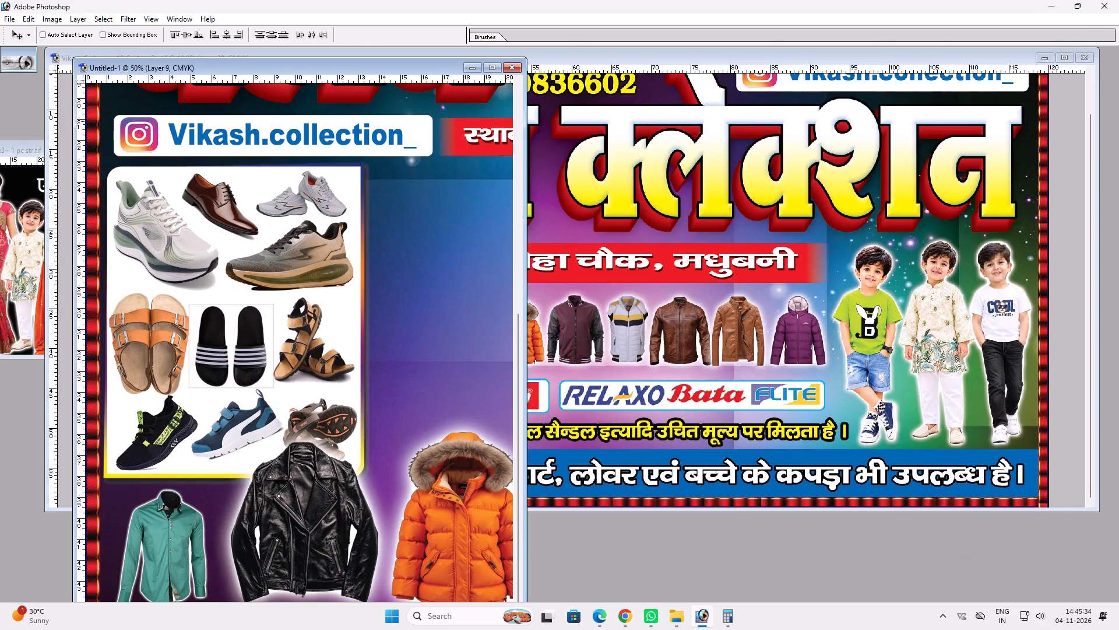
{"action": "left_click", "coordinate": [491, 72]}
Scale the row of seven jackets down to fit beside the green shirt, between the shoe panel and blue strip.
{"action": "scroll", "coordinate": [550, 312], "scroll_direction": "up", "scroll_amount": 3}
{"action": "key", "text": "space"}
{"action": "key", "text": "space"}
{"action": "key", "text": "space"}
{"action": "key", "text": "space"}
{"action": "key", "text": "space"}
{"action": "key", "text": "space"}
{"action": "key", "text": "space"}
{"action": "key", "text": "space"}
{"action": "right_click_drag", "start_coordinate": [571, 407], "coordinate": [580, 408]}
{"action": "left_click", "coordinate": [592, 412]}
{"action": "scroll", "coordinate": [589, 408], "scroll_direction": "up", "scroll_amount": 3}
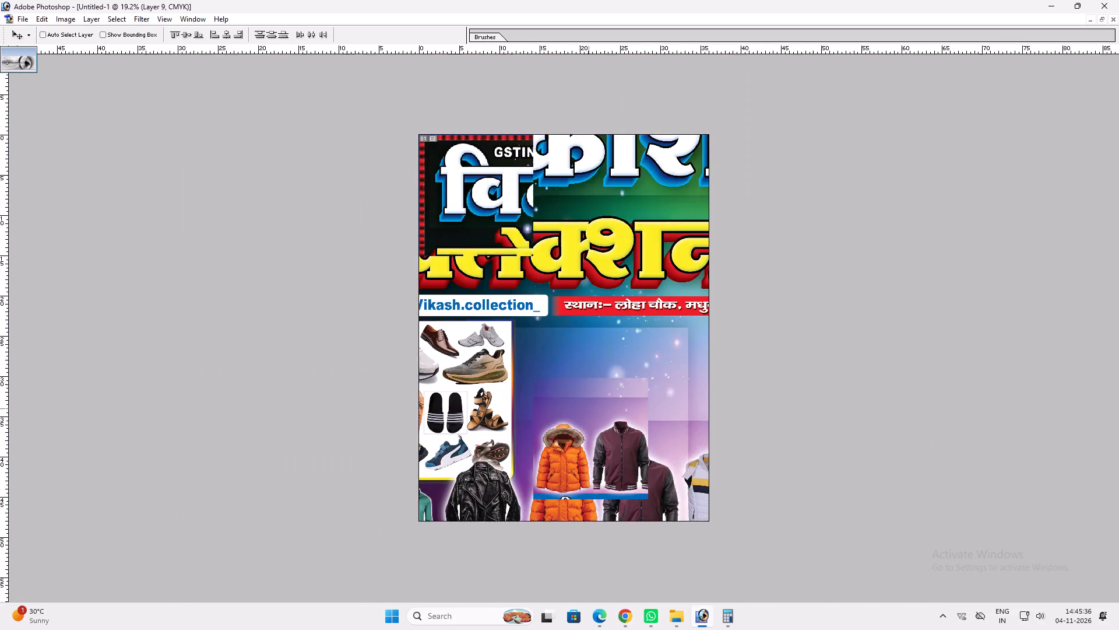
{"action": "key", "text": "ctrl+t"}
{"action": "left_click_drag", "start_coordinate": [880, 421], "coordinate": [785, 432], "text": "shift"}
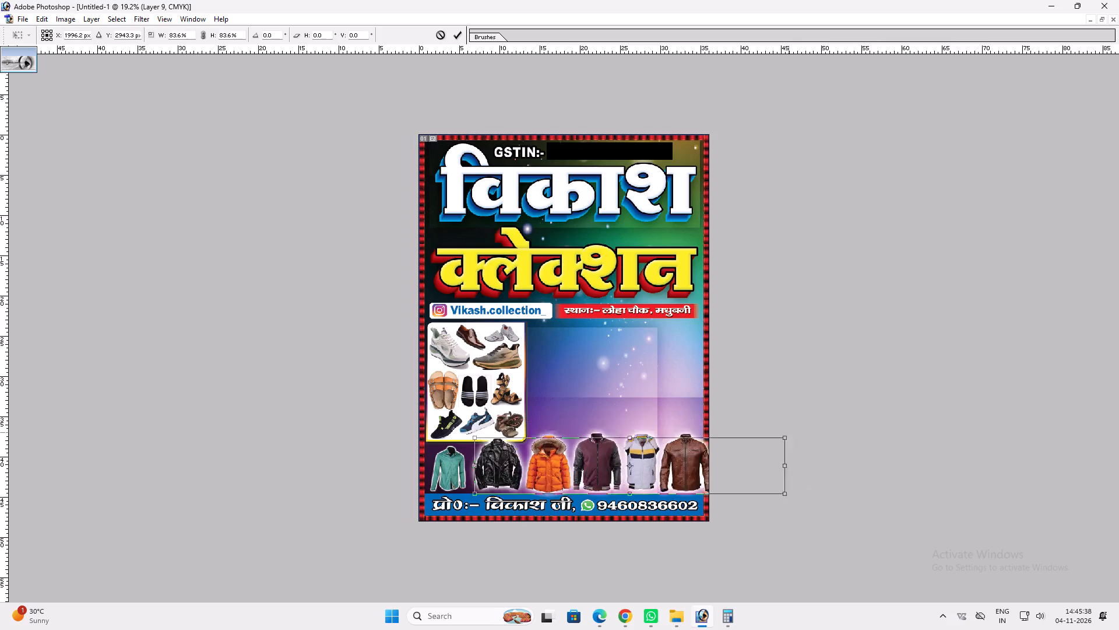
{"action": "left_click_drag", "start_coordinate": [785, 432], "coordinate": [699, 440], "text": "shift"}
{"action": "key", "text": "Return"}
{"action": "key", "text": "v"}
Nudge the jacket row up and enlarge it to about 104% so that it fills the width beside the green shirt.
{"action": "left_click_drag", "start_coordinate": [657, 466], "coordinate": [652, 460]}
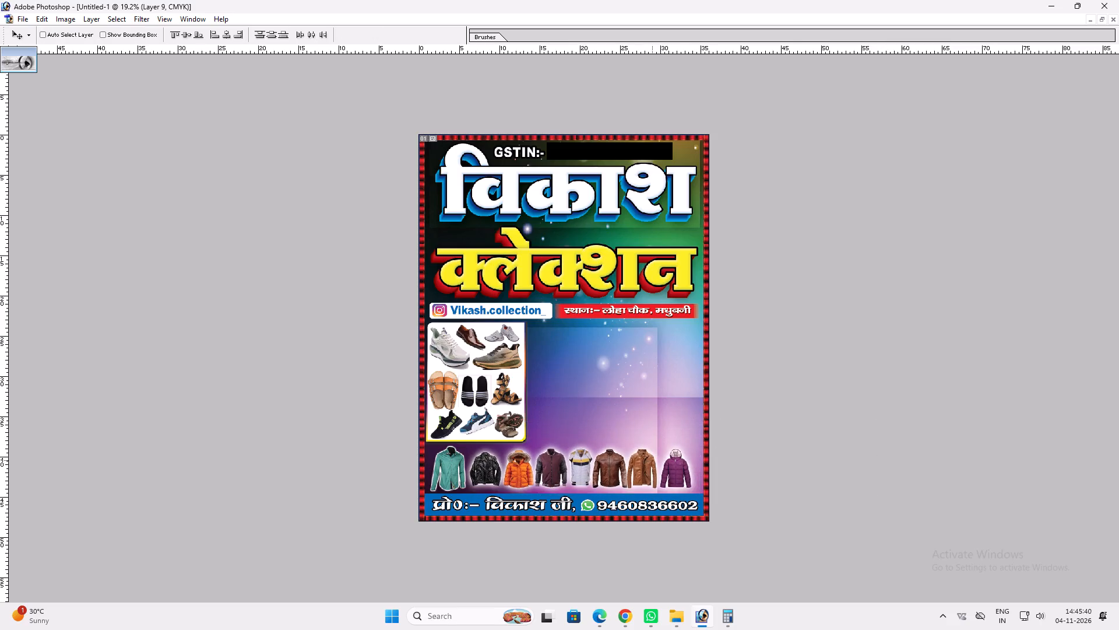
{"action": "left_click_drag", "start_coordinate": [652, 460], "coordinate": [653, 459]}
{"action": "key", "text": "ctrl+t"}
{"action": "left_click_drag", "start_coordinate": [691, 488], "coordinate": [700, 488], "text": "shift"}
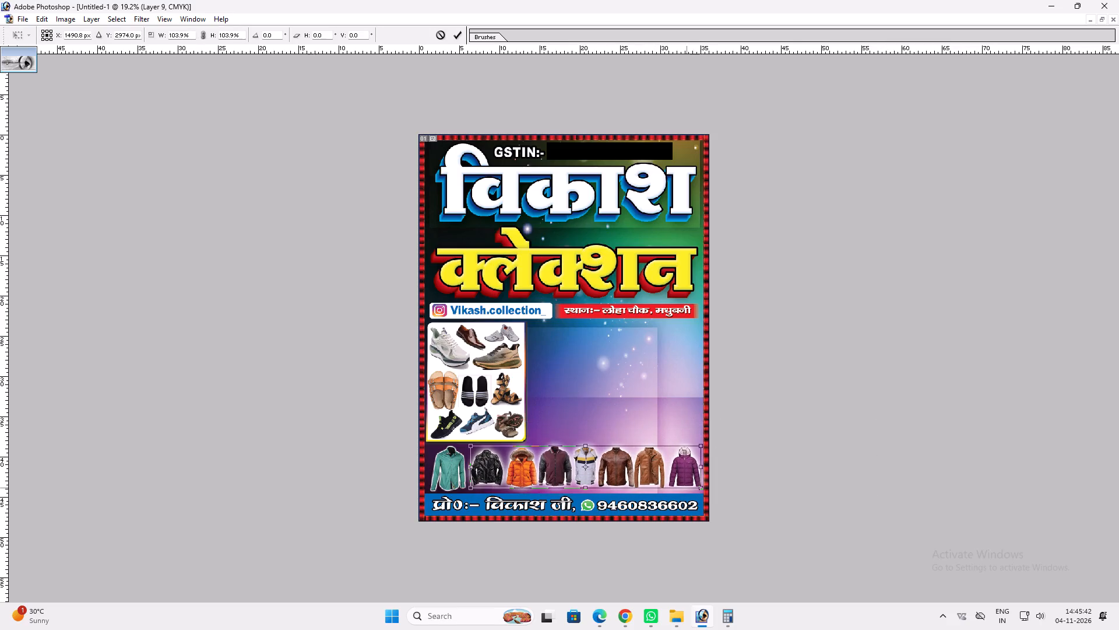
{"action": "left_click_drag", "start_coordinate": [685, 488], "coordinate": [679, 489], "text": "shift"}
{"action": "key", "text": "shift+Return"}
{"action": "key", "text": "ctrl+0"}
{"action": "type", "text": "vv"}
{"action": "left_click", "coordinate": [466, 505], "text": "ctrl"}
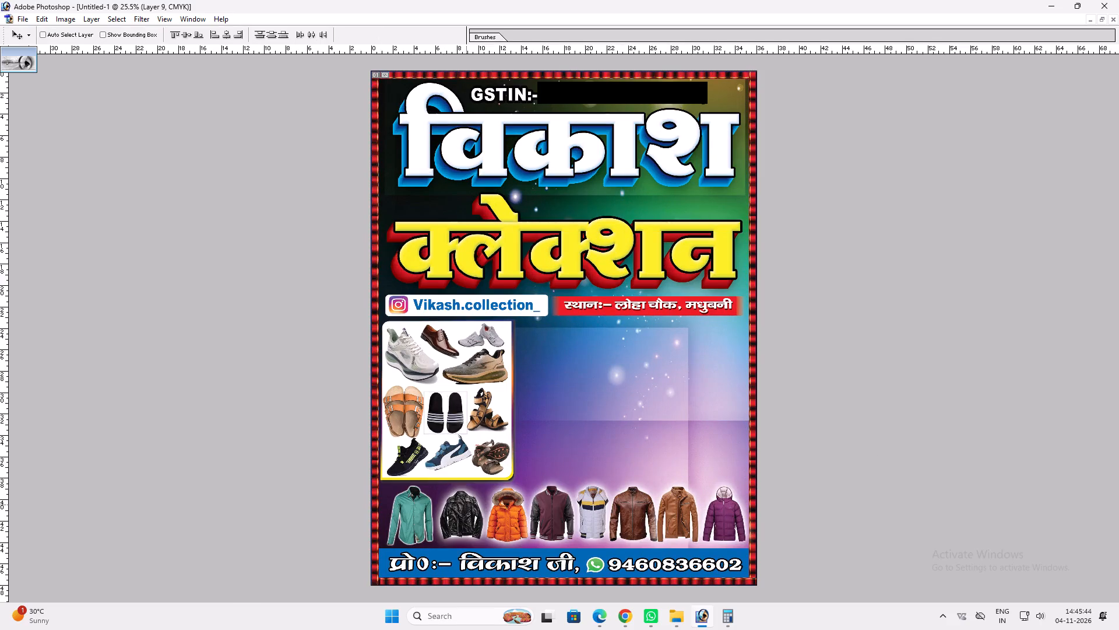
Replace the black leather jacket's glow by pasting the layer style copied from the green shirt.
{"action": "key", "text": "alt+l"}
{"action": "type", "text": "yo"}
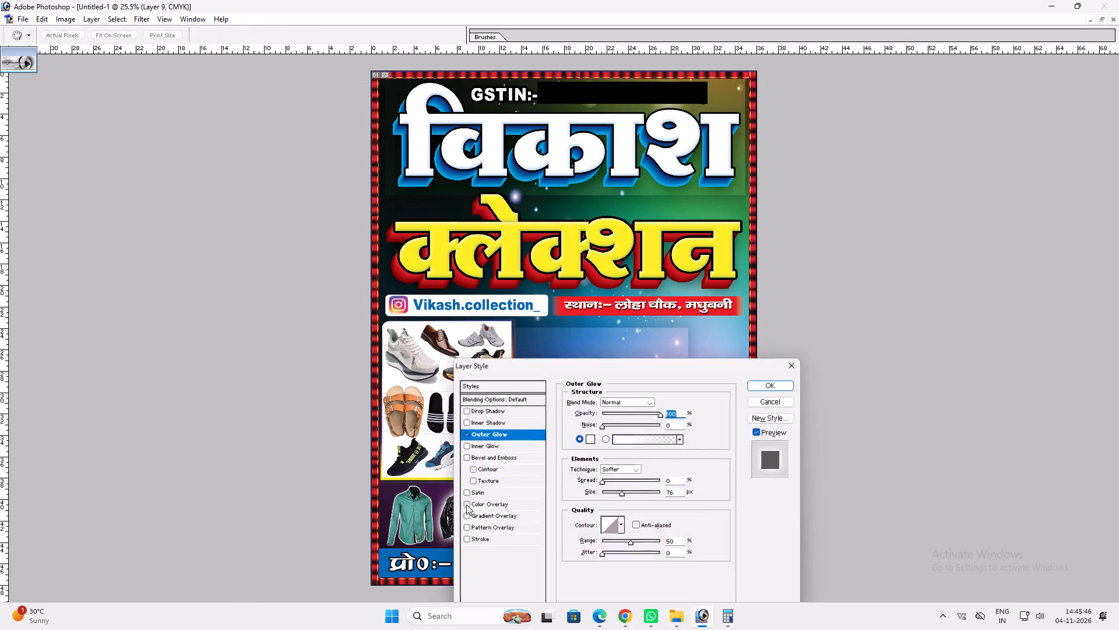
{"action": "key", "text": "Return"}
{"action": "key", "text": "ctrl+z"}
{"action": "key", "text": "alt+l"}
{"action": "key", "text": "alt+y"}
{"action": "key", "text": "p"}
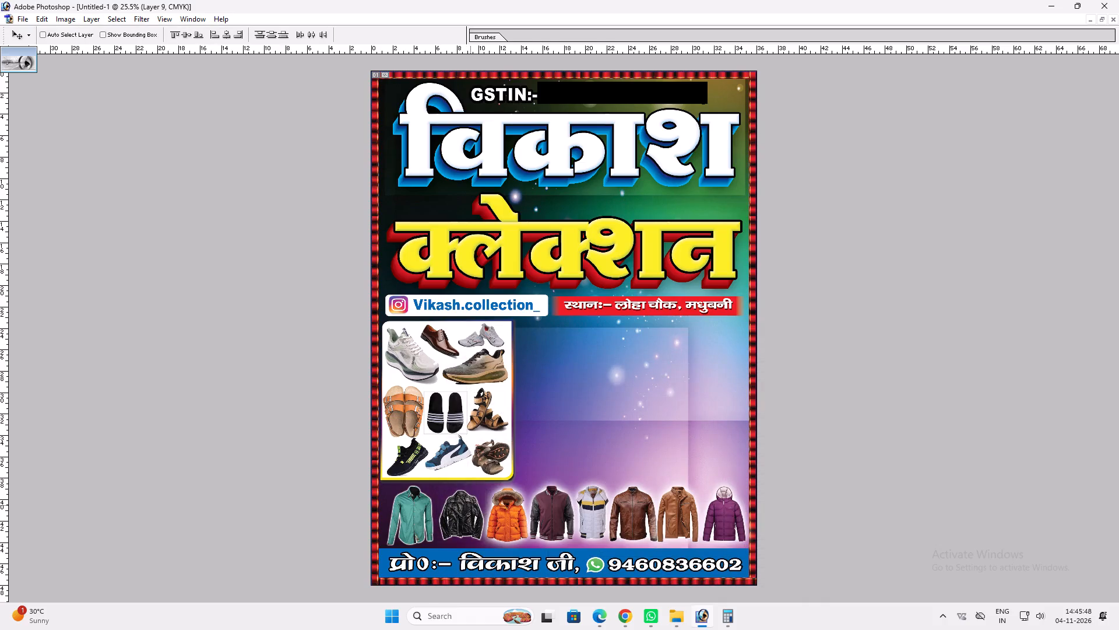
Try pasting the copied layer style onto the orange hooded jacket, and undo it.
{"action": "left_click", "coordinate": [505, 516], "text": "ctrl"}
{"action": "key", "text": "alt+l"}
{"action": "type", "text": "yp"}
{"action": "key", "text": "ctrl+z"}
Paste the copied layer style onto the orange hooded jacket and adjust its outer glow's size, lowering the spread to almost nothing.
{"action": "key", "text": "z"}
{"action": "left_click_drag", "start_coordinate": [435, 467], "coordinate": [589, 610]}
{"action": "type", "text": "vv"}
{"action": "left_click", "coordinate": [509, 317], "text": "ctrl"}
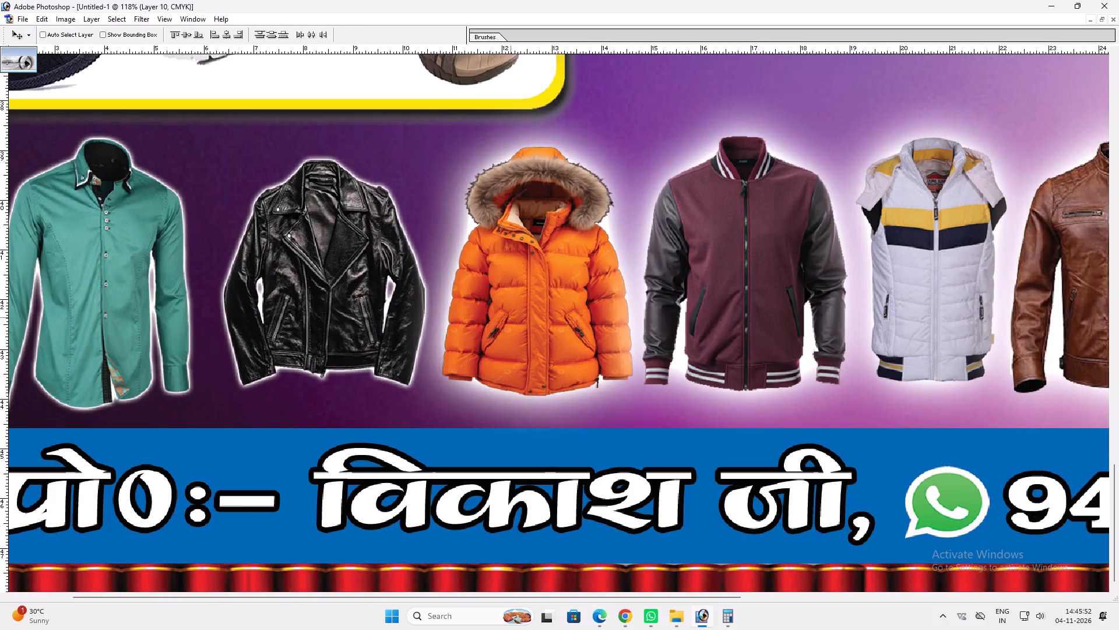
{"action": "key", "text": "alt+l"}
{"action": "key", "text": "alt+y"}
{"action": "key", "text": "p"}
{"action": "key", "text": "alt+l"}
{"action": "key", "text": "alt+y"}
{"action": "key", "text": "o"}
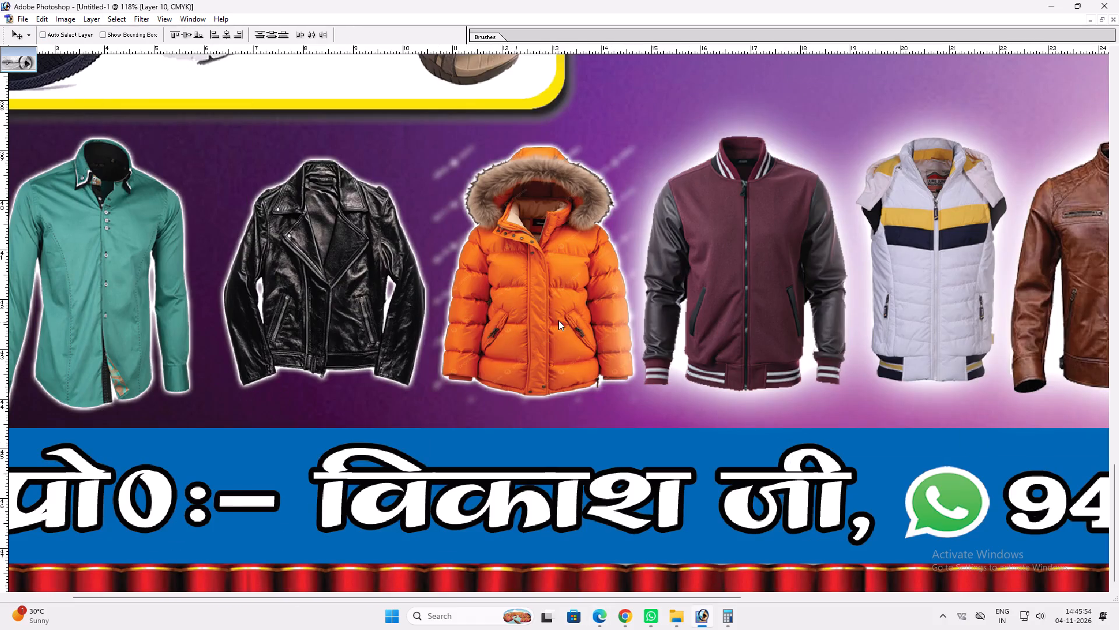
{"action": "left_click_drag", "start_coordinate": [610, 481], "coordinate": [615, 482]}
{"action": "left_click", "coordinate": [608, 495]}
{"action": "left_click_drag", "start_coordinate": [610, 483], "coordinate": [603, 480]}
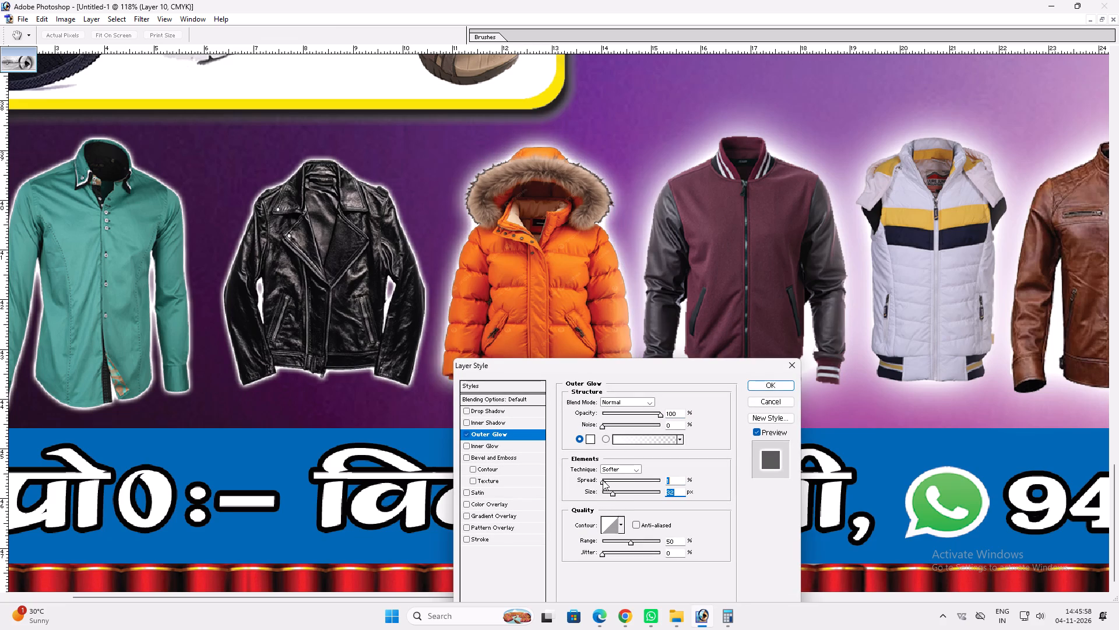
{"action": "left_click_drag", "start_coordinate": [603, 480], "coordinate": [603, 480]}
{"action": "key", "text": "Return"}
Paste the copied layer style onto the maroon jacket, the white vest, the brown leather jacket and the tan jacket.
{"action": "left_click", "coordinate": [709, 307], "text": "ctrl"}
{"action": "key", "text": "alt+l"}
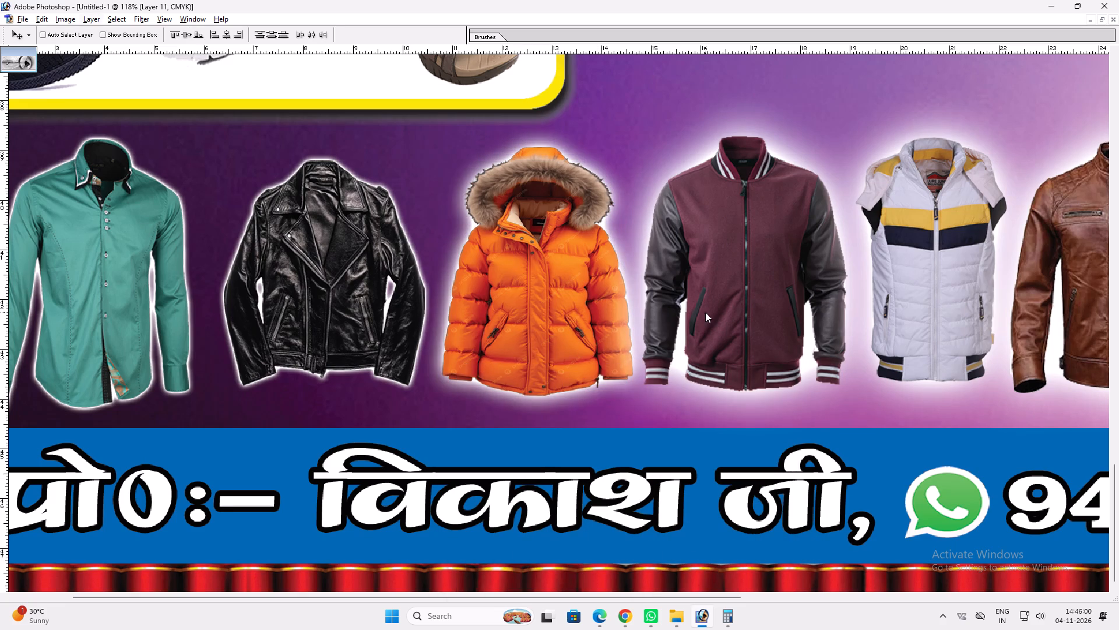
{"action": "key", "text": "alt+y"}
{"action": "type", "text": "p"}
{"action": "key", "text": "space"}
{"action": "left_click_drag", "start_coordinate": [705, 312], "coordinate": [553, 306]}
{"action": "left_click", "coordinate": [748, 276], "text": "ctrl"}
{"action": "key", "text": "alt+l"}
{"action": "type", "text": "yp"}
{"action": "key", "text": "space"}
{"action": "left_click_drag", "start_coordinate": [723, 276], "coordinate": [589, 269]}
{"action": "left_click", "coordinate": [850, 265], "text": "ctrl"}
{"action": "key", "text": "alt+l"}
{"action": "key", "text": "alt+y"}
{"action": "key", "text": "p"}
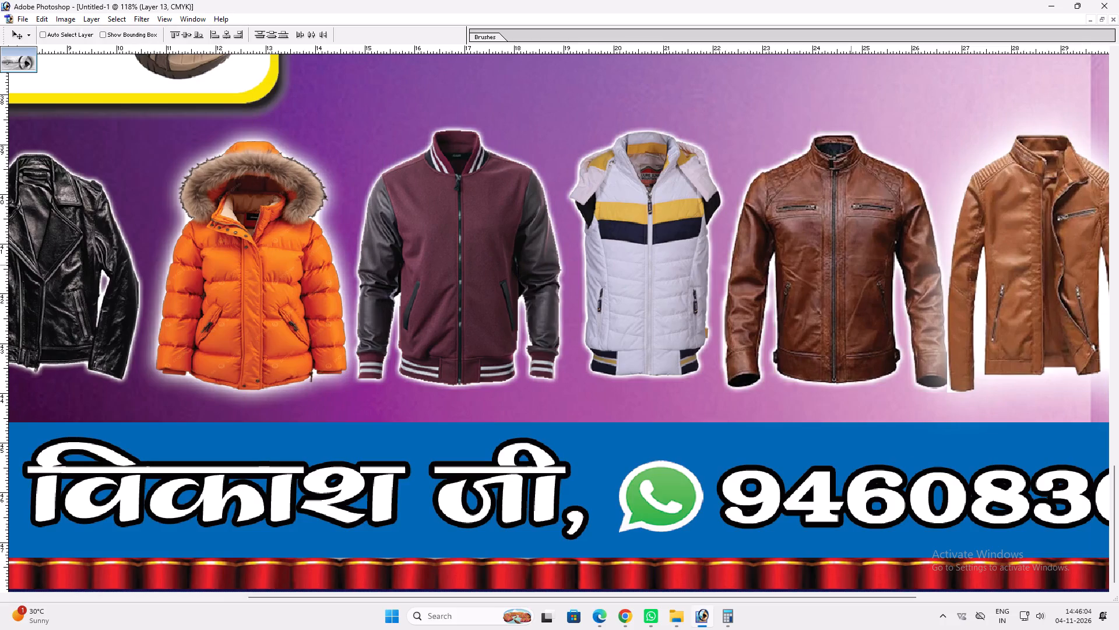
{"action": "left_click", "coordinate": [1102, 225], "text": "ctrl"}
{"action": "key", "text": "alt+l"}
{"action": "key", "text": "alt+y"}
{"action": "type", "text": "p"}
Reduce the height of the linked jacket row to about 99%.
{"action": "key", "text": "space"}
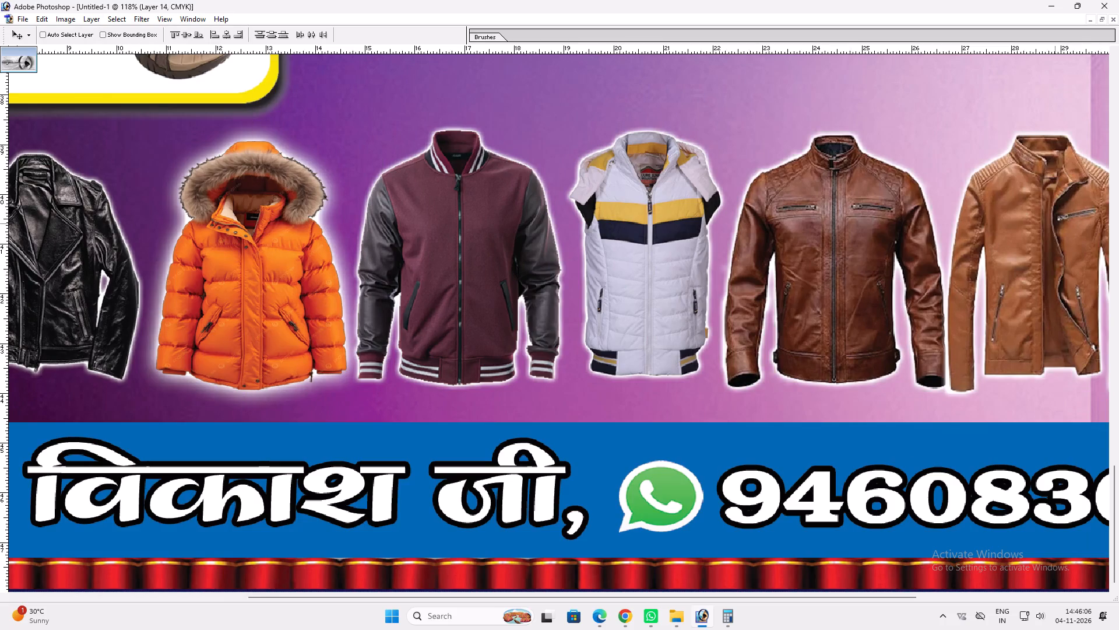
{"action": "right_click", "coordinate": [1055, 223]}
{"action": "left_click", "coordinate": [1055, 223]}
{"action": "double_click", "coordinate": [1056, 223], "text": "ctrl"}
{"action": "key", "text": "ctrl+t"}
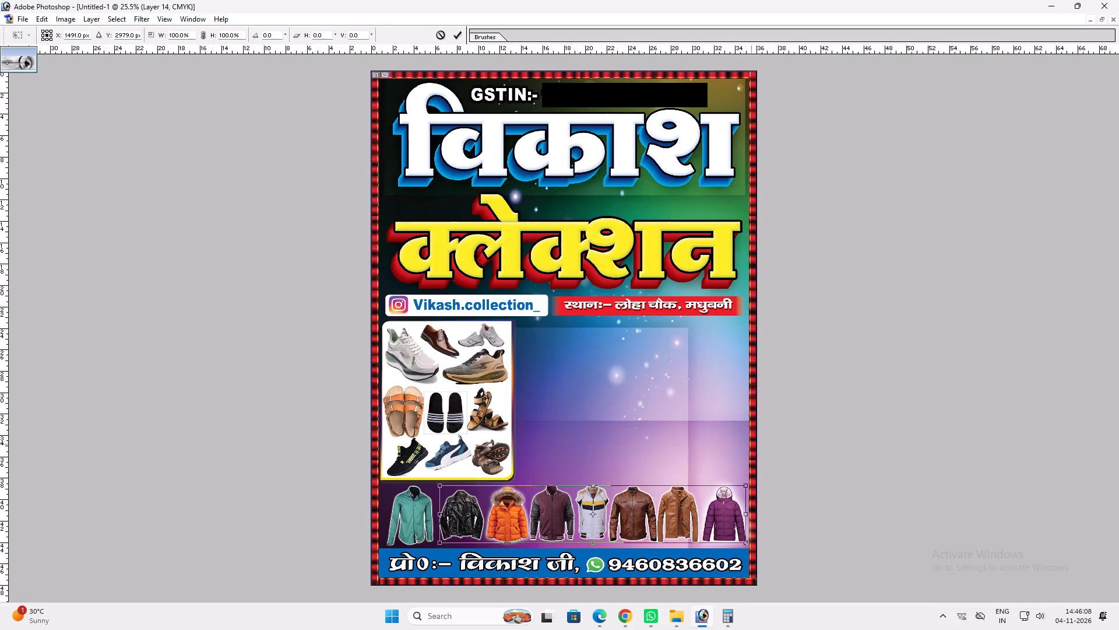
{"action": "left_click_drag", "start_coordinate": [749, 480], "coordinate": [741, 480], "text": "shift"}
{"action": "left_click", "coordinate": [741, 480], "text": "shift"}
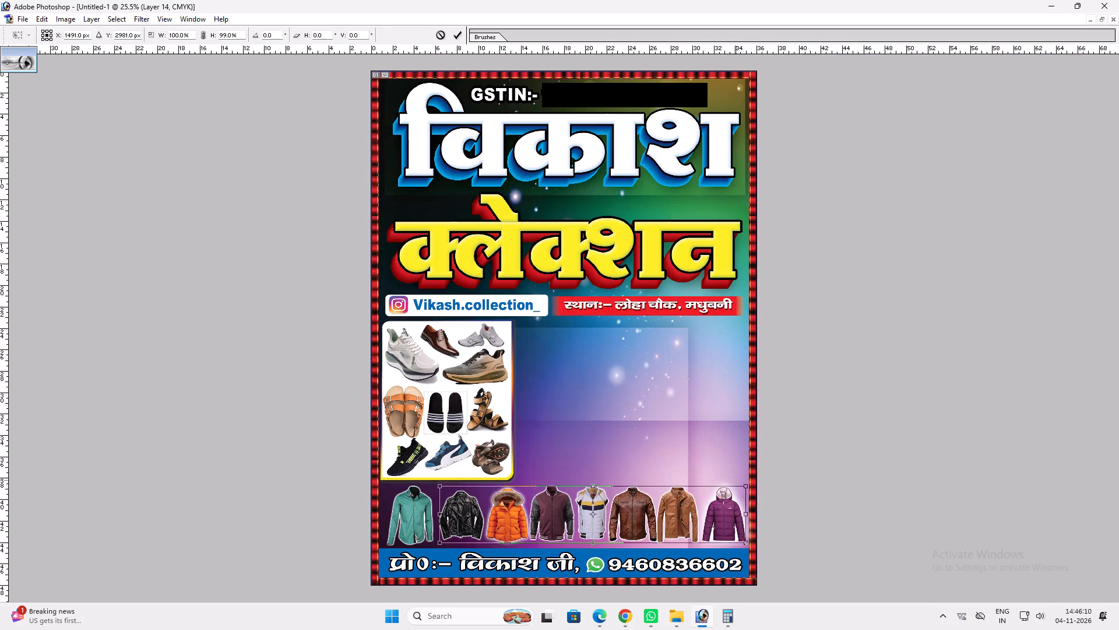
{"action": "key", "text": "shift+Return"}
Go to the Vikash Collection banner and pick out the layers of the three boys with test moves, undoing each move.
{"action": "key", "text": "f"}
{"action": "key", "text": "f"}
{"action": "key", "text": "f"}
{"action": "left_click", "coordinate": [694, 249]}
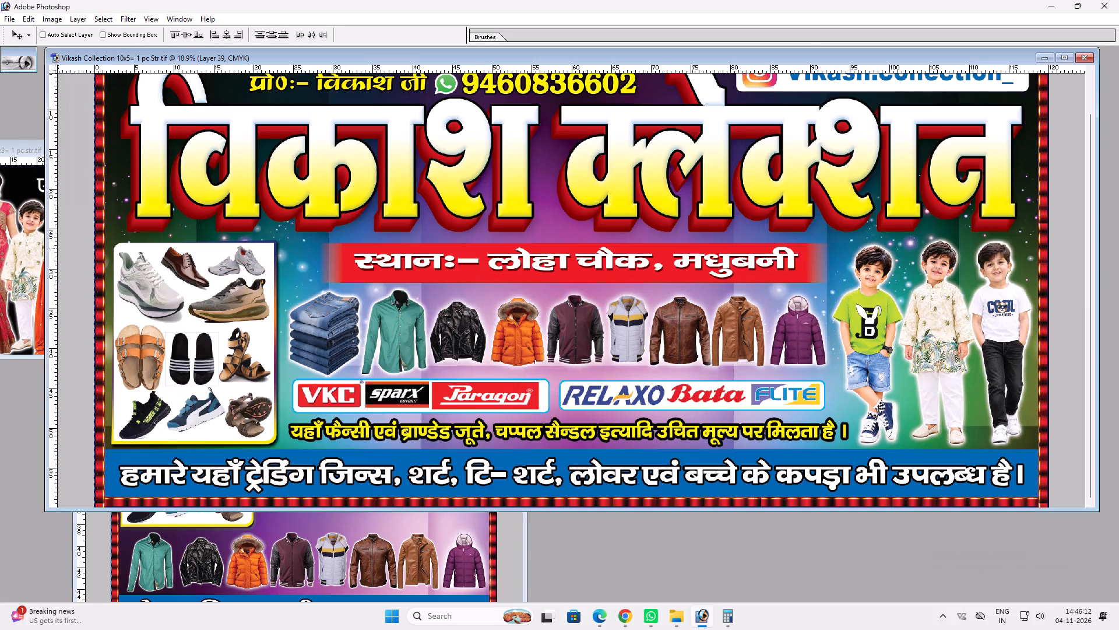
{"action": "key", "text": "v"}
{"action": "key", "text": "v"}
{"action": "left_click", "coordinate": [868, 300], "text": "ctrl"}
{"action": "left_click_drag", "start_coordinate": [868, 299], "coordinate": [878, 261]}
{"action": "key", "text": "ctrl+z"}
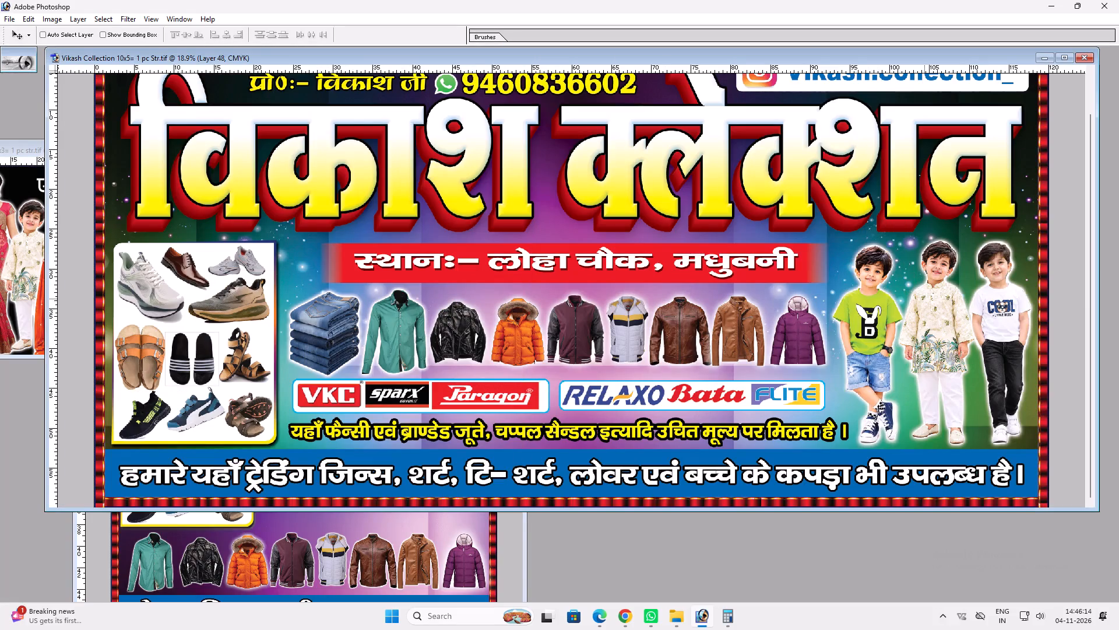
{"action": "left_click", "coordinate": [926, 297], "text": "ctrl+shift"}
{"action": "left_click_drag", "start_coordinate": [927, 297], "coordinate": [923, 260], "text": "ctrl+shift"}
{"action": "key", "text": "ctrl+z"}
{"action": "left_click", "coordinate": [985, 305], "text": "ctrl+shift"}
{"action": "left_click_drag", "start_coordinate": [986, 306], "coordinate": [979, 257]}
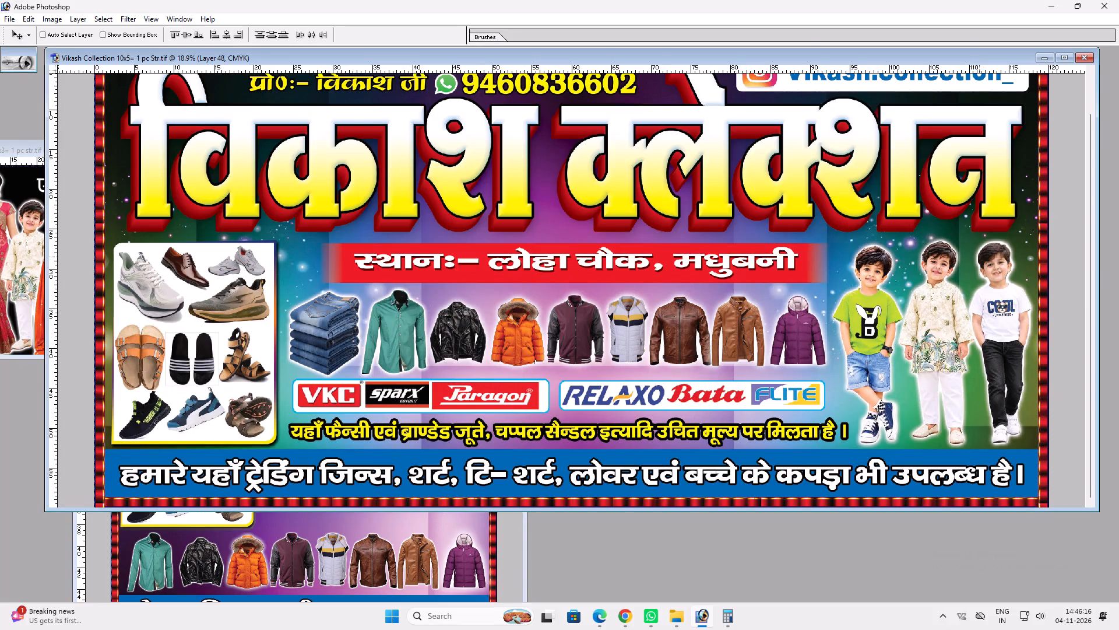
{"action": "key", "text": "ctrl+z"}
Bring the three boys from the Vikash Collection banner into the portrait design and shift them over its right half.
{"action": "key", "text": "f"}
{"action": "key", "text": "f"}
{"action": "key", "text": "f"}
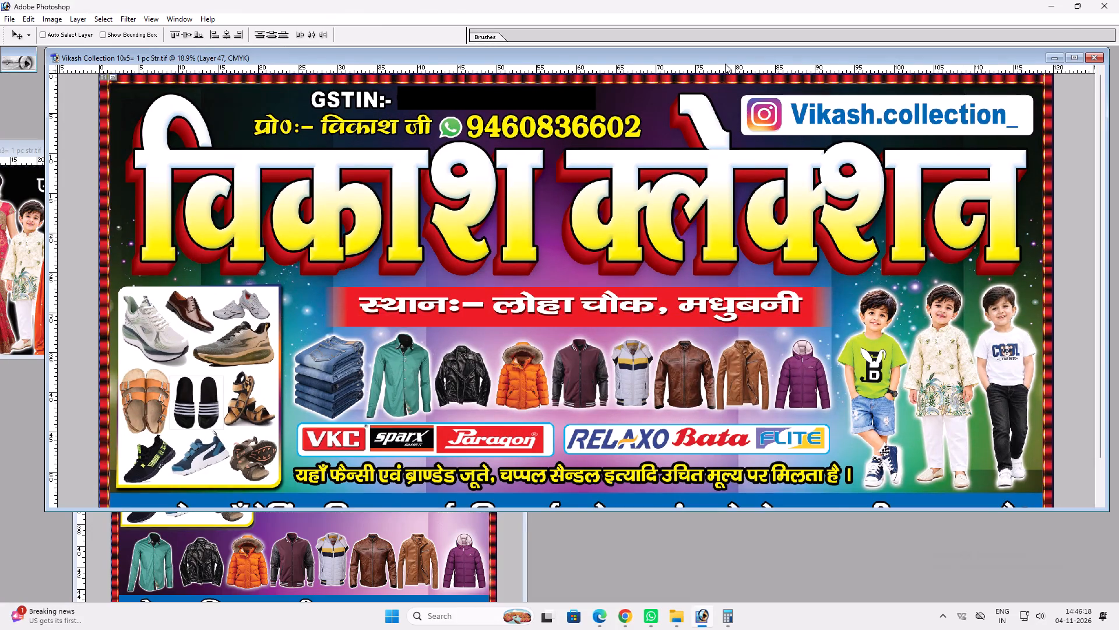
{"action": "left_click_drag", "start_coordinate": [722, 62], "coordinate": [1097, 69]}
{"action": "left_click_drag", "start_coordinate": [1118, 281], "coordinate": [373, 395]}
{"action": "left_click_drag", "start_coordinate": [361, 400], "coordinate": [525, 398]}
{"action": "left_click", "coordinate": [495, 68]}
{"action": "key", "text": "v"}
{"action": "left_click_drag", "start_coordinate": [534, 285], "coordinate": [609, 316]}
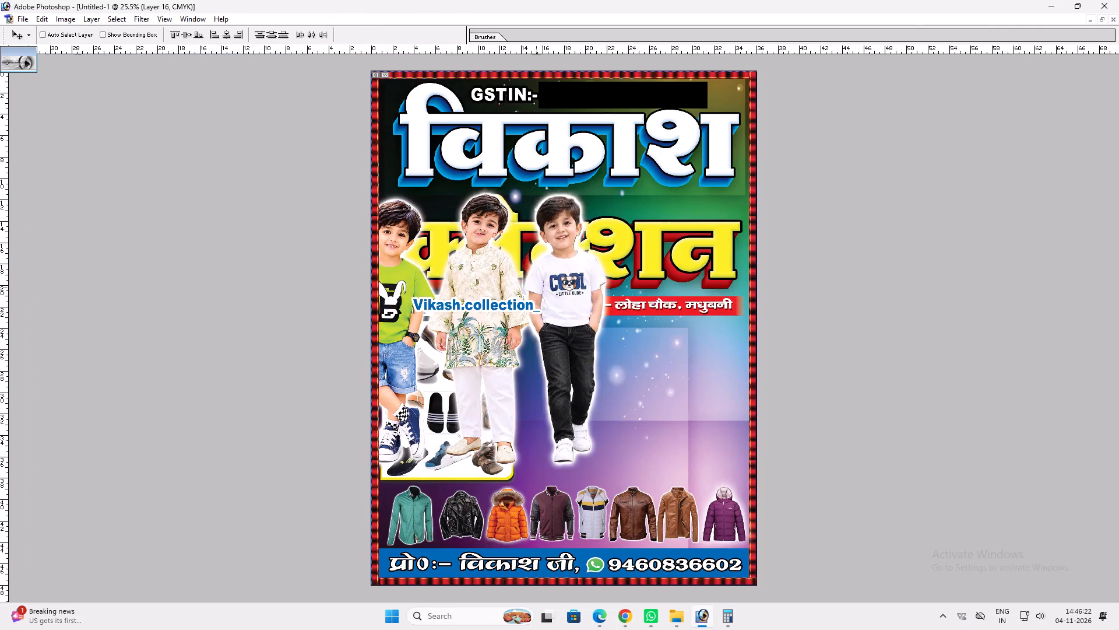
{"action": "left_click_drag", "start_coordinate": [609, 316], "coordinate": [680, 316]}
Merge the three boys into one layer and scale them down to fit between the address strip and the jacket row.
{"action": "key", "text": "ctrl+e"}
{"action": "key", "text": "ctrl+t"}
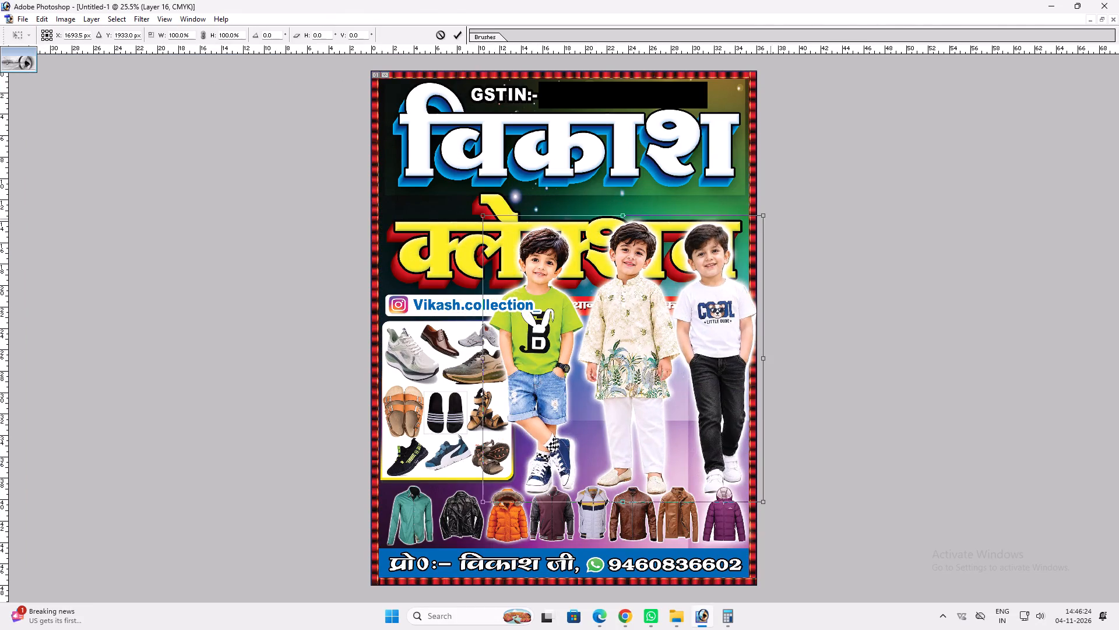
{"action": "left_click_drag", "start_coordinate": [765, 215], "coordinate": [708, 264], "text": "alt+shift"}
{"action": "key", "text": "Return"}
{"action": "key", "text": "v"}
{"action": "left_click_drag", "start_coordinate": [659, 341], "coordinate": [654, 352]}
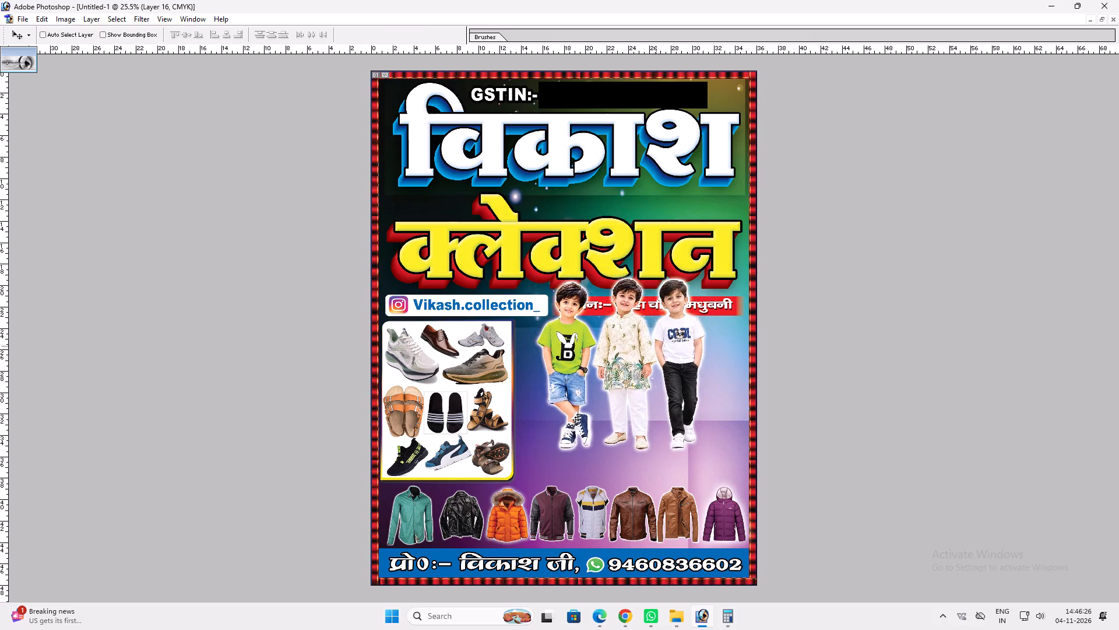
{"action": "left_click_drag", "start_coordinate": [654, 352], "coordinate": [641, 383]}
{"action": "key", "text": "ctrl+t"}
{"action": "left_click_drag", "start_coordinate": [641, 318], "coordinate": [642, 328], "text": "shift"}
{"action": "left_click_drag", "start_coordinate": [662, 500], "coordinate": [668, 481], "text": "shift"}
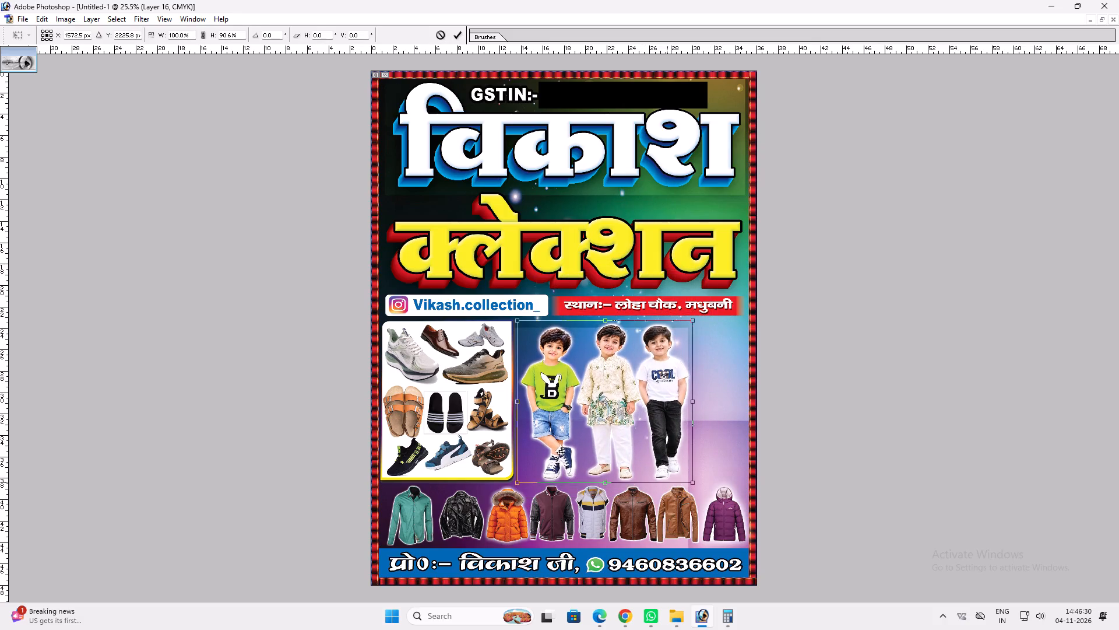
{"action": "key", "text": "shift+Return"}
Move the three boys to the design's right edge and enlarge them slightly to fill the height above the jacket row.
{"action": "key", "text": "v"}
{"action": "left_click_drag", "start_coordinate": [643, 454], "coordinate": [691, 452], "text": "shift"}
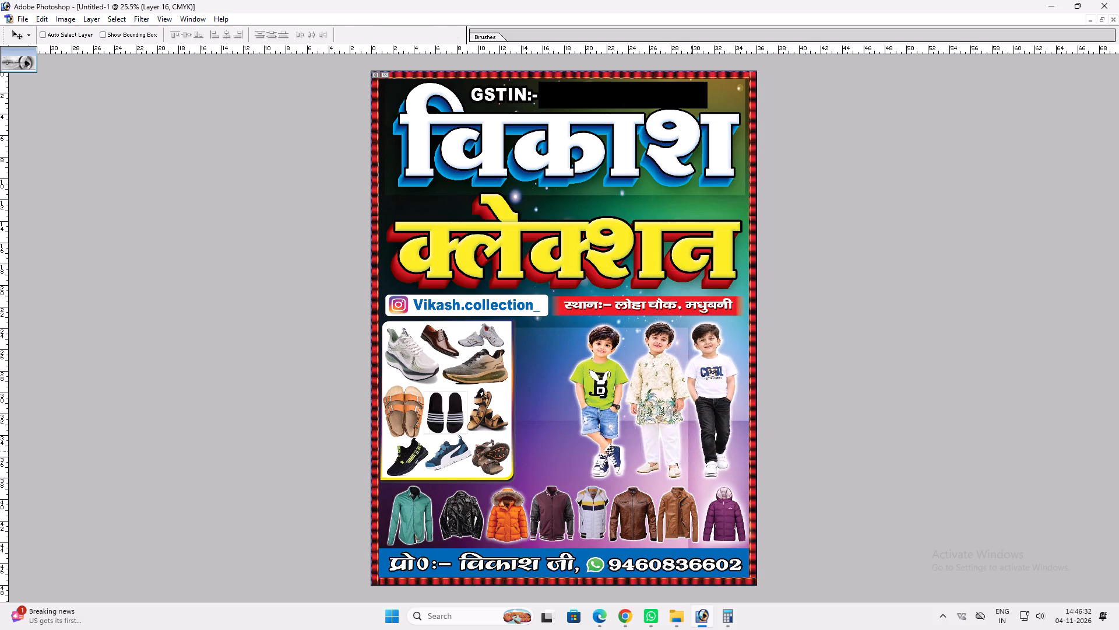
{"action": "left_click_drag", "start_coordinate": [691, 452], "coordinate": [693, 455], "text": "shift"}
{"action": "key", "text": "ctrl+t"}
{"action": "left_click_drag", "start_coordinate": [692, 327], "coordinate": [698, 323], "text": "shift"}
{"action": "key", "text": "shift+Return"}
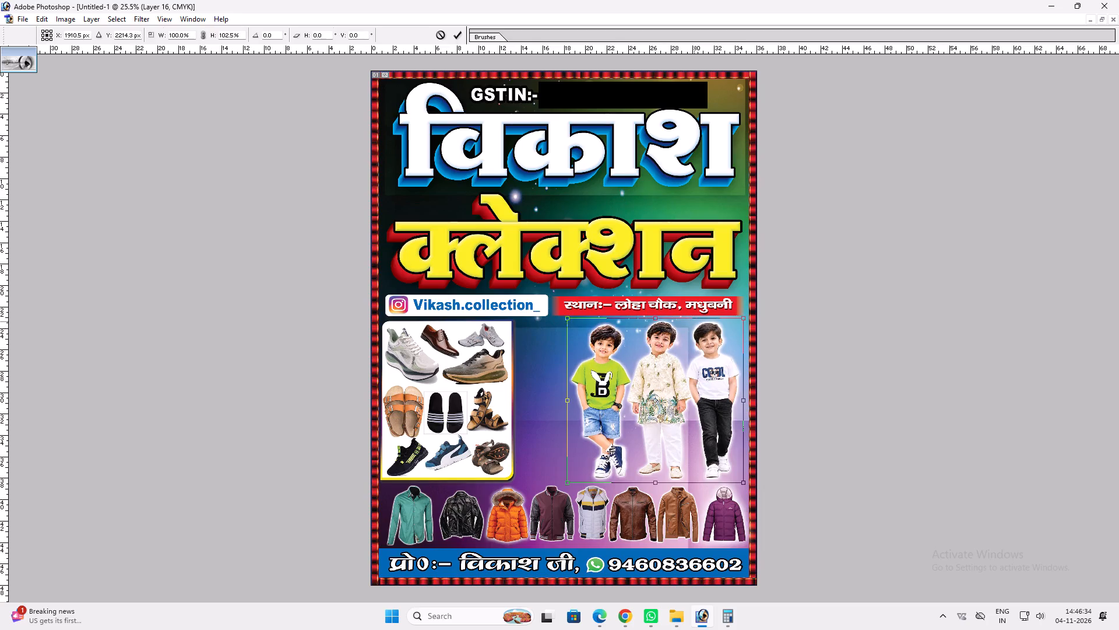
{"action": "key", "text": "v"}
{"action": "left_click", "coordinate": [690, 325], "text": "shift"}
{"action": "key", "text": "ctrl+t"}
{"action": "left_click_drag", "start_coordinate": [688, 323], "coordinate": [696, 320], "text": "shift"}
{"action": "key", "text": "Return"}
{"action": "key", "text": "v"}
{"action": "left_click_drag", "start_coordinate": [591, 356], "coordinate": [596, 358]}
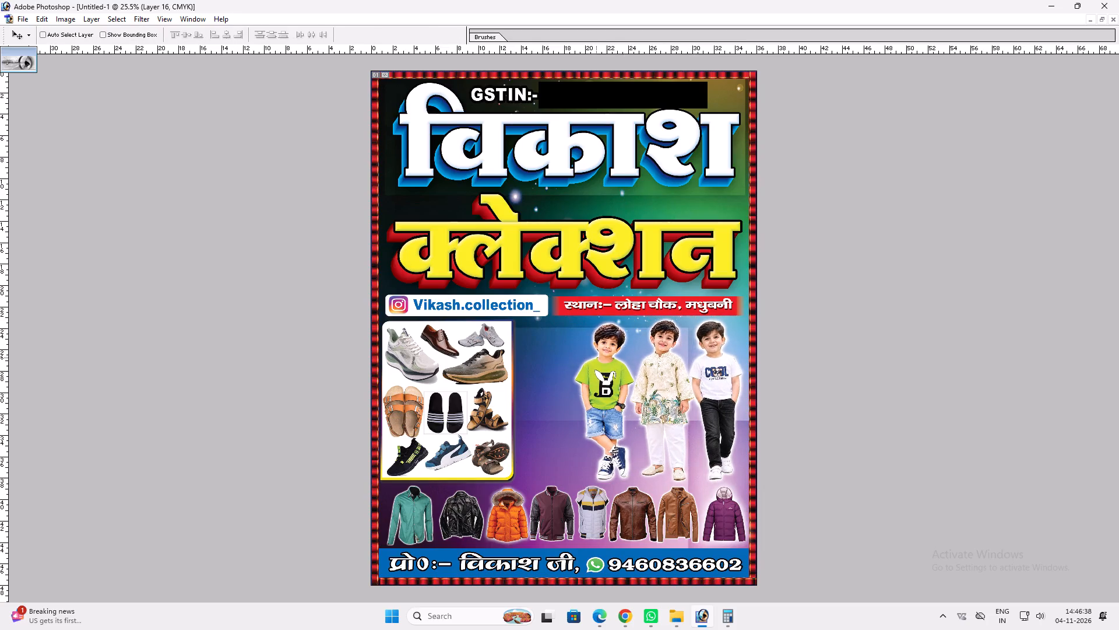
{"action": "left_click_drag", "start_coordinate": [596, 358], "coordinate": [598, 358]}
Bring the stack of folded jeans from the Vikash Collection banner into the portrait design, beside the shoe panel.
{"action": "type", "text": "fff"}
{"action": "left_click", "coordinate": [682, 351]}
{"action": "left_click", "coordinate": [693, 366], "text": "ctrl"}
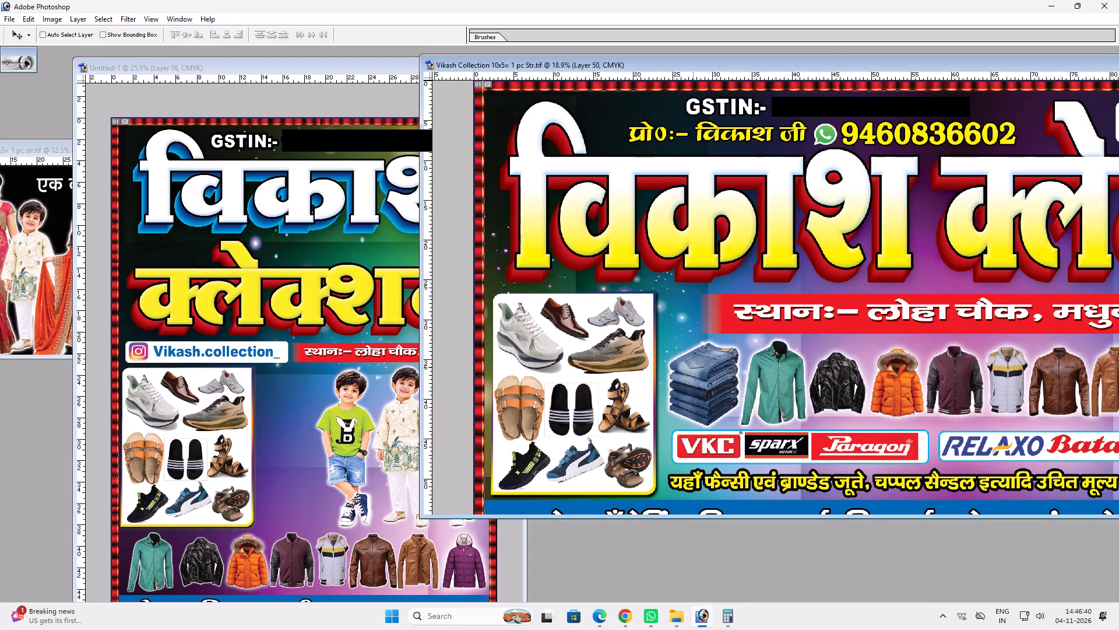
{"action": "left_click_drag", "start_coordinate": [693, 368], "coordinate": [367, 387]}
{"action": "left_click_drag", "start_coordinate": [376, 392], "coordinate": [300, 446]}
Scale the jeans stack down to fit the gap between the shoe panel and the boy in the green T-shirt.
{"action": "key", "text": "ctrl+t"}
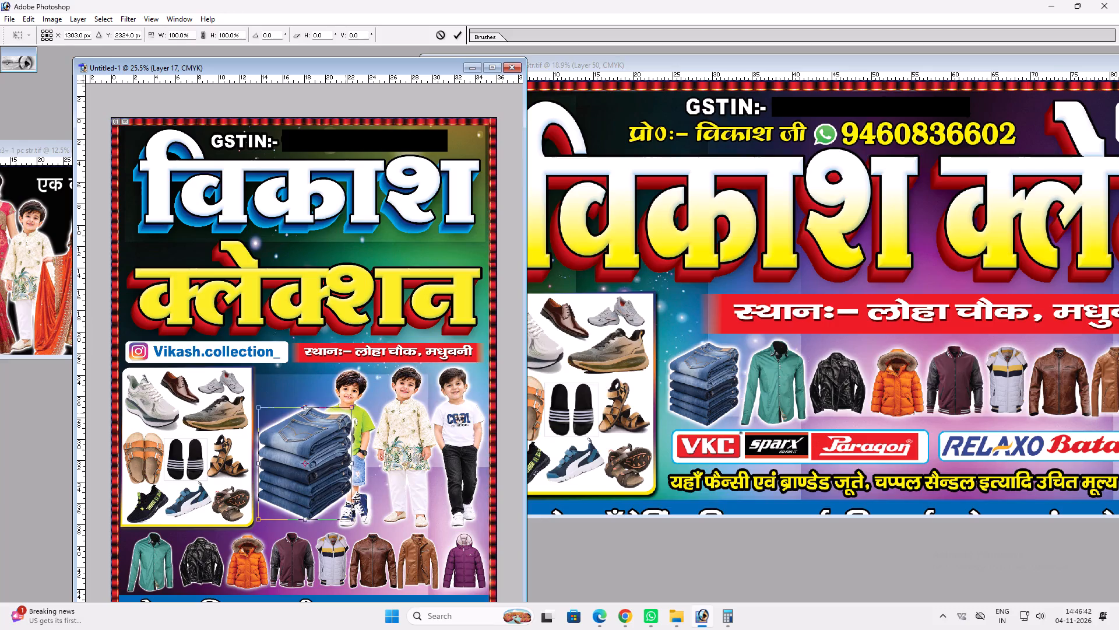
{"action": "left_click_drag", "start_coordinate": [350, 408], "coordinate": [302, 451], "text": "shift"}
{"action": "key", "text": "shift+Return"}
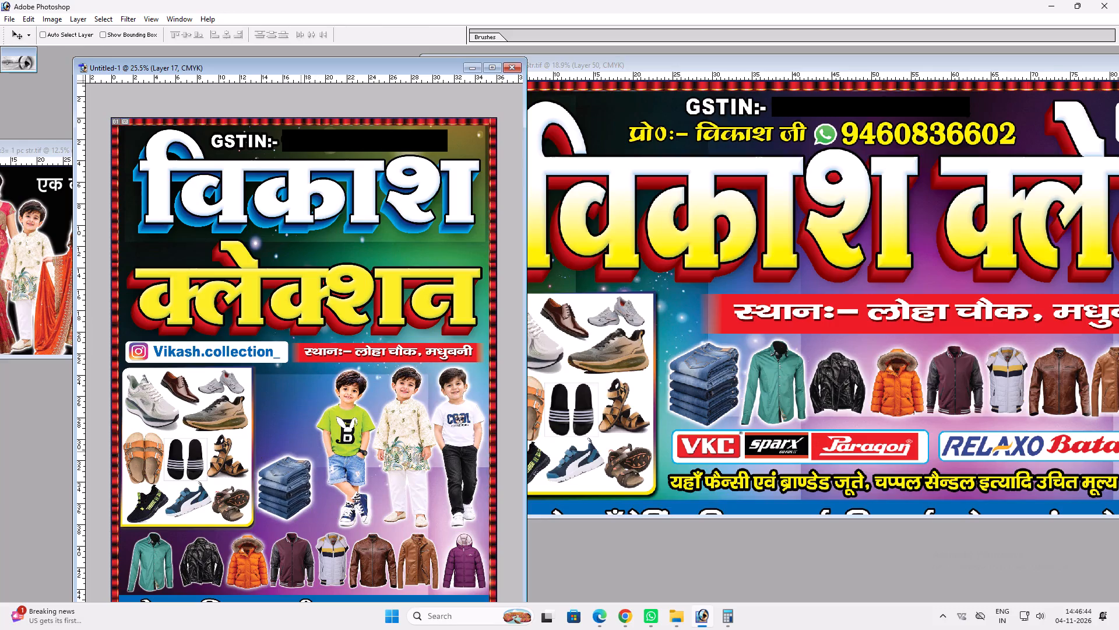
{"action": "key", "text": "v"}
{"action": "left_click_drag", "start_coordinate": [295, 457], "coordinate": [301, 459]}
{"action": "key", "text": "ctrl+t"}
{"action": "left_click_drag", "start_coordinate": [314, 461], "coordinate": [304, 463], "text": "shift"}
{"action": "key", "text": "shift+Return"}
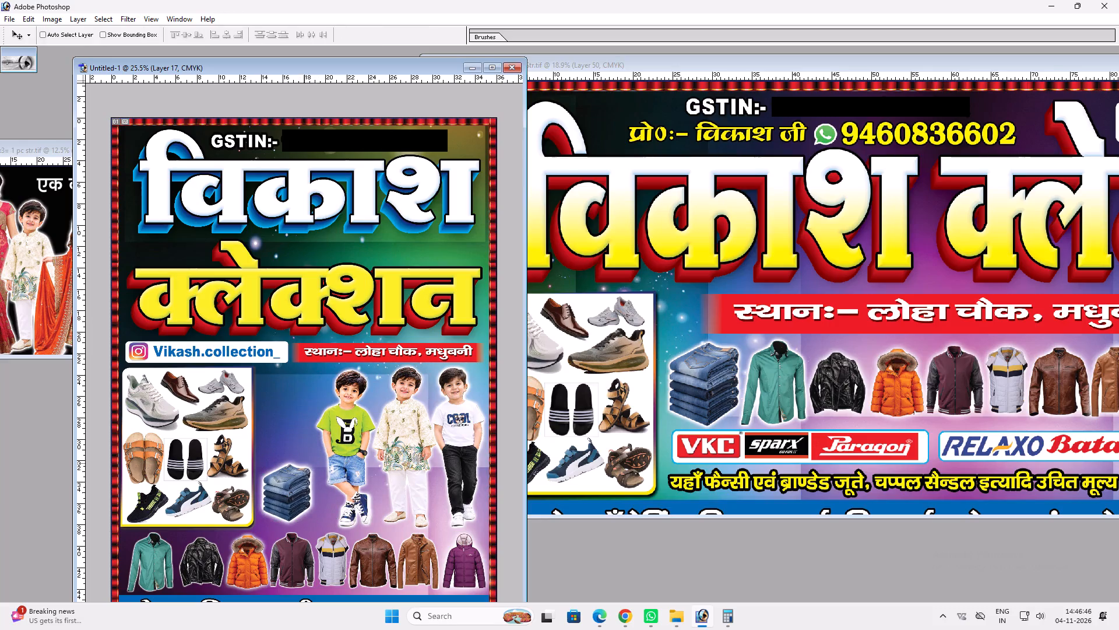
Adjust the outer glow size of the jeans stack.
{"action": "key", "text": "v"}
{"action": "key", "text": "alt+l"}
{"action": "key", "text": "alt+y"}
{"action": "key", "text": "o"}
{"action": "left_click", "coordinate": [616, 491]}
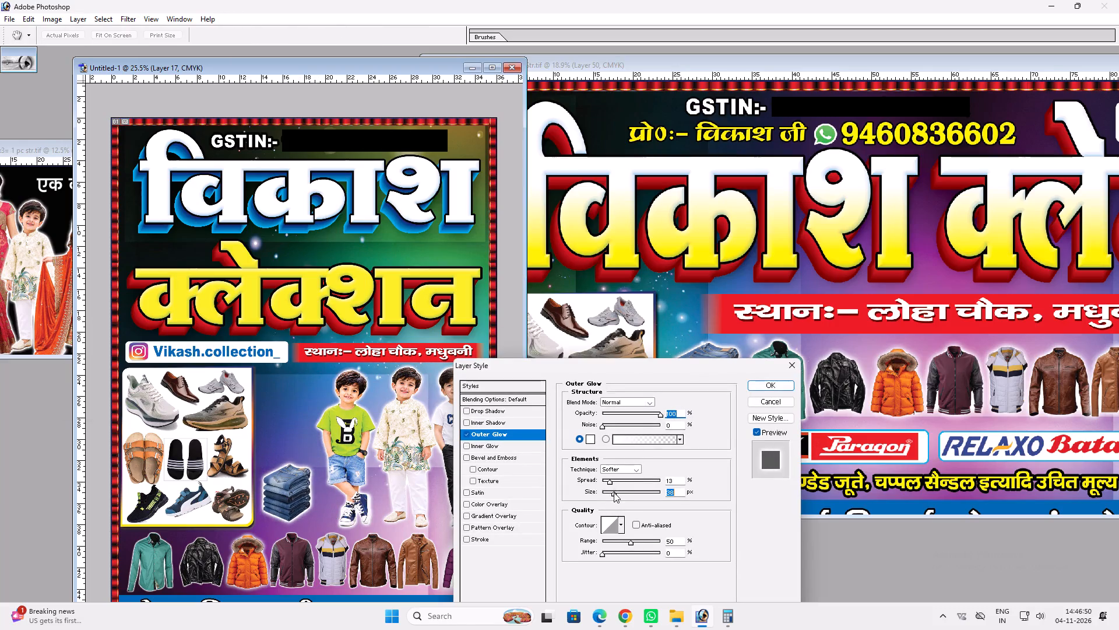
{"action": "key", "text": "Return"}
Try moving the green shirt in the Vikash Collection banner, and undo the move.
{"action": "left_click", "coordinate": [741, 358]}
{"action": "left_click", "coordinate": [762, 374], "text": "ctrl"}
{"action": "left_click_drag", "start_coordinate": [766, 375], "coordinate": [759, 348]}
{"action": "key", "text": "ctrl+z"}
Switch to Chrome and search Google Images for "jeants png".
{"action": "left_click", "coordinate": [625, 619]}
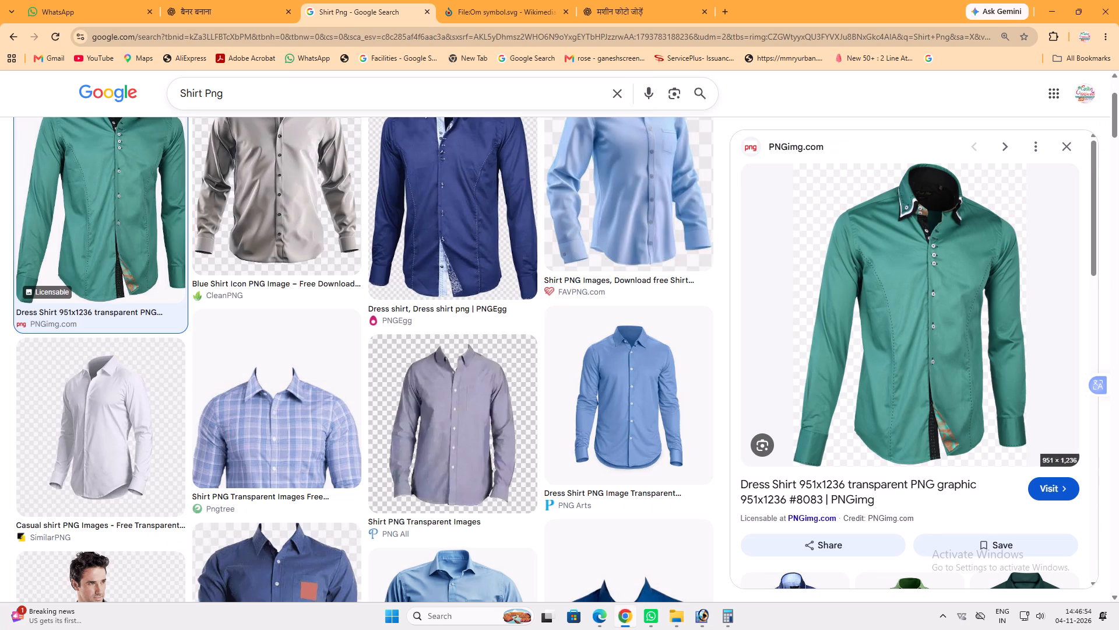
{"action": "left_click", "coordinate": [316, 99]}
{"action": "key", "text": "ctrl+a"}
{"action": "type", "text": "jeants"}
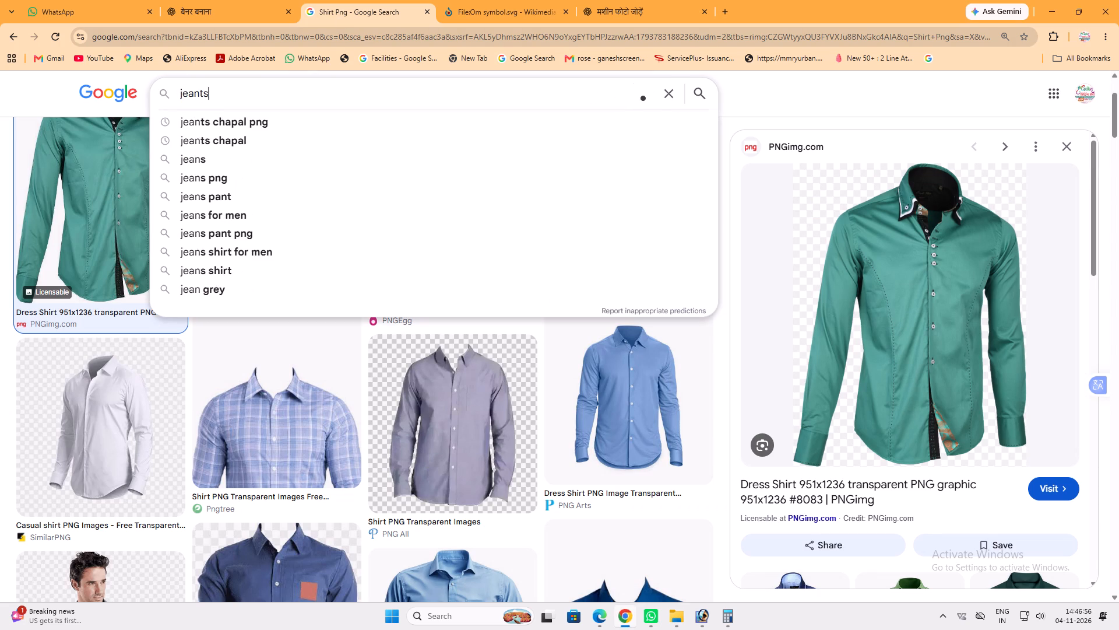
{"action": "key", "text": "space"}
{"action": "type", "text": "png"}
{"action": "key", "text": "space"}
{"action": "key", "text": "Return"}
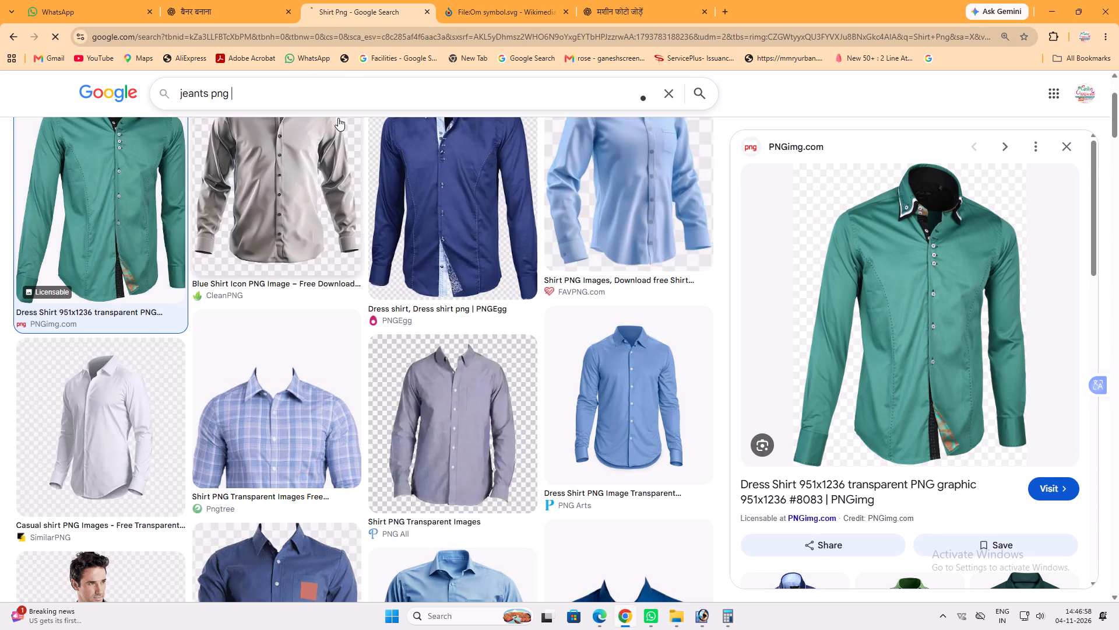
{"action": "double_click", "coordinate": [150, 233]}
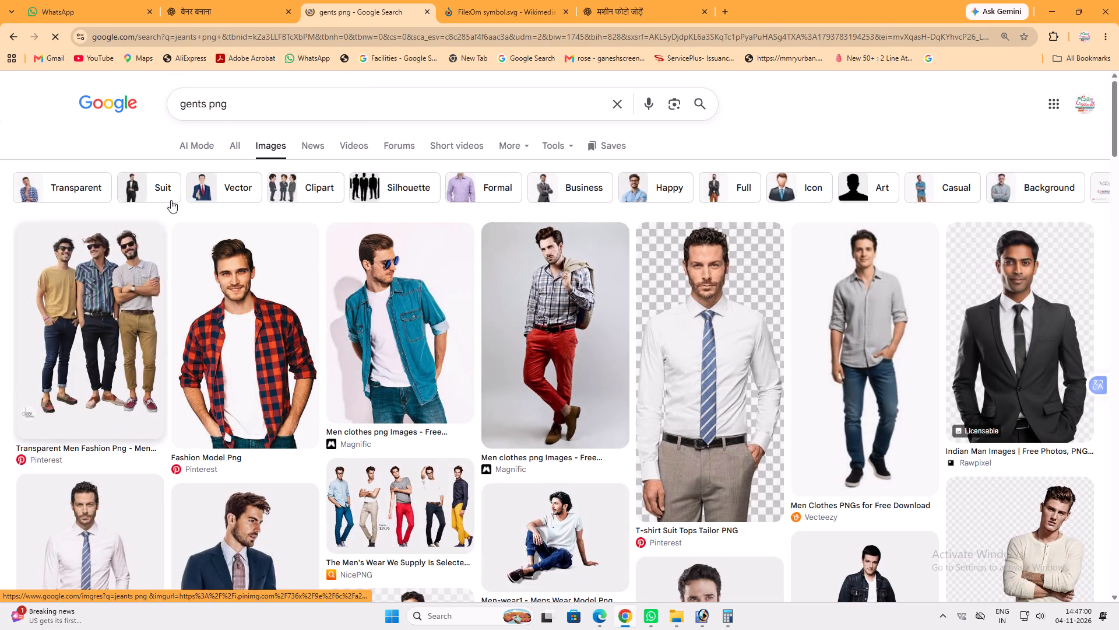
Refine the image search wording, trying "gens png" and "geans png".
{"action": "left_click_drag", "start_coordinate": [205, 108], "coordinate": [196, 110]}
{"action": "key", "text": "s"}
{"action": "key", "text": "Return"}
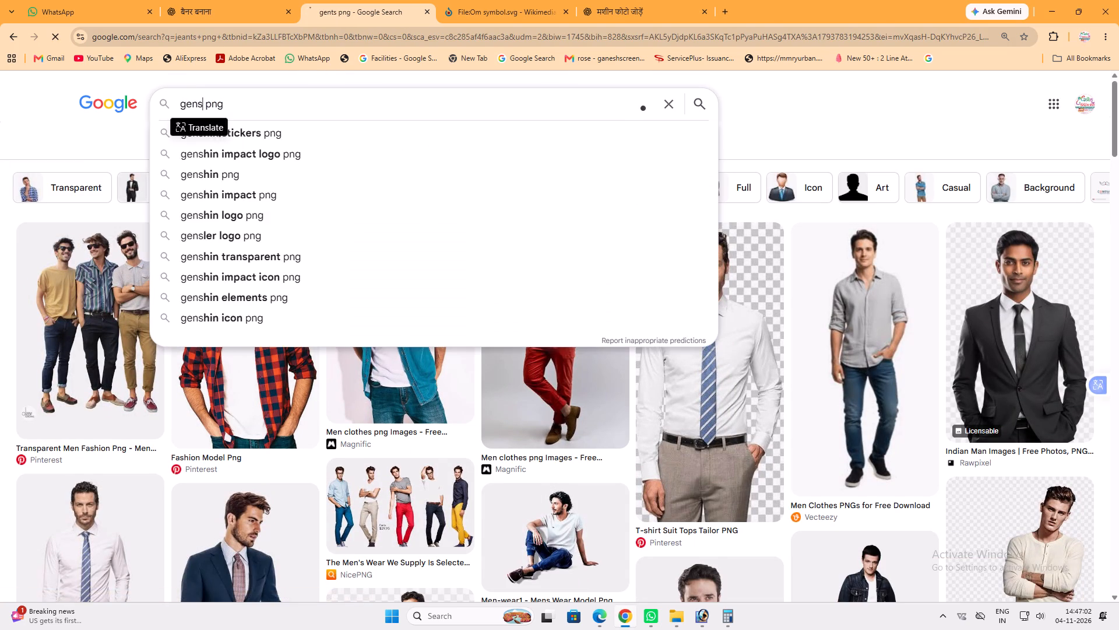
{"action": "left_click", "coordinate": [188, 106]}
{"action": "left_click", "coordinate": [189, 104]}
{"action": "key", "text": "a"}
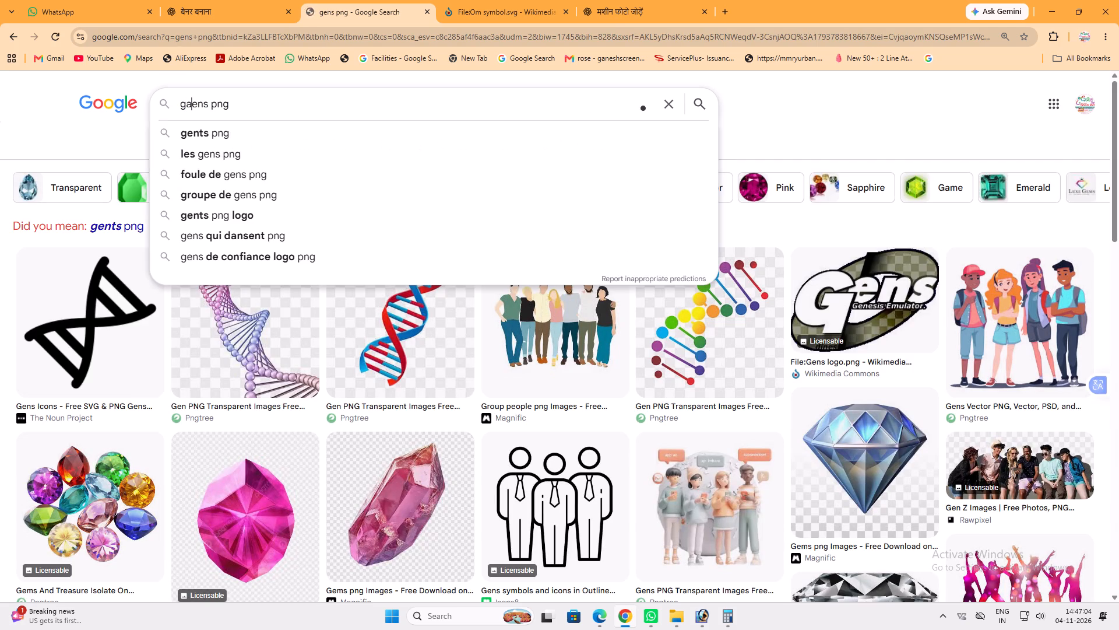
{"action": "key", "text": "BackSpace"}
{"action": "key", "text": "Right"}
{"action": "key", "text": "a"}
{"action": "key", "text": "Return"}
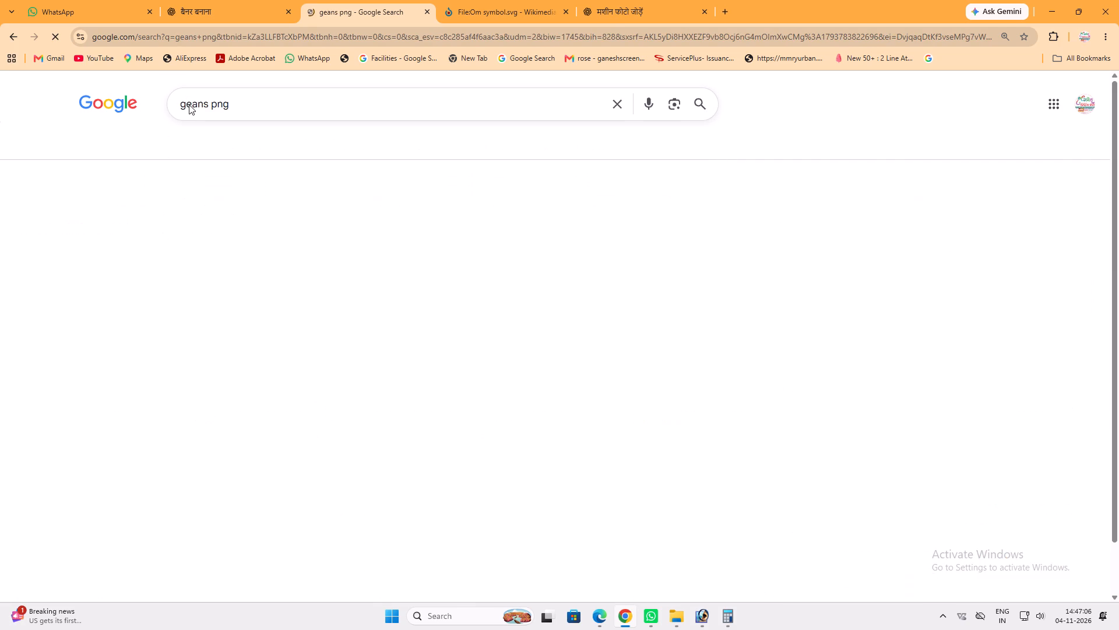
Search Google Images for "jeans png" and save FreePNGimg's picture of folded jeans beside a draped blue pair.
{"action": "left_click", "coordinate": [164, 231]}
{"action": "scroll", "coordinate": [491, 317], "scroll_direction": "down", "scroll_amount": 3}
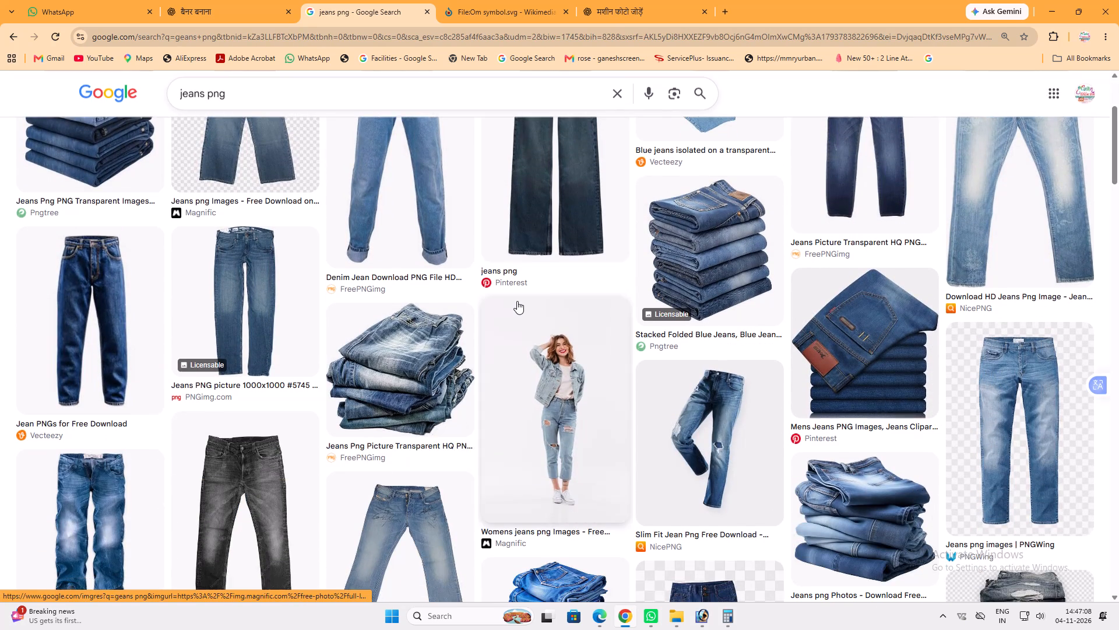
{"action": "scroll", "coordinate": [516, 301], "scroll_direction": "down", "scroll_amount": 9}
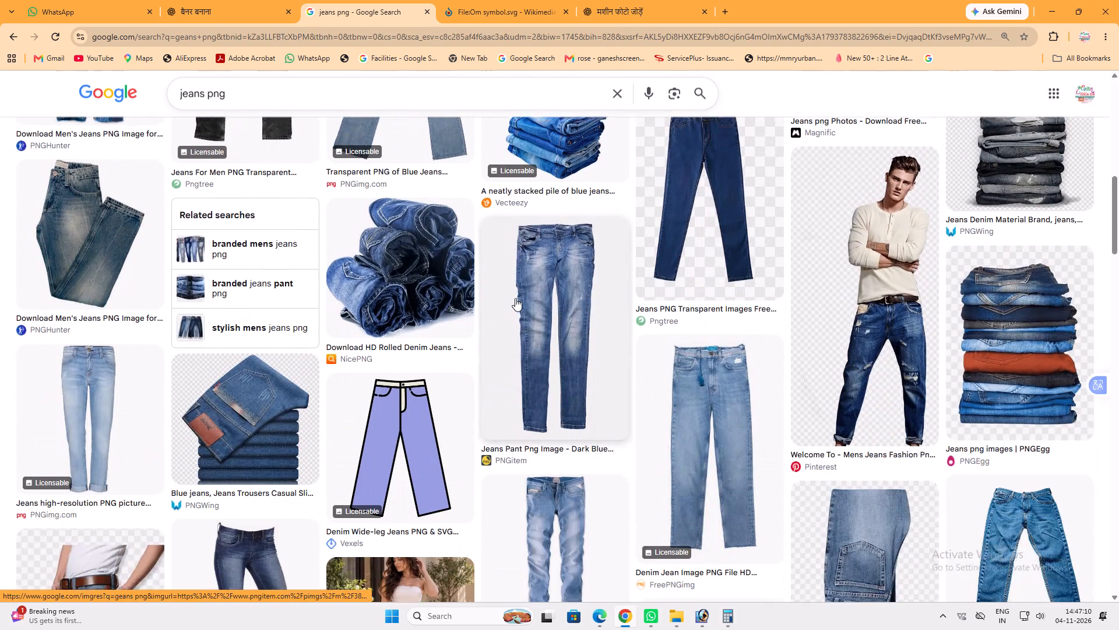
{"action": "scroll", "coordinate": [515, 298], "scroll_direction": "down", "scroll_amount": 4}
{"action": "scroll", "coordinate": [696, 327], "scroll_direction": "down", "scroll_amount": 4}
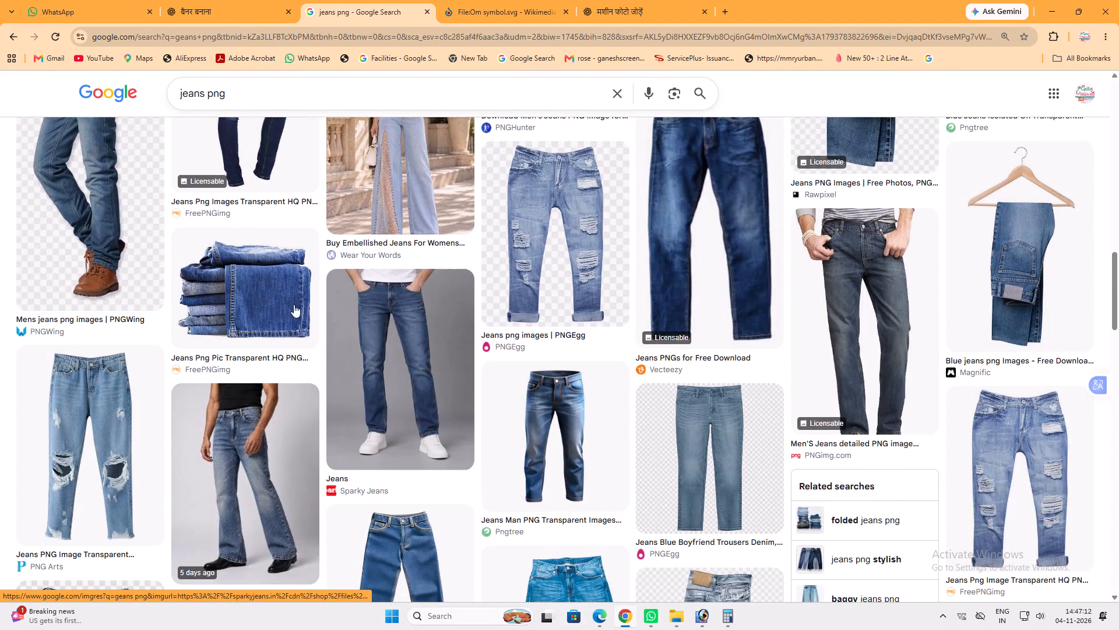
{"action": "left_click", "coordinate": [276, 289]}
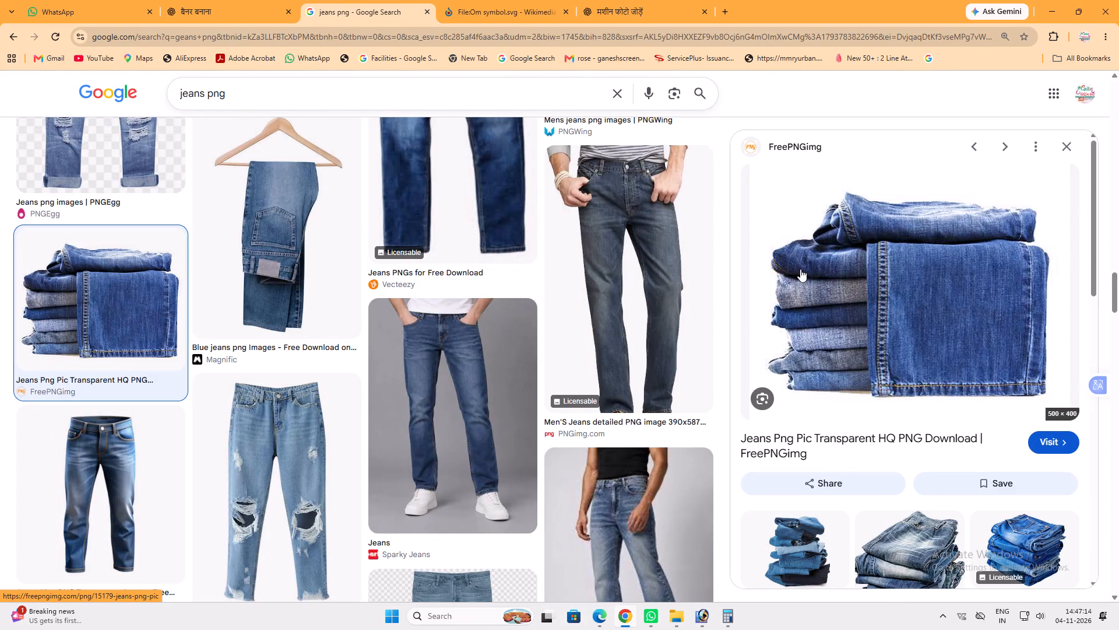
{"action": "right_click", "coordinate": [827, 332]}
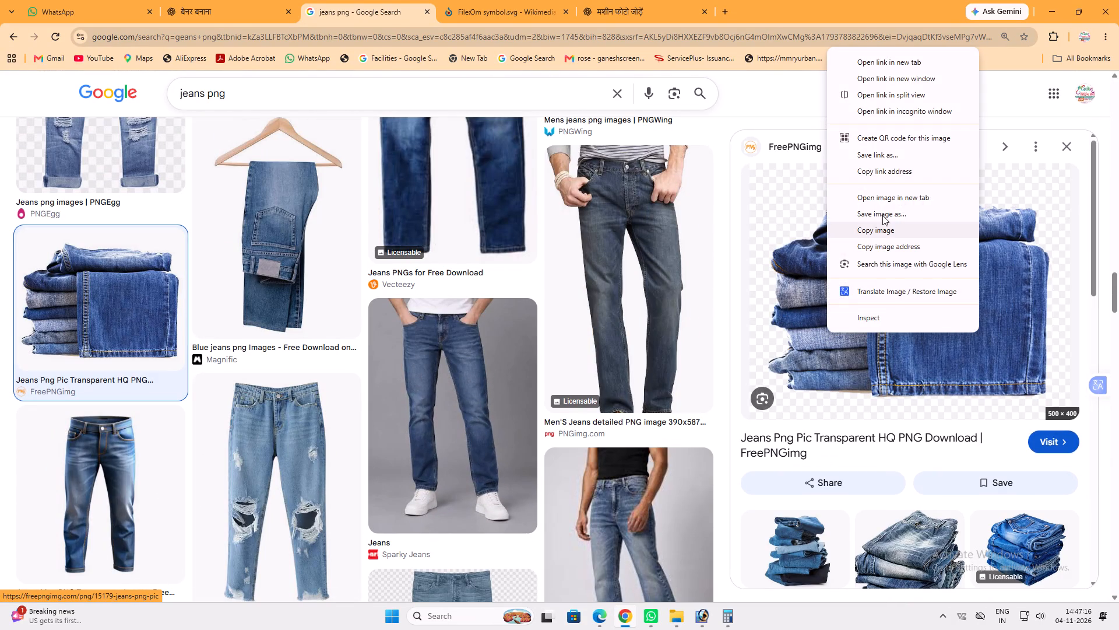
{"action": "left_click", "coordinate": [882, 215]}
{"action": "key", "text": "Return"}
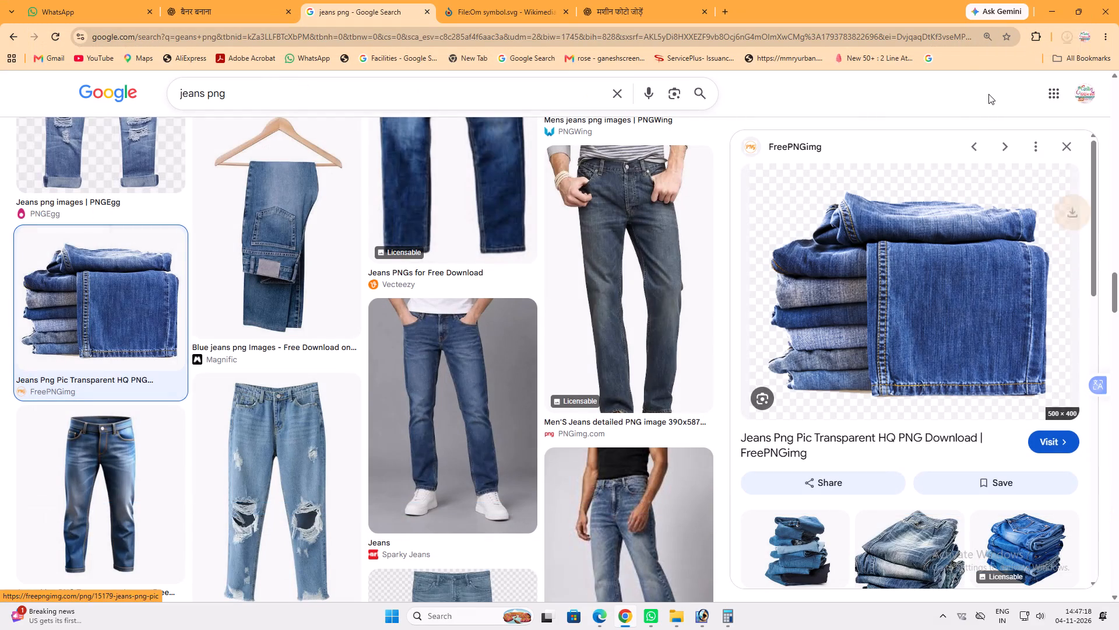
Bring the saved jeans picture into Photoshop, place it above the jeans stack in the portrait design and scale it to fit.
{"action": "left_click_drag", "start_coordinate": [924, 60], "coordinate": [575, 345]}
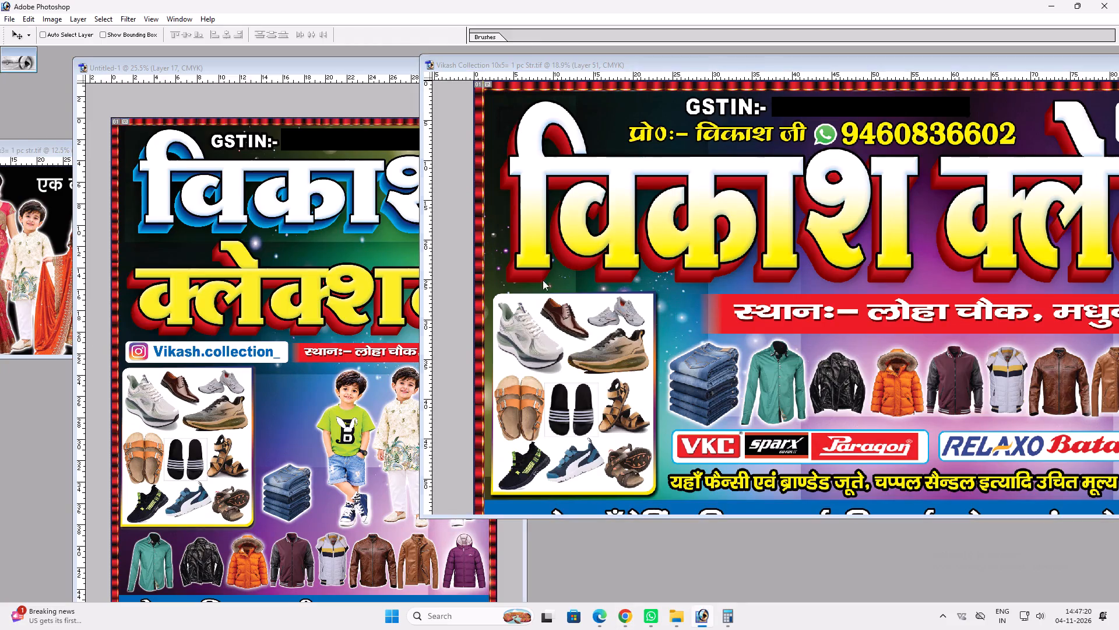
{"action": "key", "text": "v"}
{"action": "left_click_drag", "start_coordinate": [298, 247], "coordinate": [358, 410]}
{"action": "left_click_drag", "start_coordinate": [349, 408], "coordinate": [295, 436]}
{"action": "key", "text": "ctrl+t"}
{"action": "left_click_drag", "start_coordinate": [318, 423], "coordinate": [311, 425], "text": "shift"}
{"action": "key", "text": "shift+Return"}
Paste the copied layer style onto the new jeans picture and fit it just above the existing jeans stack.
{"action": "key", "text": "alt+l"}
{"action": "key", "text": "alt+y"}
{"action": "type", "text": "pvv"}
{"action": "left_click_drag", "start_coordinate": [298, 437], "coordinate": [298, 443]}
{"action": "key", "text": "ctrl+t"}
{"action": "left_click_drag", "start_coordinate": [297, 416], "coordinate": [297, 415], "text": "shift"}
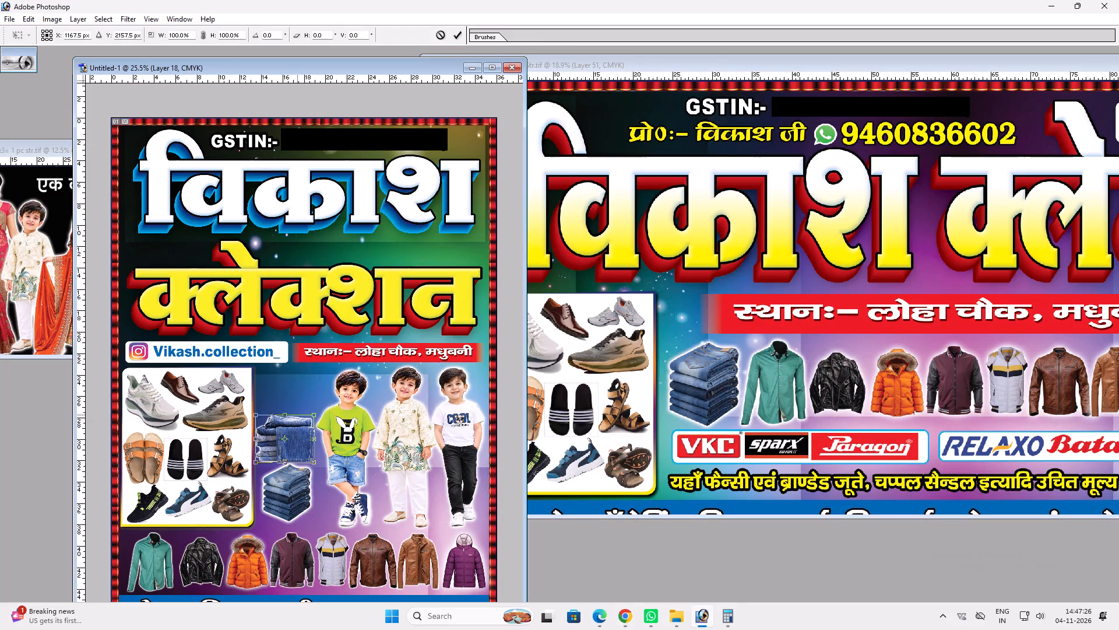
{"action": "left_click_drag", "start_coordinate": [297, 415], "coordinate": [297, 411], "text": "shift"}
{"action": "left_click", "coordinate": [314, 412], "text": "alt+shift"}
{"action": "key", "text": "shift+Return"}
{"action": "key", "text": "v"}
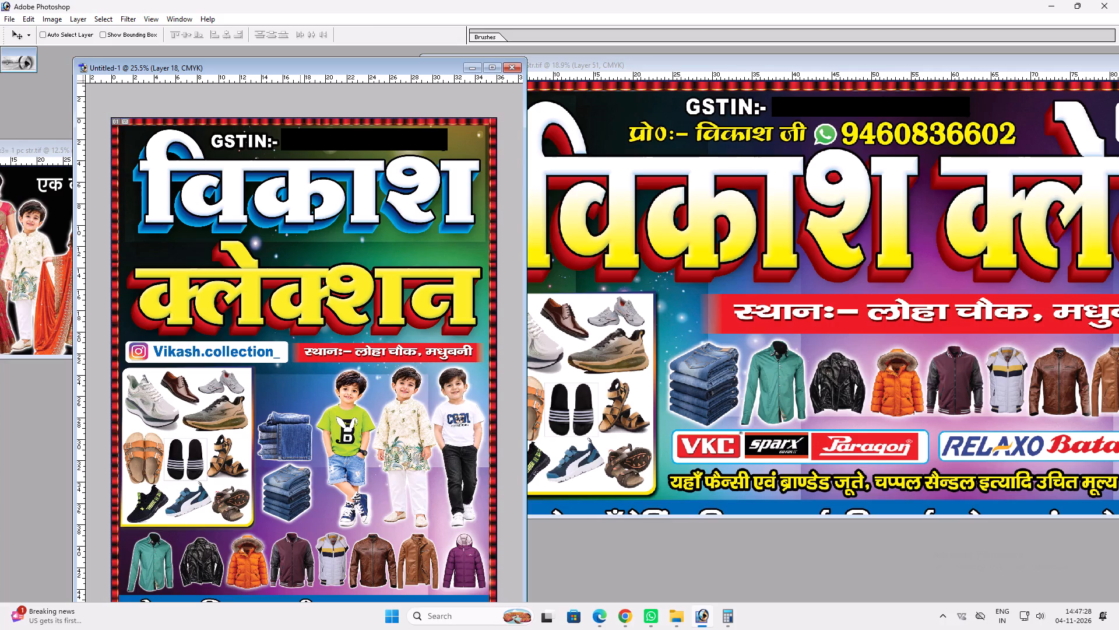
Copy the lower jeans stack's layer style and paste it onto the new jeans picture.
{"action": "left_click", "coordinate": [295, 488], "text": "ctrl"}
{"action": "key", "text": "alt+l"}
{"action": "key", "text": "alt+y"}
{"action": "key", "text": "alt+c"}
{"action": "left_click", "coordinate": [284, 443], "text": "ctrl"}
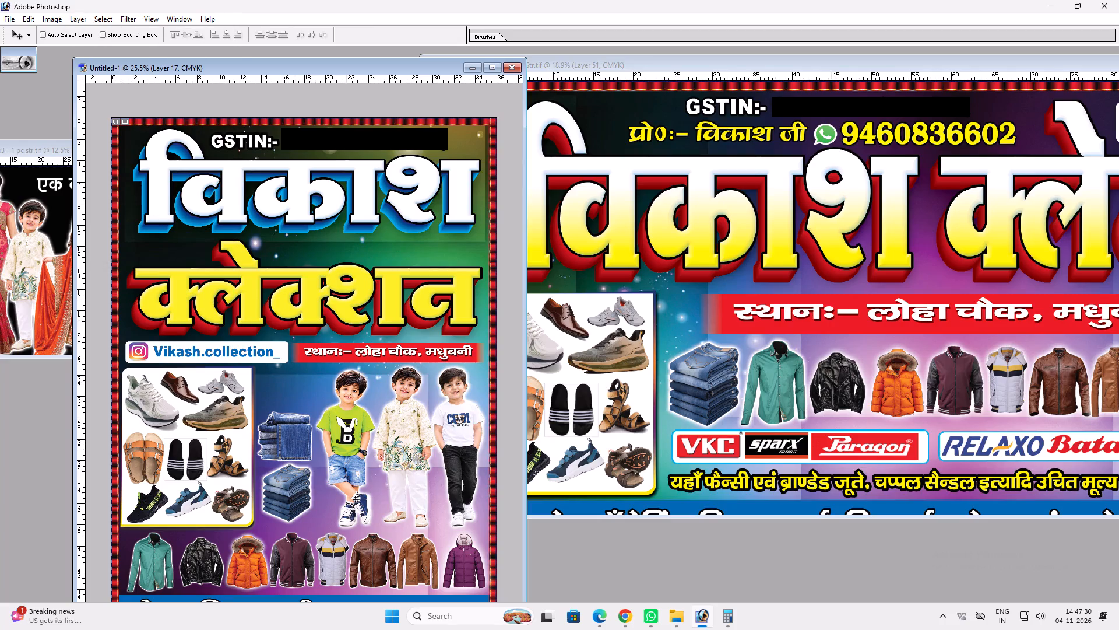
{"action": "key", "text": "alt+l"}
{"action": "key", "text": "alt+y"}
{"action": "type", "text": "pv"}
{"action": "left_click", "coordinate": [278, 443]}
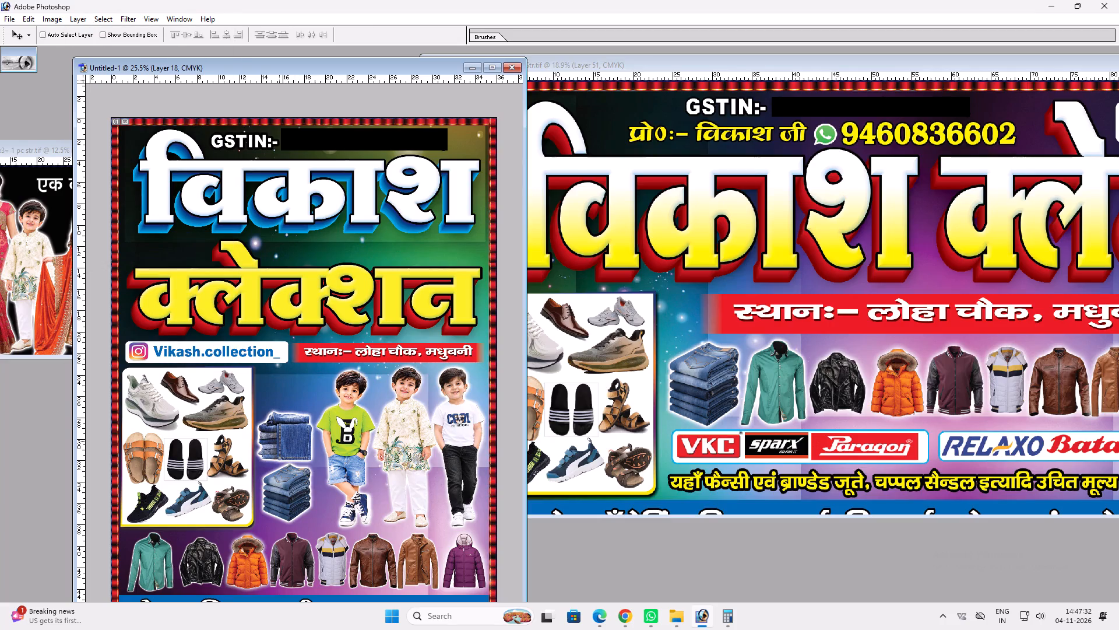
Stretch the two jeans stacks taller together to fill the space between the shoes panel and the boys.
{"action": "left_click", "coordinate": [281, 486], "text": "ctrl+shift"}
{"action": "key", "text": "ctrl+t"}
{"action": "left_click_drag", "start_coordinate": [288, 412], "coordinate": [289, 386], "text": "shift"}
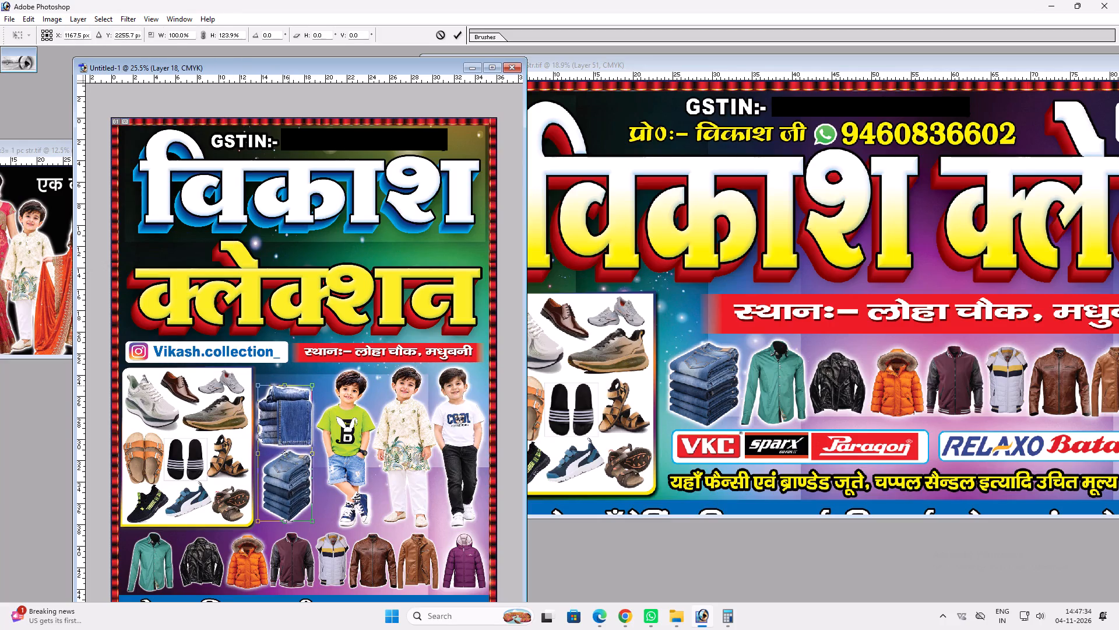
{"action": "left_click_drag", "start_coordinate": [289, 386], "coordinate": [290, 384], "text": "shift"}
{"action": "key", "text": "shift+Return"}
{"action": "key", "text": "v"}
{"action": "left_click_drag", "start_coordinate": [287, 398], "coordinate": [288, 391]}
{"action": "key", "text": "ctrl+t"}
{"action": "left_click_drag", "start_coordinate": [291, 518], "coordinate": [288, 524], "text": "shift"}
{"action": "key", "text": "shift+Return"}
{"action": "key", "text": "v"}
{"action": "key", "text": "v"}
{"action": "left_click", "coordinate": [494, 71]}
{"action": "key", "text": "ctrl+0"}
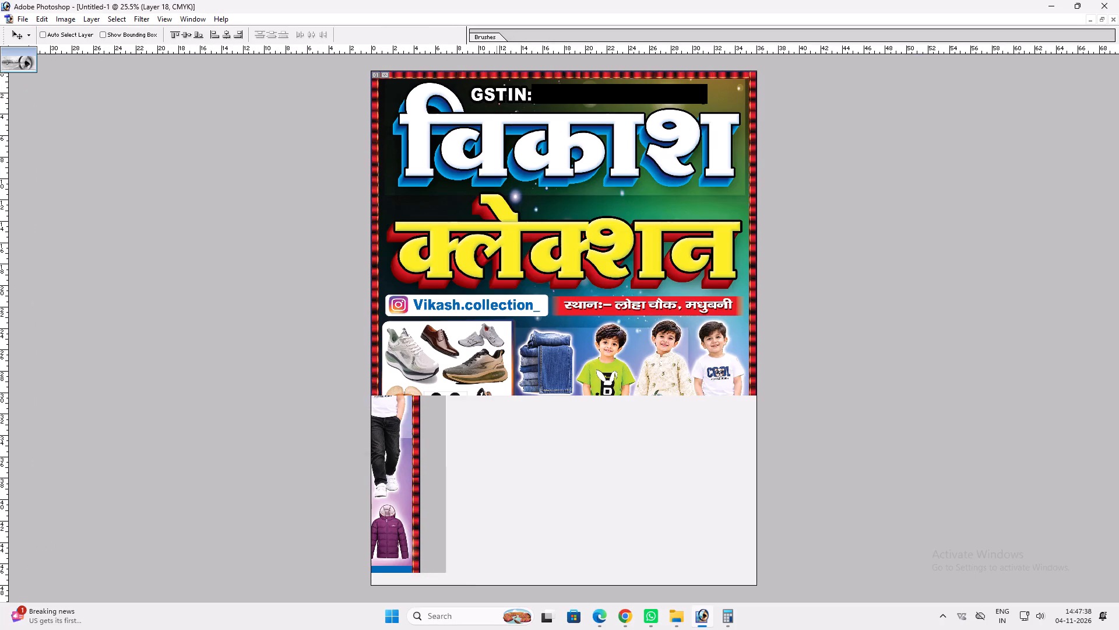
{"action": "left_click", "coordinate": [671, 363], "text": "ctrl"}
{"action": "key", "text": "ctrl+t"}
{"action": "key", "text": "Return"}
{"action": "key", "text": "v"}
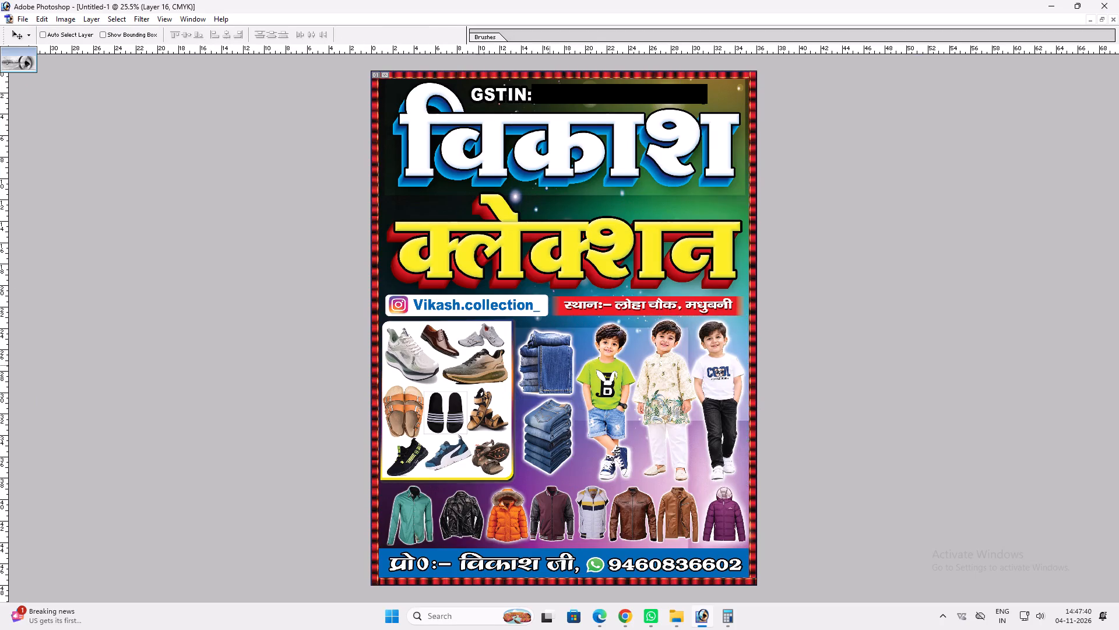
Add a white rounded-rectangle panel behind the jacket row by selecting that area with a 0.99 in radius and pasting white onto a new layer.
{"action": "scroll", "coordinate": [540, 360], "scroll_direction": "up", "scroll_amount": 2}
{"action": "key", "text": "u"}
{"action": "scroll", "coordinate": [358, 473], "scroll_direction": "down", "scroll_amount": 1}
{"action": "left_click_drag", "start_coordinate": [401, 470], "coordinate": [569, 517]}
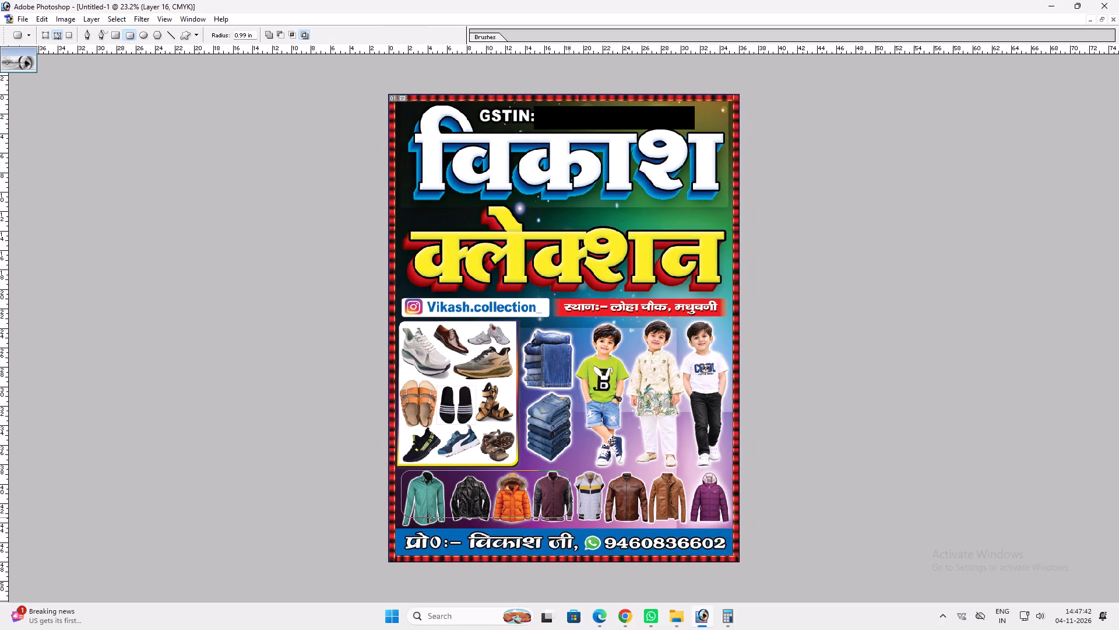
{"action": "left_click_drag", "start_coordinate": [569, 517], "coordinate": [723, 525]}
{"action": "key", "text": "ctrl+Return"}
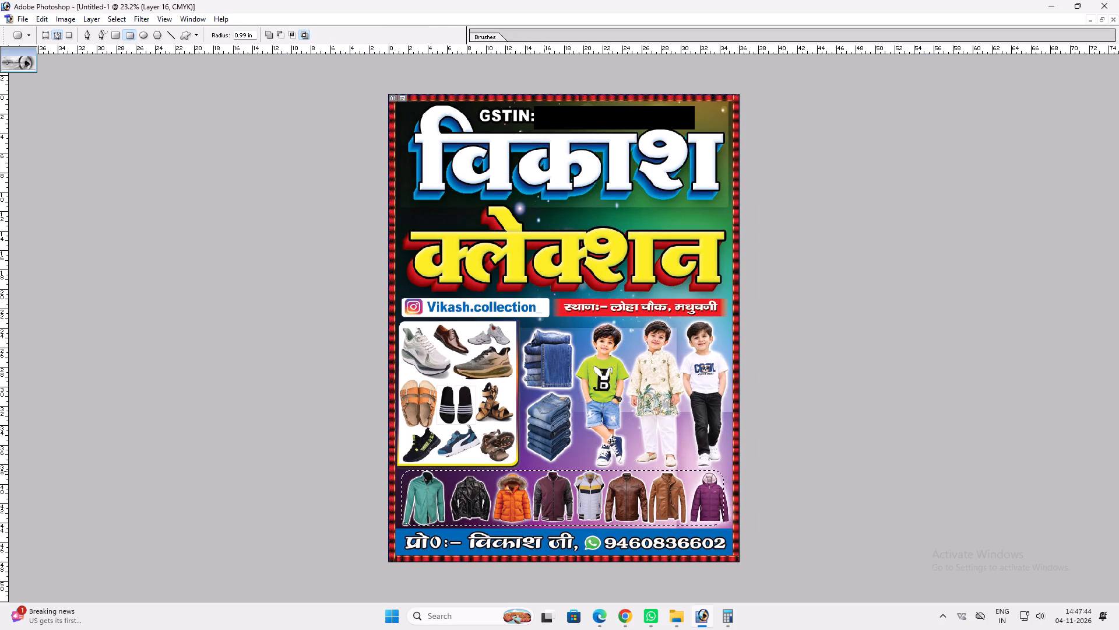
{"action": "key", "text": "v"}
{"action": "right_click", "coordinate": [466, 414]}
{"action": "left_click", "coordinate": [502, 447]}
{"action": "key", "text": "ctrl+c"}
{"action": "key", "text": "ctrl+v"}
{"action": "key", "text": "ctrl+bracketright"}
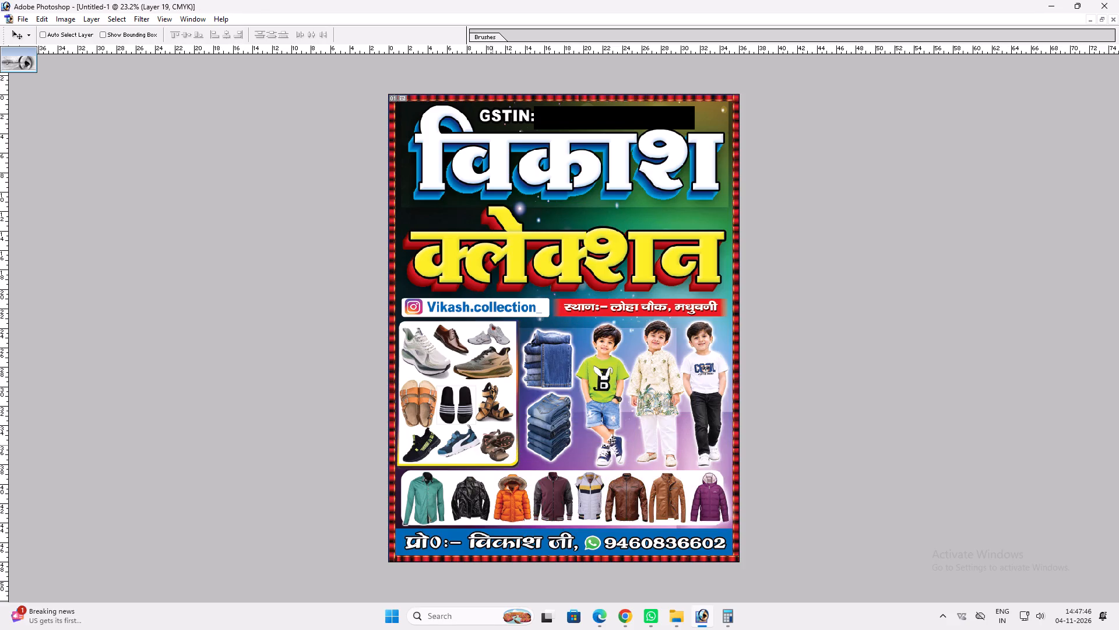
{"action": "left_click", "coordinate": [492, 445]}
Give the white panel a thicker outside stroke filled with the yellow, violet, orange and blue gradient preset.
{"action": "key", "text": "alt+l"}
{"action": "key", "text": "alt+y"}
{"action": "key", "text": "k"}
{"action": "scroll", "coordinate": [664, 452], "scroll_direction": "up", "scroll_amount": 3}
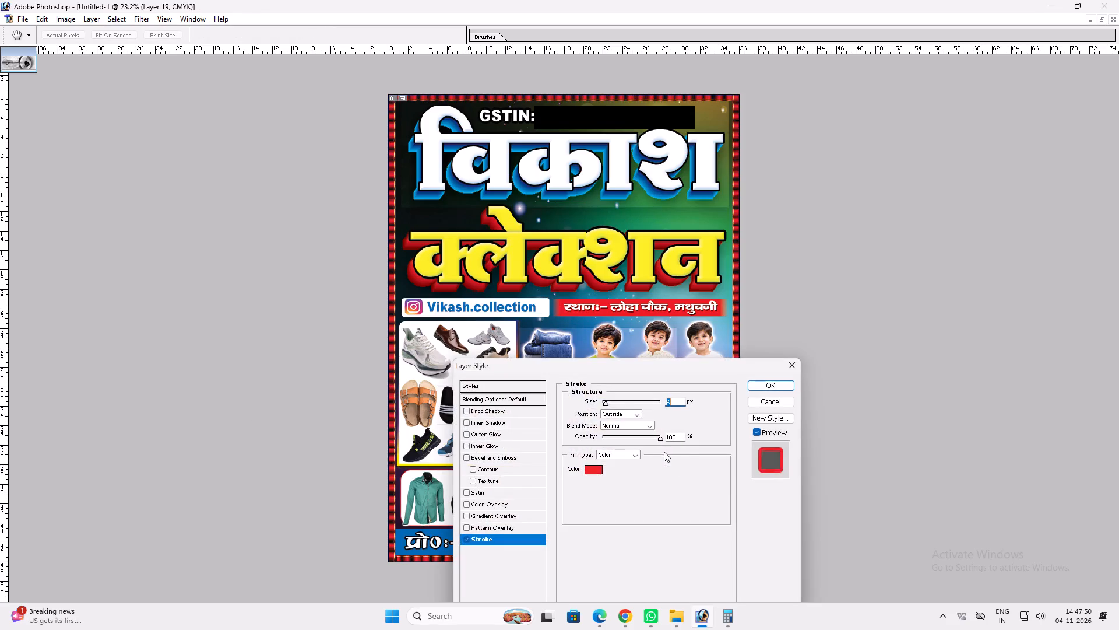
{"action": "scroll", "coordinate": [664, 452], "scroll_direction": "up", "scroll_amount": 3}
{"action": "left_click", "coordinate": [614, 452]}
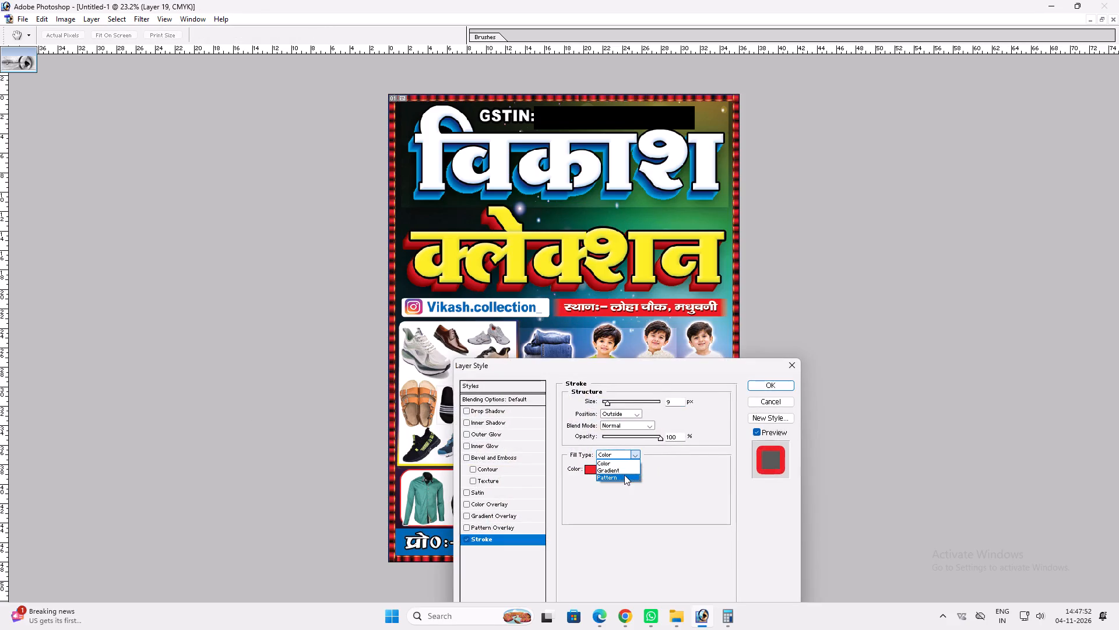
{"action": "left_click", "coordinate": [617, 471]}
{"action": "left_click", "coordinate": [601, 470]}
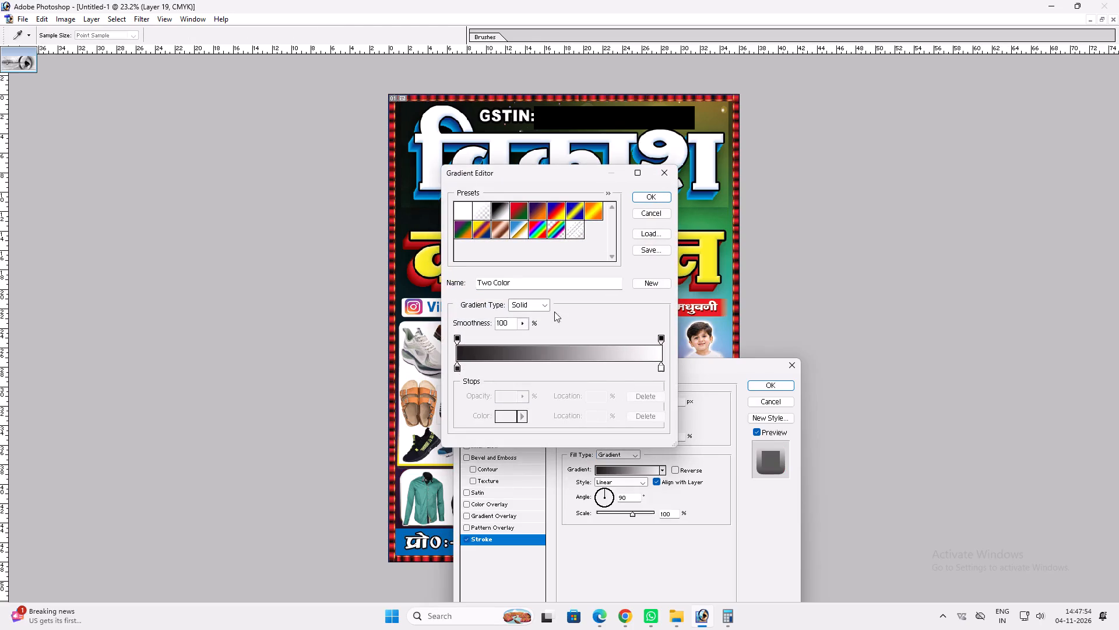
{"action": "left_click", "coordinate": [488, 230]}
{"action": "key", "text": "Return"}
{"action": "scroll", "coordinate": [711, 491], "scroll_direction": "up", "scroll_amount": 2}
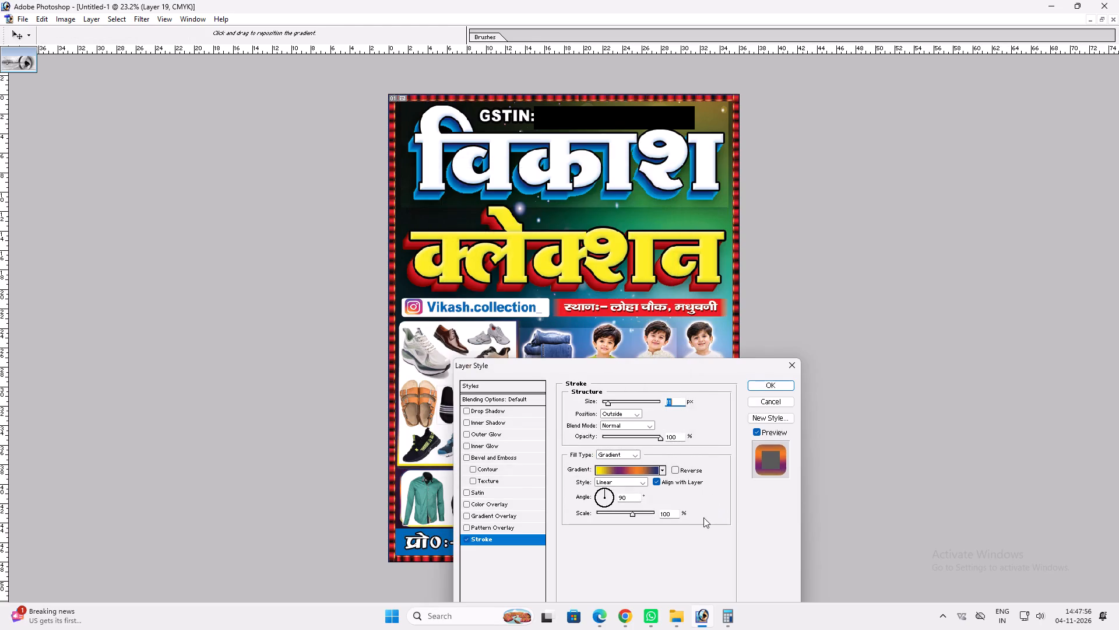
Add a drop shadow to the white panel at 100% opacity with increased distance and size.
{"action": "left_click", "coordinate": [501, 413]}
{"action": "left_click_drag", "start_coordinate": [650, 413], "coordinate": [674, 414]}
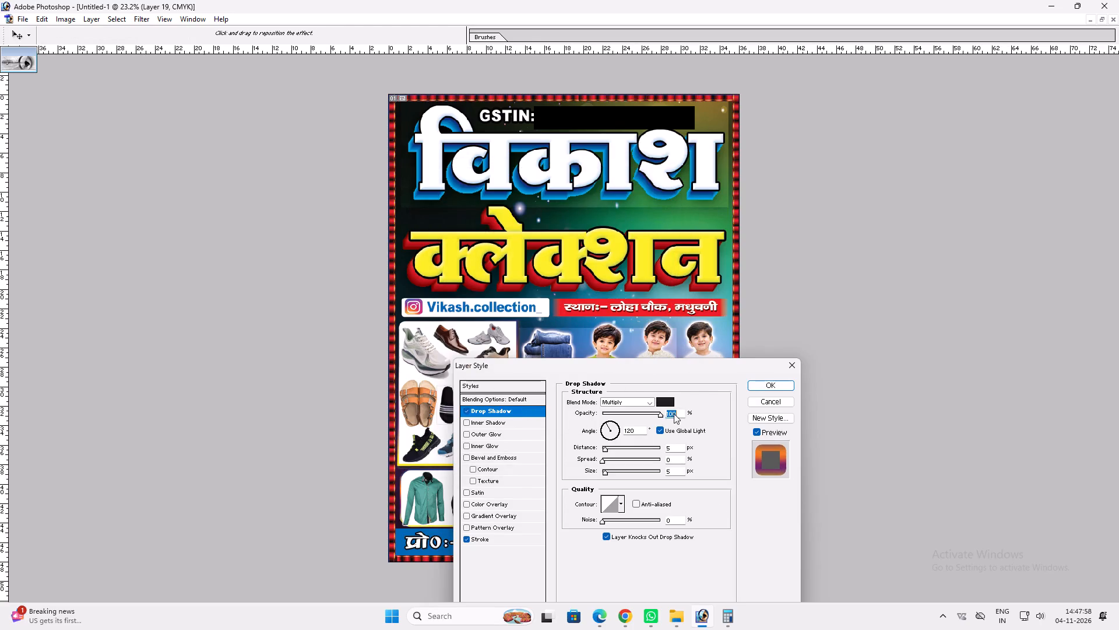
{"action": "left_click_drag", "start_coordinate": [674, 414], "coordinate": [674, 414]}
{"action": "left_click_drag", "start_coordinate": [610, 447], "coordinate": [616, 447]}
{"action": "left_click", "coordinate": [610, 471]}
{"action": "left_click", "coordinate": [604, 464]}
{"action": "key", "text": "Return"}
{"action": "key", "text": "Return"}
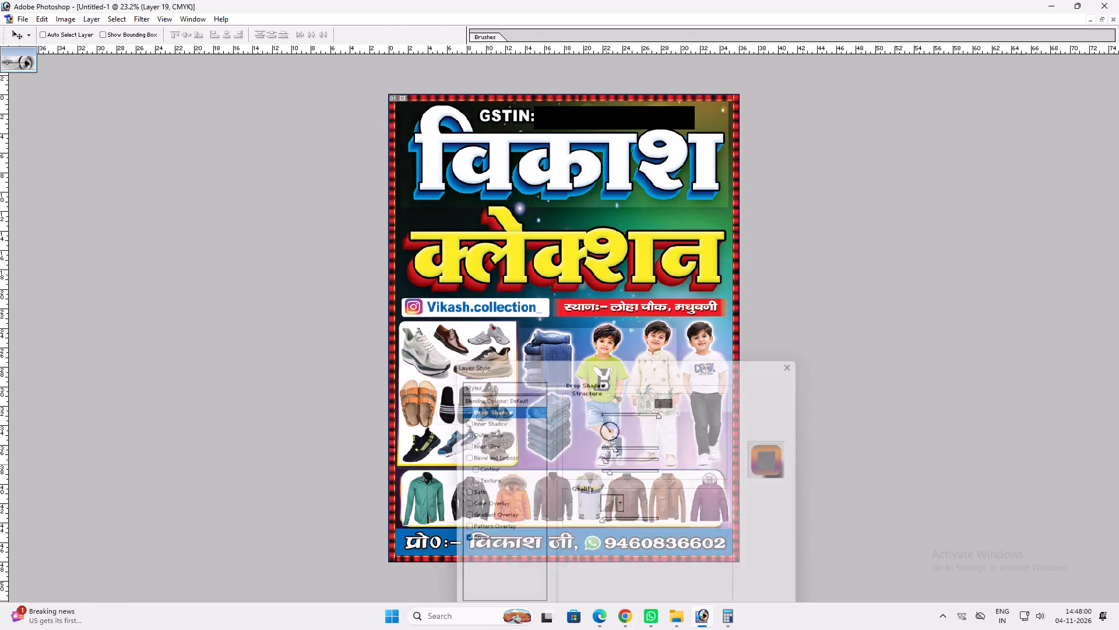
Scale down the seven jackets beside the green shirt and reposition them inside the white panel.
{"action": "key", "text": "ctrl+plus"}
{"action": "key", "text": "space"}
{"action": "left_click_drag", "start_coordinate": [627, 512], "coordinate": [615, 460]}
{"action": "left_click", "coordinate": [727, 511], "text": "ctrl"}
{"action": "key", "text": "ctrl+t"}
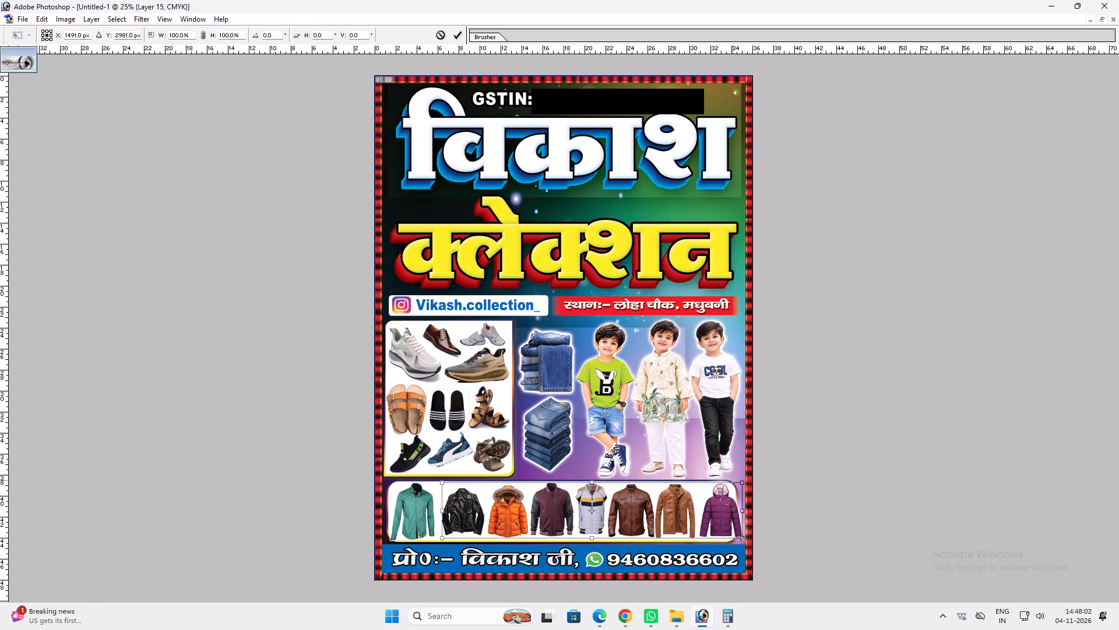
{"action": "left_click_drag", "start_coordinate": [740, 484], "coordinate": [723, 491], "text": "shift"}
{"action": "key", "text": "shift+Return"}
{"action": "key", "text": "v"}
{"action": "left_click_drag", "start_coordinate": [697, 502], "coordinate": [703, 503]}
Resize the white panel, making it slightly shorter and a little wider around the jacket row.
{"action": "left_click", "coordinate": [724, 496], "text": "ctrl"}
{"action": "key", "text": "ctrl+t"}
{"action": "left_click", "coordinate": [707, 475], "text": "ctrl"}
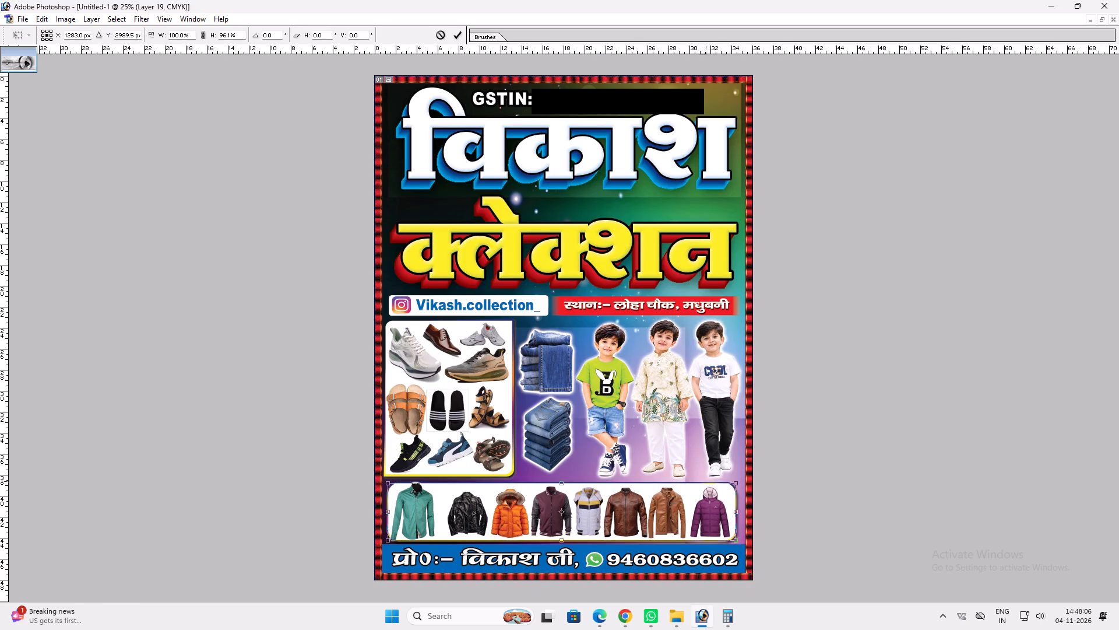
{"action": "left_click", "coordinate": [740, 502], "text": "shift"}
{"action": "key", "text": "shift+Return"}
{"action": "key", "text": "v"}
Scale the green shirt down slightly so it fits inside the white panel.
{"action": "left_click", "coordinate": [410, 510], "text": "ctrl"}
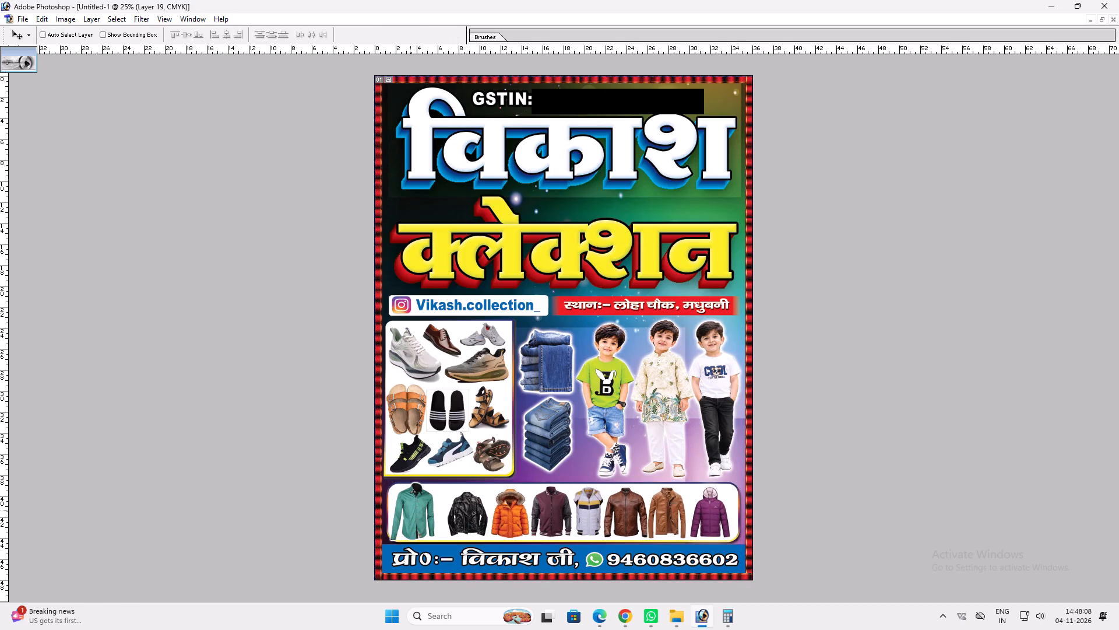
{"action": "key", "text": "ctrl+t"}
{"action": "left_click_drag", "start_coordinate": [387, 485], "coordinate": [397, 488], "text": "shift"}
{"action": "key", "text": "shift+Return"}
{"action": "key", "text": "v"}
{"action": "left_click", "coordinate": [401, 496]}
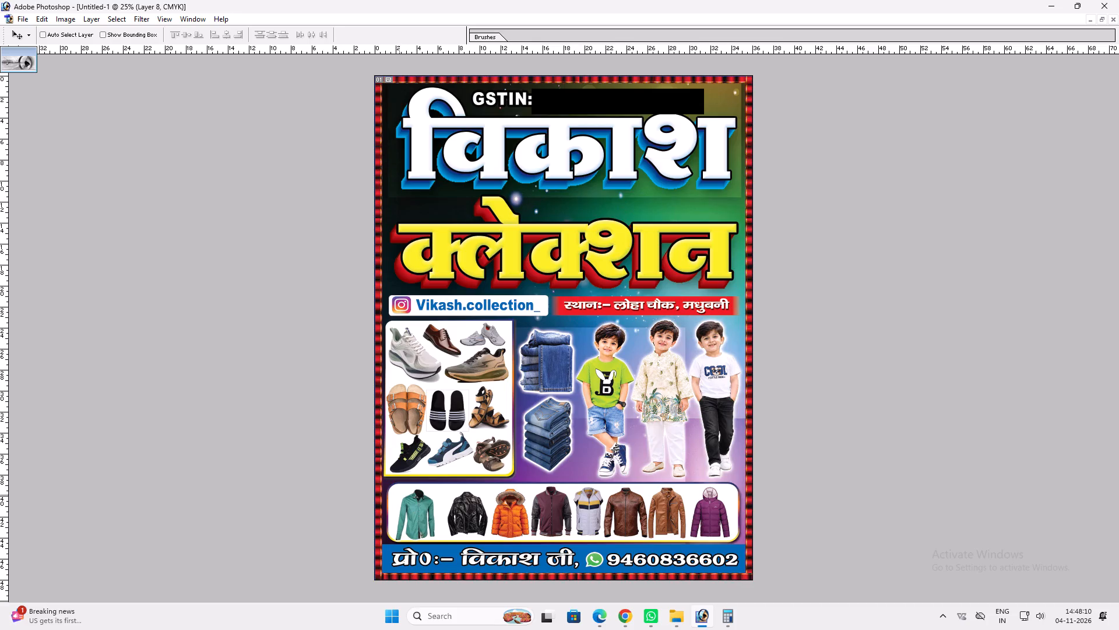
Enlarge the seven jackets slightly so the row starts closer to the green shirt and fills the panel.
{"action": "left_click", "coordinate": [462, 505], "text": "ctrl"}
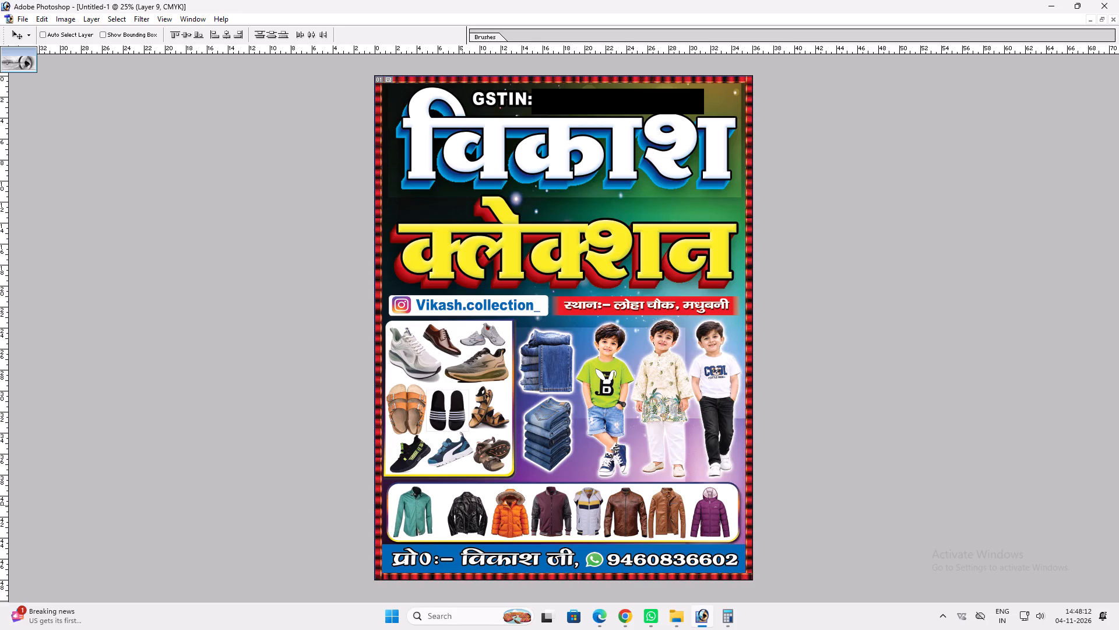
{"action": "key", "text": "ctrl+t"}
{"action": "left_click_drag", "start_coordinate": [447, 504], "coordinate": [433, 498], "text": "shift"}
{"action": "key", "text": "shift+Return"}
{"action": "key", "text": "v"}
{"action": "left_click", "coordinate": [443, 502]}
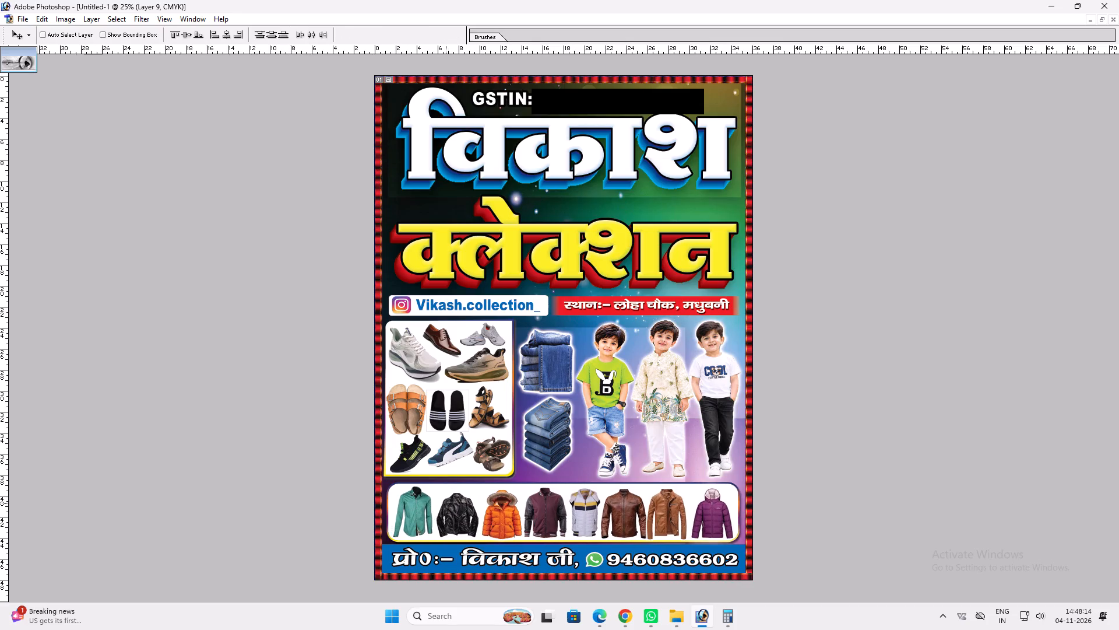
{"action": "key", "text": "ctrl+t"}
{"action": "left_click", "coordinate": [703, 489], "text": "shift"}
{"action": "key", "text": "Return"}
{"action": "key", "text": "v"}
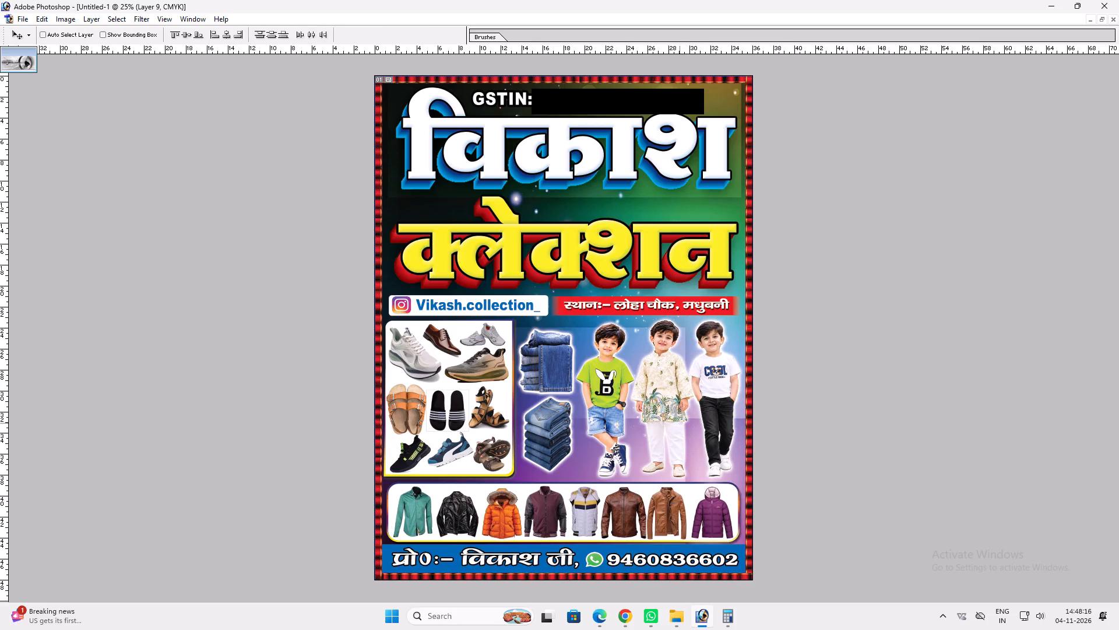
Slightly adjust the size of the three boys with Free Transform.
{"action": "left_click", "coordinate": [676, 419], "text": "ctrl"}
{"action": "key", "text": "ctrl+t"}
{"action": "left_click", "coordinate": [708, 318], "text": "shift"}
{"action": "key", "text": "shift+Return"}
{"action": "key", "text": "v"}
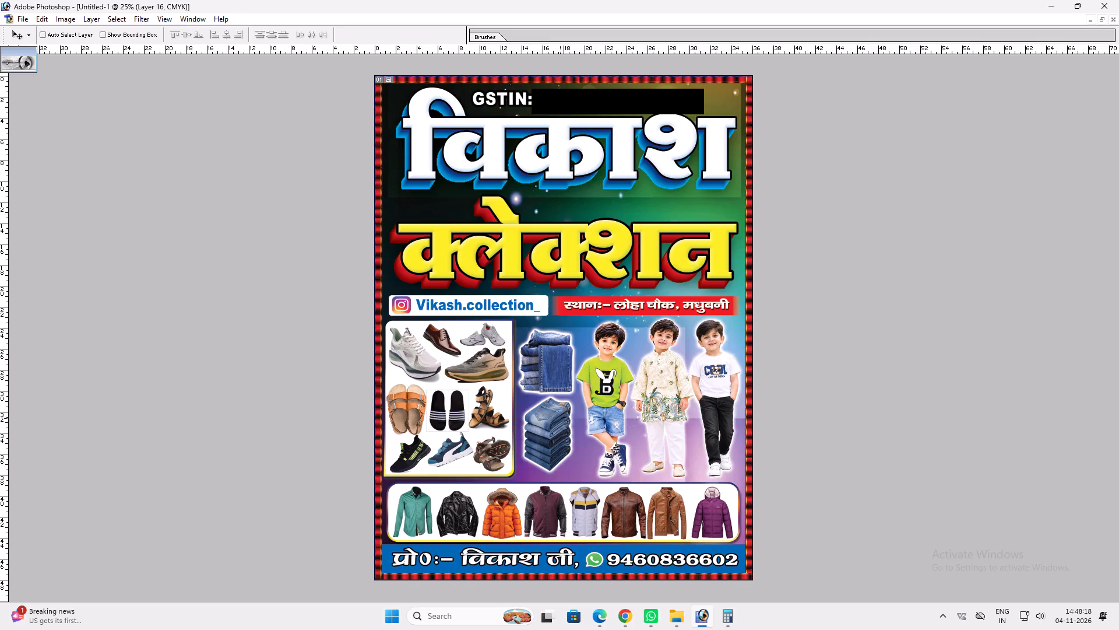
Enlarge the two jeans stacks slightly, extending them wider and further up towards the address strip.
{"action": "left_click", "coordinate": [559, 418], "text": "ctrl"}
{"action": "key", "text": "ctrl+t"}
{"action": "left_click", "coordinate": [573, 425], "text": "shift"}
{"action": "key", "text": "shift+Return"}
{"action": "key", "text": "v"}
{"action": "left_click", "coordinate": [562, 432]}
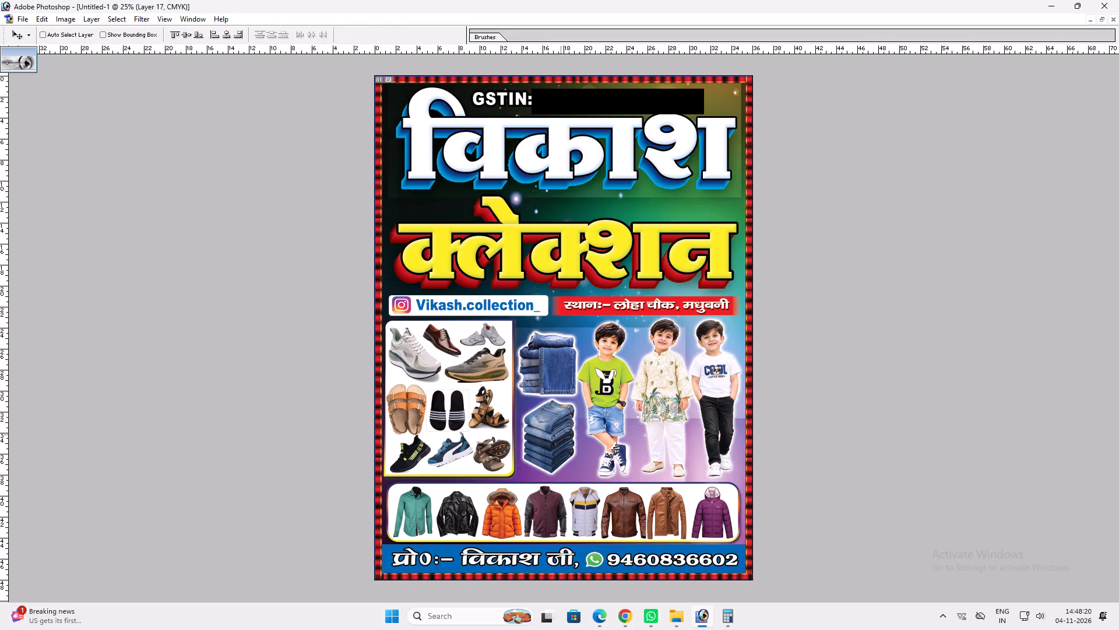
{"action": "key", "text": "ctrl+t"}
{"action": "left_click_drag", "start_coordinate": [564, 337], "coordinate": [568, 325], "text": "shift"}
{"action": "key", "text": "shift+Return"}
{"action": "key", "text": "v"}
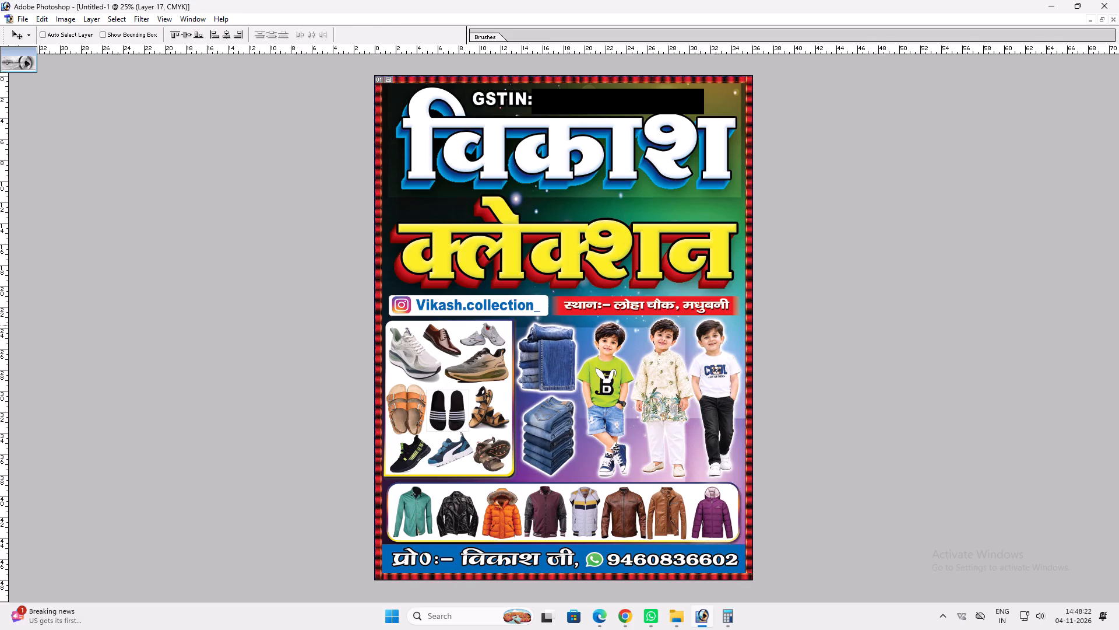
Narrow the group of three boys slightly to leave a gap beside the jeans stacks.
{"action": "left_click", "coordinate": [615, 387], "text": "ctrl"}
{"action": "key", "text": "ctrl+t"}
{"action": "left_click_drag", "start_coordinate": [576, 370], "coordinate": [582, 367], "text": "shift"}
{"action": "key", "text": "shift+Return"}
{"action": "key", "text": "v"}
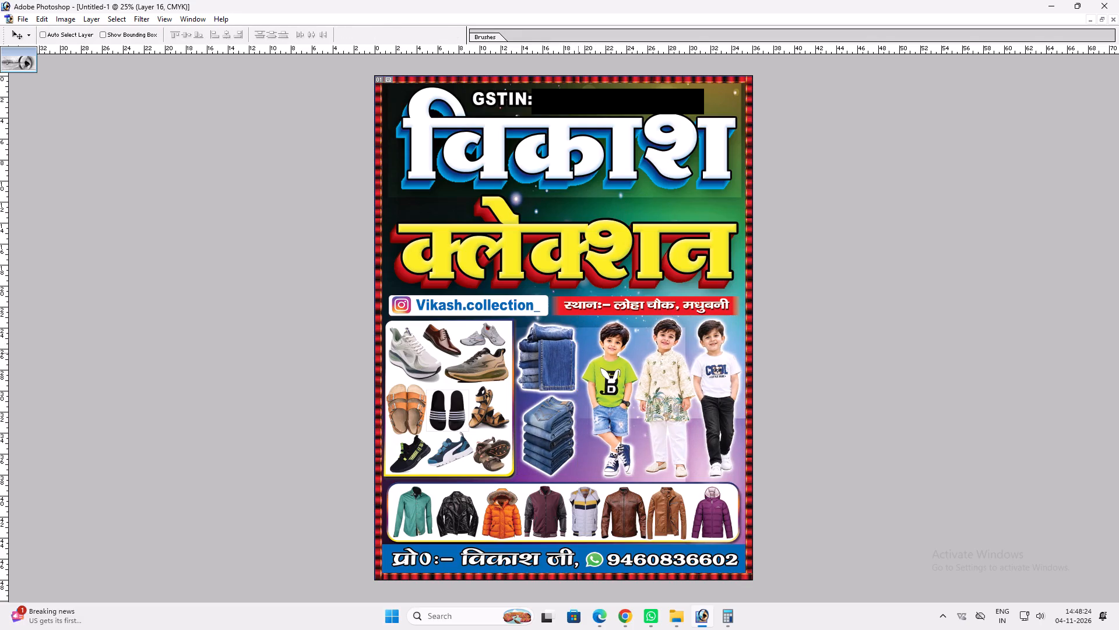
{"action": "key", "text": "space"}
{"action": "right_click_drag", "start_coordinate": [578, 353], "coordinate": [596, 359]}
{"action": "left_click_drag", "start_coordinate": [601, 360], "coordinate": [607, 362]}
{"action": "key", "text": "v"}
Save the design as the layered TIFF "Vikash Collection 3x4= 2 pc Dstr" in the 04.11.2026 folder.
{"action": "key", "text": "ctrl+shift+s"}
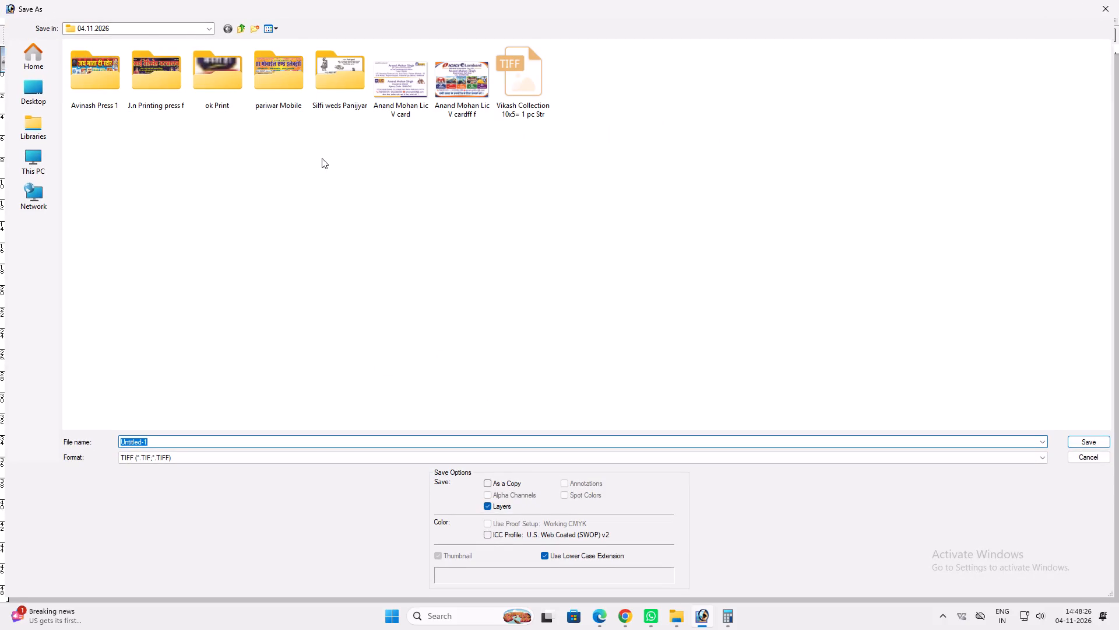
{"action": "left_click", "coordinate": [501, 90]}
{"action": "left_click", "coordinate": [224, 443]}
{"action": "left_click_drag", "start_coordinate": [224, 443], "coordinate": [172, 449]}
{"action": "type", "text": "3x4= 2 pc D"}
{"action": "type", "text": "str"}
{"action": "key", "text": "space"}
{"action": "key", "text": "Return"}
{"action": "key", "text": "Return"}
{"action": "key", "text": "Return"}
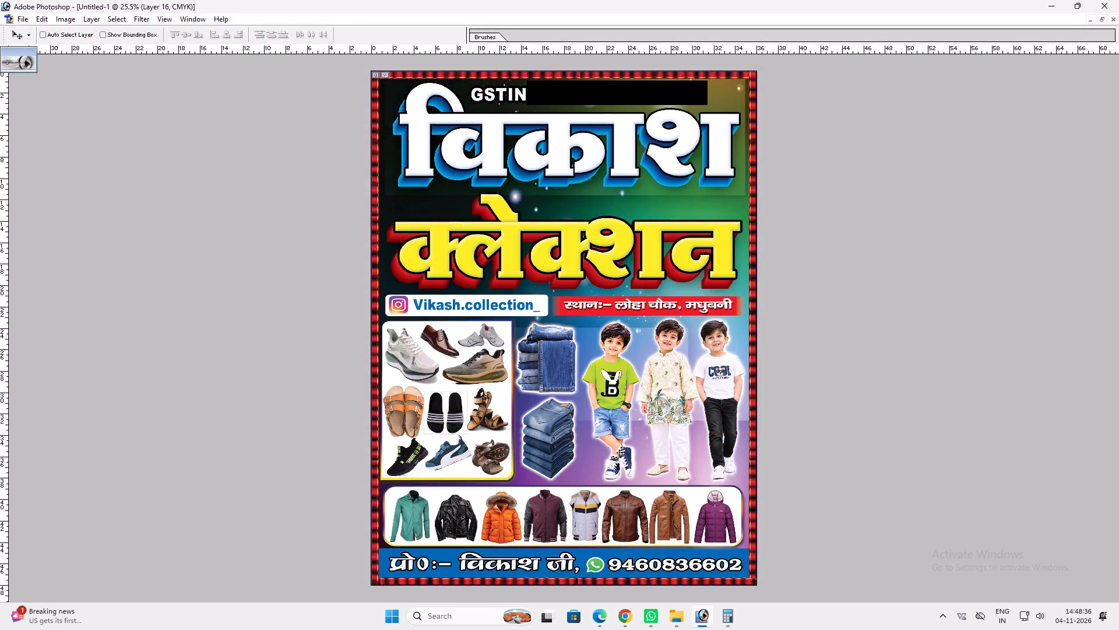
{"action": "key", "text": "ctrl+shift+s"}
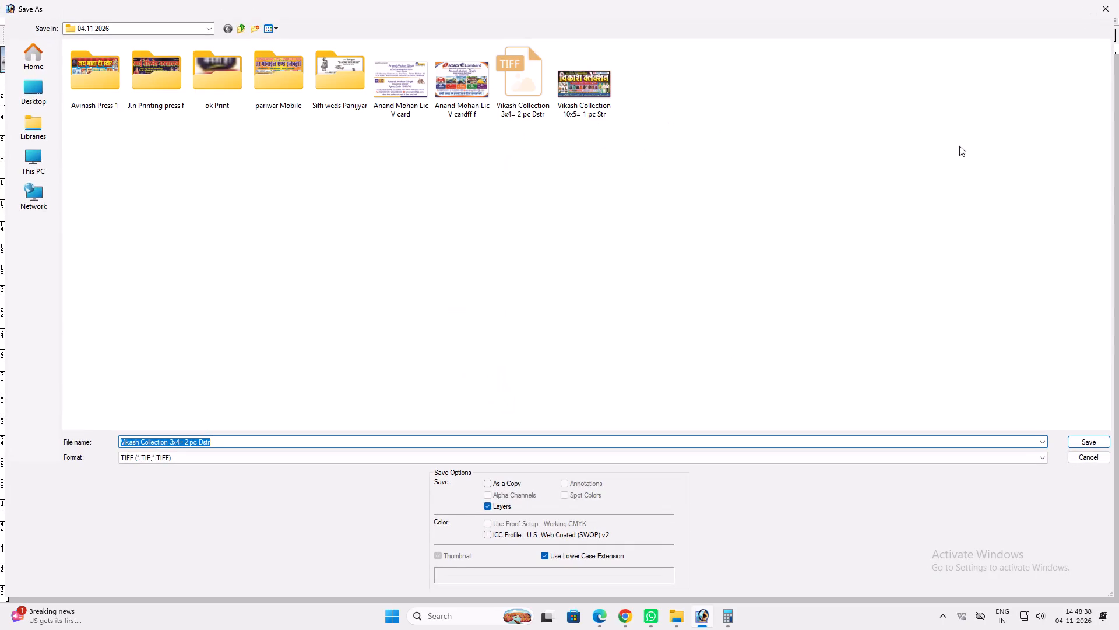
{"action": "left_click", "coordinate": [1099, 5]}
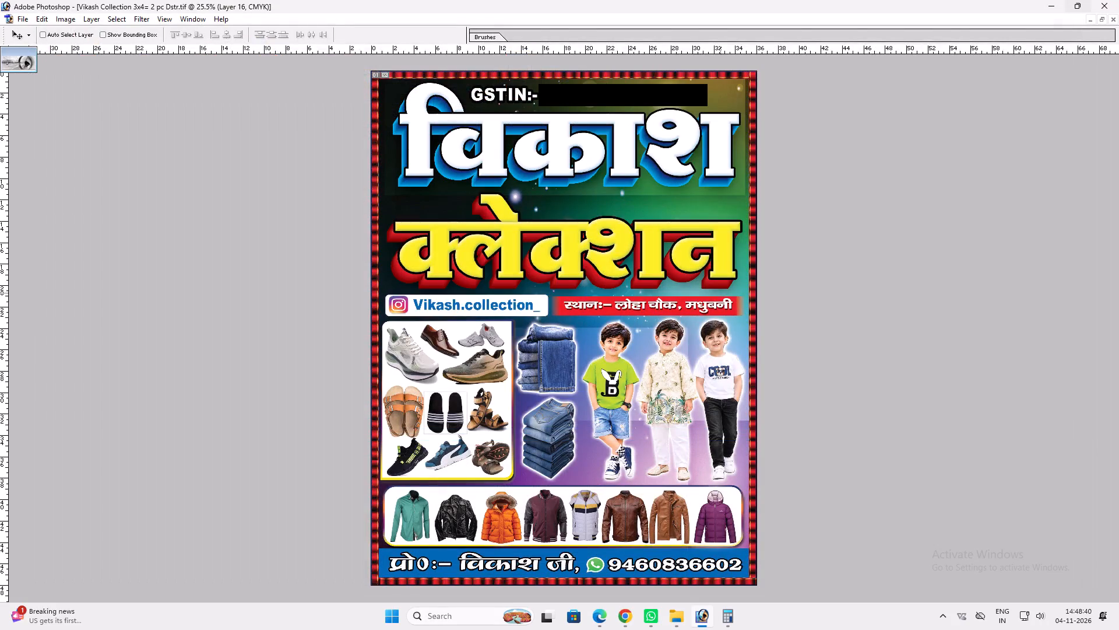
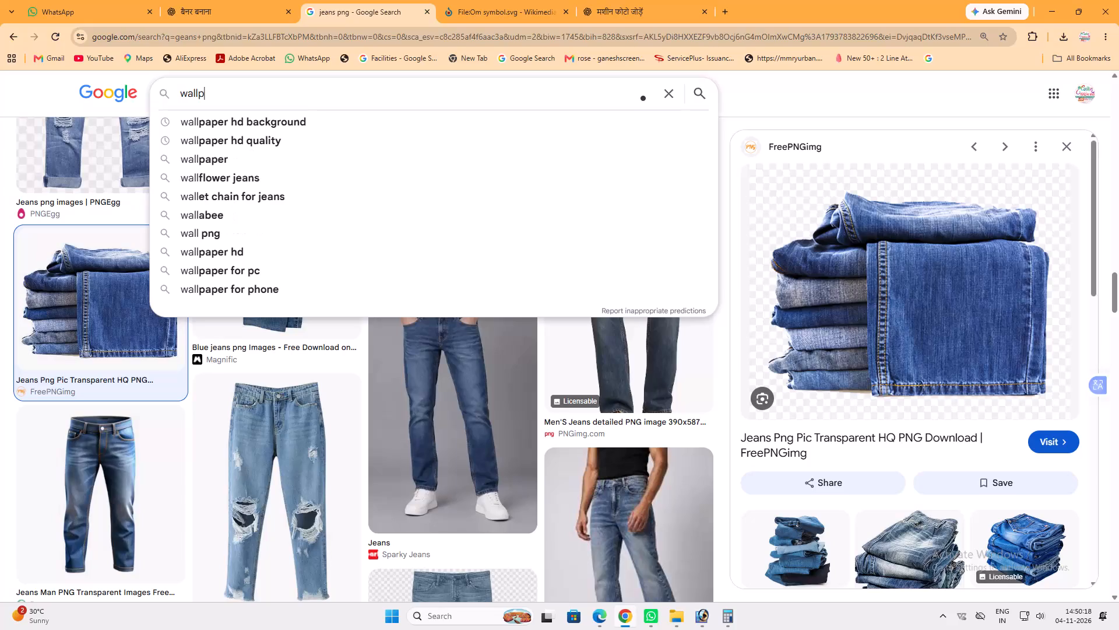
Search images for "wallpaper hd background" and browse the results for a colourful abstract background.
{"action": "left_click", "coordinate": [363, 114]}
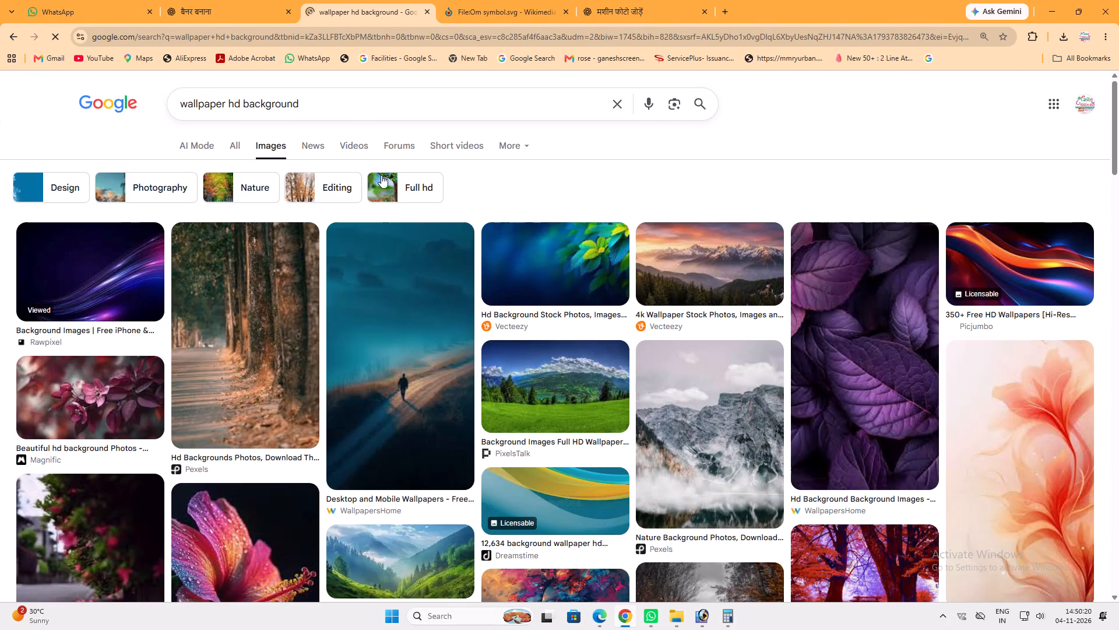
{"action": "scroll", "coordinate": [365, 247], "scroll_direction": "down", "scroll_amount": 11}
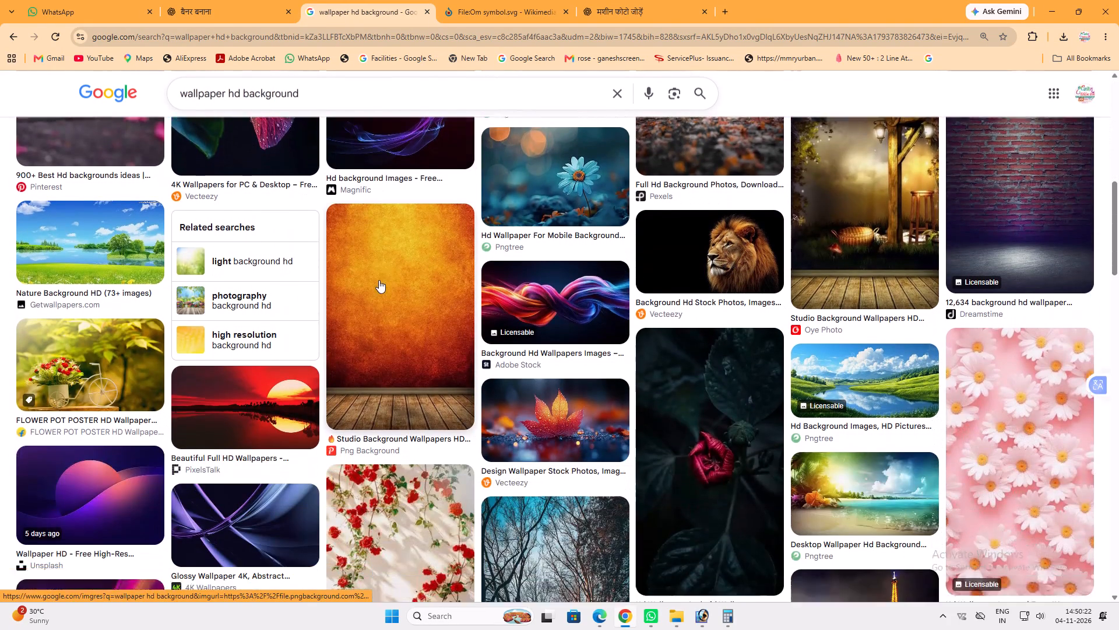
{"action": "scroll", "coordinate": [379, 280], "scroll_direction": "down", "scroll_amount": 4}
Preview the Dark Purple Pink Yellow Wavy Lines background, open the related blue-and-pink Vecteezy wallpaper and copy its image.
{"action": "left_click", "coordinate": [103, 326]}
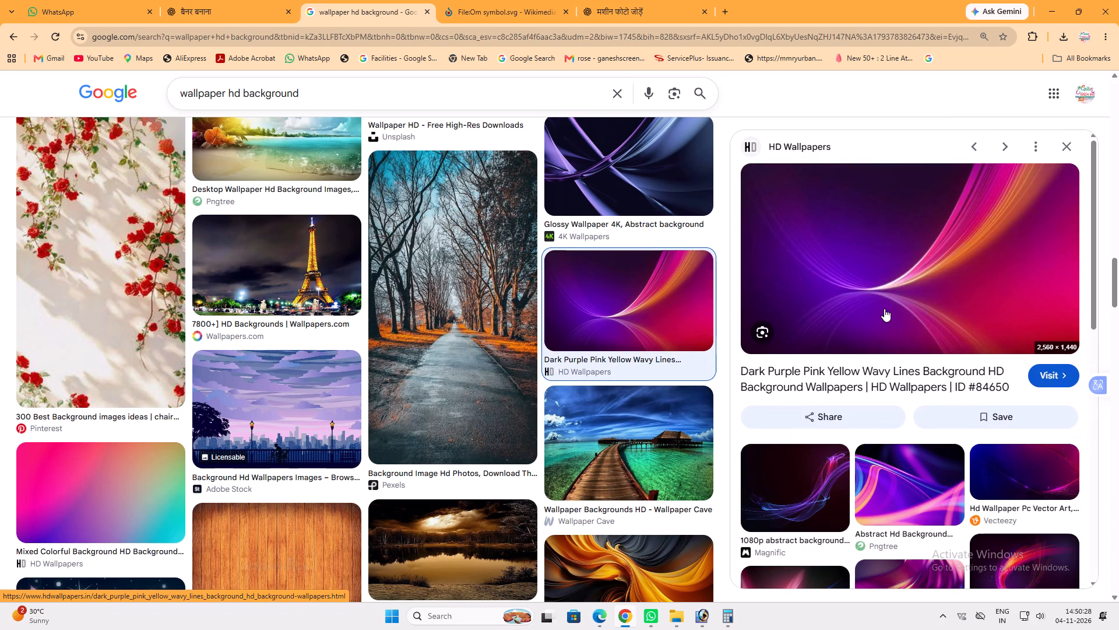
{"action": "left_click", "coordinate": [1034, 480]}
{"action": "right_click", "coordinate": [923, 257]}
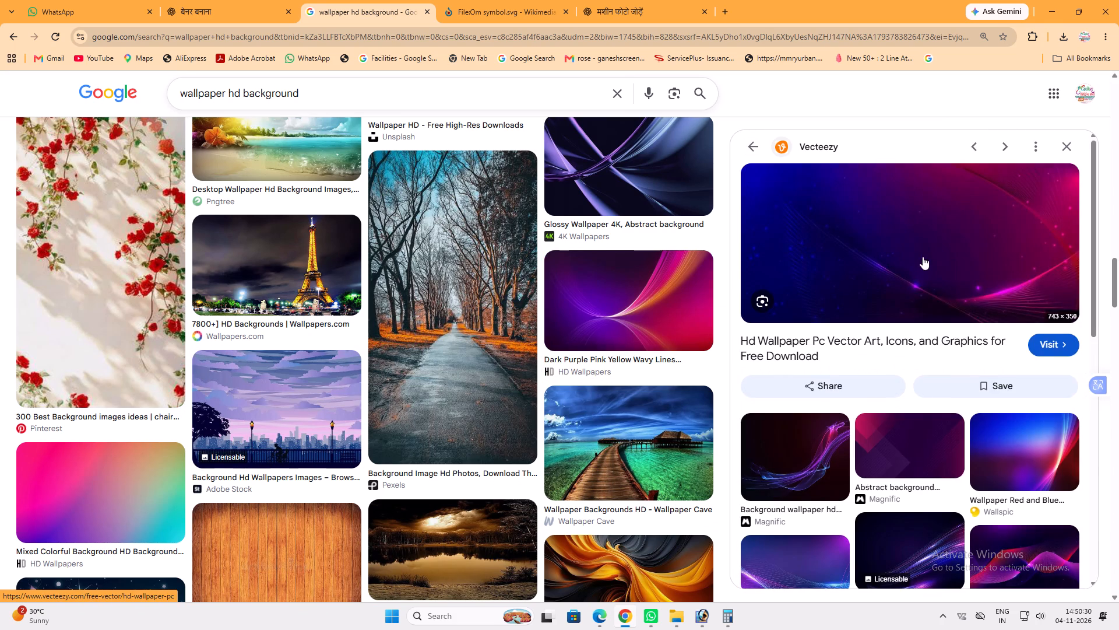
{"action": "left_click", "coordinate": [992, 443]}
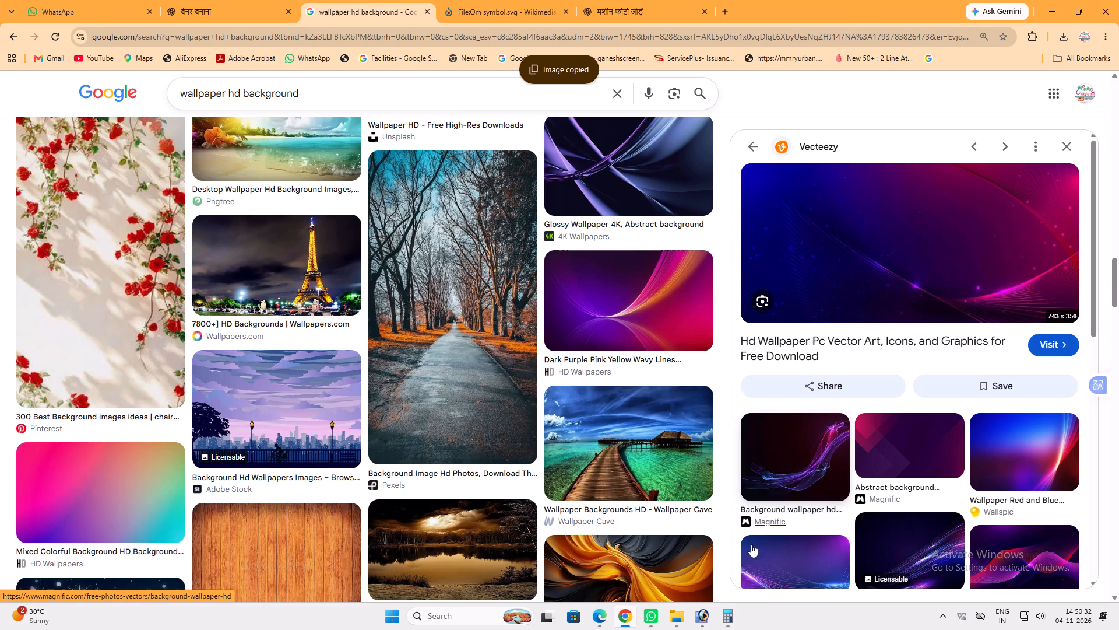
Switch to Photoshop and close all the open documents, discarding a trial paste of the wallpaper.
{"action": "left_click", "coordinate": [708, 607]}
{"action": "key", "text": "ctrl+v"}
{"action": "key", "text": "ctrl+z"}
{"action": "key", "text": "ctrl+Tab"}
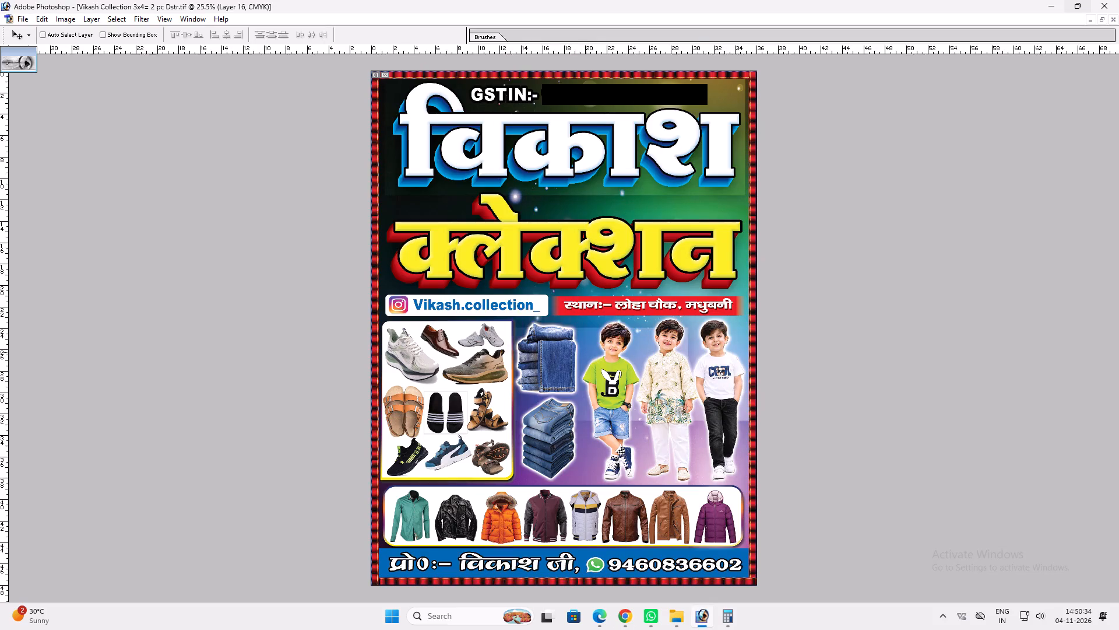
{"action": "key", "text": "ctrl+w"}
{"action": "key", "text": "ctrl+w"}
{"action": "key", "text": "ctrl+w"}
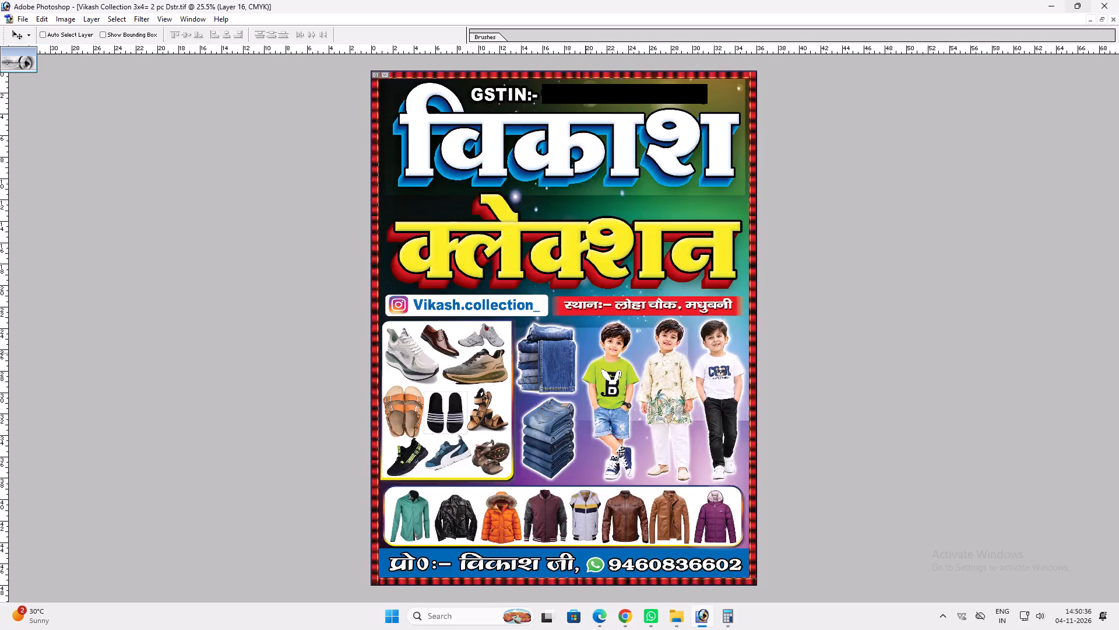
{"action": "key", "text": "ctrl+w"}
Start a new document and set its width to 120 inches.
{"action": "key", "text": "ctrl+n"}
{"action": "key", "text": "Tab"}
{"action": "key", "text": "Tab"}
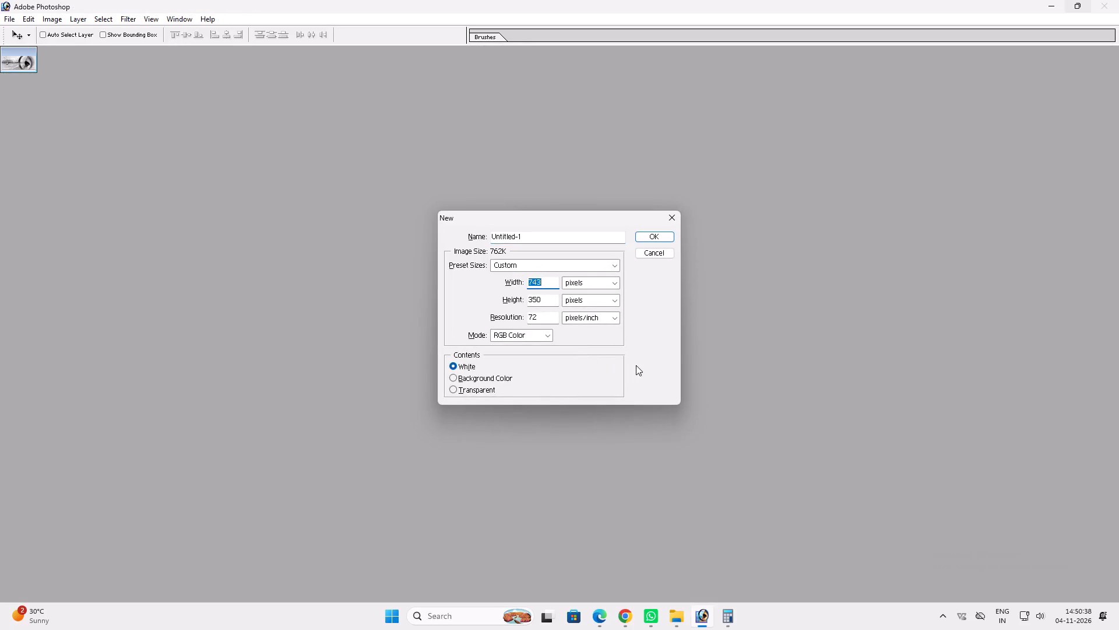
{"action": "type", "text": "10"}
{"action": "key", "text": "shift+Tab"}
{"action": "key", "text": "Tab"}
{"action": "type", "text": "120"}
{"action": "key", "text": "Tab"}
{"action": "key", "text": "3"}
{"action": "key", "text": "6"}
{"action": "key", "text": "Tab"}
{"action": "key", "text": "shift+Tab"}
{"action": "key", "text": "shift+Tab"}
{"action": "type", "text": "10"}
{"action": "key", "text": "shift+Tab"}
{"action": "key", "text": "Tab"}
{"action": "type", "text": "120"}
{"action": "key", "text": "Tab"}
{"action": "key", "text": "Down"}
{"action": "key", "text": "Tab"}
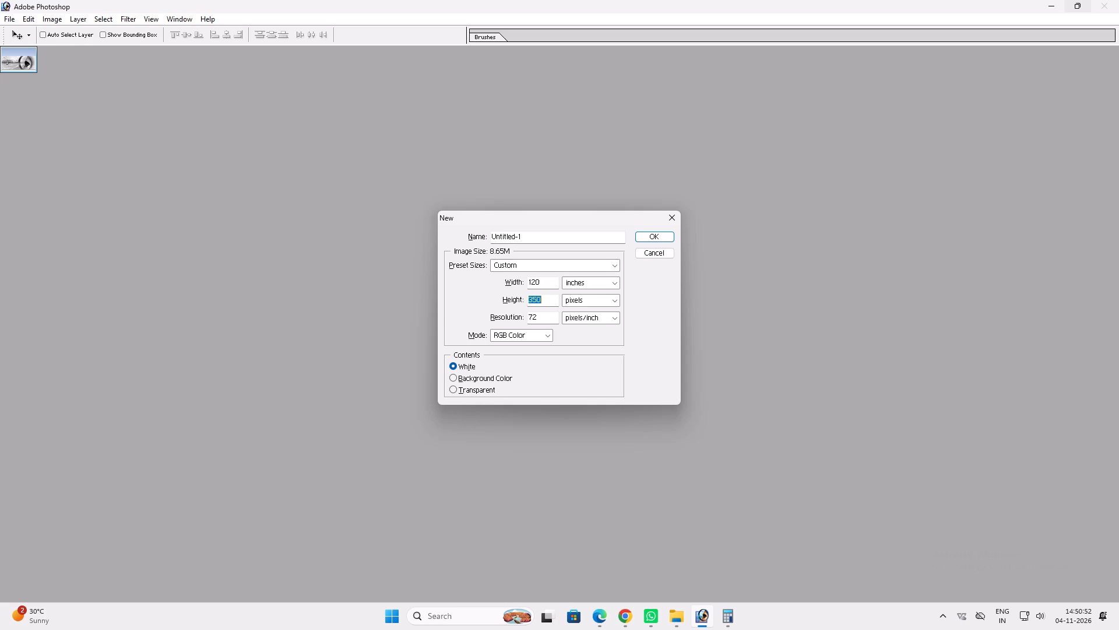
Set the new document's height to 36 inches and its mode to CMYK, and create it.
{"action": "key", "text": "3"}
{"action": "key", "text": "6"}
{"action": "key", "text": "Tab"}
{"action": "key", "text": "Down"}
{"action": "key", "text": "Tab"}
{"action": "key", "text": "Tab"}
{"action": "key", "text": "Tab"}
{"action": "key", "text": "Right"}
{"action": "key", "text": "Return"}
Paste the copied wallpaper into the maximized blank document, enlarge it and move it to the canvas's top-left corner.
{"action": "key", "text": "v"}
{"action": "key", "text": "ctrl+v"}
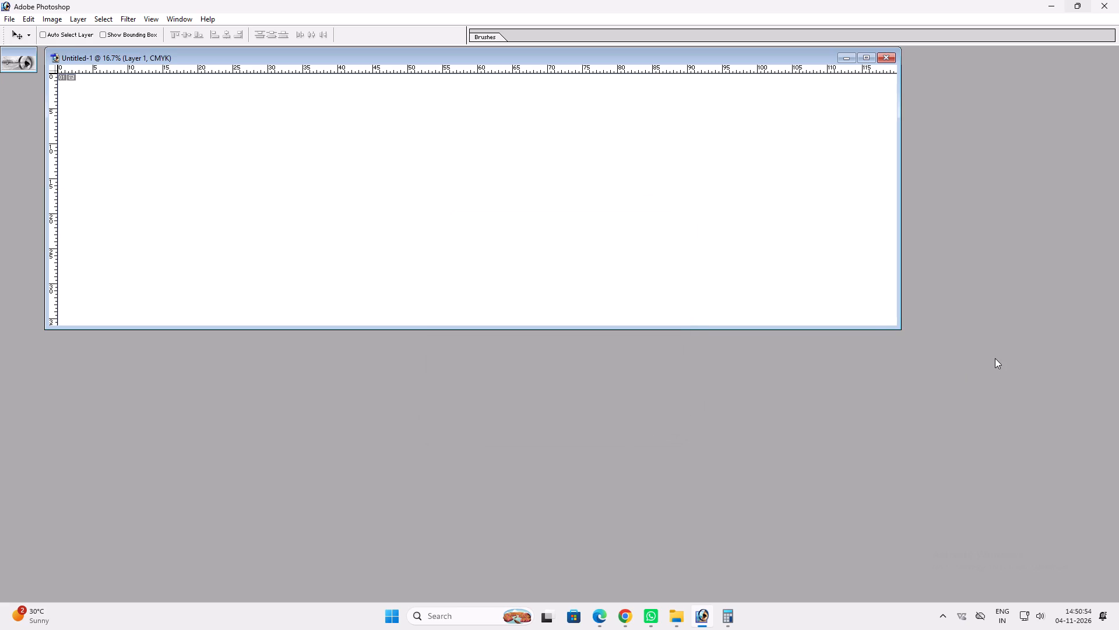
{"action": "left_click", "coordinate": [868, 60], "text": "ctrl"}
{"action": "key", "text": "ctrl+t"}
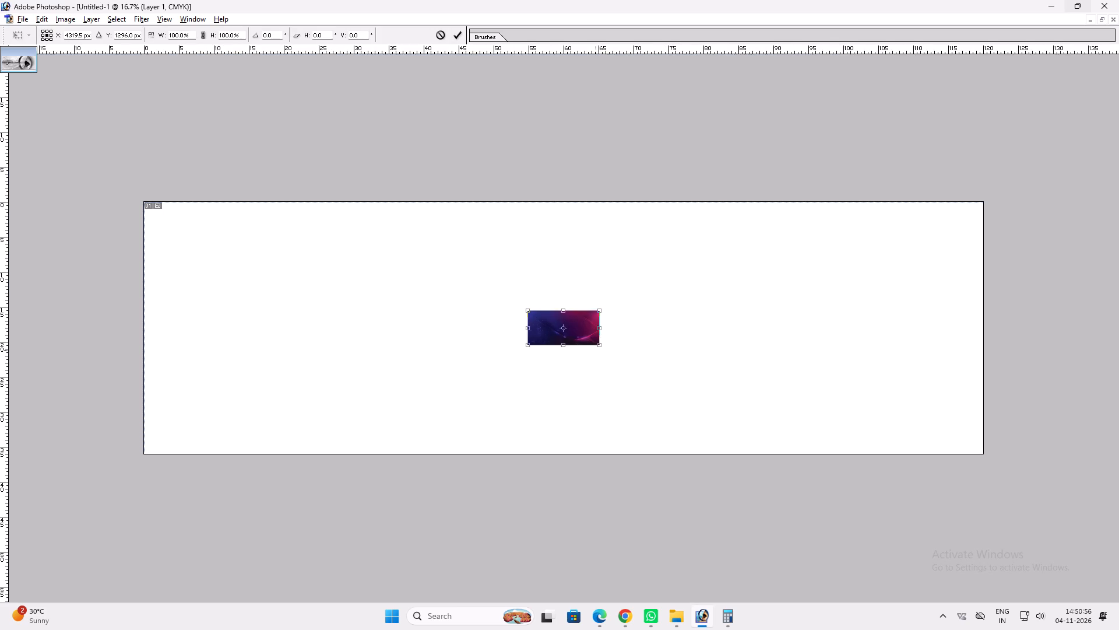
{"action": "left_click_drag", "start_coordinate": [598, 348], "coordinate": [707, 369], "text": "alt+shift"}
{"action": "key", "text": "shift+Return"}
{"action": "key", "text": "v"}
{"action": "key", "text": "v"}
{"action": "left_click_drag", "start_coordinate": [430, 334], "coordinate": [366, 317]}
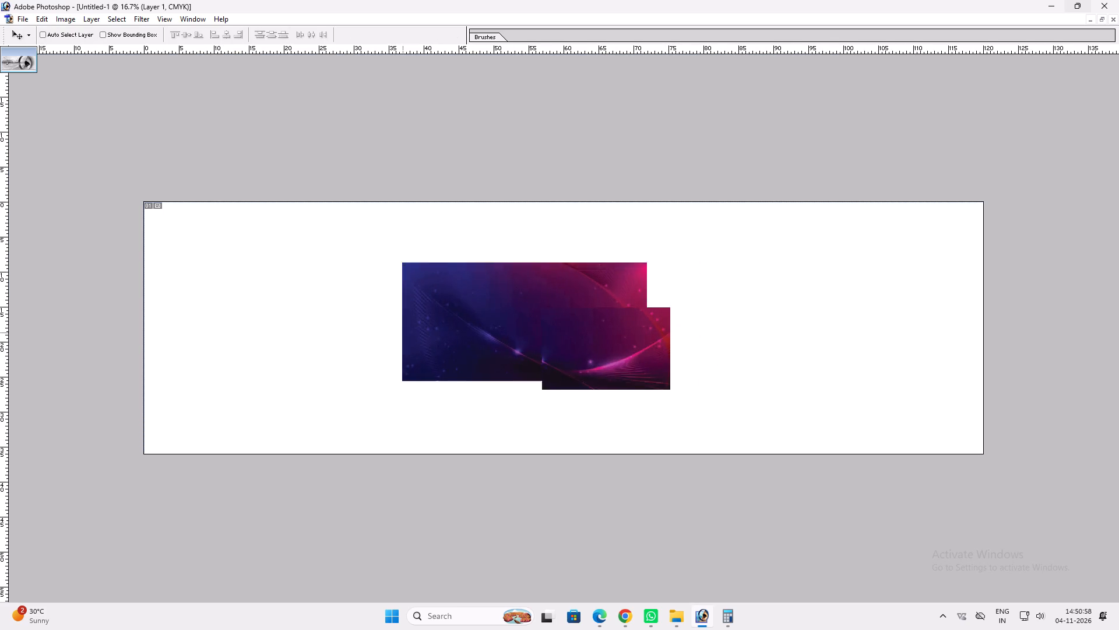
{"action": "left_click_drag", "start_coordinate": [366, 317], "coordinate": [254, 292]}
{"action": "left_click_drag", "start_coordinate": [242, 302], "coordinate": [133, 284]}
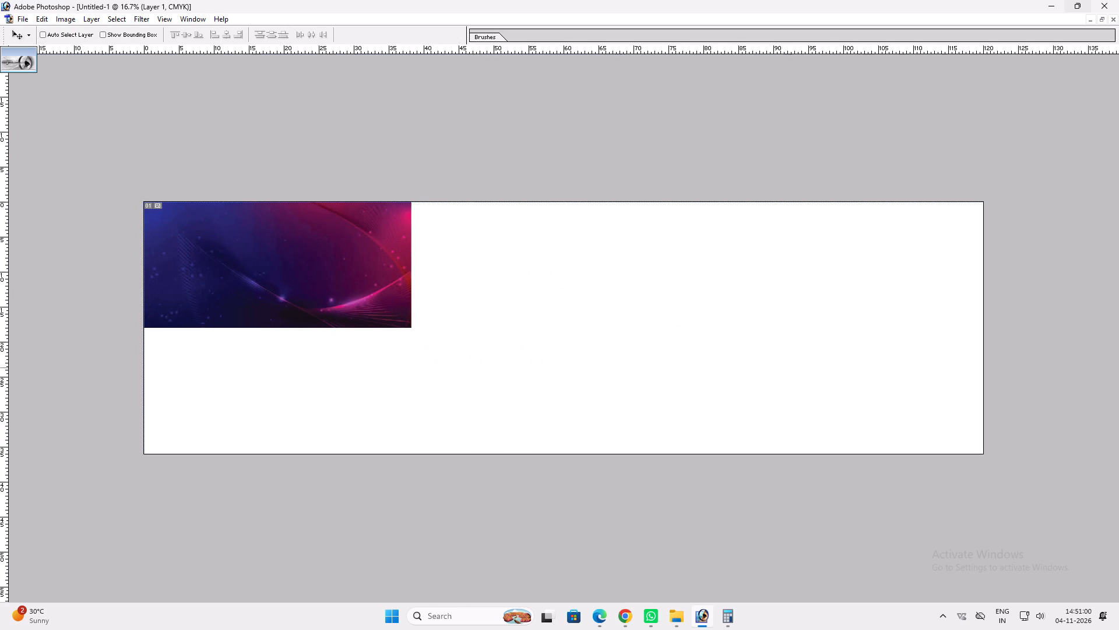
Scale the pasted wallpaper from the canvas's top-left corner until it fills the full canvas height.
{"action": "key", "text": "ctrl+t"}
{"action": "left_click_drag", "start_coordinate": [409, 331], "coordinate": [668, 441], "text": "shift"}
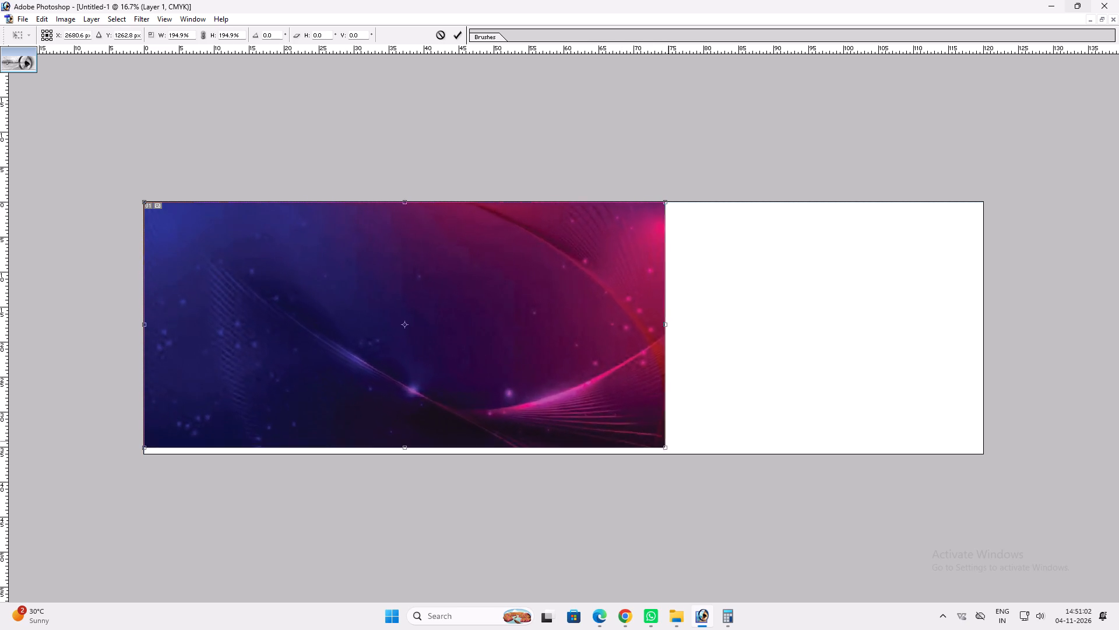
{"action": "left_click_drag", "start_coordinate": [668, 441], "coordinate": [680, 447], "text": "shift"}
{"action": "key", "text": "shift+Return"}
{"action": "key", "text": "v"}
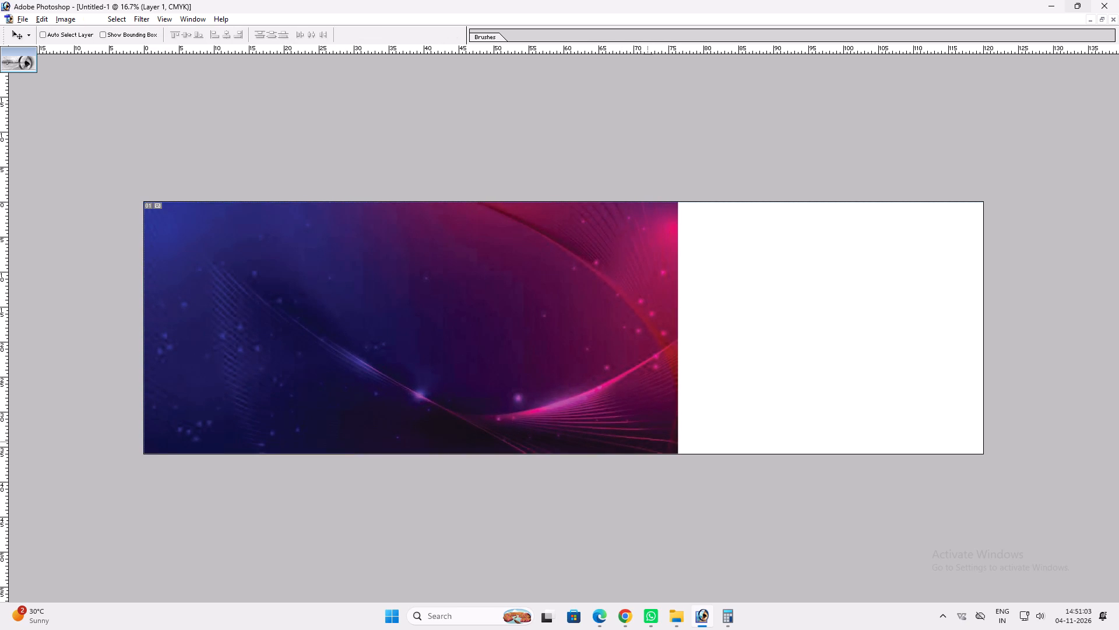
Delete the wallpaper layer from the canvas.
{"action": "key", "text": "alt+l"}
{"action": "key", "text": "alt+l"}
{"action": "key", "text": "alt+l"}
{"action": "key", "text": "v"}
Switch to Chrome and open the full set of images related to the blue-and-pink Vecteezy wallpaper.
{"action": "left_click", "coordinate": [634, 616]}
{"action": "scroll", "coordinate": [907, 364], "scroll_direction": "down", "scroll_amount": 5}
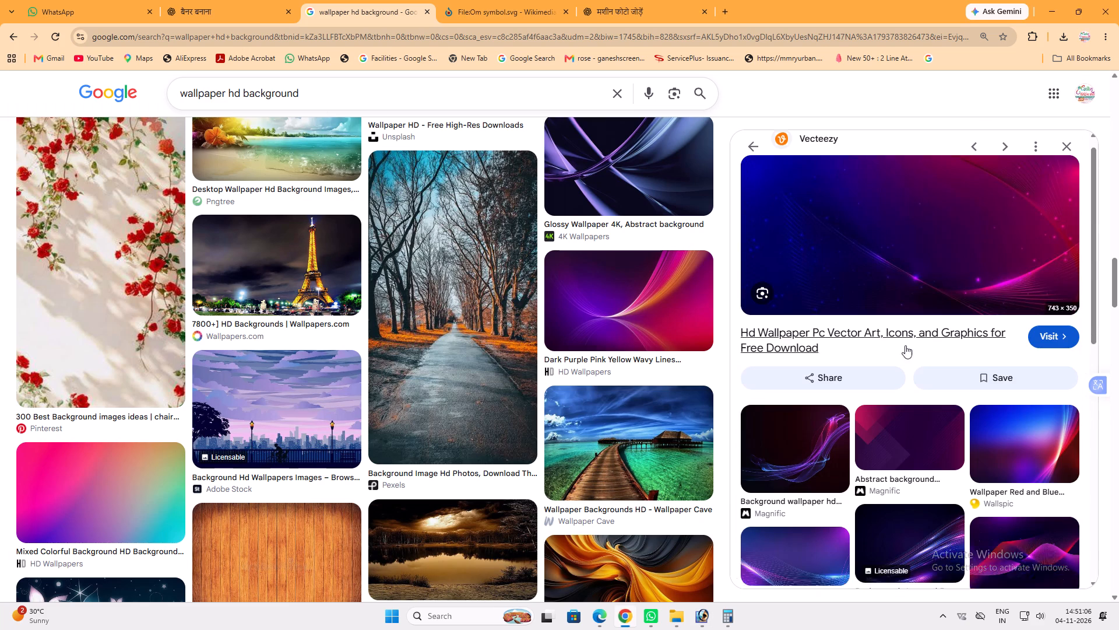
{"action": "scroll", "coordinate": [885, 338], "scroll_direction": "up", "scroll_amount": 4}
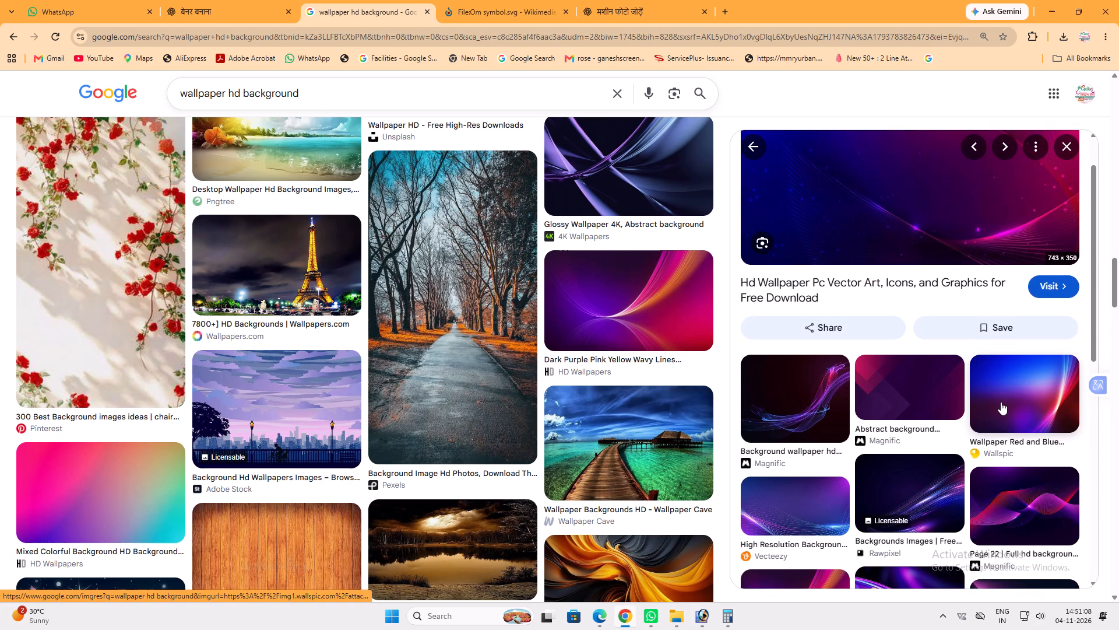
{"action": "scroll", "coordinate": [964, 386], "scroll_direction": "down", "scroll_amount": 6}
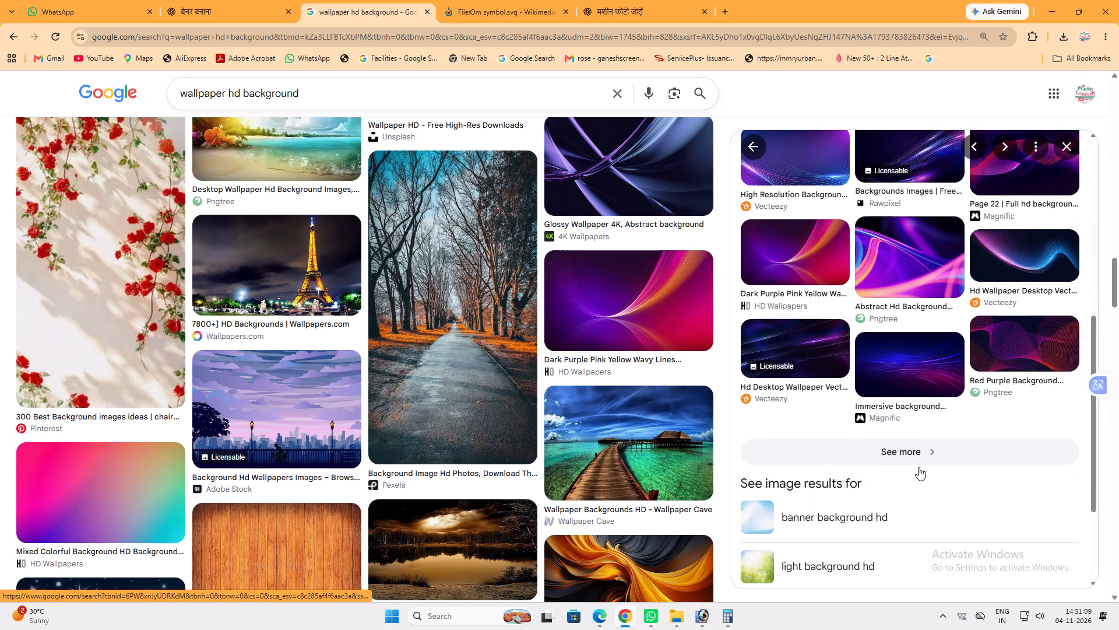
{"action": "left_click", "coordinate": [908, 451]}
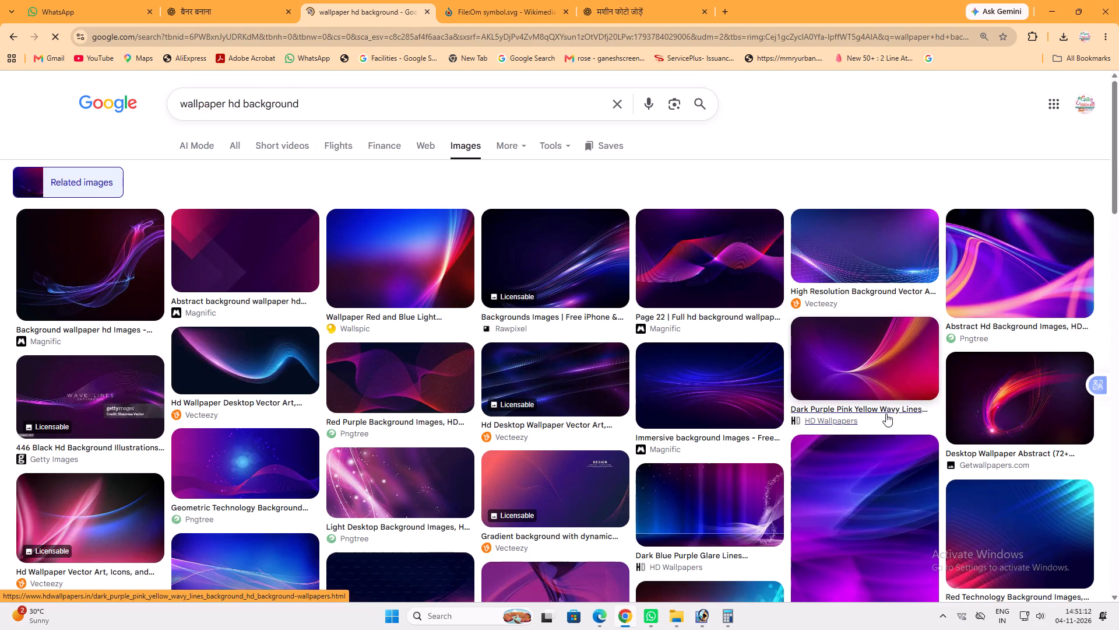
Preview the Dark Purple Pink Yellow Wavy Lines wallpaper, then the Geometric Technology background, and open more images related to the latter.
{"action": "left_click", "coordinate": [832, 373]}
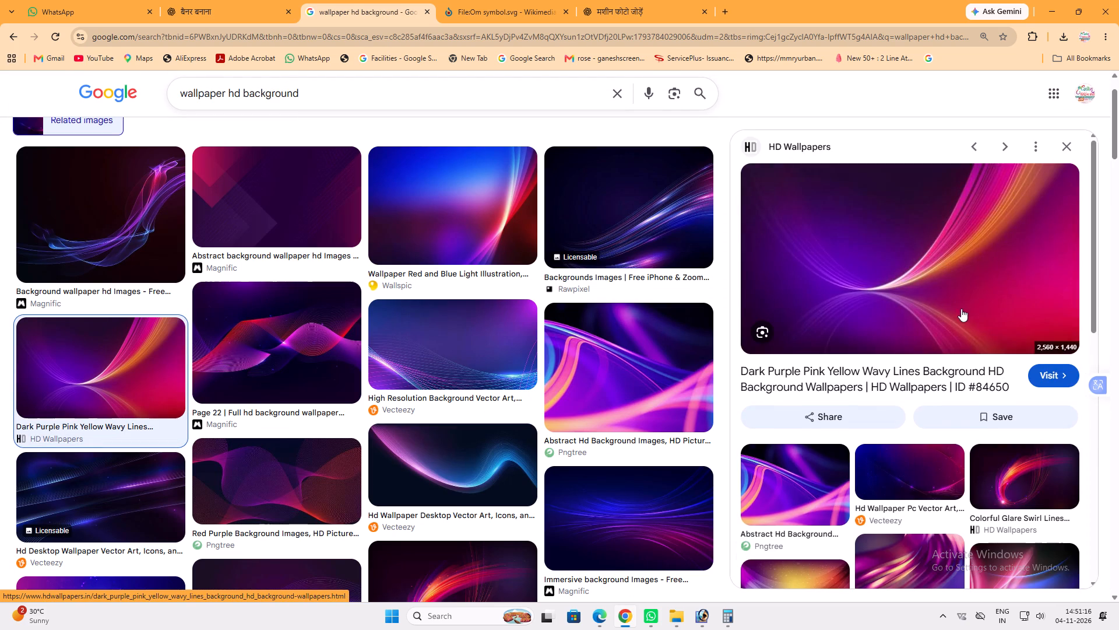
{"action": "left_click", "coordinate": [17, 33]}
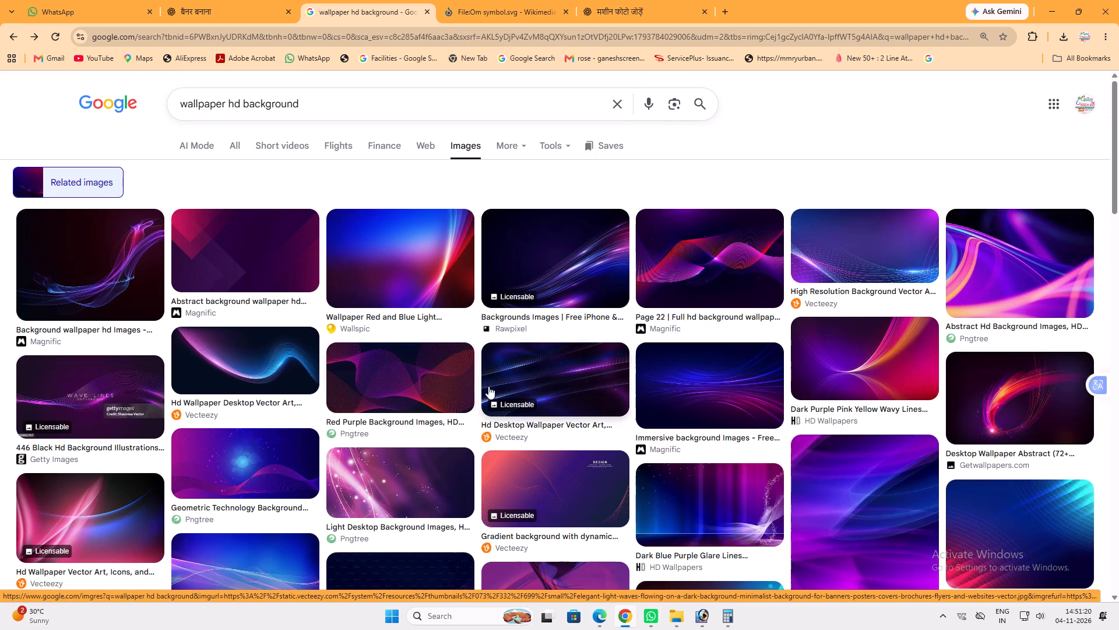
{"action": "left_click", "coordinate": [213, 456]}
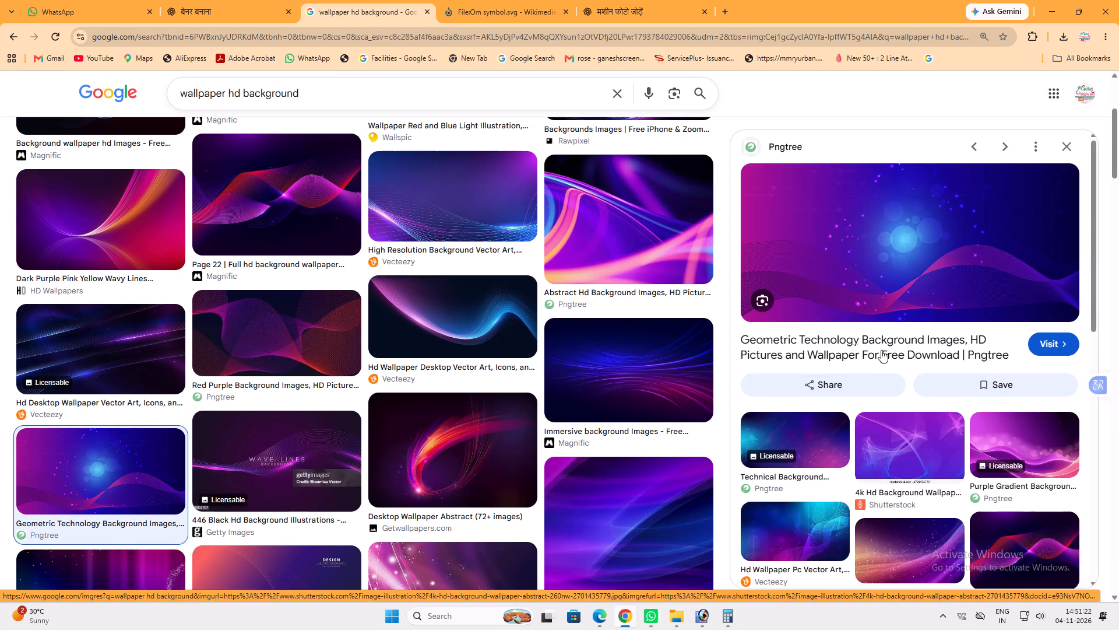
{"action": "scroll", "coordinate": [884, 333], "scroll_direction": "down", "scroll_amount": 5}
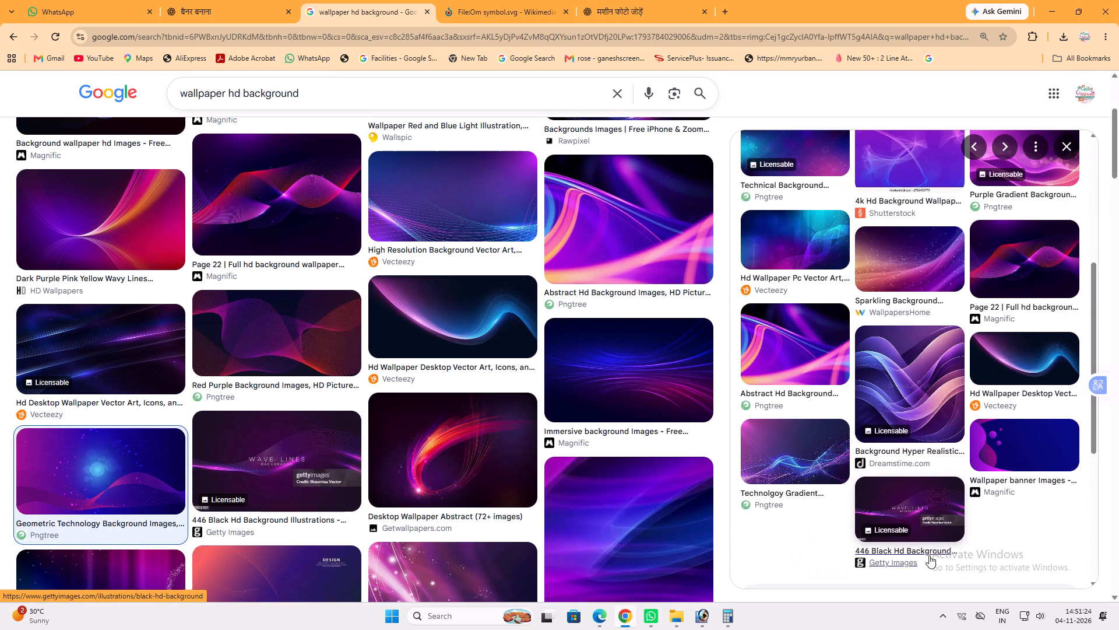
{"action": "scroll", "coordinate": [949, 517], "scroll_direction": "down", "scroll_amount": 1}
{"action": "left_click", "coordinate": [945, 561]}
{"action": "left_click", "coordinate": [935, 554]}
{"action": "left_click", "coordinate": [930, 551]}
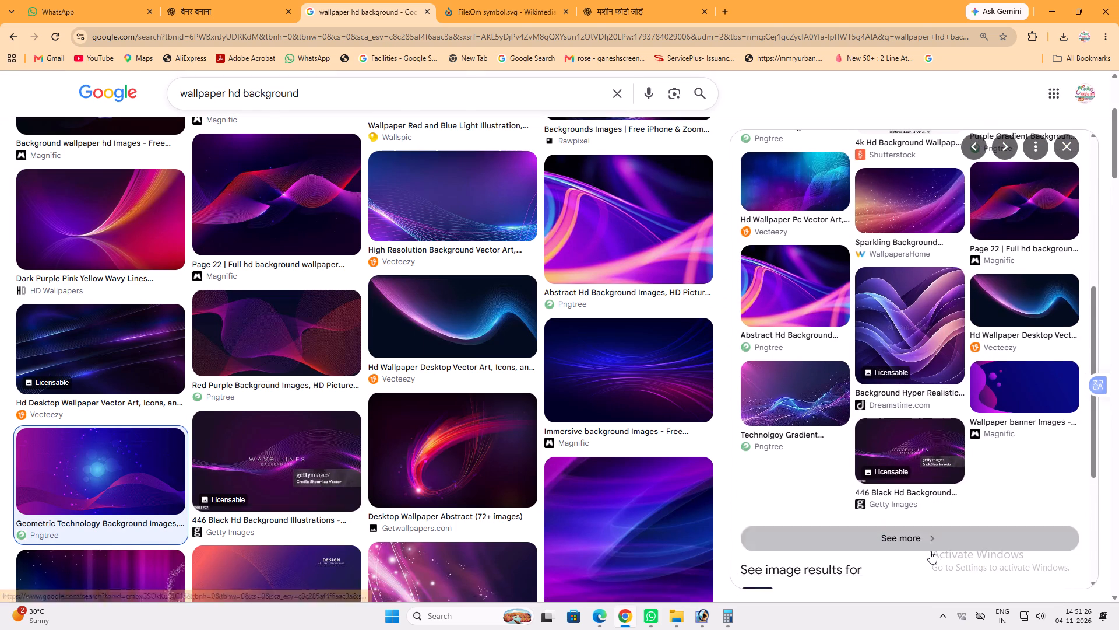
Browse the related wallpapers, preview the Lovely Background image from Getwallpapers.com and open more images related to it.
{"action": "scroll", "coordinate": [561, 388], "scroll_direction": "down", "scroll_amount": 6}
{"action": "scroll", "coordinate": [404, 358], "scroll_direction": "down", "scroll_amount": 2}
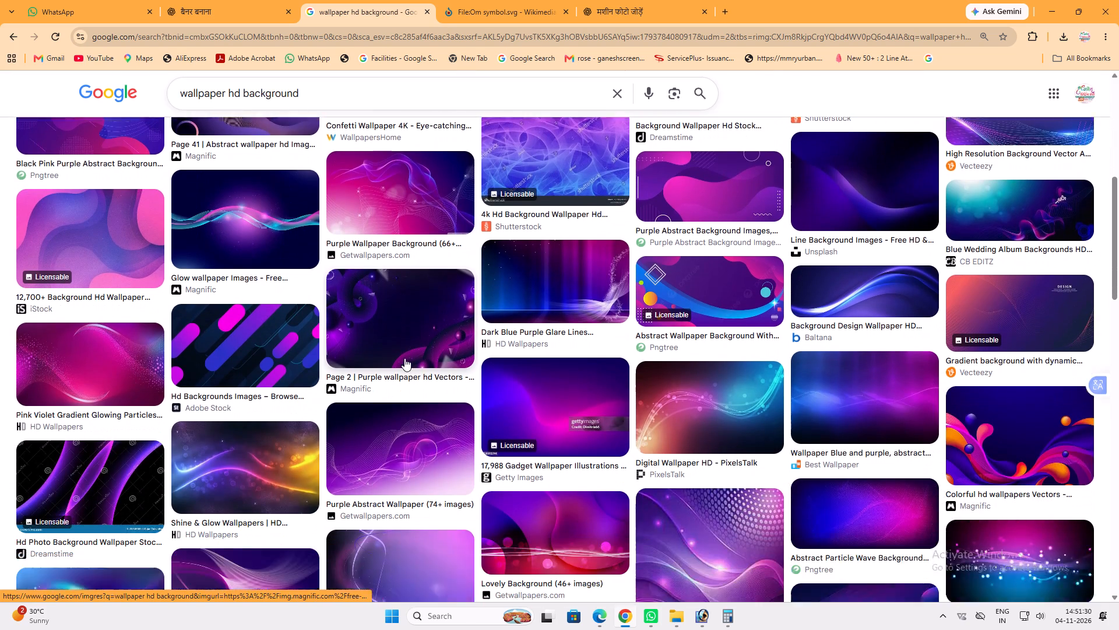
{"action": "scroll", "coordinate": [404, 358], "scroll_direction": "down", "scroll_amount": 2}
{"action": "left_click", "coordinate": [591, 363]}
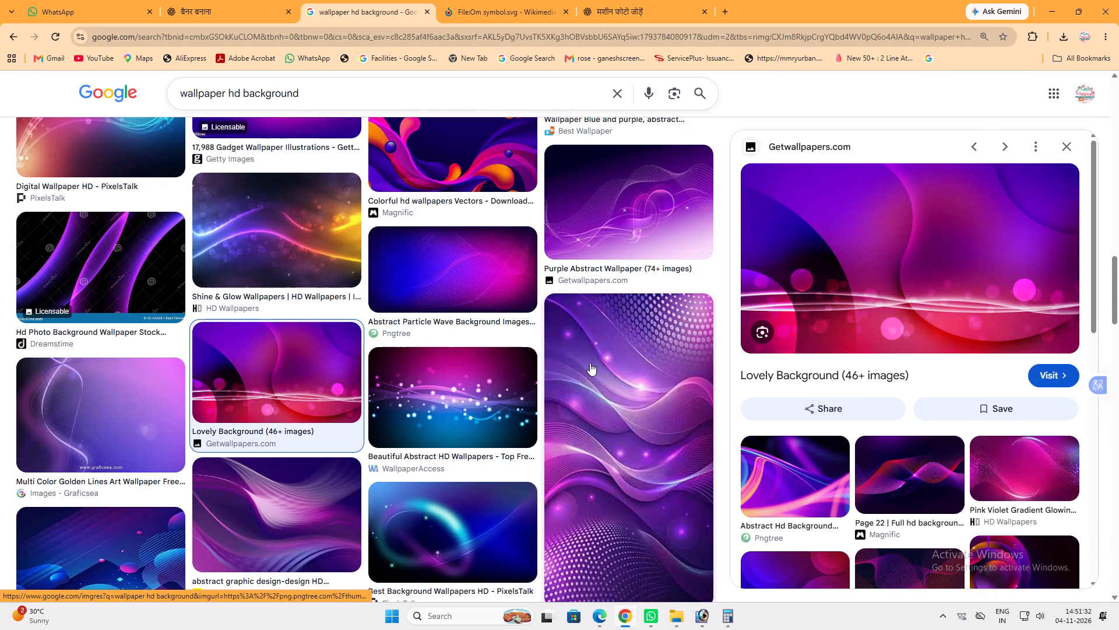
{"action": "scroll", "coordinate": [903, 408], "scroll_direction": "down", "scroll_amount": 5}
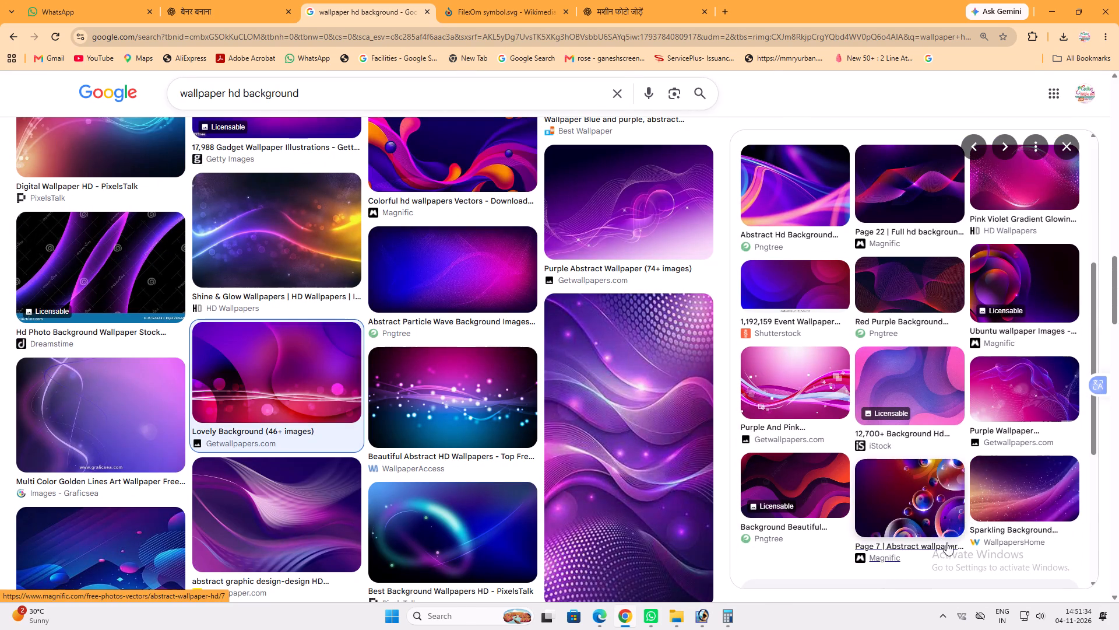
{"action": "scroll", "coordinate": [932, 558], "scroll_direction": "down", "scroll_amount": 2}
{"action": "left_click", "coordinate": [882, 471]}
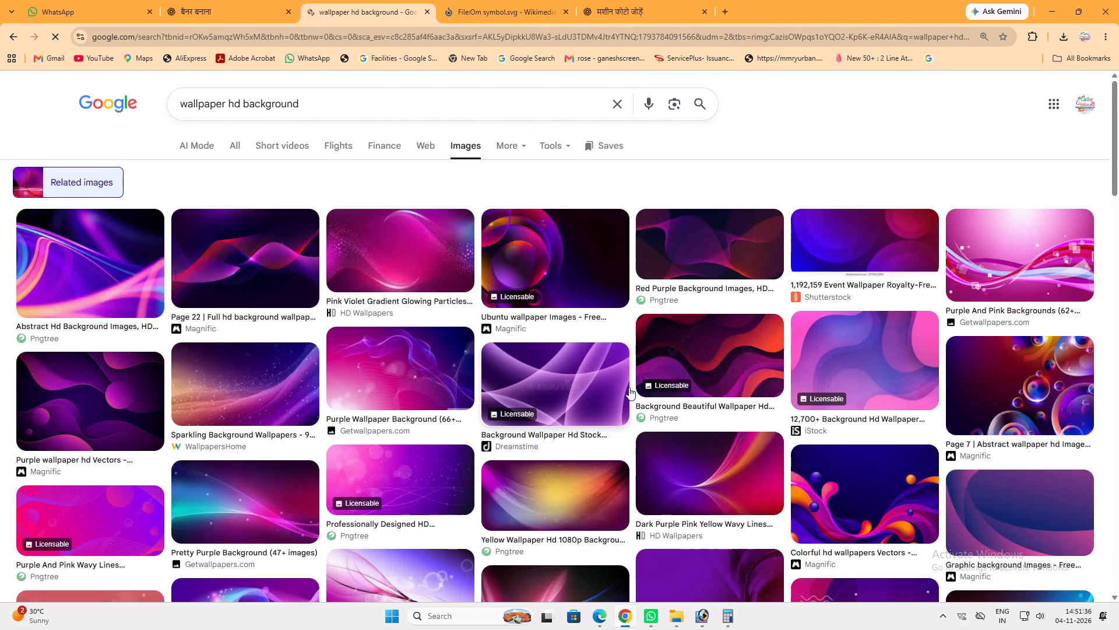
Review the Getwallpapers.com Pretty Purple Background and its related images, and copy the Pretty Purple Background image.
{"action": "scroll", "coordinate": [523, 374], "scroll_direction": "down", "scroll_amount": 5}
{"action": "left_click", "coordinate": [273, 229]}
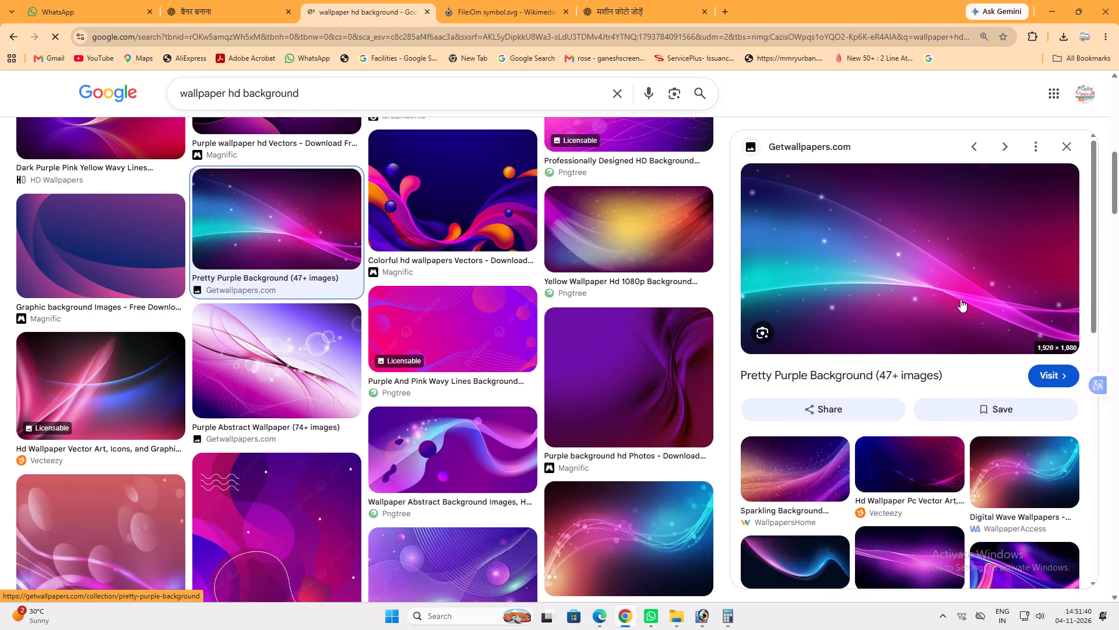
{"action": "scroll", "coordinate": [953, 299], "scroll_direction": "down", "scroll_amount": 3}
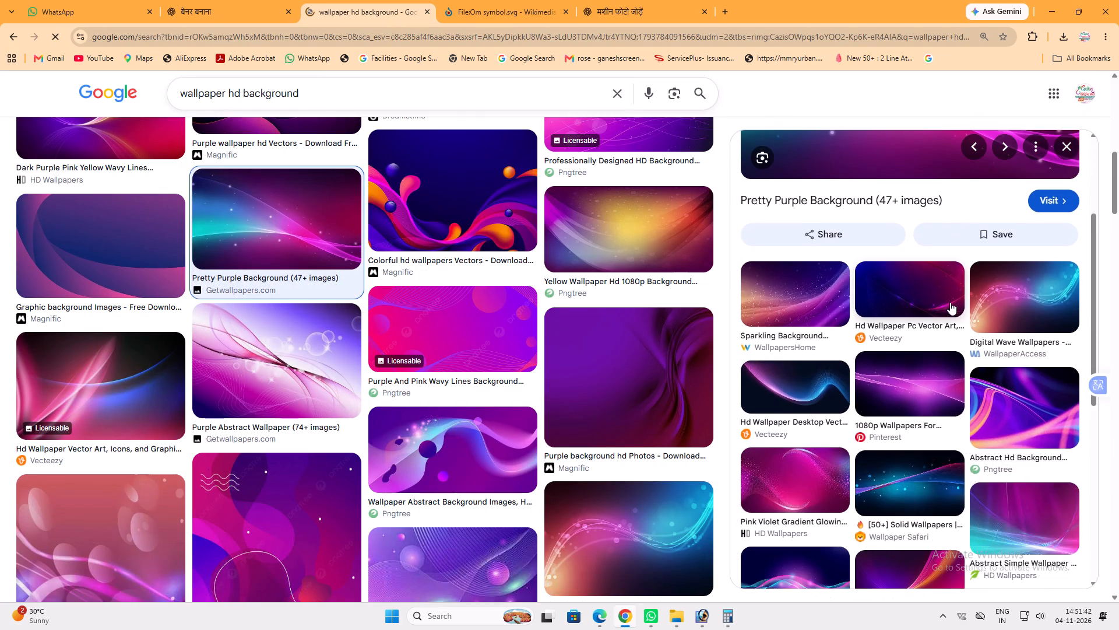
{"action": "scroll", "coordinate": [950, 302], "scroll_direction": "up", "scroll_amount": 4}
{"action": "scroll", "coordinate": [949, 303], "scroll_direction": "down", "scroll_amount": 6}
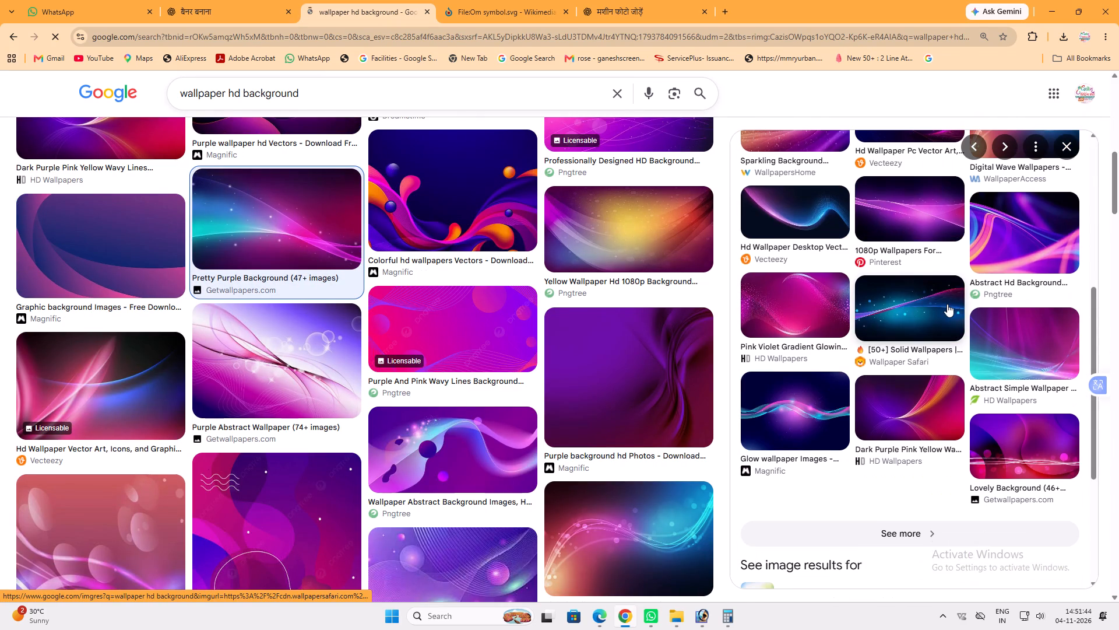
{"action": "left_click", "coordinate": [931, 416]}
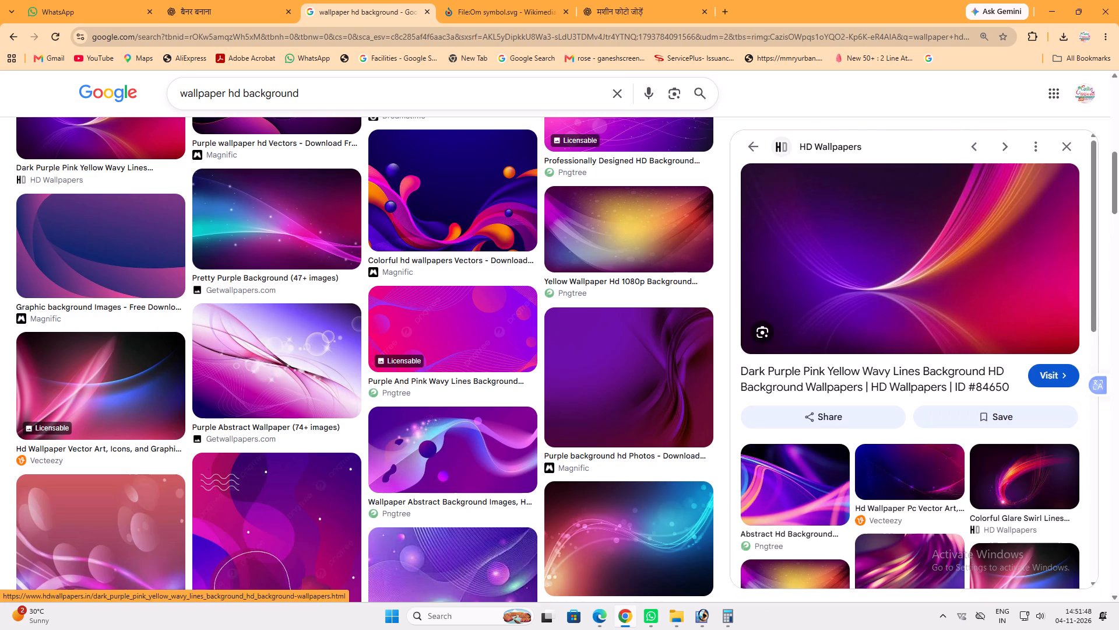
{"action": "left_click", "coordinate": [5, 36]}
{"action": "scroll", "coordinate": [754, 322], "scroll_direction": "up", "scroll_amount": 4}
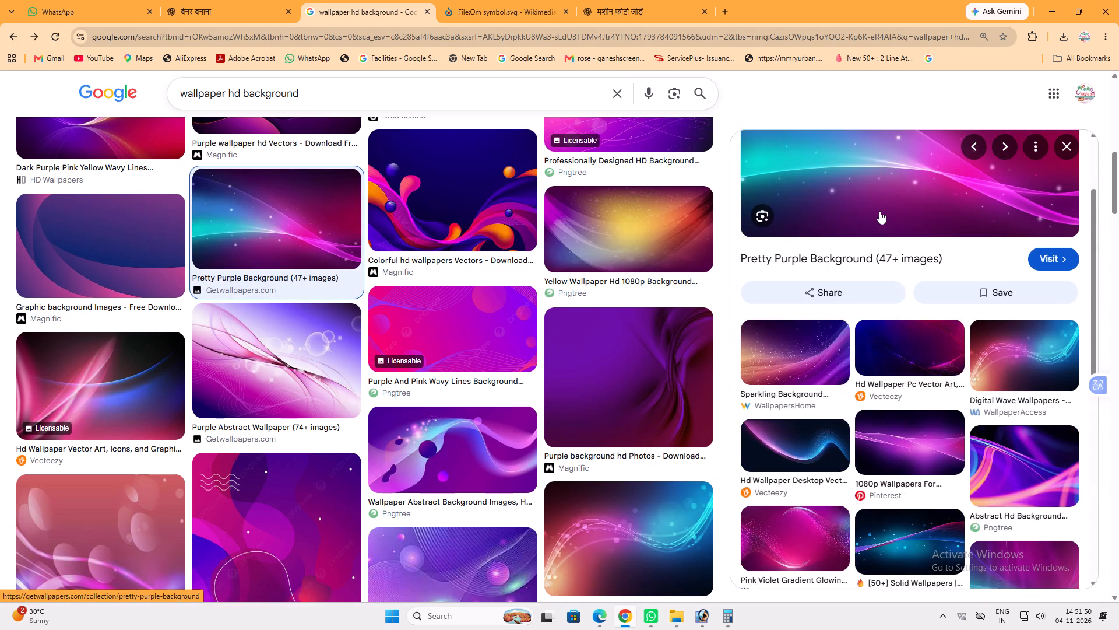
{"action": "right_click", "coordinate": [879, 211]}
{"action": "left_click", "coordinate": [959, 402]}
Switch to Photoshop, paste the purple wallpaper into the banner's top-left corner and flip it horizontally.
{"action": "left_click", "coordinate": [695, 612]}
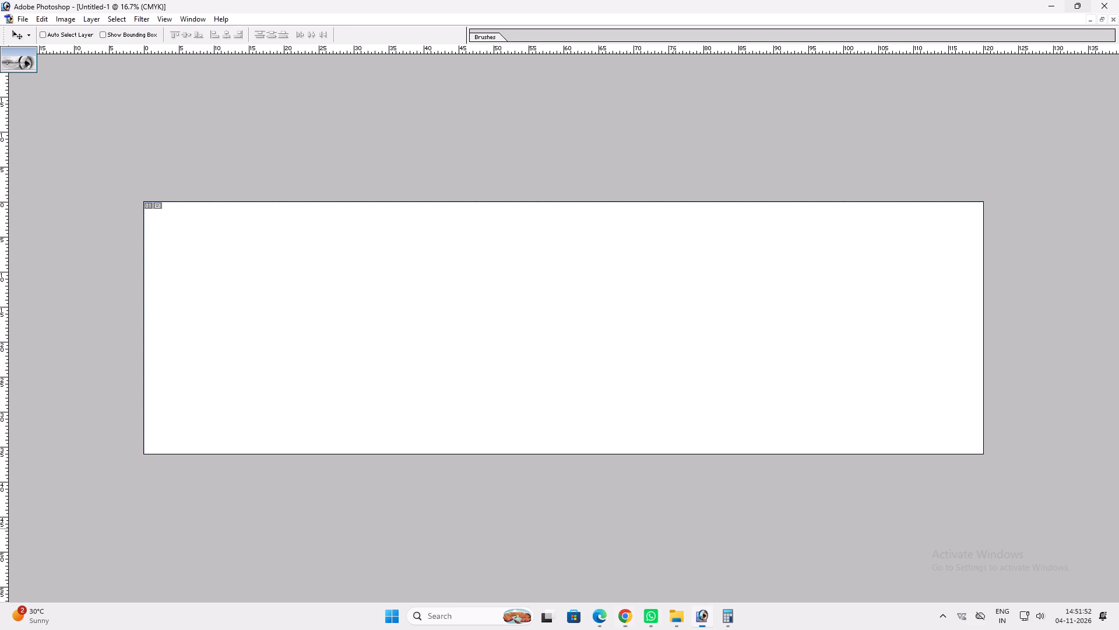
{"action": "key", "text": "ctrl+v"}
{"action": "left_click_drag", "start_coordinate": [547, 336], "coordinate": [223, 265]}
{"action": "key", "text": "ctrl+t"}
{"action": "right_click", "coordinate": [223, 265], "text": "ctrl"}
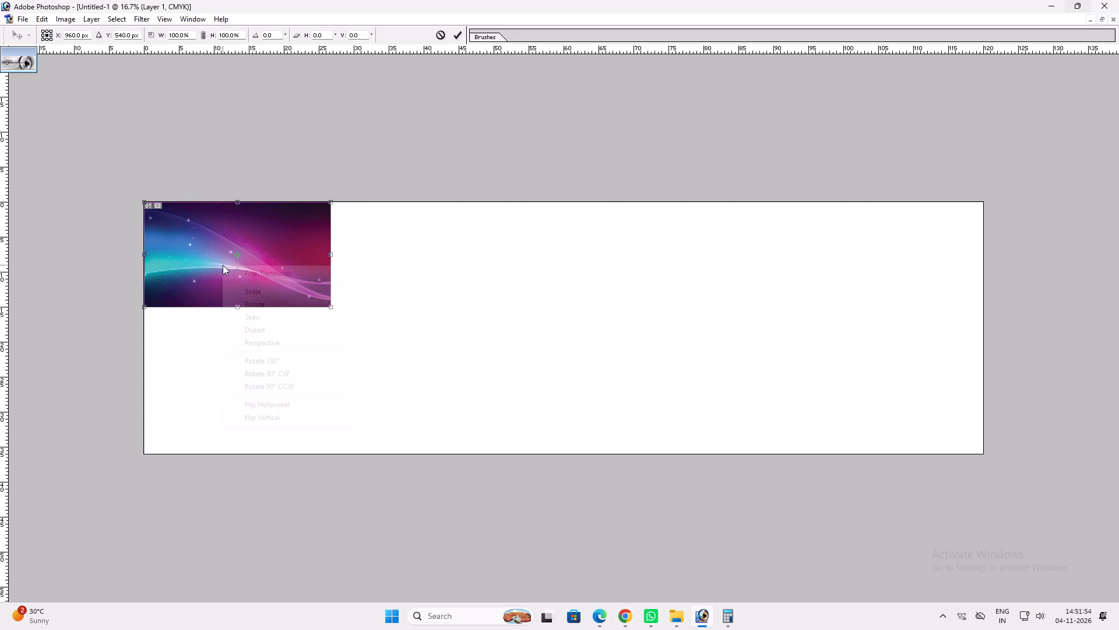
{"action": "left_click", "coordinate": [279, 403]}
{"action": "key", "text": "Return"}
Scale the wallpaper up to the banner's full height and shift it left so it runs past the left edge.
{"action": "key", "text": "ctrl+t"}
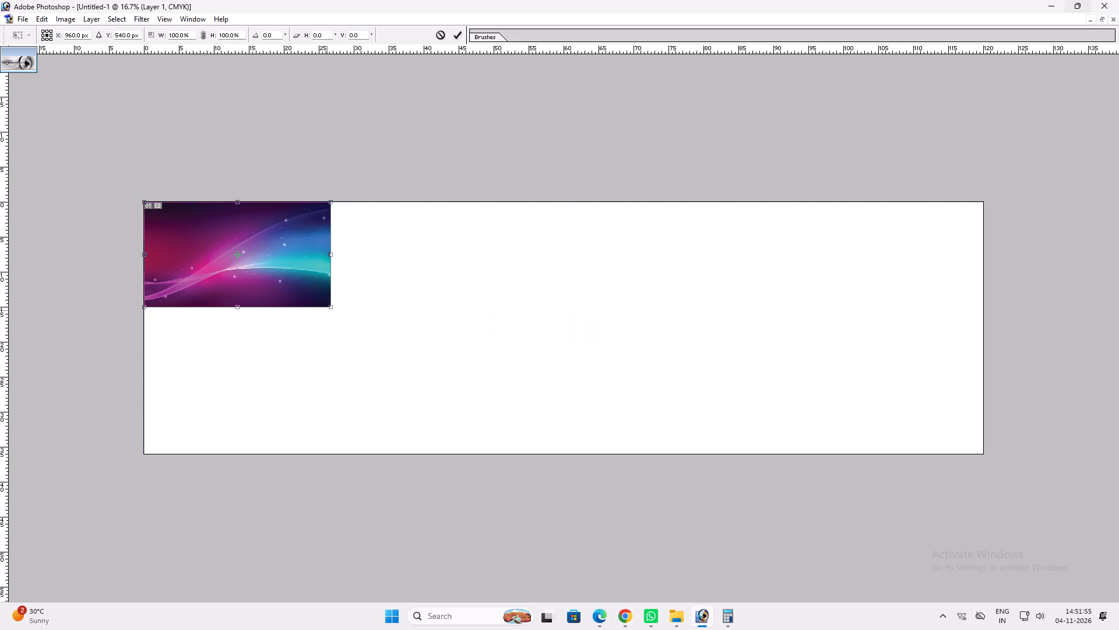
{"action": "left_click_drag", "start_coordinate": [327, 310], "coordinate": [613, 417], "text": "shift"}
{"action": "key", "text": "Return"}
{"action": "key", "text": "v"}
{"action": "left_click_drag", "start_coordinate": [548, 401], "coordinate": [456, 398], "text": "shift"}
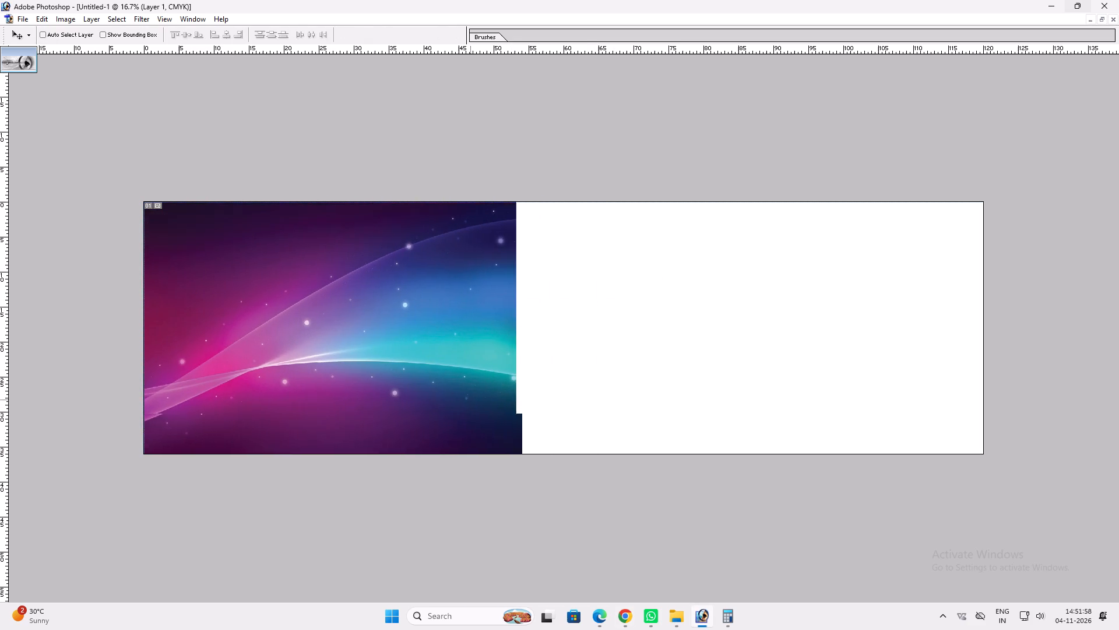
{"action": "left_click_drag", "start_coordinate": [456, 398], "coordinate": [437, 393], "text": "shift"}
Duplicate the wallpaper, flip the copy horizontally and butt it against the original's blue edge as a mirrored half.
{"action": "left_click_drag", "start_coordinate": [389, 376], "coordinate": [615, 395], "text": "alt+shift"}
{"action": "key", "text": "ctrl+t"}
{"action": "right_click", "coordinate": [614, 395], "text": "ctrl"}
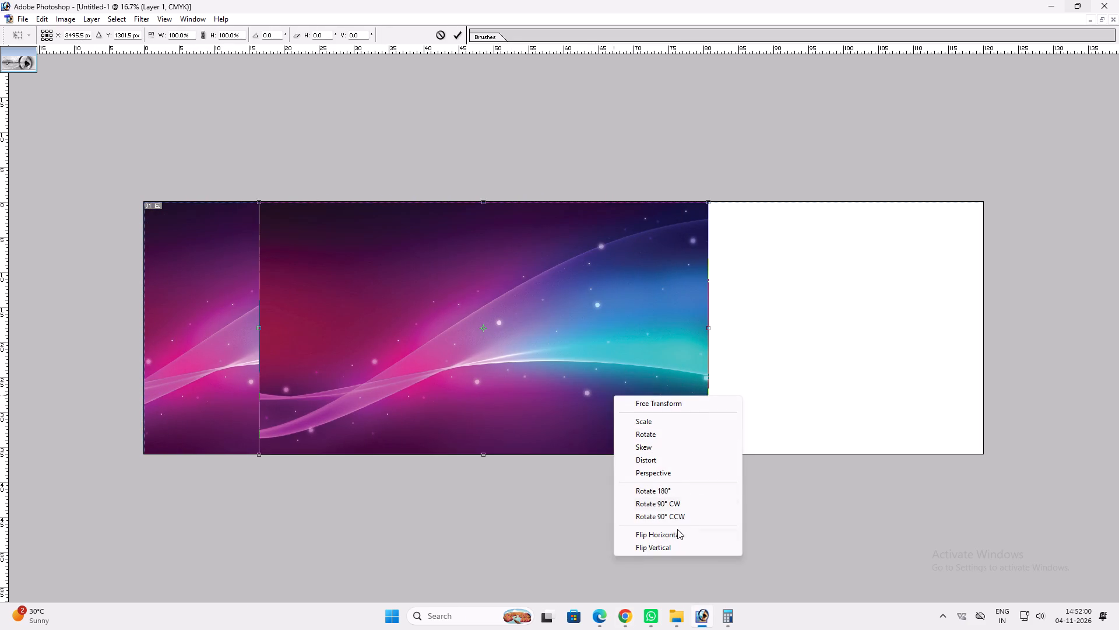
{"action": "left_click", "coordinate": [677, 533]}
{"action": "key", "text": "Return"}
{"action": "key", "text": "v"}
{"action": "left_click_drag", "start_coordinate": [478, 389], "coordinate": [710, 353], "text": "shift"}
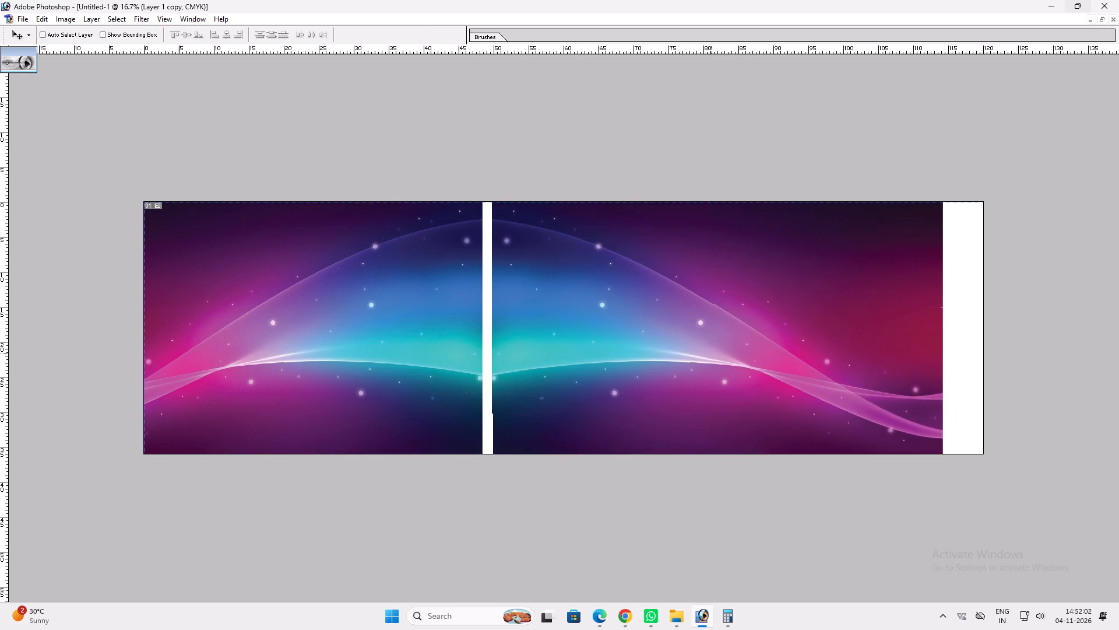
{"action": "left_click_drag", "start_coordinate": [710, 353], "coordinate": [701, 352], "text": "shift"}
Shift the mirrored wallpaper right to cover the banner's right end and stretch its left edge to the banner's left side.
{"action": "left_click", "coordinate": [423, 290], "text": "ctrl+shift"}
{"action": "left_click_drag", "start_coordinate": [423, 290], "coordinate": [437, 291], "text": "shift"}
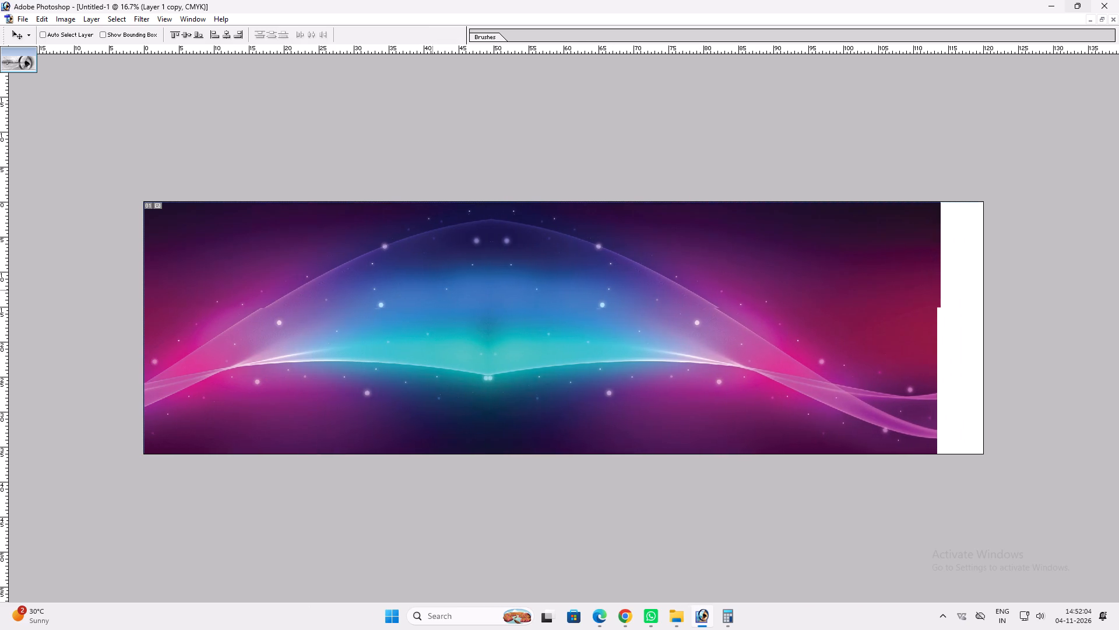
{"action": "left_click_drag", "start_coordinate": [437, 291], "coordinate": [478, 291], "text": "shift"}
{"action": "scroll", "coordinate": [482, 296], "scroll_direction": "up", "scroll_amount": 2}
{"action": "key", "text": "ctrl+t"}
{"action": "left_click_drag", "start_coordinate": [169, 290], "coordinate": [142, 283], "text": "shift"}
{"action": "key", "text": "shift+Return"}
{"action": "key", "text": "v"}
Merge the wallpaper layers, send the result to the back and fit the banner on screen.
{"action": "key", "text": "ctrl+e"}
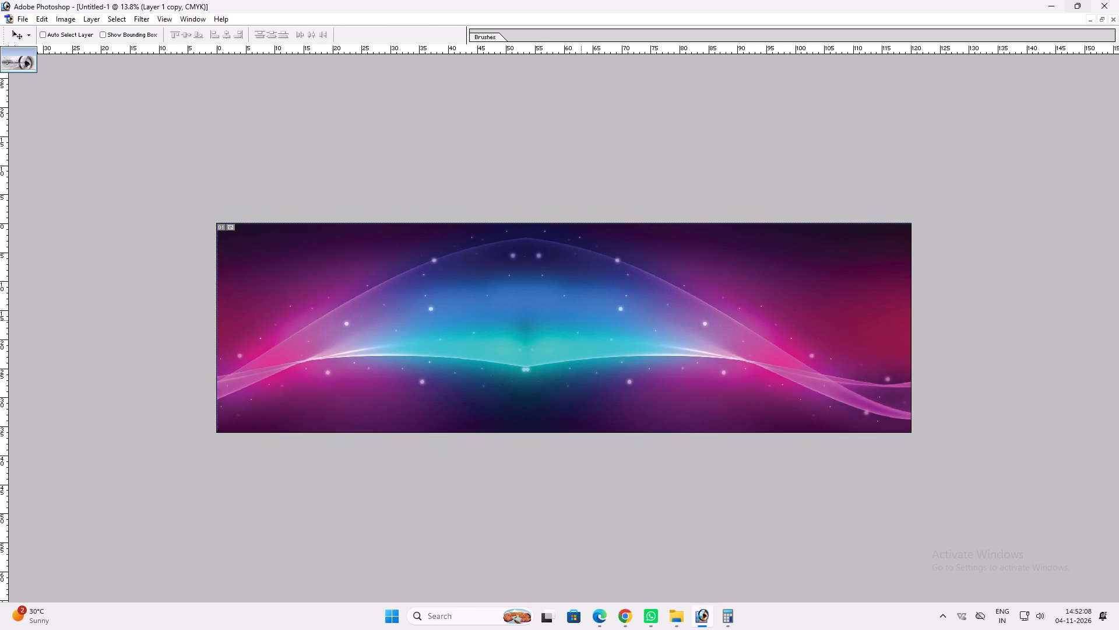
{"action": "key", "text": "ctrl+shift+bracketleft"}
{"action": "type", "text": "vv"}
{"action": "key", "text": "ctrl+0"}
{"action": "type", "text": "vv"}
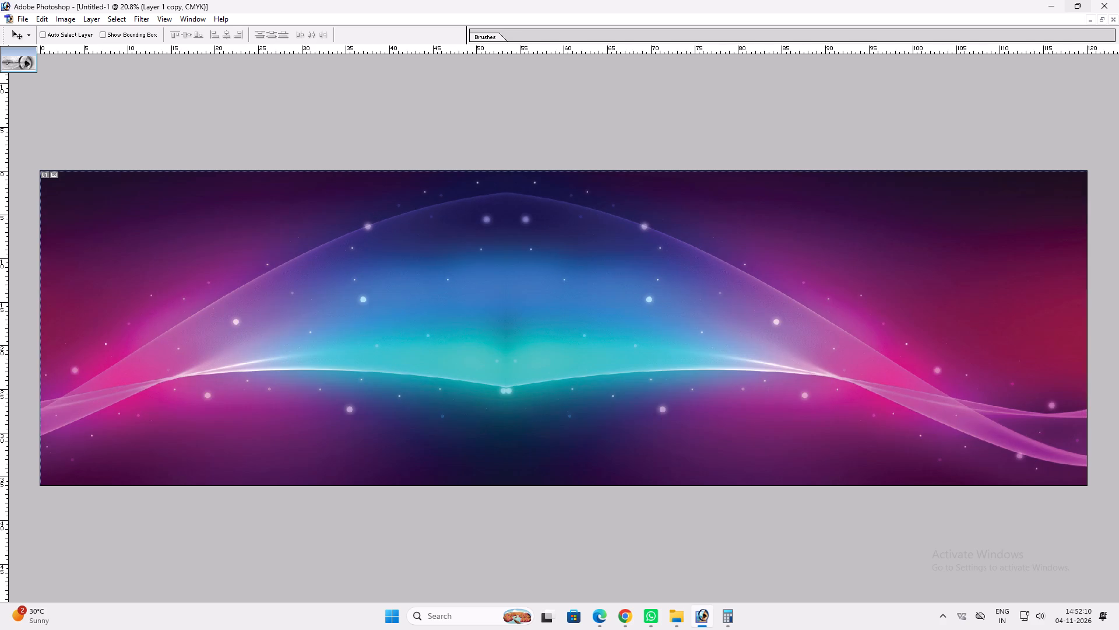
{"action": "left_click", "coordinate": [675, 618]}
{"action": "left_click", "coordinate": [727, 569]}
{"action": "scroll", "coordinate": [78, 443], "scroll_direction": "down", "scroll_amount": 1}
Switch to Chrome and search Google Images for "blue wallpaper hd background".
{"action": "left_click", "coordinate": [633, 604]}
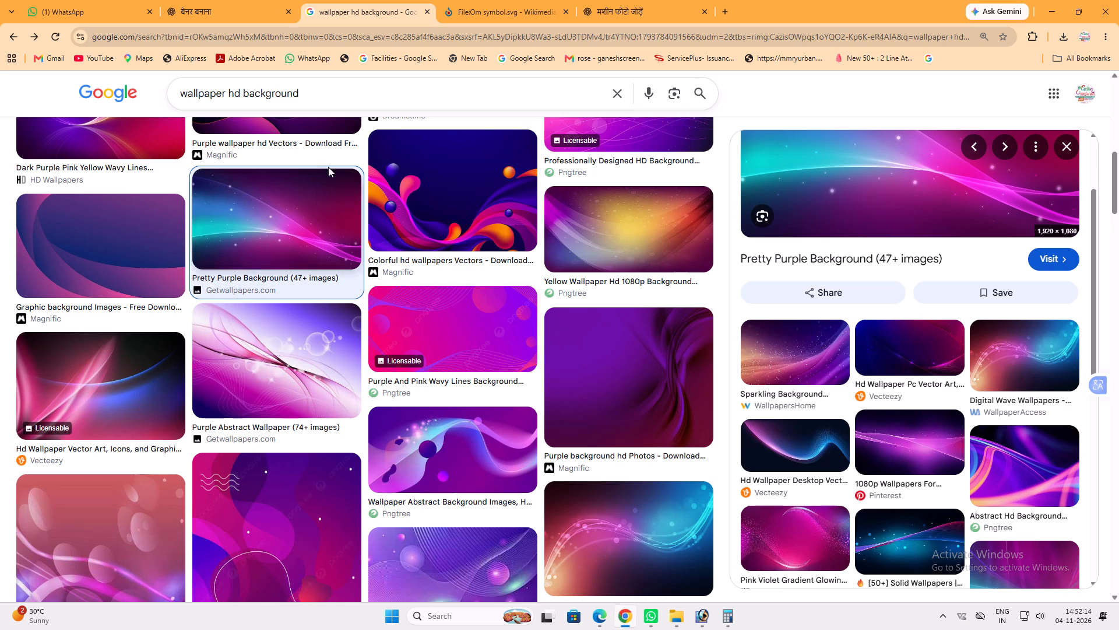
{"action": "left_click", "coordinate": [185, 95]}
{"action": "key", "text": "Home"}
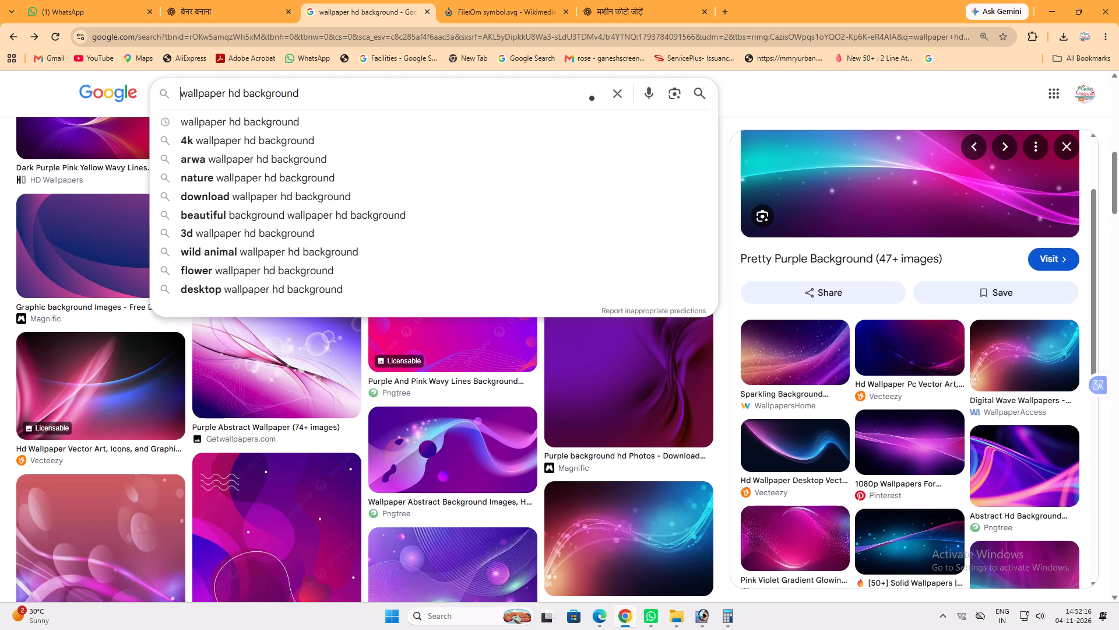
{"action": "type", "text": "blue"}
{"action": "key", "text": "space"}
{"action": "key", "text": "Return"}
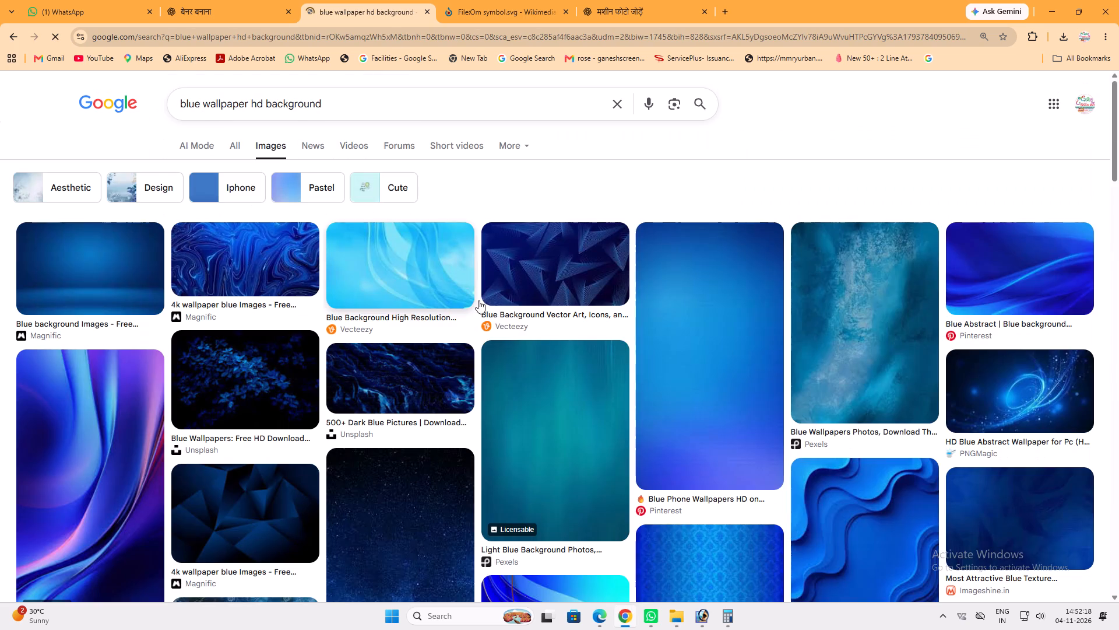
Switch to File Explorer, open the october folder inside 2026 on Local Disk (H:) and search it for "vis".
{"action": "left_click", "coordinate": [668, 620]}
{"action": "left_click", "coordinate": [726, 572]}
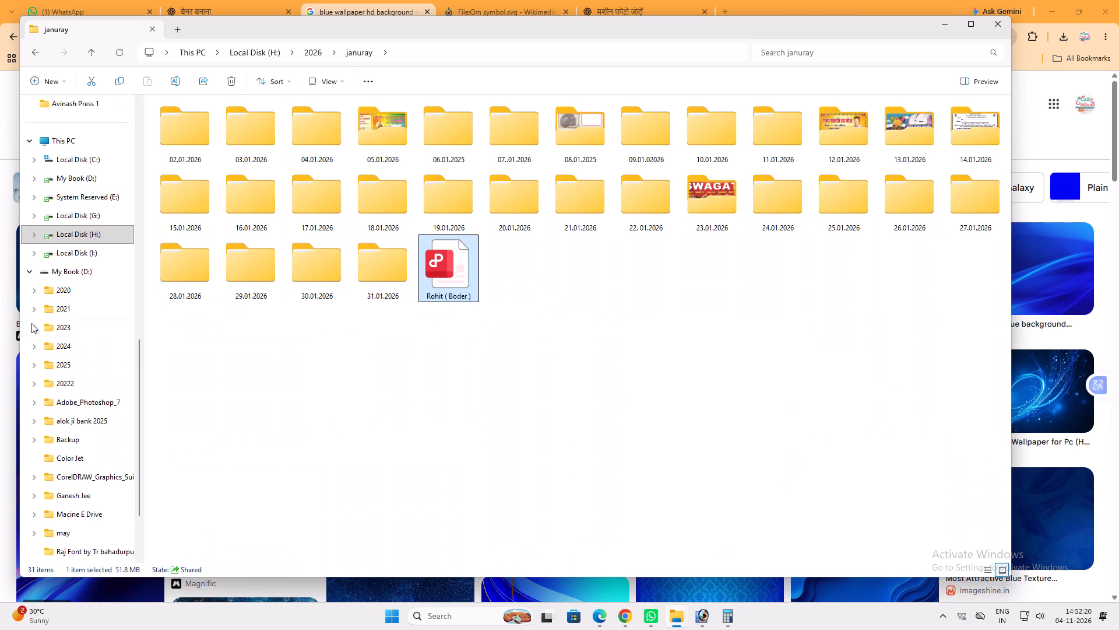
{"action": "double_click", "coordinate": [87, 232]}
{"action": "triple_click", "coordinate": [185, 118]}
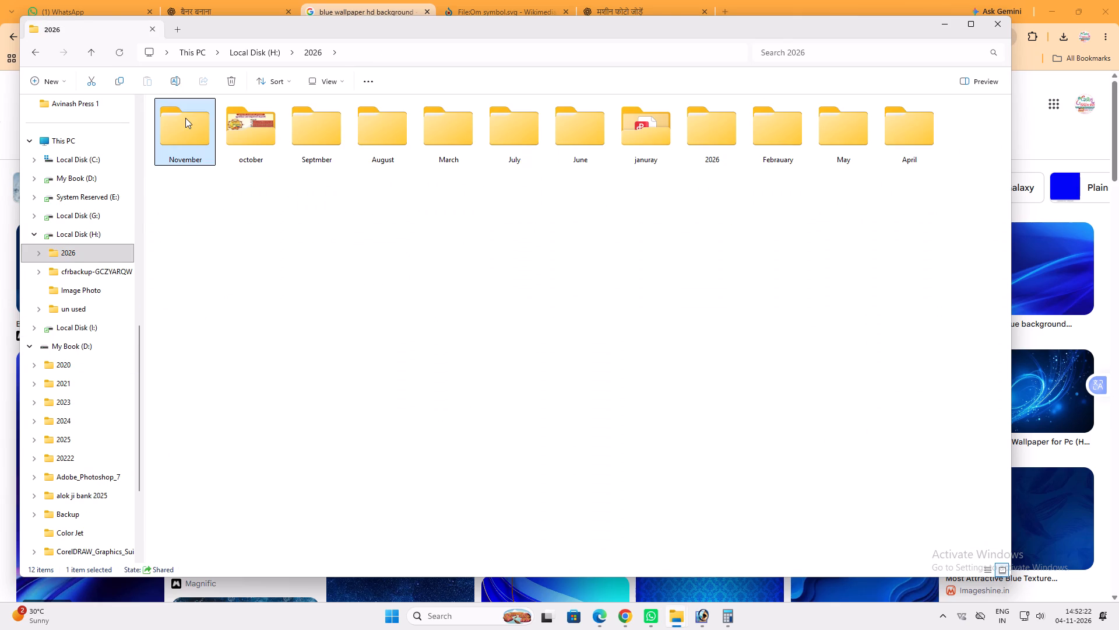
{"action": "key", "text": "o"}
{"action": "key", "text": "Return"}
{"action": "left_click", "coordinate": [815, 62]}
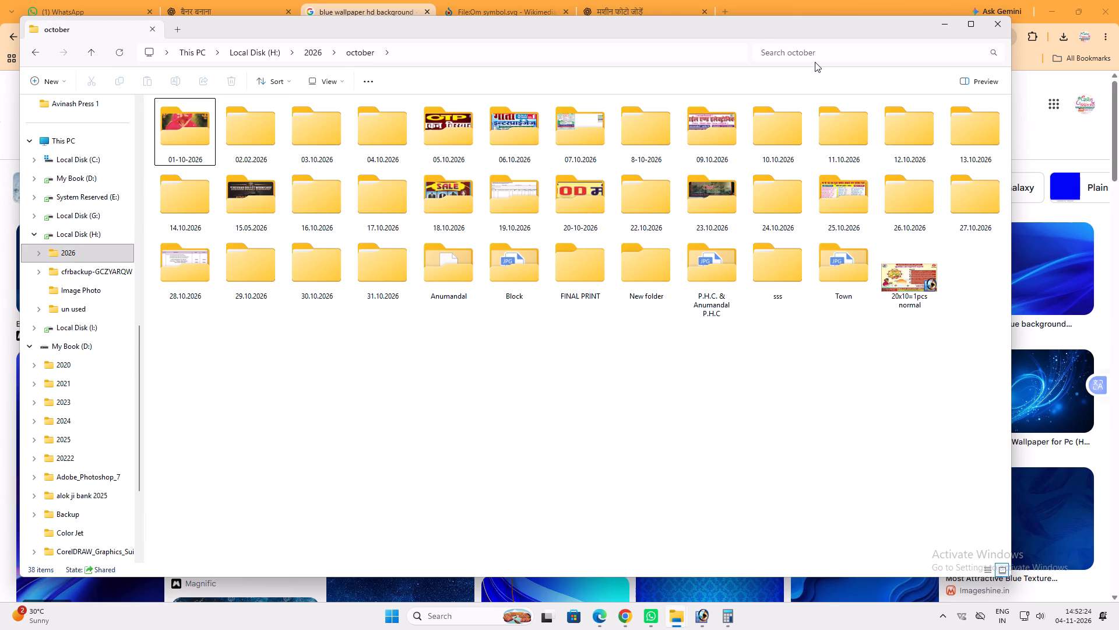
{"action": "left_click", "coordinate": [808, 52]}
{"action": "type", "text": "vis"}
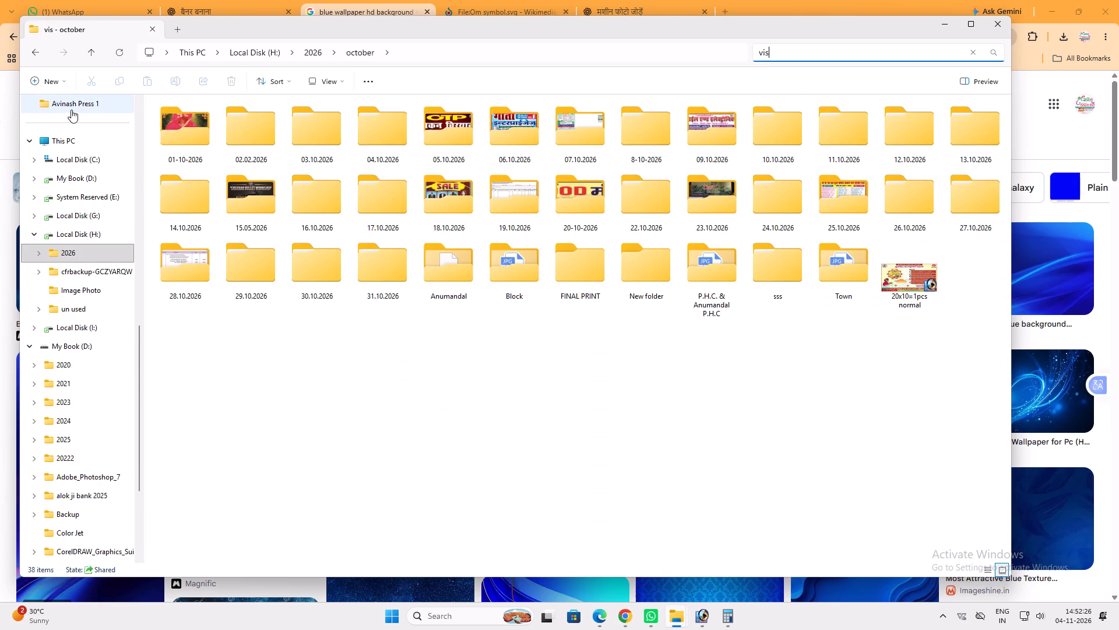
{"action": "left_click", "coordinate": [336, 86]}
{"action": "left_click", "coordinate": [343, 129]}
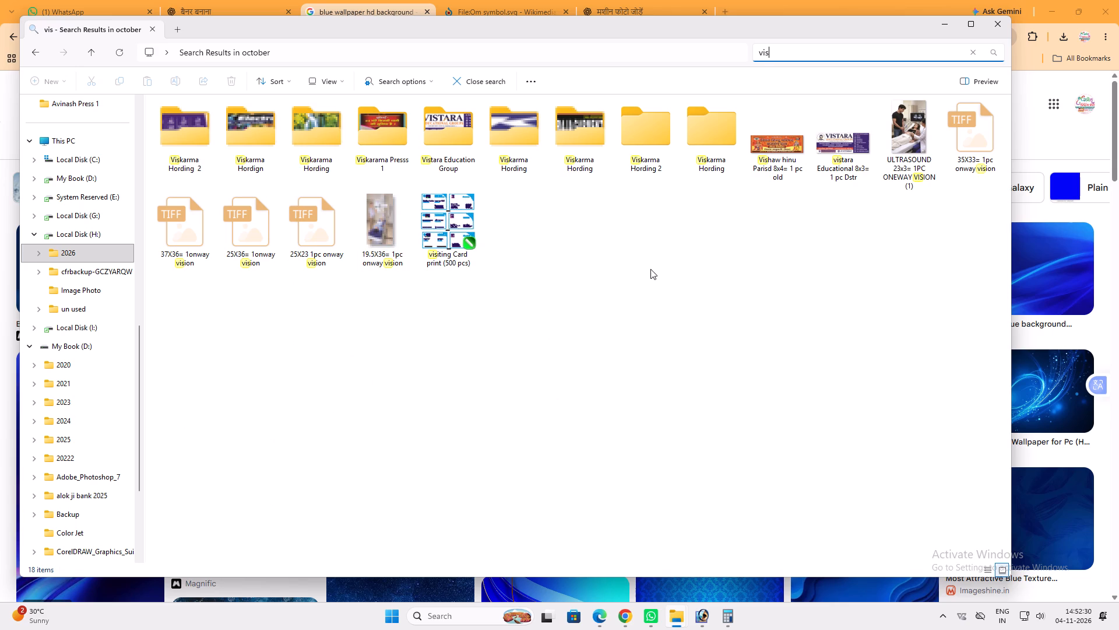
Open the Viskarma Hording 2 folder and load its "Hotel rakesh 10x4 = 1 pc old" file into Photoshop.
{"action": "left_click", "coordinate": [628, 155]}
{"action": "key", "text": "ctrl+shift+Return"}
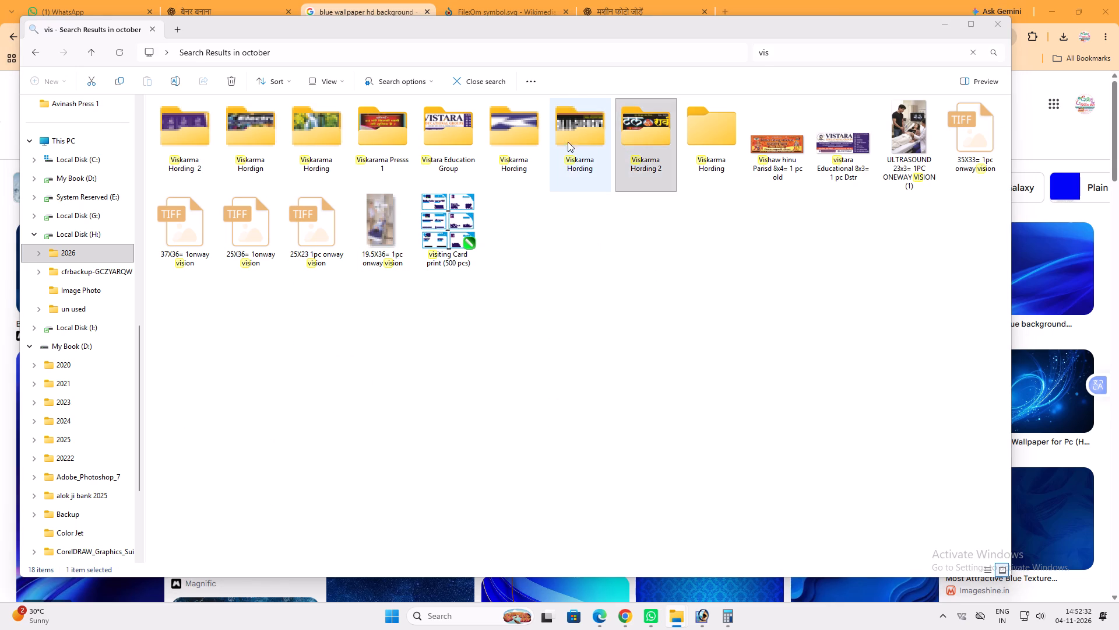
{"action": "left_click_drag", "start_coordinate": [196, 158], "coordinate": [744, 626]}
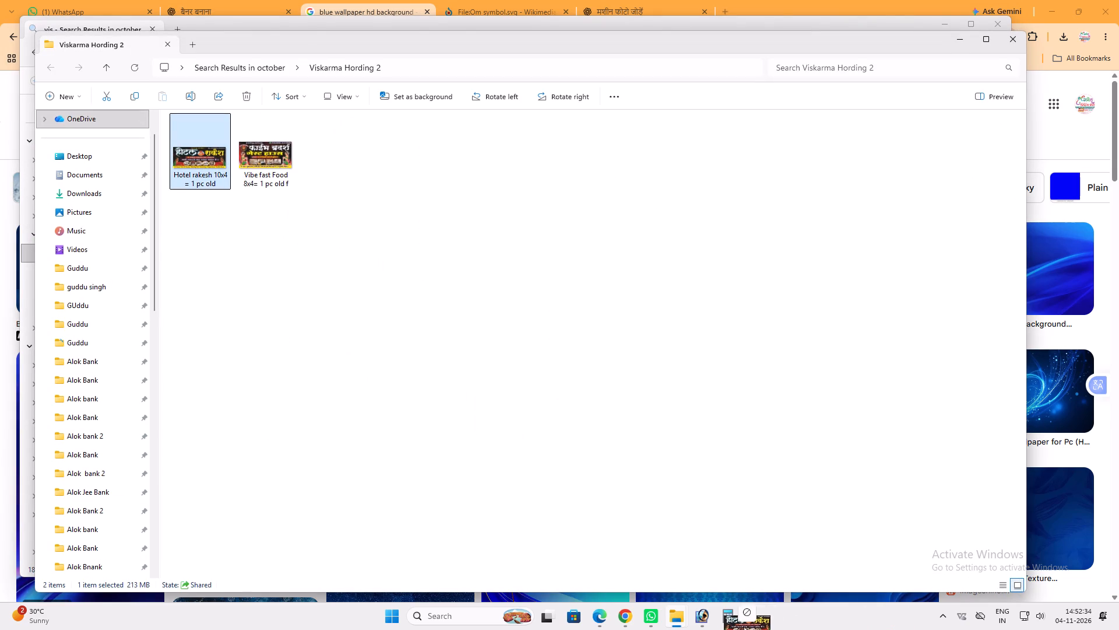
{"action": "left_click_drag", "start_coordinate": [744, 626], "coordinate": [663, 453]}
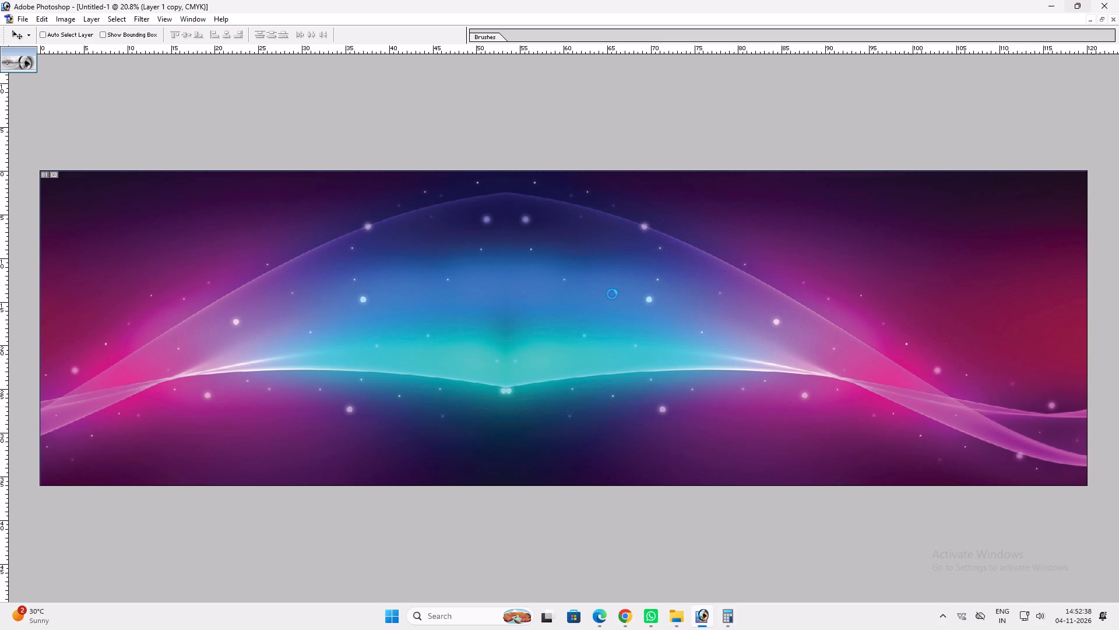
Copy the black-and-red halftone background layer from the hotel banner into the Untitled-1 banner.
{"action": "left_click", "coordinate": [773, 347], "text": "ctrl"}
{"action": "left_click_drag", "start_coordinate": [772, 347], "coordinate": [768, 272]}
{"action": "key", "text": "ctrl+z"}
{"action": "key", "text": "ctrl+z"}
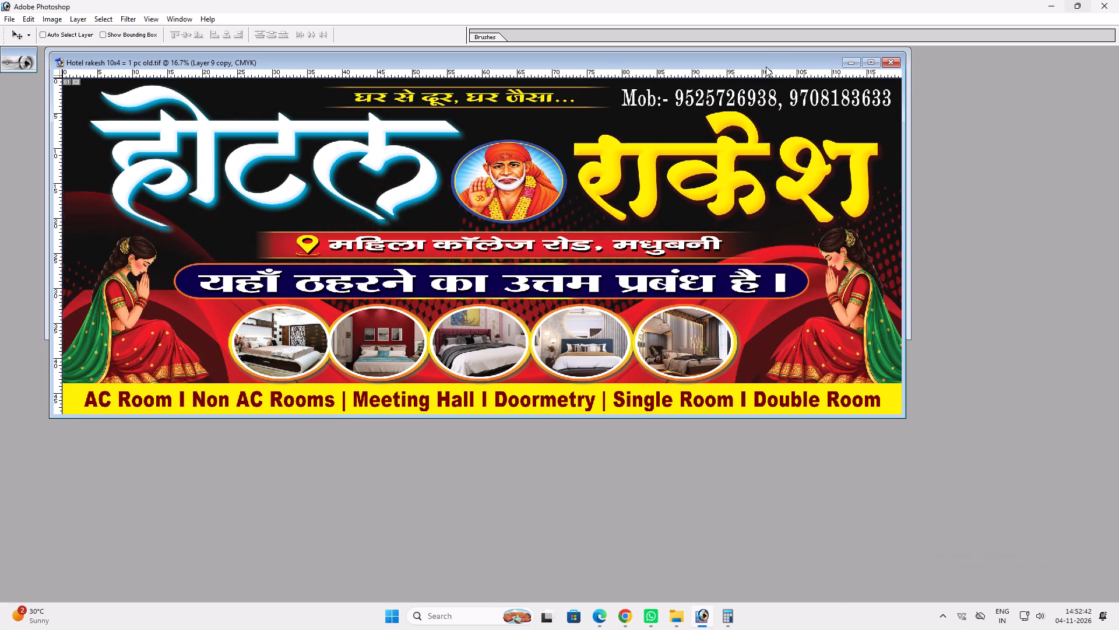
{"action": "left_click_drag", "start_coordinate": [763, 65], "coordinate": [767, 301]}
{"action": "left_click_drag", "start_coordinate": [756, 419], "coordinate": [709, 212]}
{"action": "key", "text": "v"}
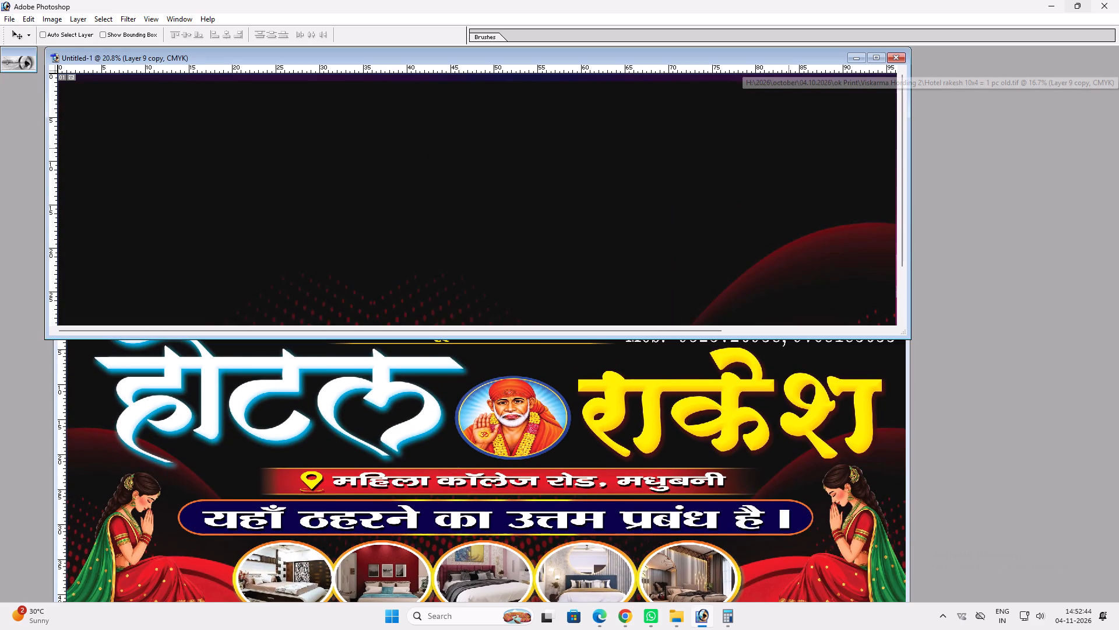
Maximize the Untitled-1 banner, center the black-and-red background over it and widen it on both sides to cover the full width.
{"action": "left_click", "coordinate": [871, 54]}
{"action": "key", "text": "v"}
{"action": "left_click_drag", "start_coordinate": [775, 268], "coordinate": [963, 212]}
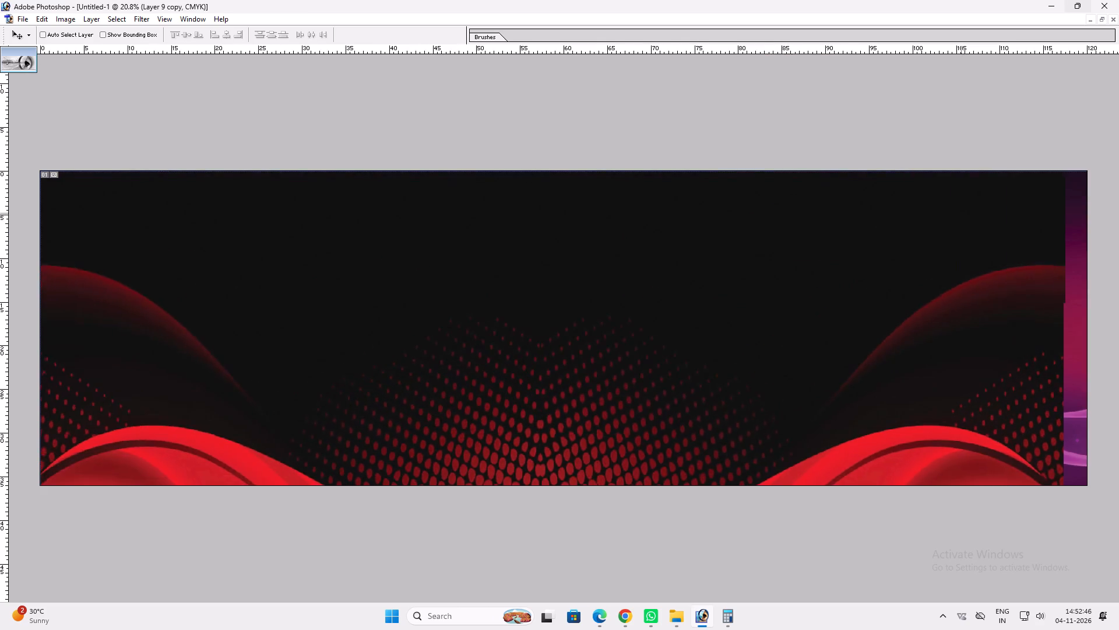
{"action": "left_click_drag", "start_coordinate": [963, 212], "coordinate": [995, 213]}
{"action": "scroll", "coordinate": [912, 262], "scroll_direction": "up", "scroll_amount": 4}
{"action": "key", "text": "ctrl+t"}
{"action": "left_click_drag", "start_coordinate": [935, 344], "coordinate": [1053, 313], "text": "alt+shift"}
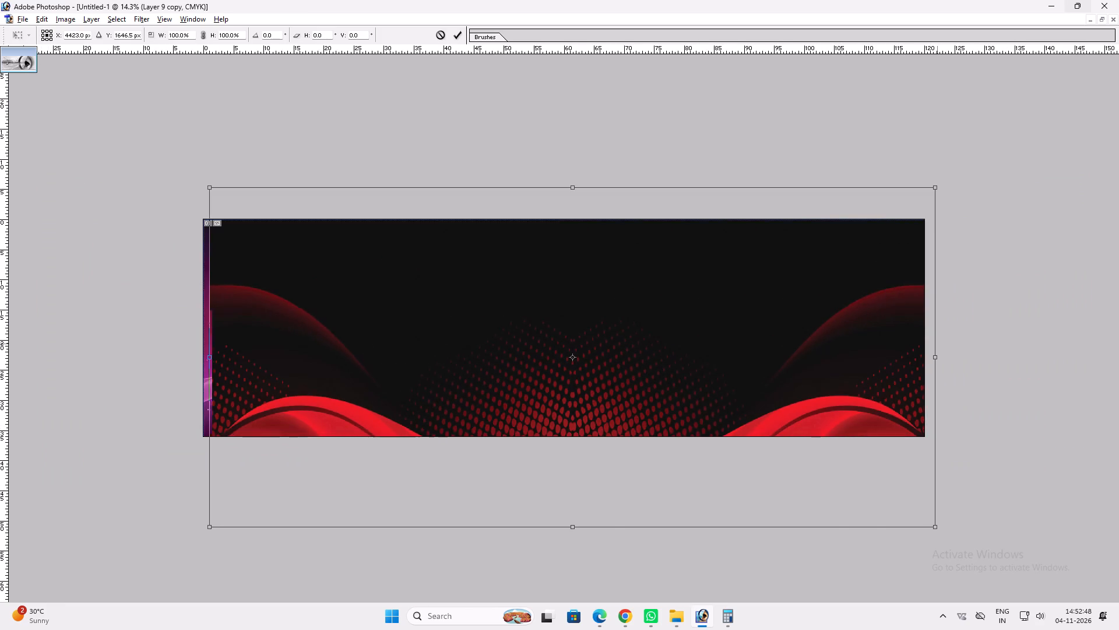
{"action": "left_click_drag", "start_coordinate": [1053, 313], "coordinate": [1095, 292], "text": "alt+shift"}
{"action": "key", "text": "Return"}
{"action": "key", "text": "v"}
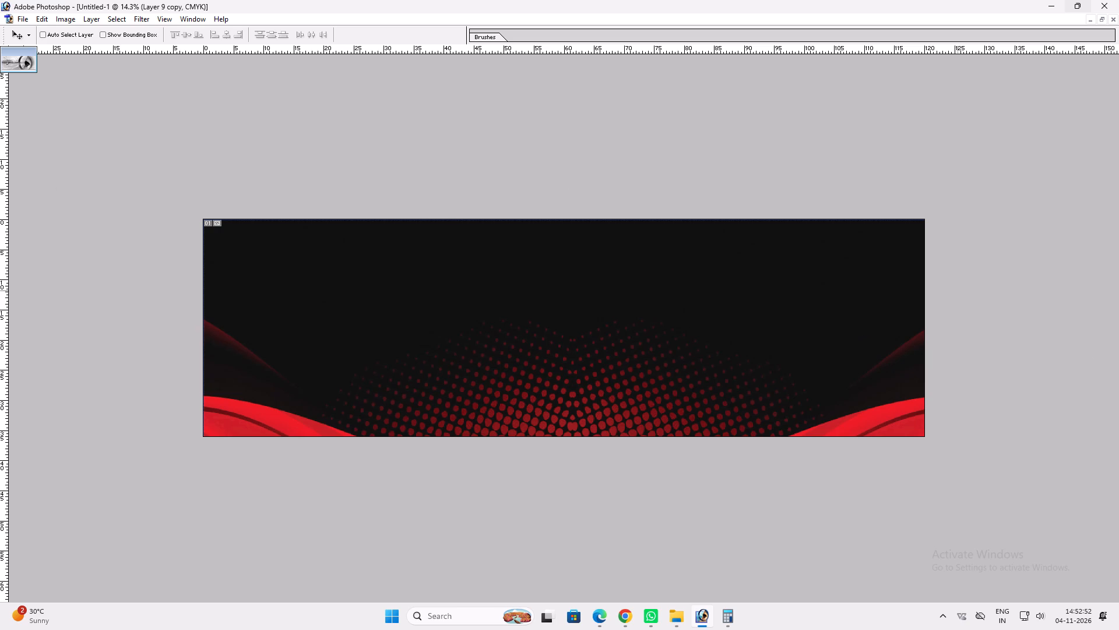
Add the placeholder text "ffff" in the upper-left part of the Untitled-1 banner and fill it with white.
{"action": "key", "text": "ctrl+0"}
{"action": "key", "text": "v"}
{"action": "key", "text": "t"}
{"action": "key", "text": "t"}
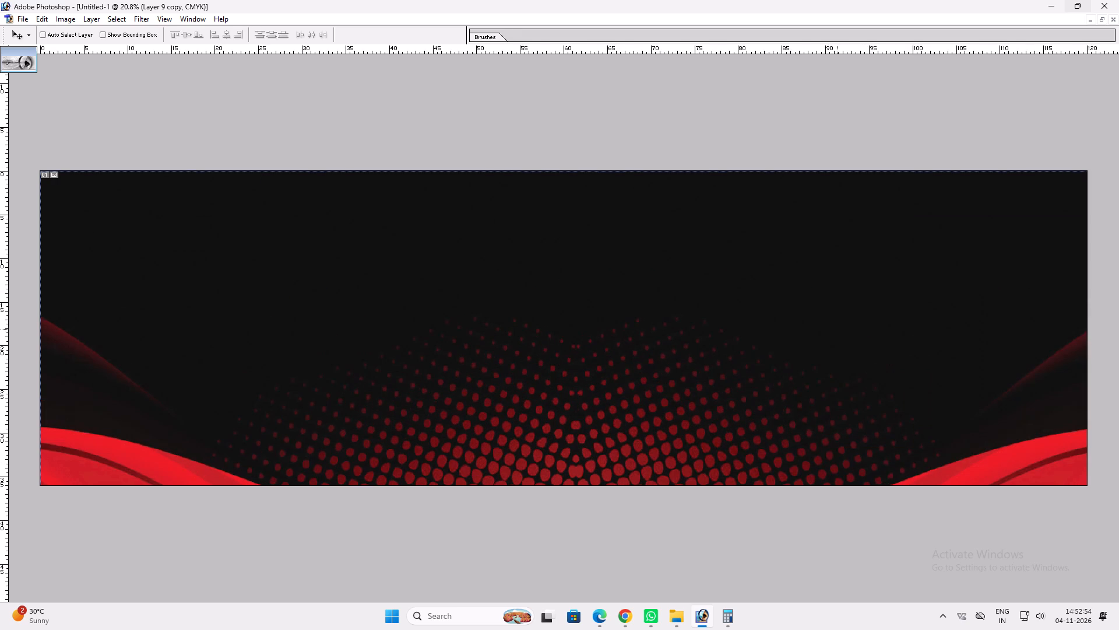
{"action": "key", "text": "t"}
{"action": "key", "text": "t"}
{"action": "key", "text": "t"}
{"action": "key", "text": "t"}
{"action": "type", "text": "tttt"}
{"action": "left_click", "coordinate": [302, 254]}
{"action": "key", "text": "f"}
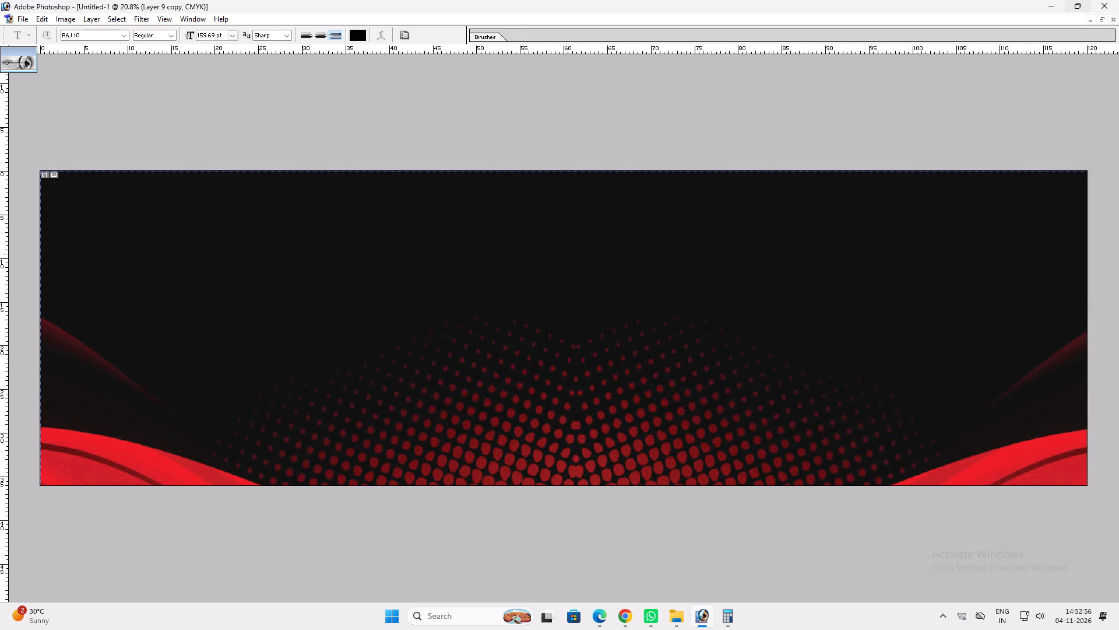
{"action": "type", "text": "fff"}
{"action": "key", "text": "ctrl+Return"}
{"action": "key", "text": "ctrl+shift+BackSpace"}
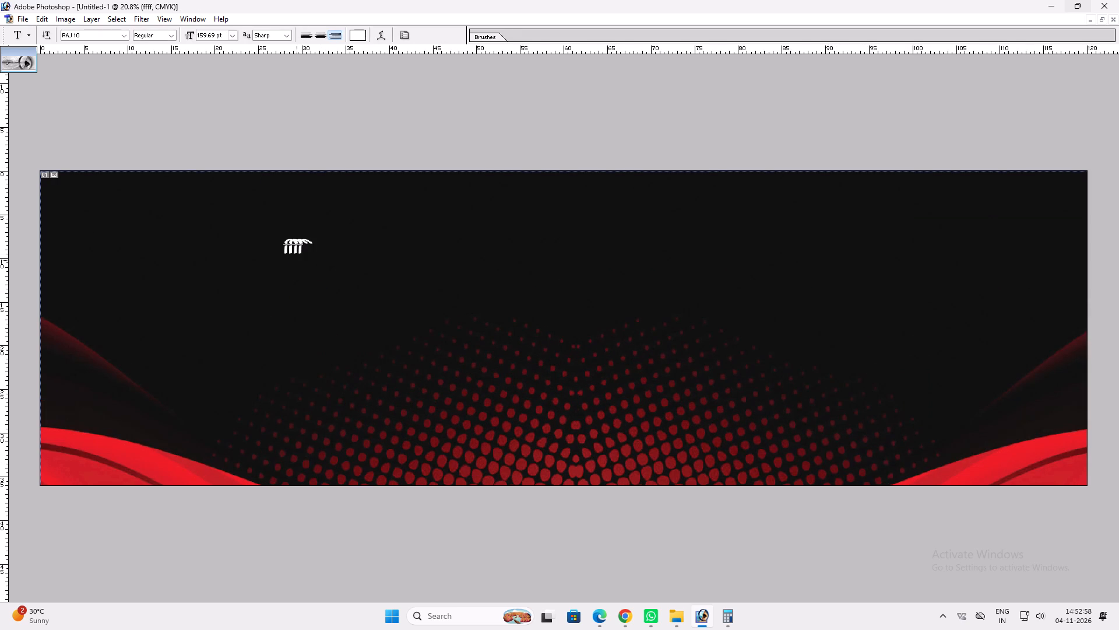
Enlarge the placeholder text to about 345 pt and set its font to RAJ 02.
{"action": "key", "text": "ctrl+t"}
{"action": "left_click_drag", "start_coordinate": [309, 258], "coordinate": [347, 268], "text": "shift"}
{"action": "key", "text": "Return"}
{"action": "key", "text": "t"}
{"action": "left_click", "coordinate": [305, 271]}
{"action": "key", "text": "ctrl+a"}
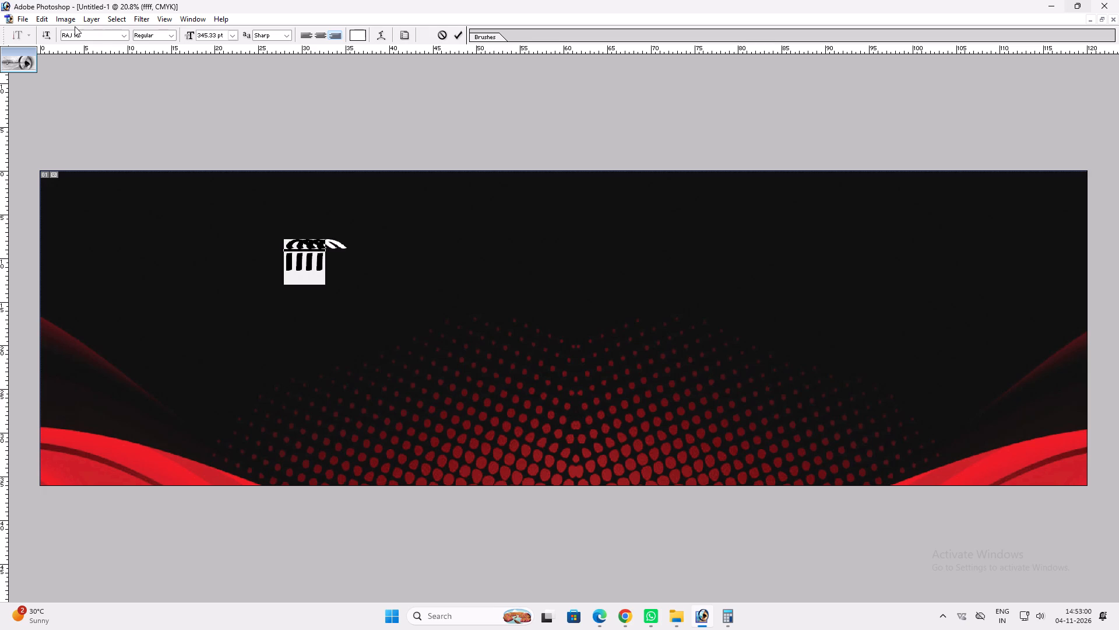
{"action": "triple_click", "coordinate": [80, 40]}
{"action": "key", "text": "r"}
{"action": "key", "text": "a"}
{"action": "key", "text": "Down"}
{"action": "key", "text": "Down"}
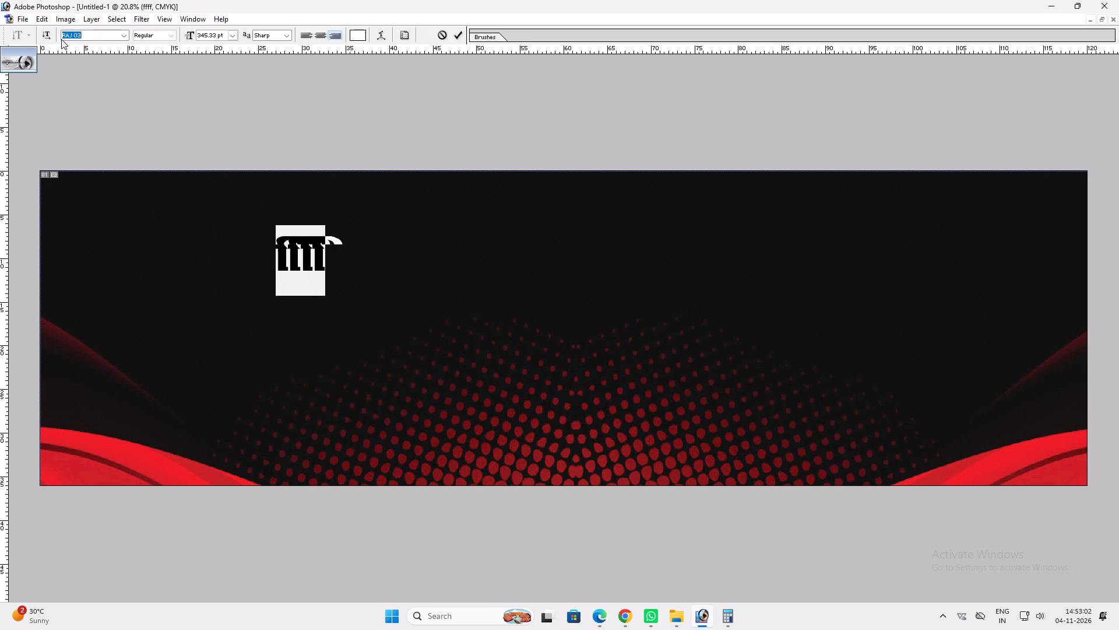
{"action": "key", "text": "Up"}
{"action": "left_click", "coordinate": [316, 235]}
{"action": "left_click", "coordinate": [308, 251]}
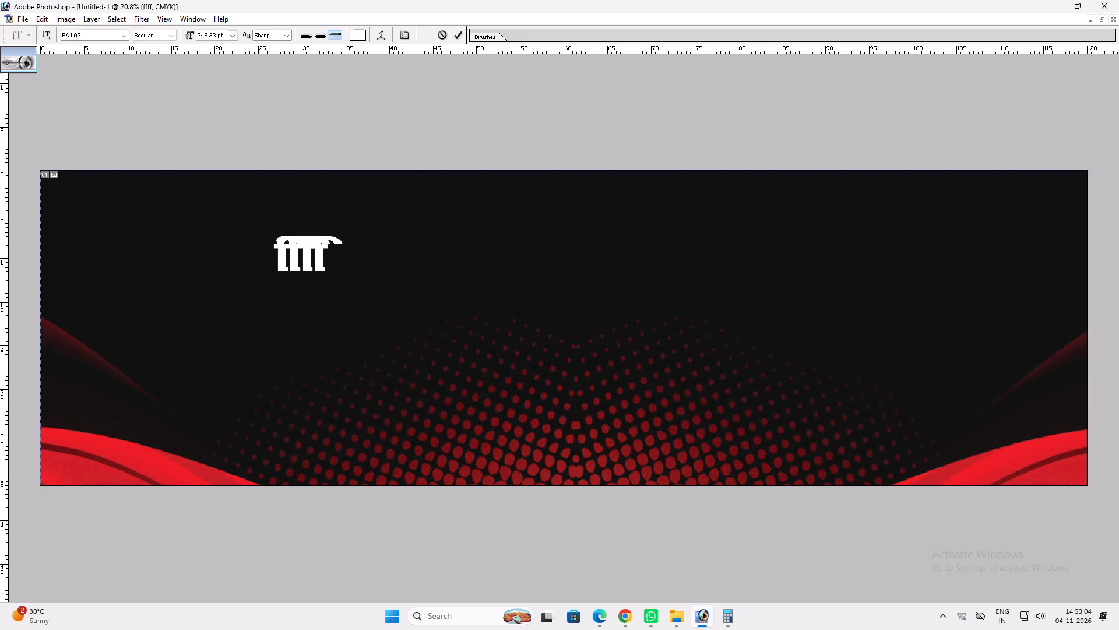
Replace the placeholder text with the Hindi heading "माँ लक्ष्मी".
{"action": "key", "text": "ctrl+a"}
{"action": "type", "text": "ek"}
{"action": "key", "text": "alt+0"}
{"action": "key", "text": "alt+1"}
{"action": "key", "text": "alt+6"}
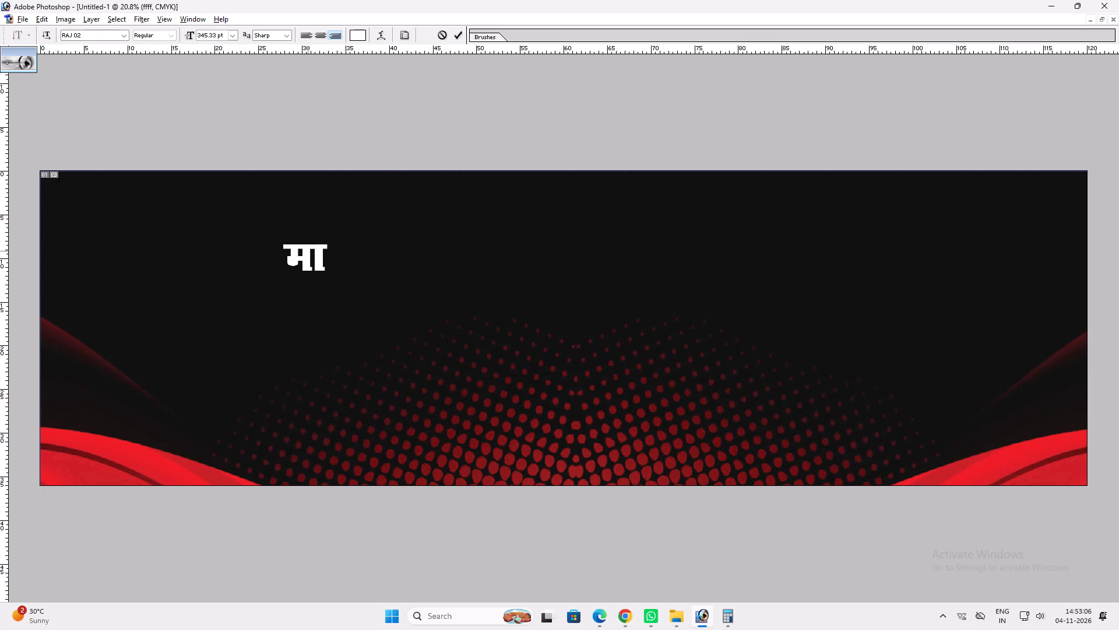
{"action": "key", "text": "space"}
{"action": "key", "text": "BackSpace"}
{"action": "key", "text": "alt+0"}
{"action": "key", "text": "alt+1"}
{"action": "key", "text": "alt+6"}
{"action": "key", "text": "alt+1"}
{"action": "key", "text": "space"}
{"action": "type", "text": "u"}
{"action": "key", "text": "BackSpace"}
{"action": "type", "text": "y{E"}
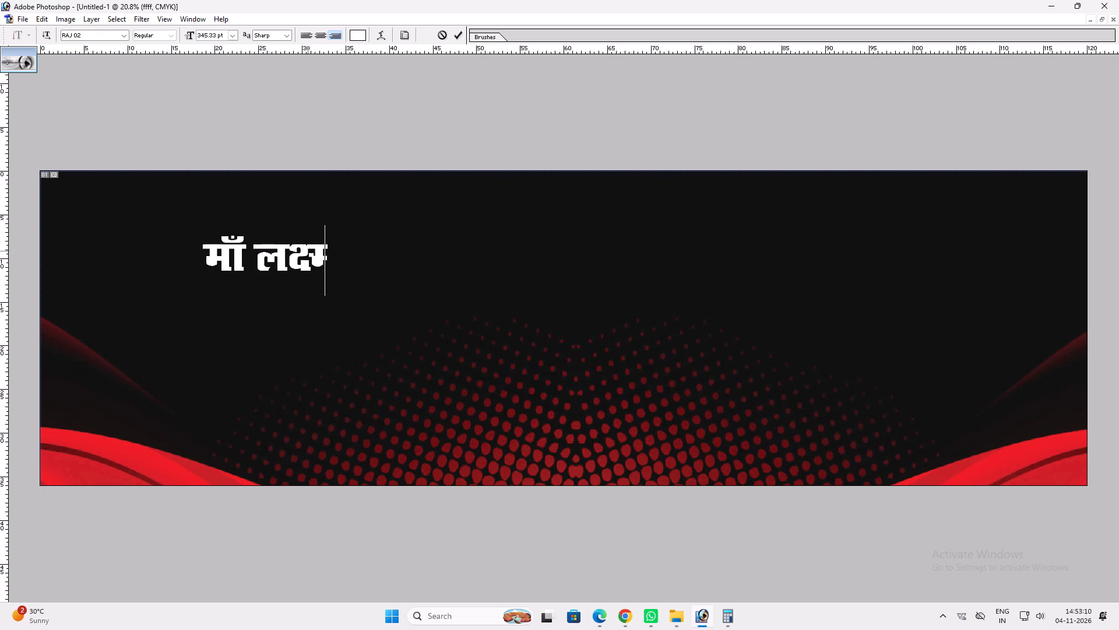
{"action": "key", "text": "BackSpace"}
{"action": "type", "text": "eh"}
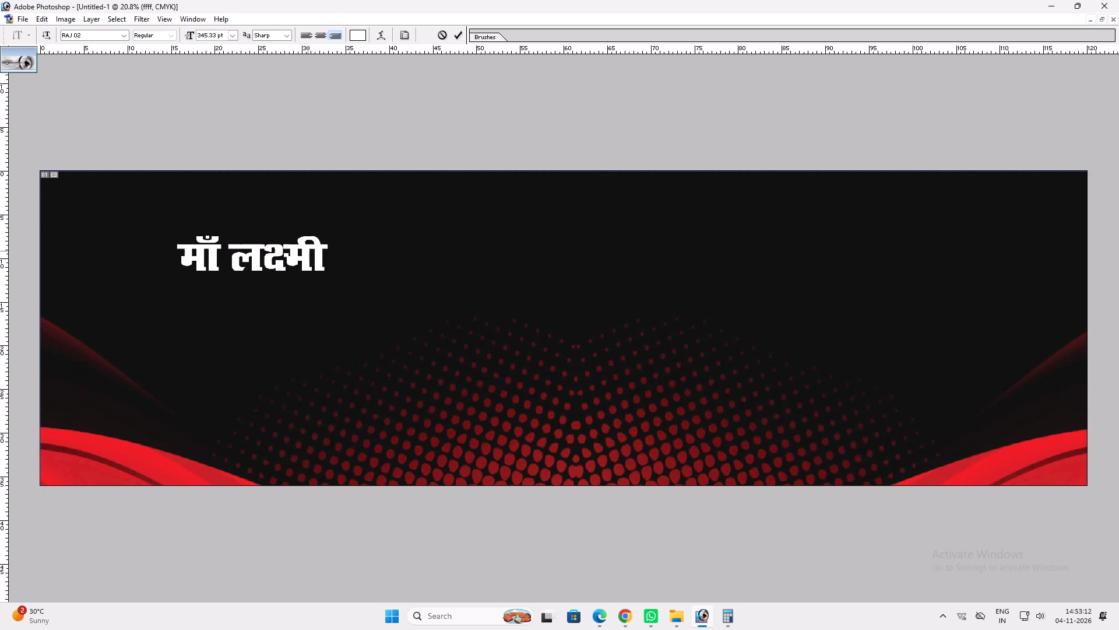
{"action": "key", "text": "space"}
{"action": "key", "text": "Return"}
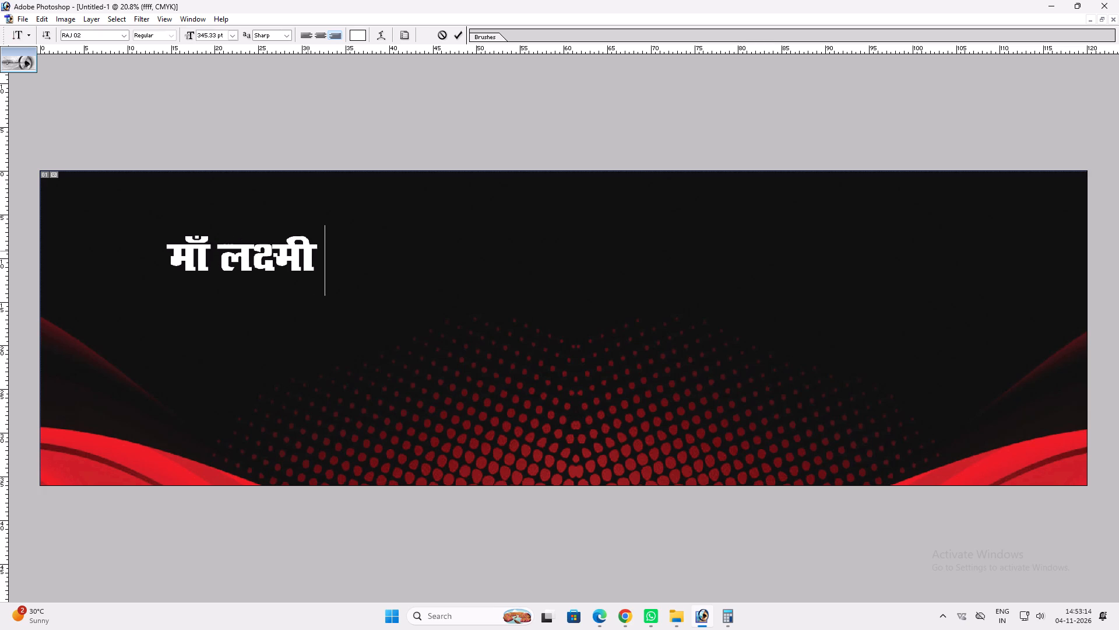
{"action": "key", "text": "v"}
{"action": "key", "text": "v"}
Switch to the Chrome window.
{"action": "left_click", "coordinate": [628, 603]}
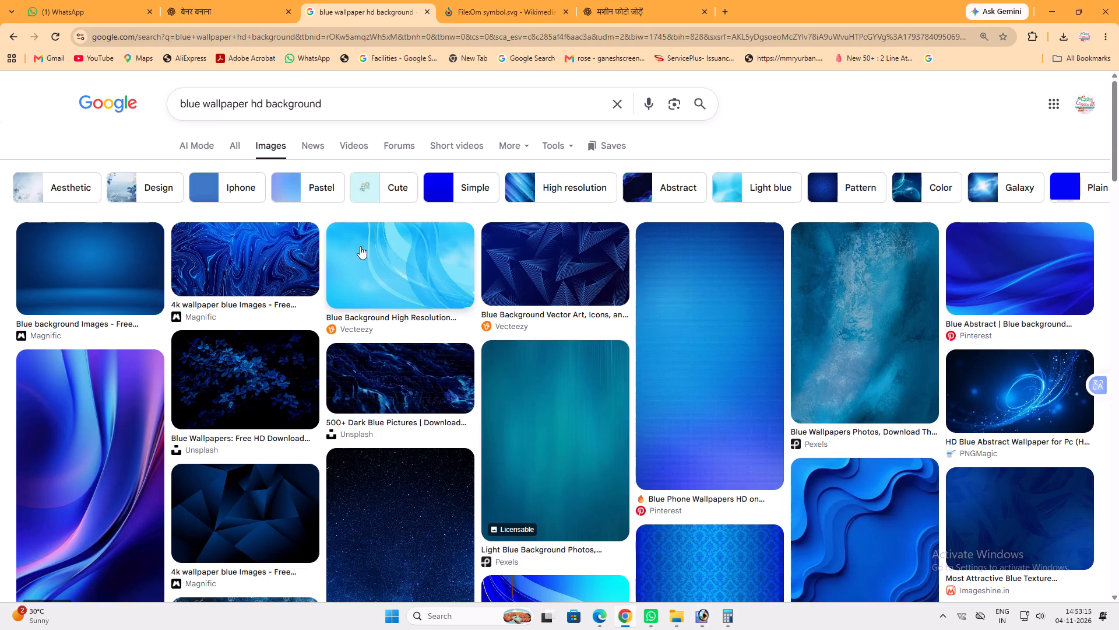